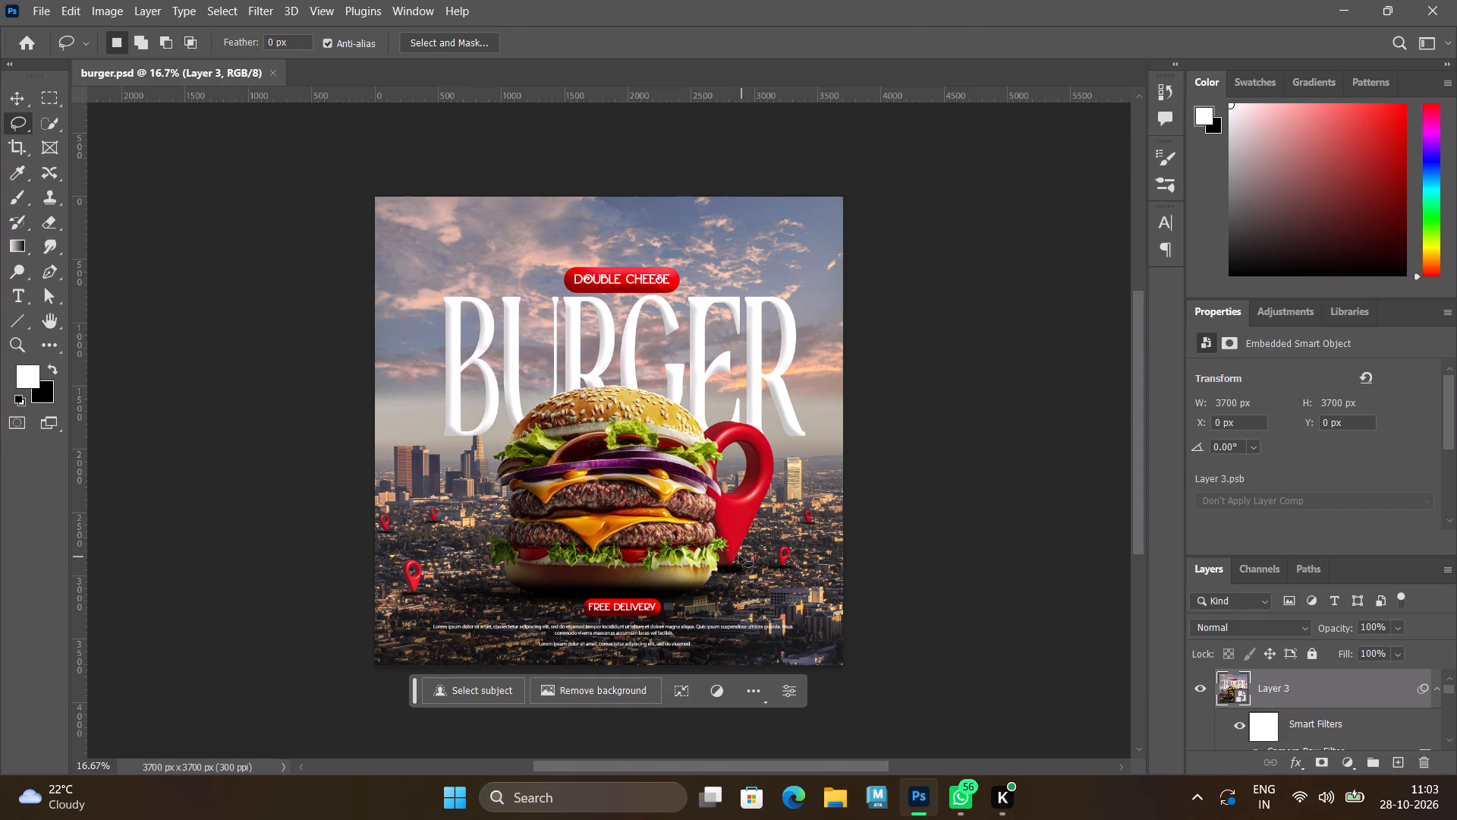
Examine the burger poster's artwork up close and look through its layer stack from top to bottom.
{"action": "scroll", "coordinate": [630, 617], "scroll_direction": "up", "scroll_amount": 7}
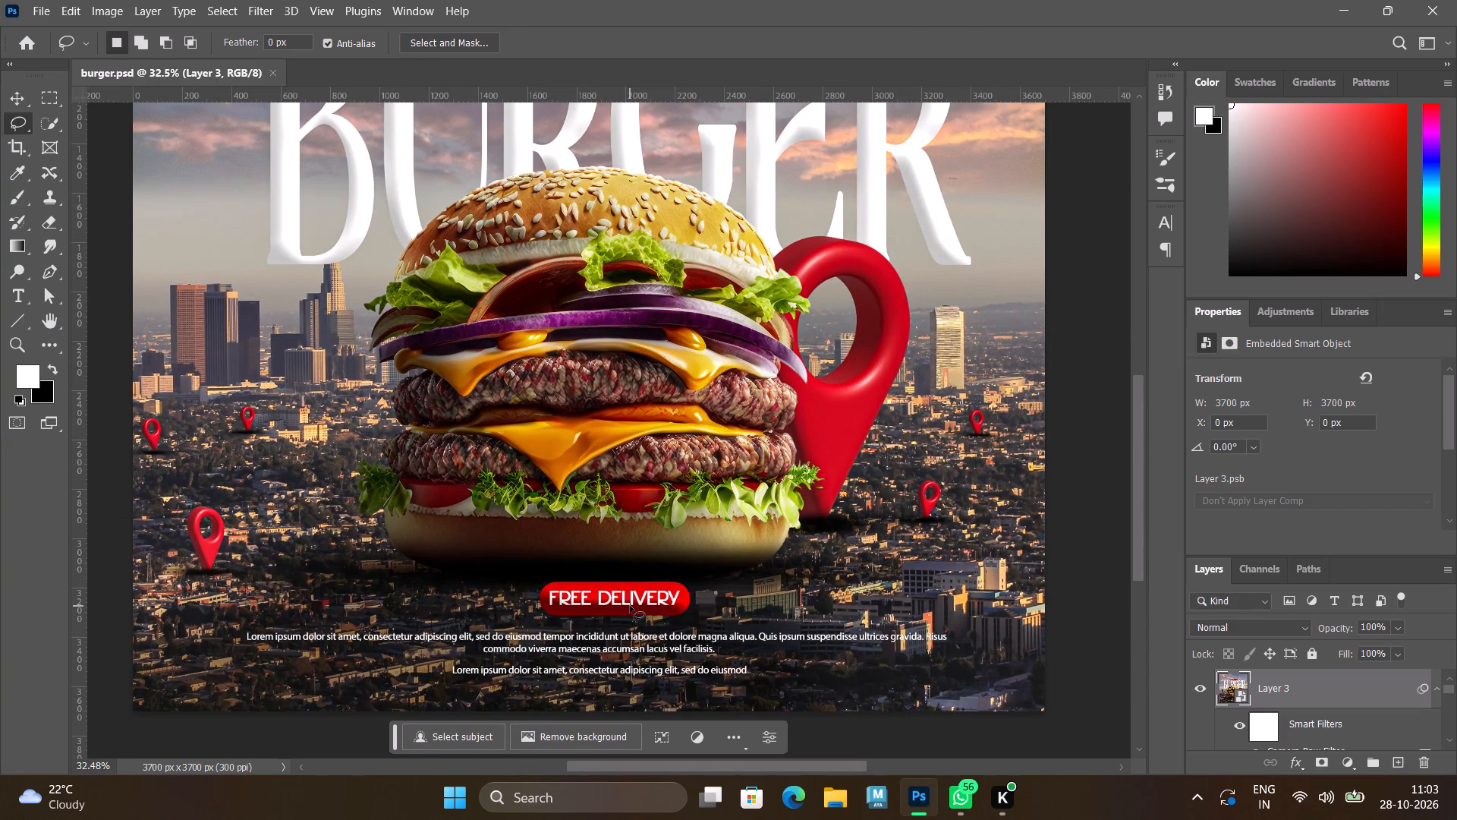
{"action": "scroll", "coordinate": [630, 606], "scroll_direction": "down", "scroll_amount": 1}
{"action": "scroll", "coordinate": [524, 636], "scroll_direction": "up", "scroll_amount": 3}
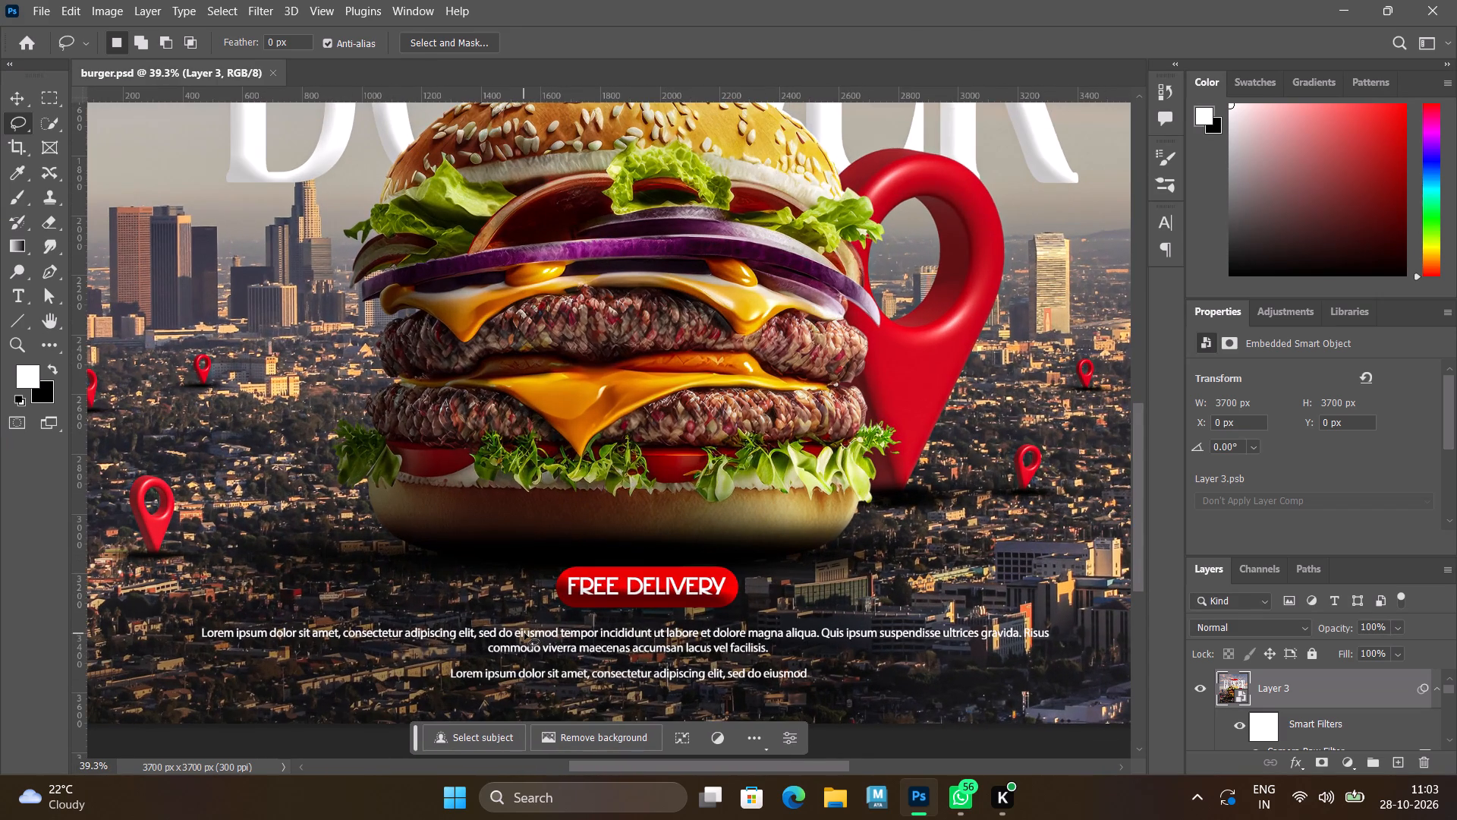
{"action": "scroll", "coordinate": [528, 621], "scroll_direction": "down", "scroll_amount": 5}
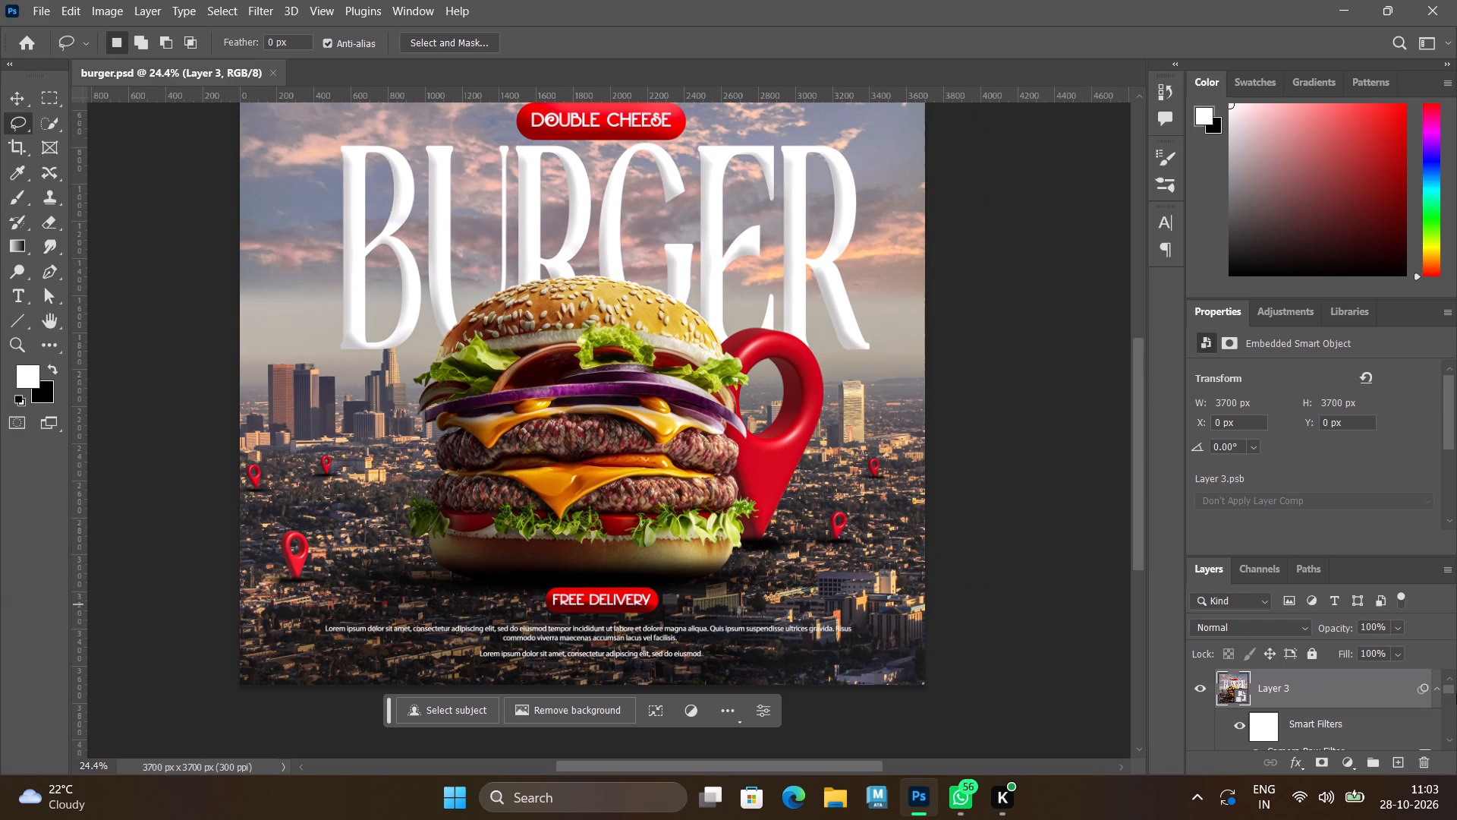
{"action": "scroll", "coordinate": [1271, 685], "scroll_direction": "down", "scroll_amount": 6}
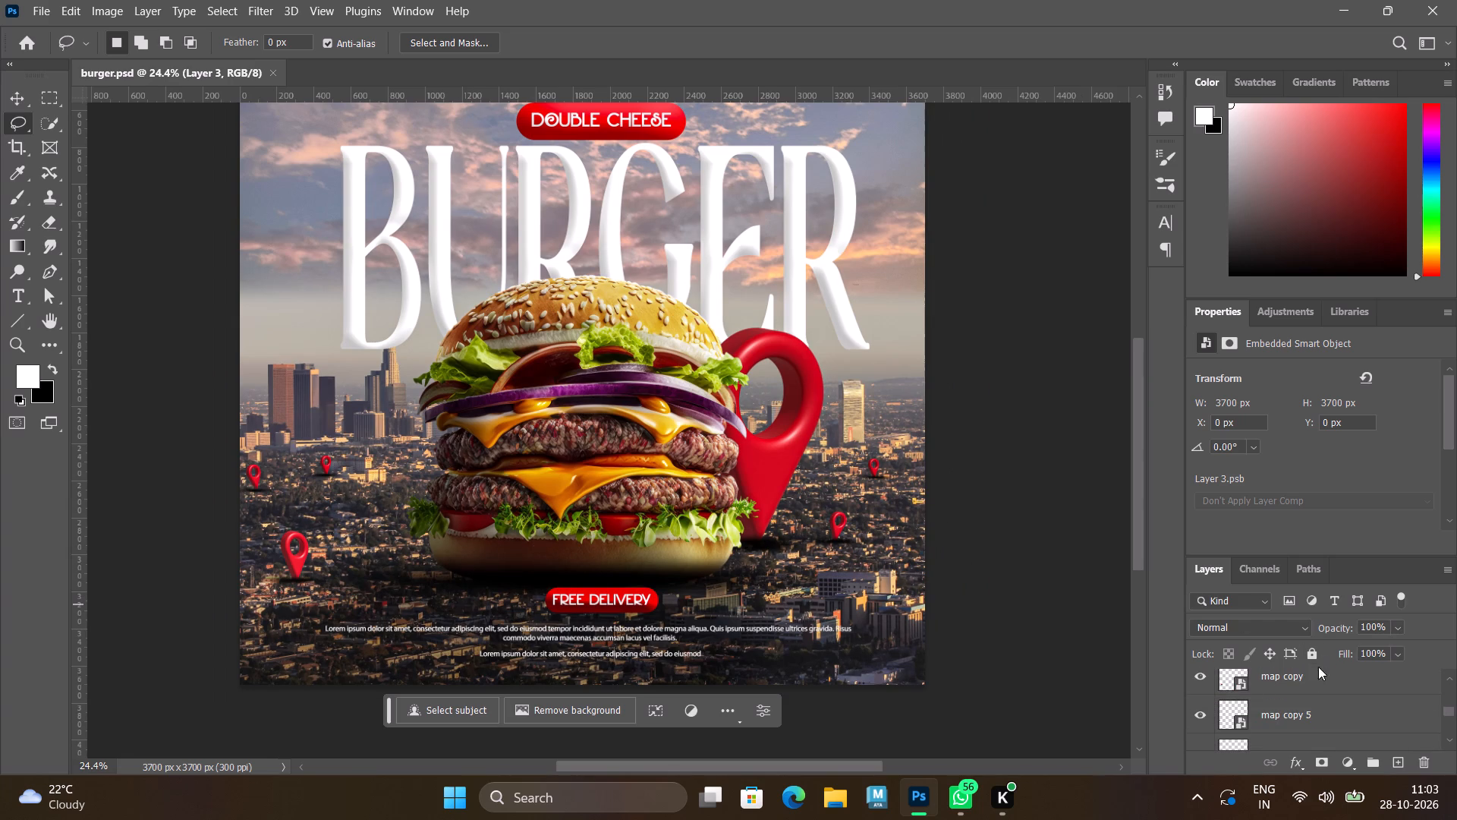
{"action": "scroll", "coordinate": [1292, 692], "scroll_direction": "down", "scroll_amount": 12}
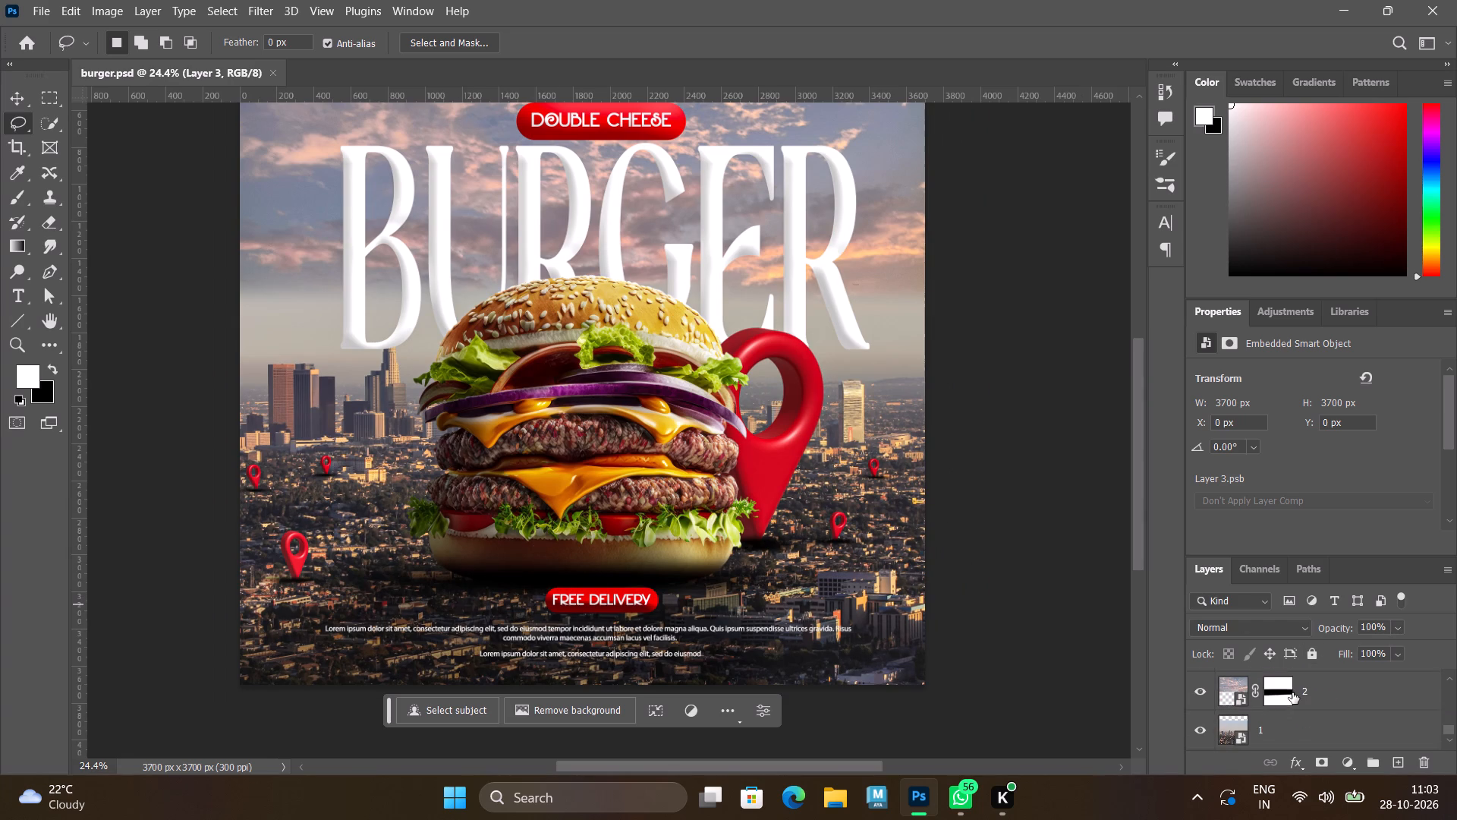
{"action": "scroll", "coordinate": [1292, 692], "scroll_direction": "down", "scroll_amount": 6}
{"action": "scroll", "coordinate": [1314, 728], "scroll_direction": "up", "scroll_amount": 7}
{"action": "scroll", "coordinate": [1314, 727], "scroll_direction": "up", "scroll_amount": 14}
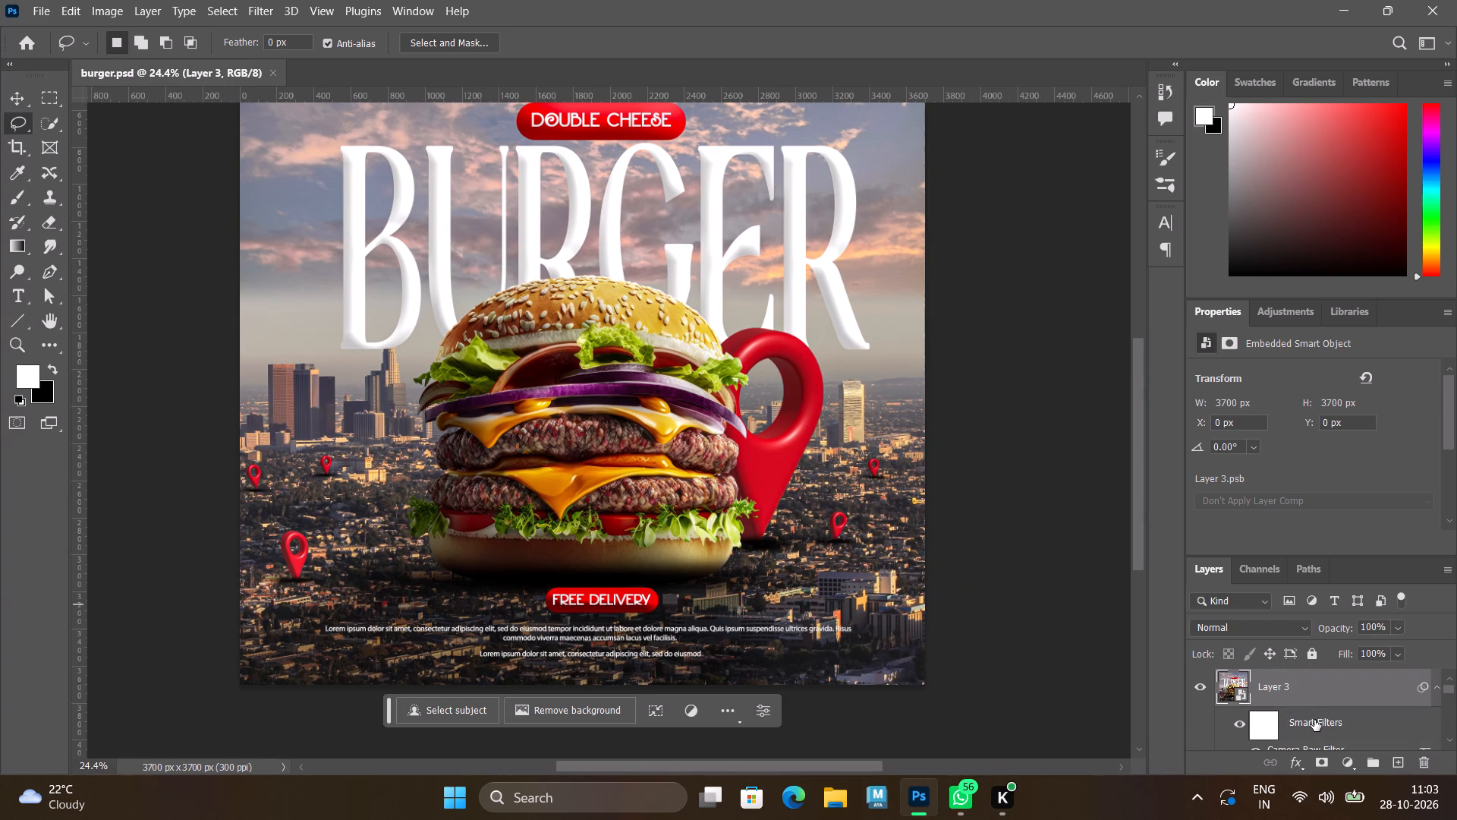
{"action": "scroll", "coordinate": [1314, 720], "scroll_direction": "down", "scroll_amount": 8}
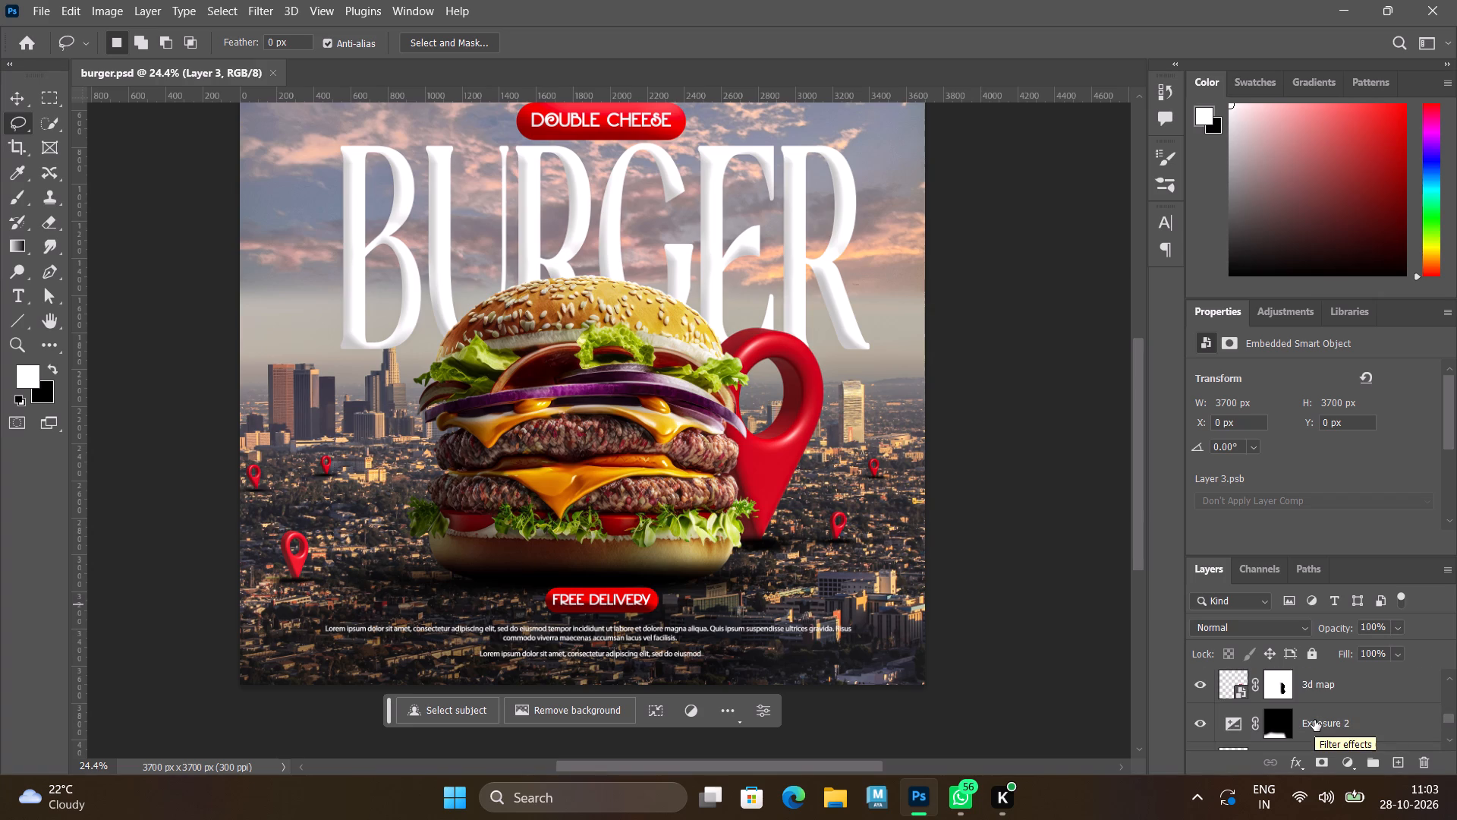
{"action": "scroll", "coordinate": [1314, 720], "scroll_direction": "down", "scroll_amount": 8}
{"action": "scroll", "coordinate": [1314, 720], "scroll_direction": "up", "scroll_amount": 8}
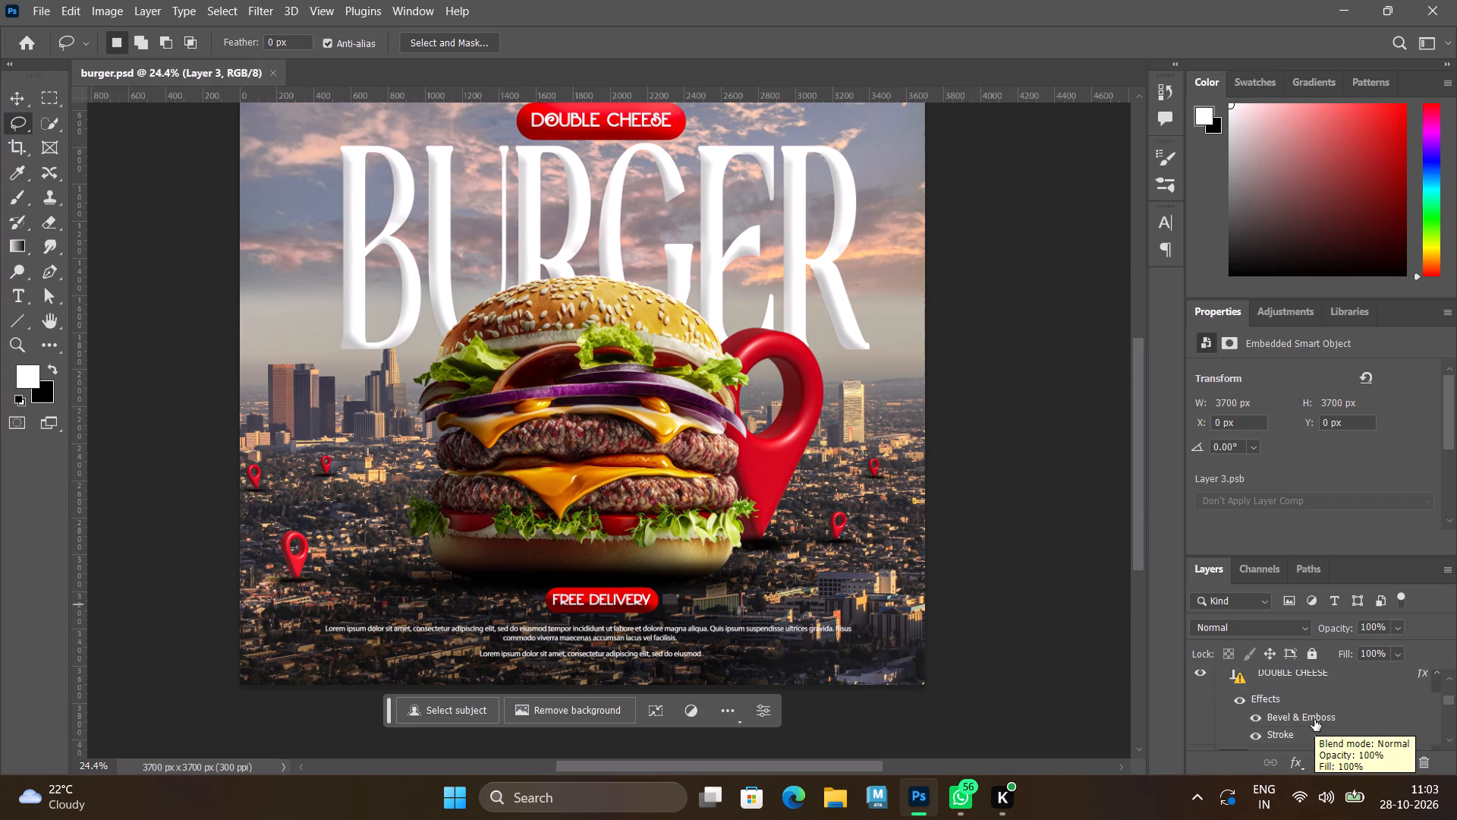
{"action": "scroll", "coordinate": [1314, 720], "scroll_direction": "up", "scroll_amount": 13}
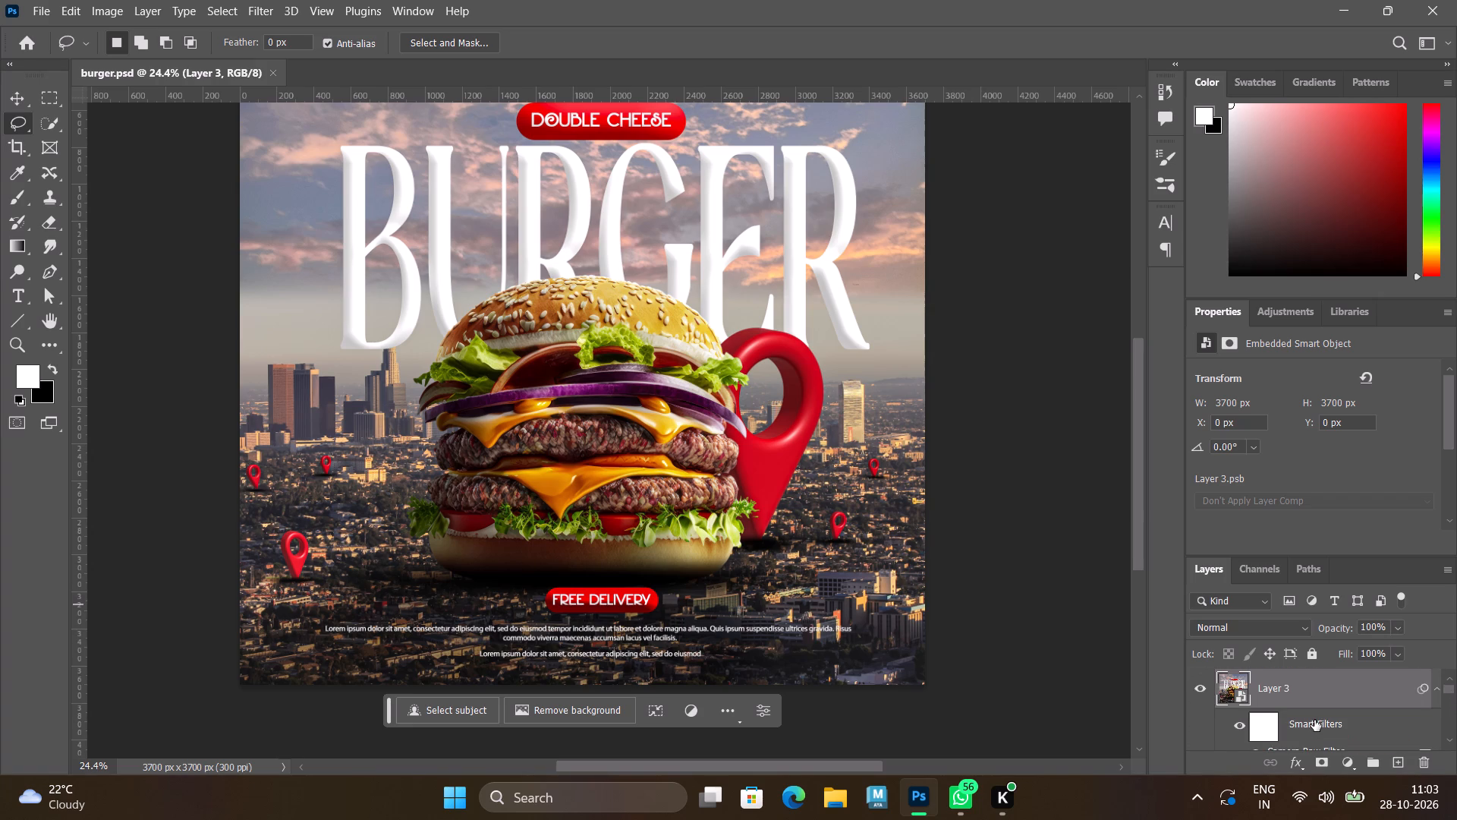
{"action": "scroll", "coordinate": [1309, 689], "scroll_direction": "down", "scroll_amount": 14}
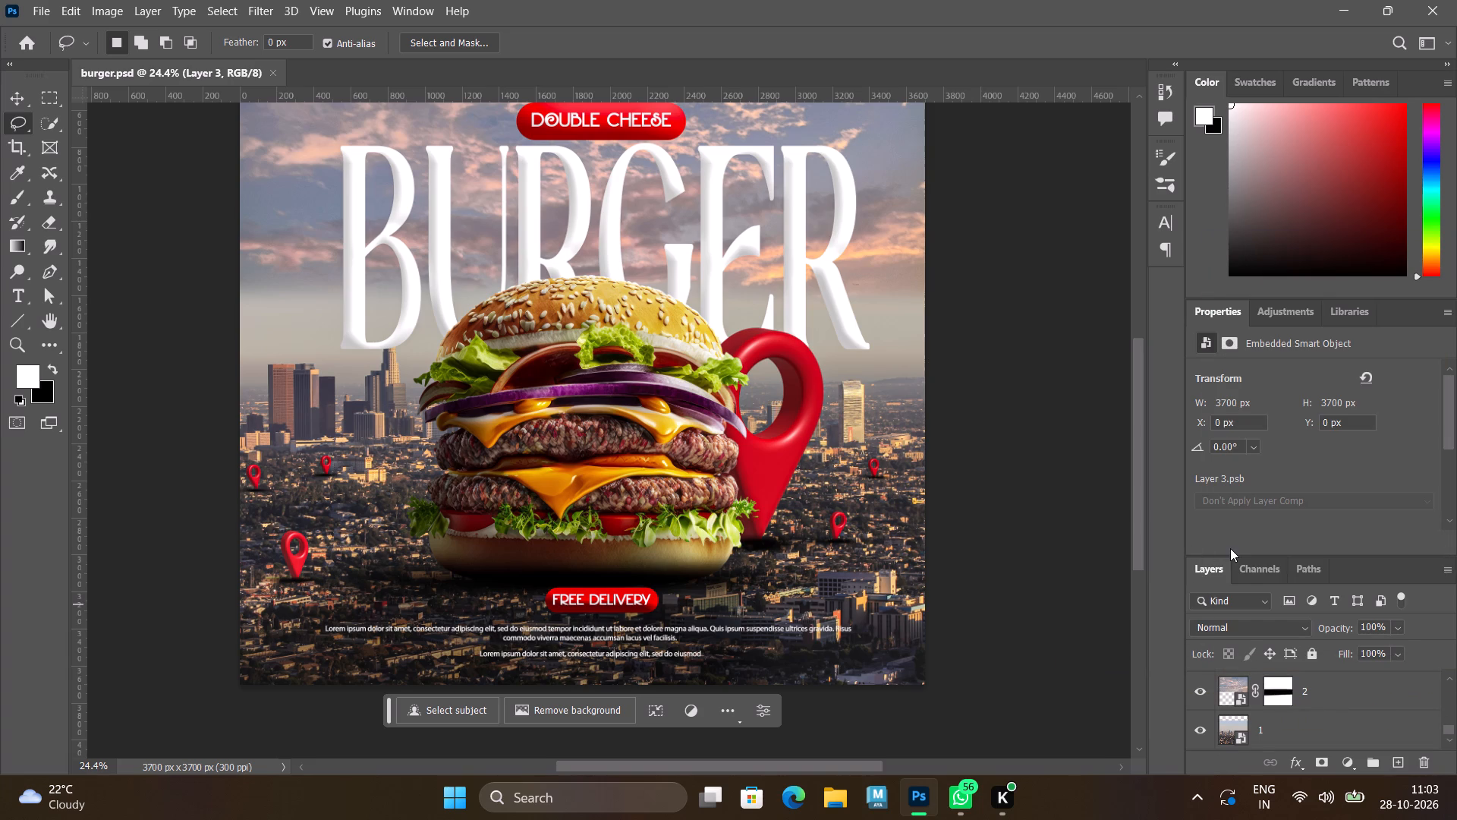
Enlarge the layer list so that more layers show at once.
{"action": "left_click_drag", "start_coordinate": [1226, 557], "coordinate": [1220, 93]}
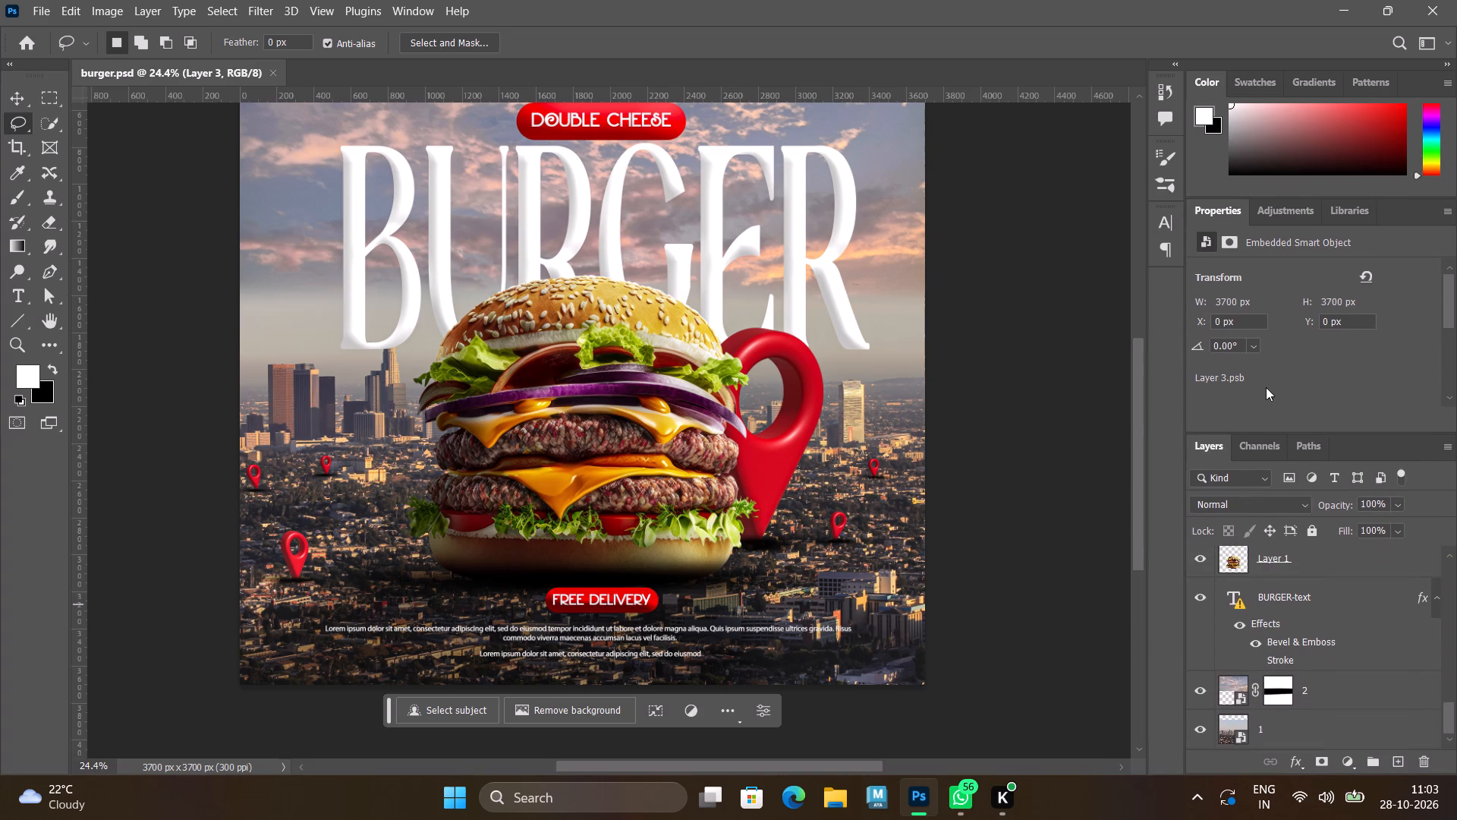
{"action": "left_click_drag", "start_coordinate": [1282, 433], "coordinate": [1276, 394]}
{"action": "left_click_drag", "start_coordinate": [1276, 394], "coordinate": [1273, 342]}
Look through the enlarged layer list and toggle the bottom city layer 1 off and on to check its contribution.
{"action": "scroll", "coordinate": [1310, 643], "scroll_direction": "down", "scroll_amount": 5}
{"action": "scroll", "coordinate": [1310, 643], "scroll_direction": "up", "scroll_amount": 6}
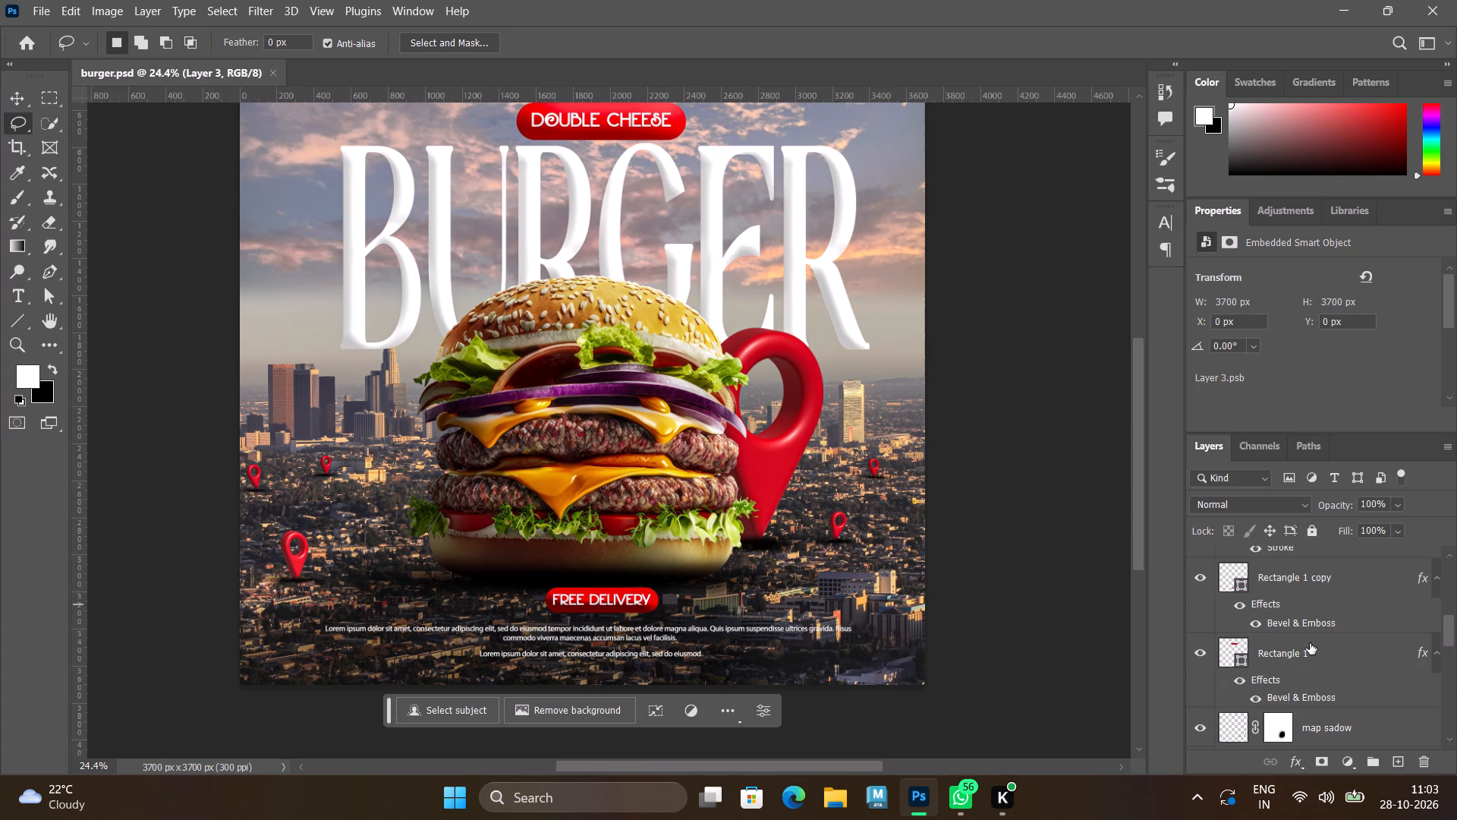
{"action": "scroll", "coordinate": [1310, 643], "scroll_direction": "down", "scroll_amount": 11}
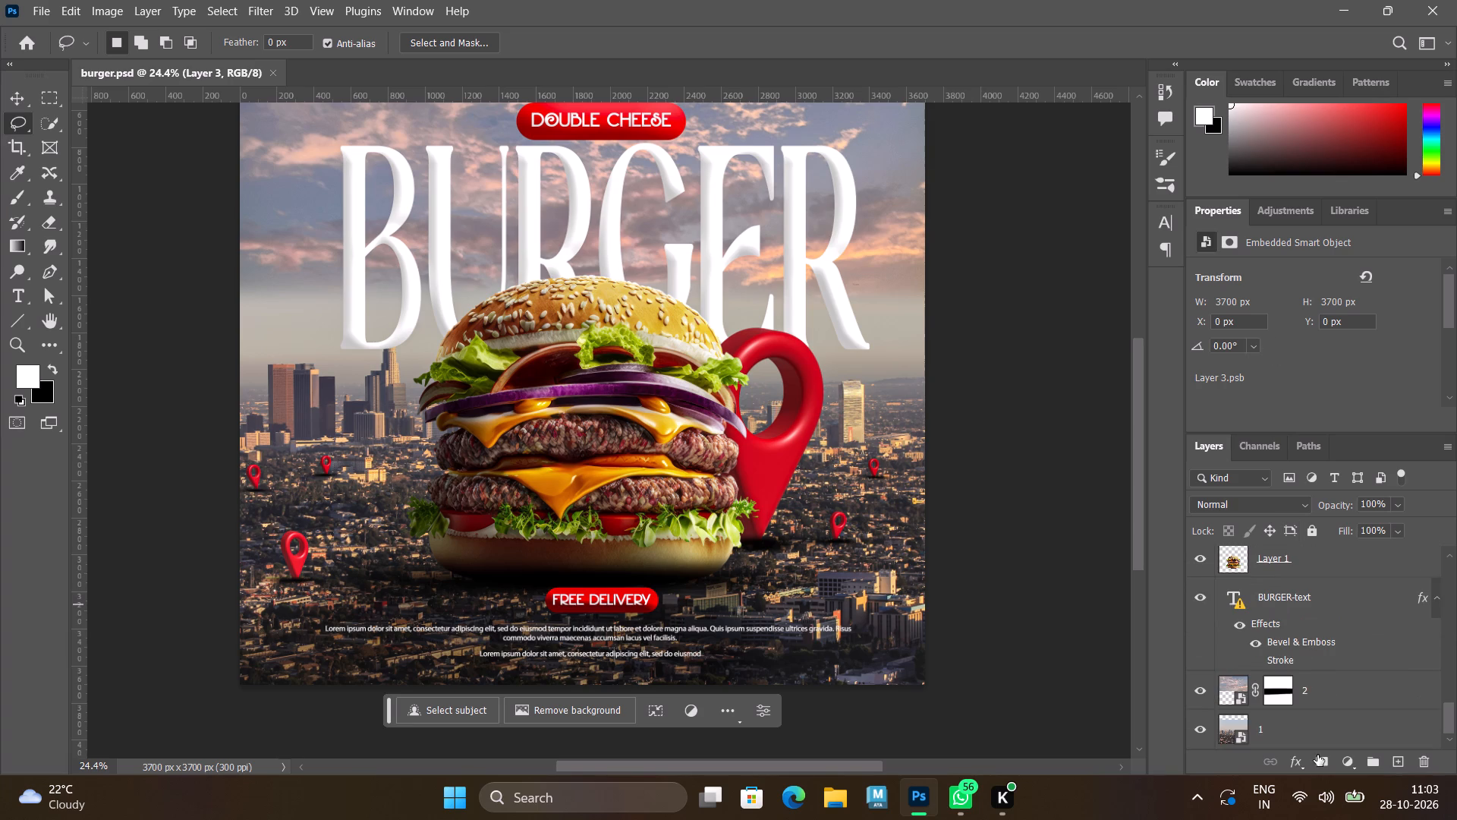
{"action": "left_click", "coordinate": [1296, 721]}
{"action": "left_click", "coordinate": [1198, 730]}
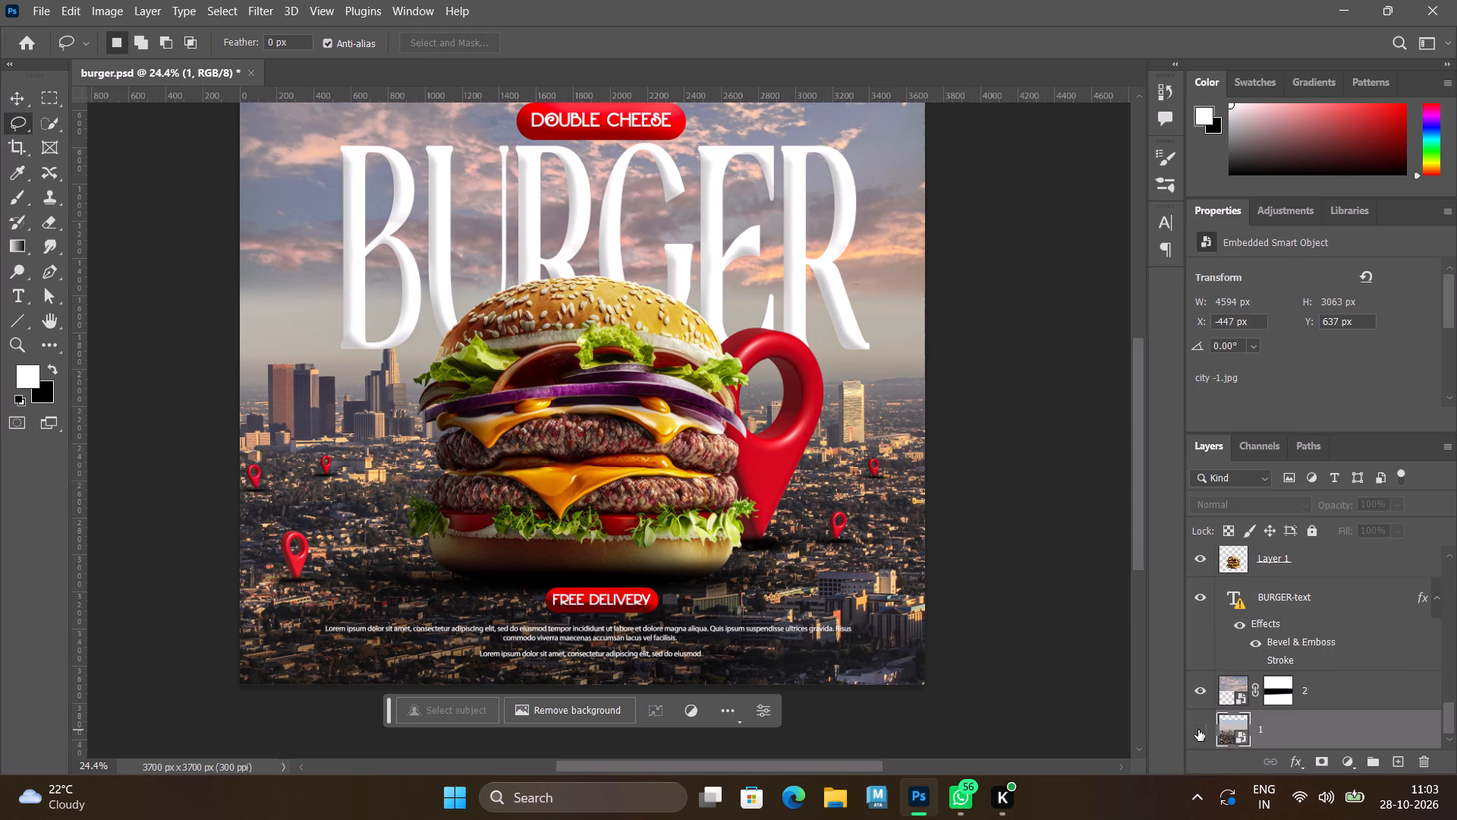
{"action": "left_click", "coordinate": [1198, 730]}
Toggle Layer 3 and the Lorem ipsum text layer directly below it off and on to compare the poster.
{"action": "scroll", "coordinate": [1285, 699], "scroll_direction": "up", "scroll_amount": 14}
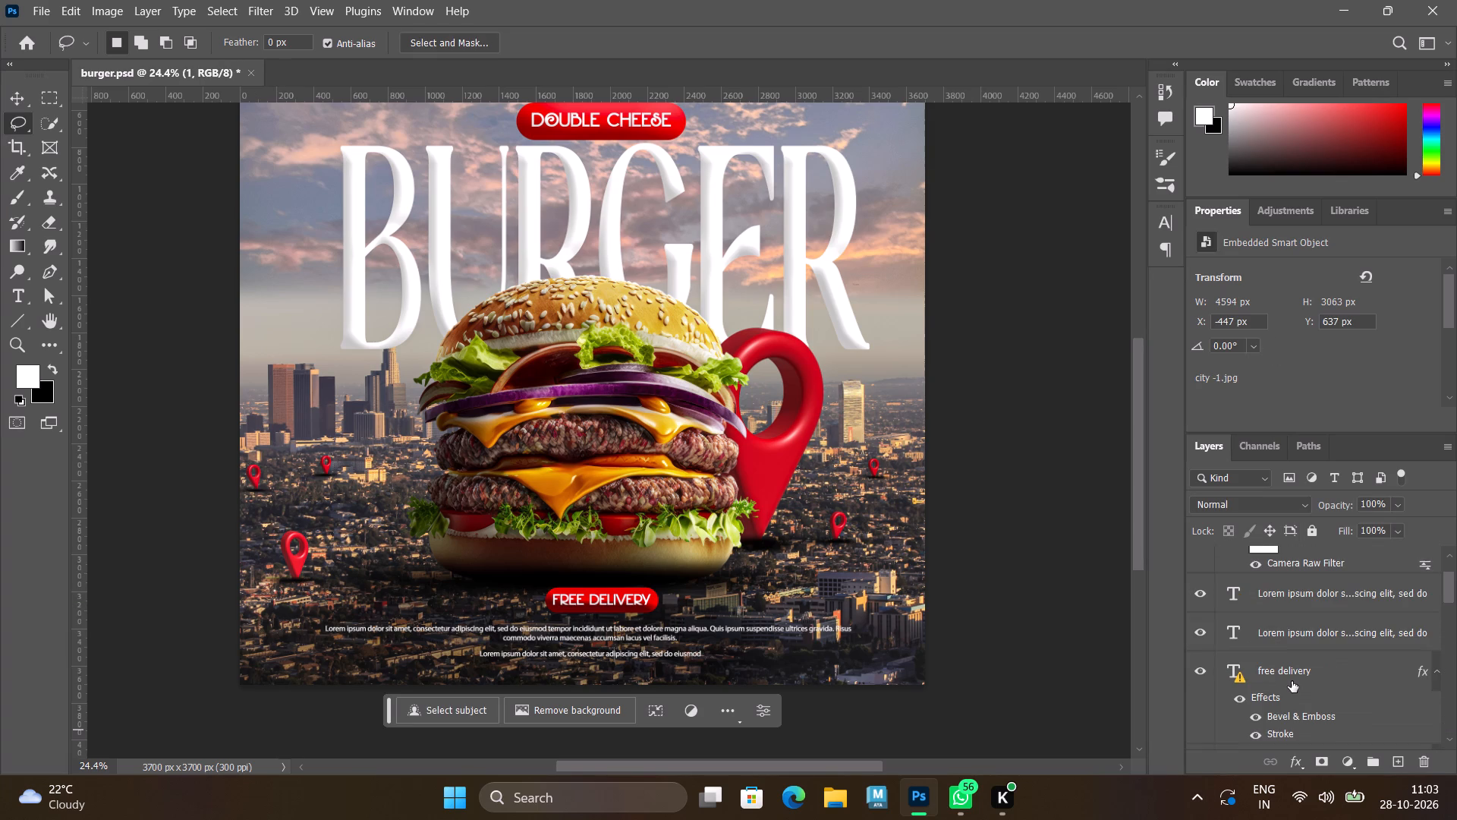
{"action": "scroll", "coordinate": [1292, 681], "scroll_direction": "up", "scroll_amount": 6}
{"action": "left_click", "coordinate": [1315, 572]}
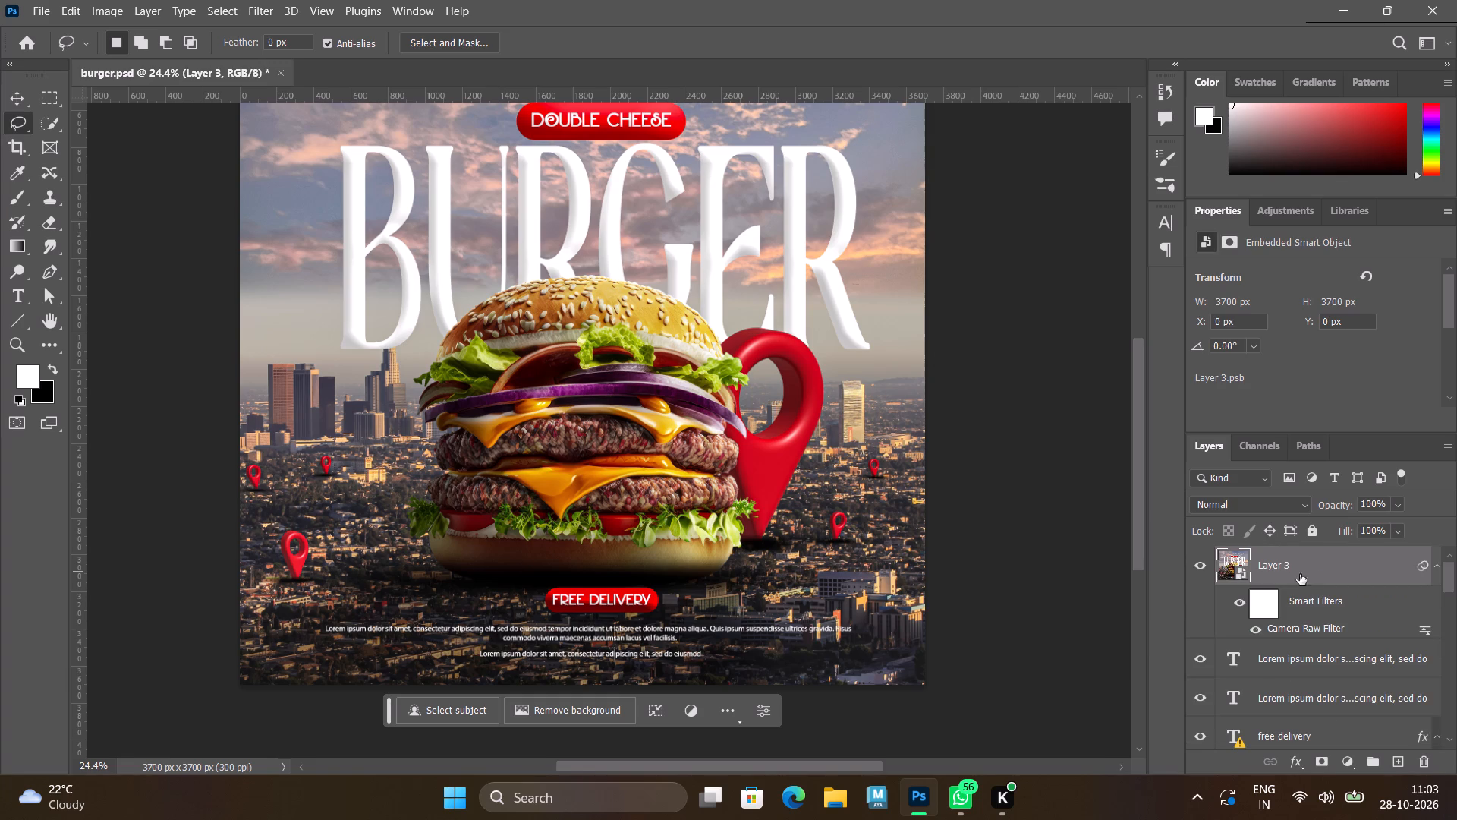
{"action": "left_click", "coordinate": [1203, 563]}
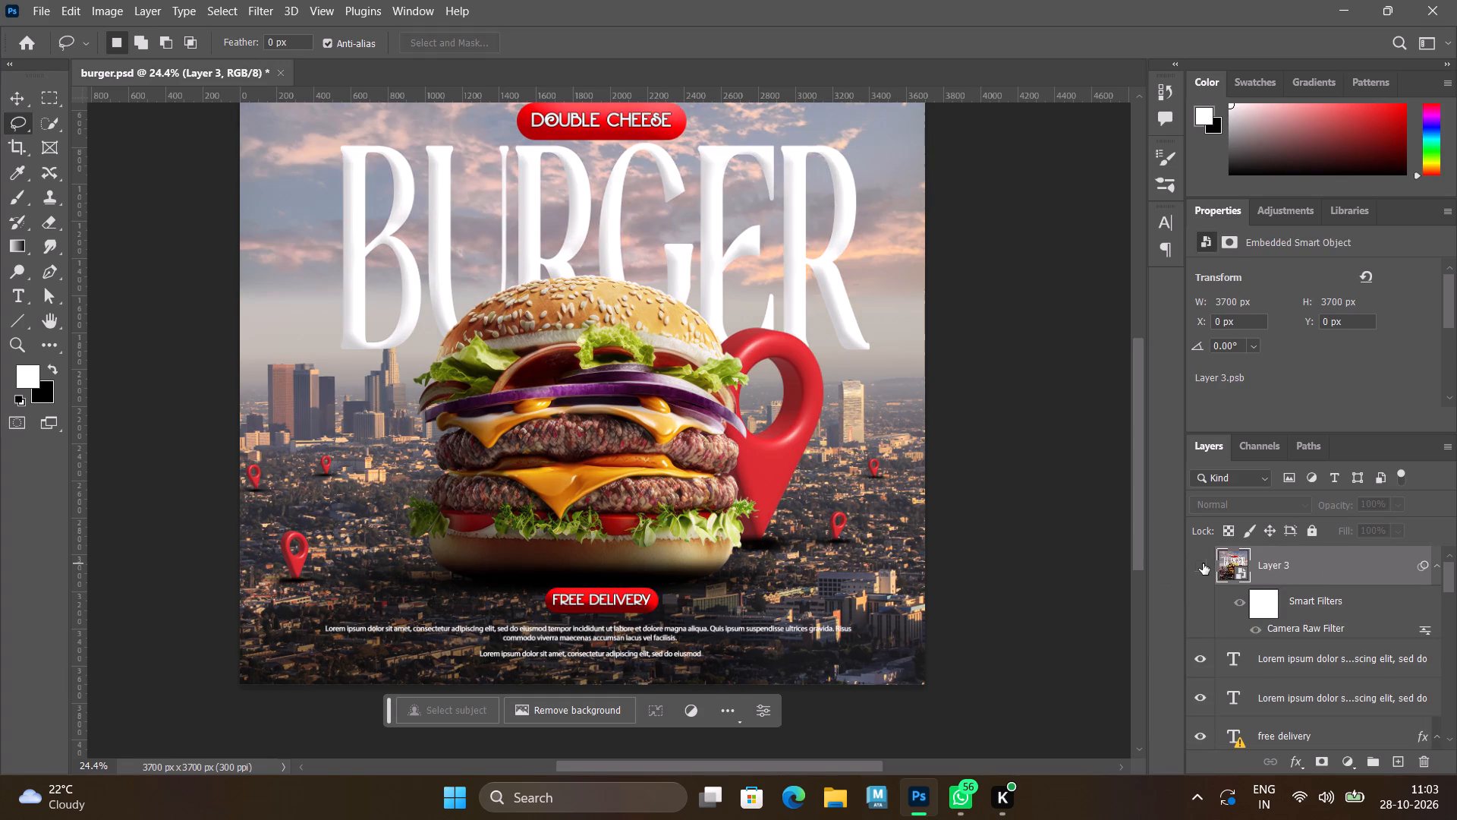
{"action": "left_click", "coordinate": [1203, 563]}
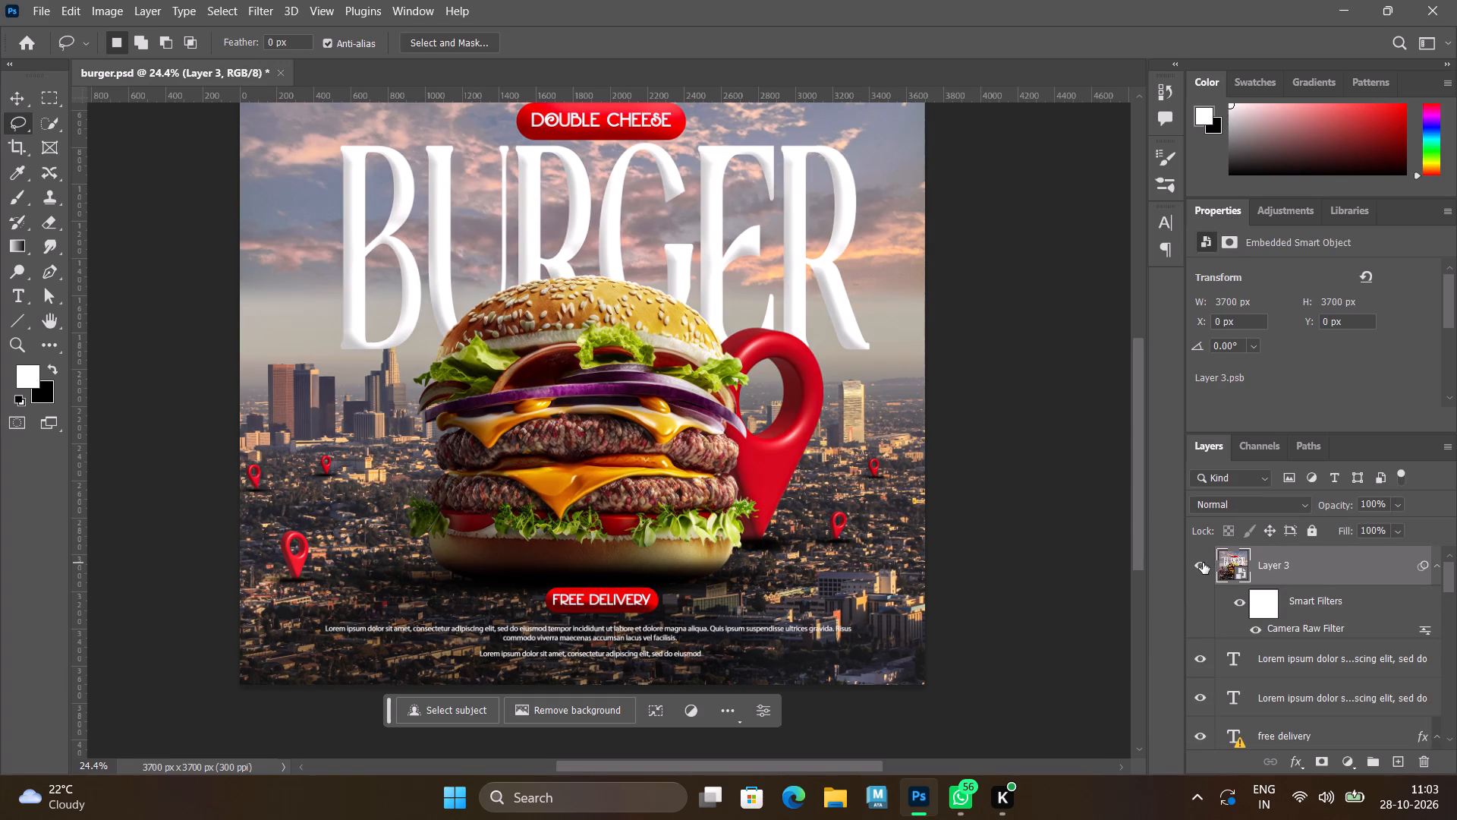
{"action": "left_click", "coordinate": [1198, 654]}
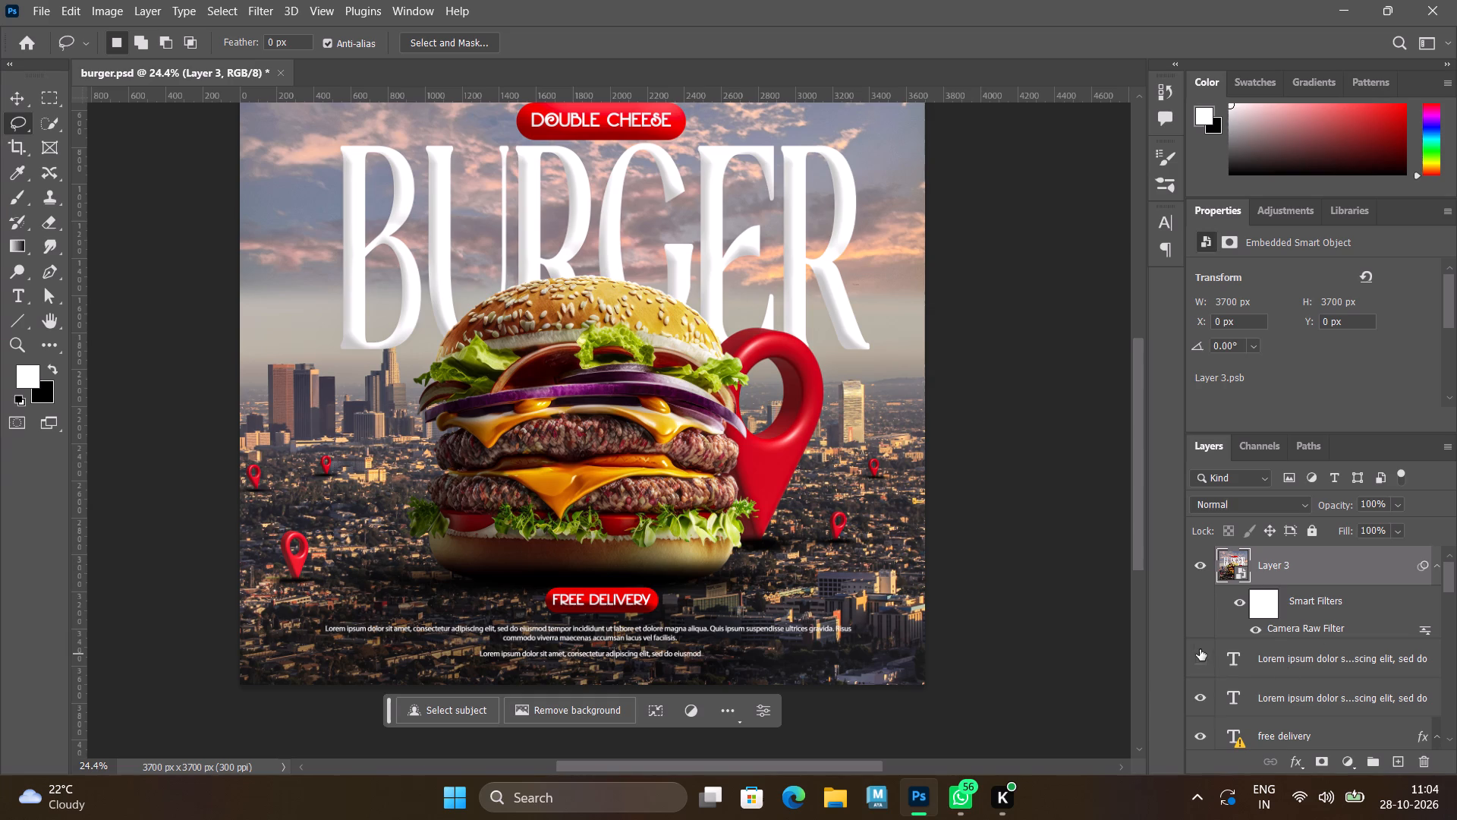
{"action": "left_click", "coordinate": [1198, 658]}
Delete the top smart object Layer 3 together with its Camera Raw Filter.
{"action": "left_click", "coordinate": [1316, 578]}
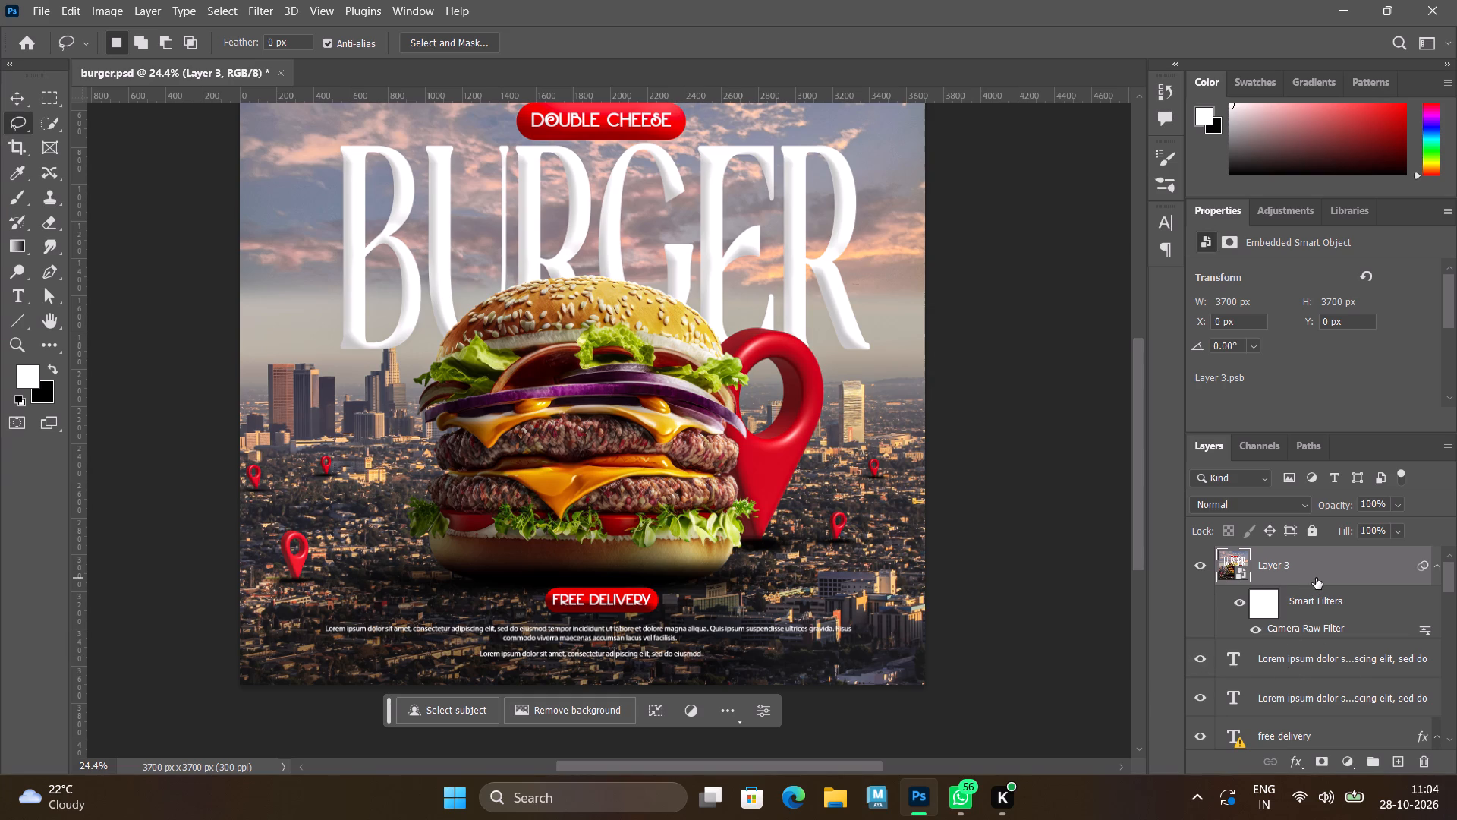
{"action": "key", "text": "Delete"}
Toggle the two Lorem ipsum, free delivery and DOUBLE CHEESE text layers off and on to check each one.
{"action": "left_click", "coordinate": [1316, 573]}
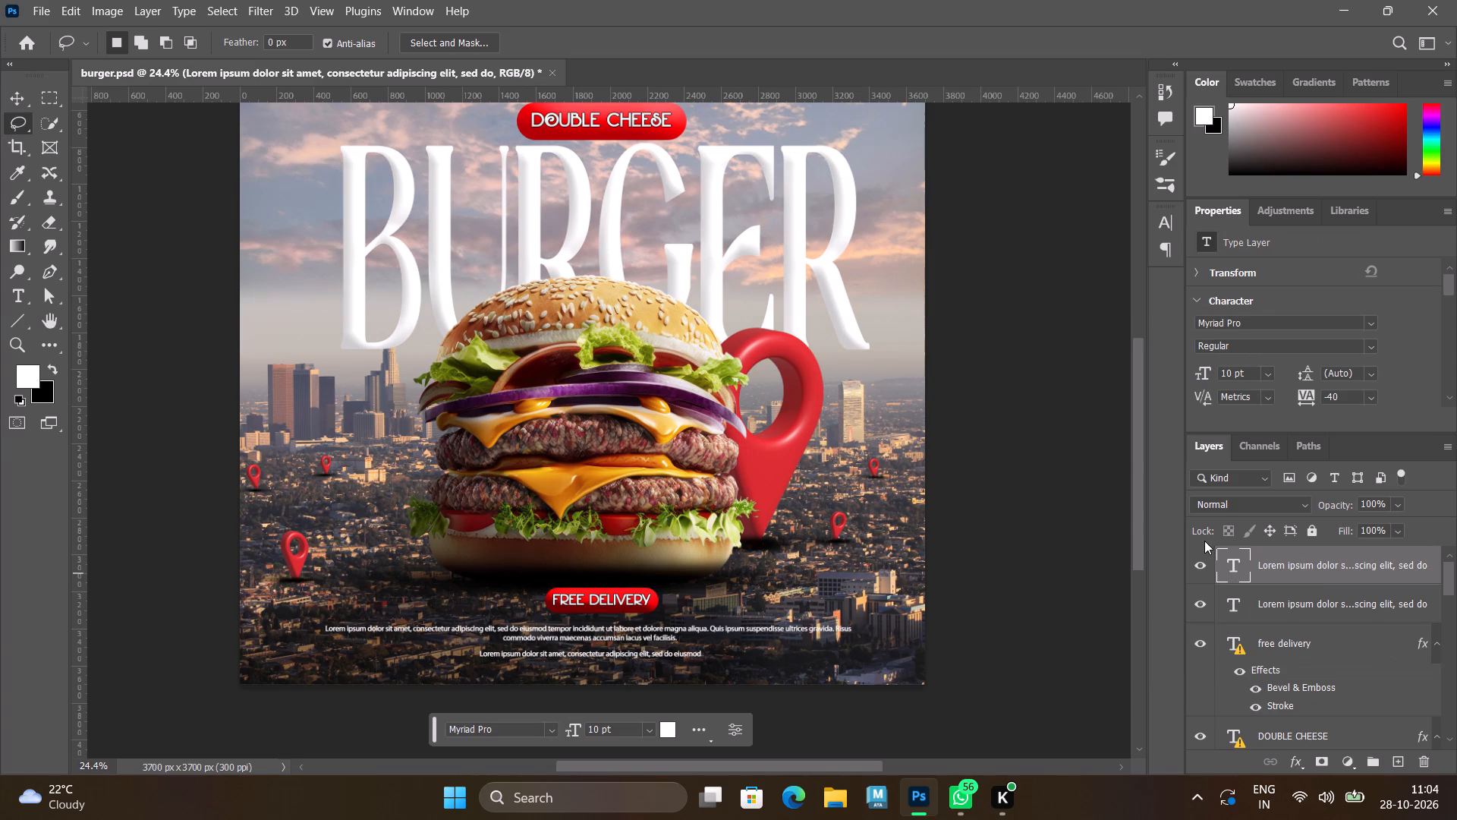
{"action": "left_click", "coordinate": [1203, 563]}
{"action": "left_click", "coordinate": [1203, 563]}
{"action": "left_click", "coordinate": [1203, 603]}
{"action": "left_click", "coordinate": [1203, 603]}
{"action": "left_click", "coordinate": [1200, 645]}
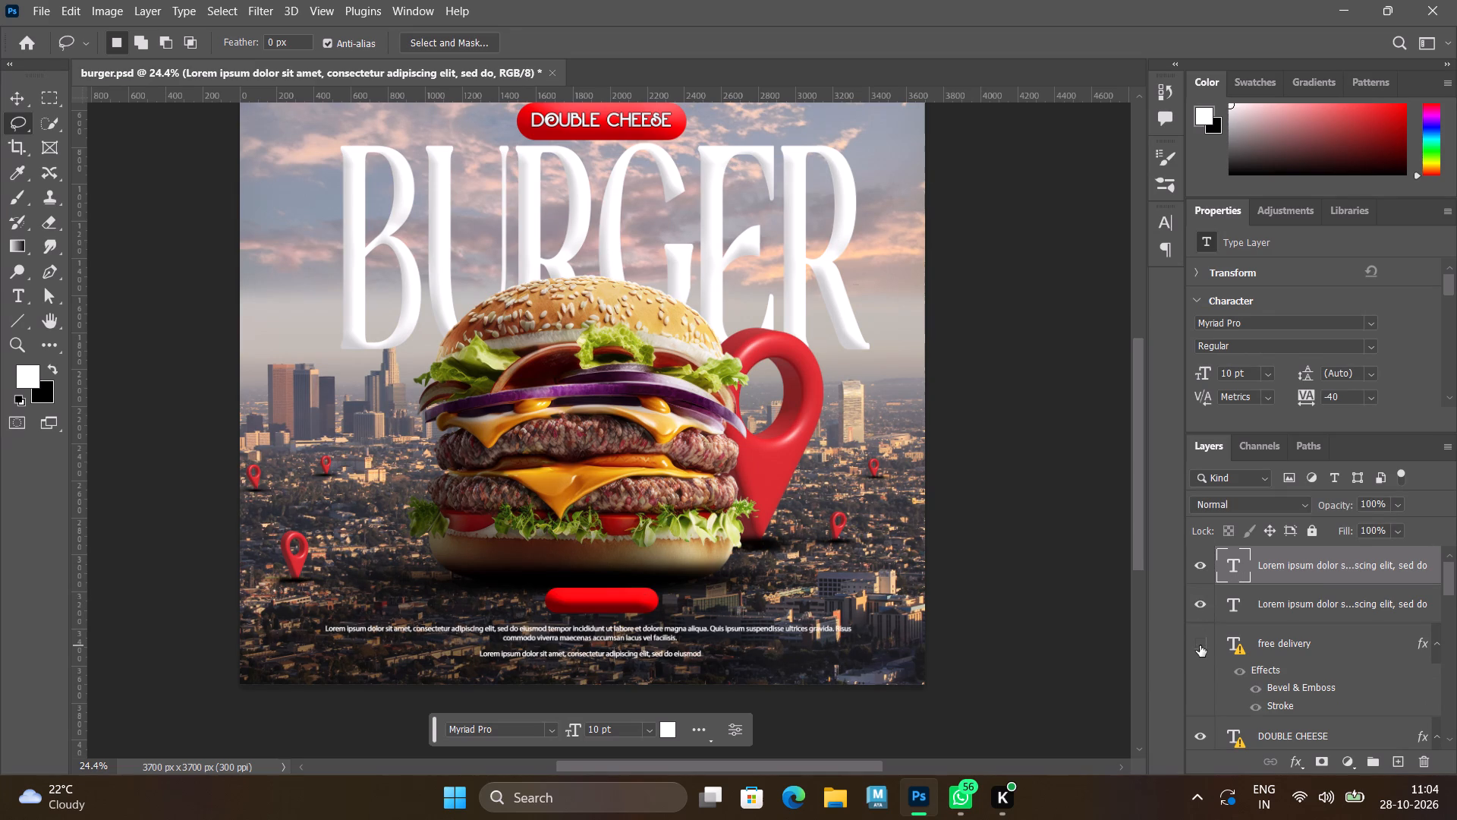
{"action": "left_click", "coordinate": [1200, 645]}
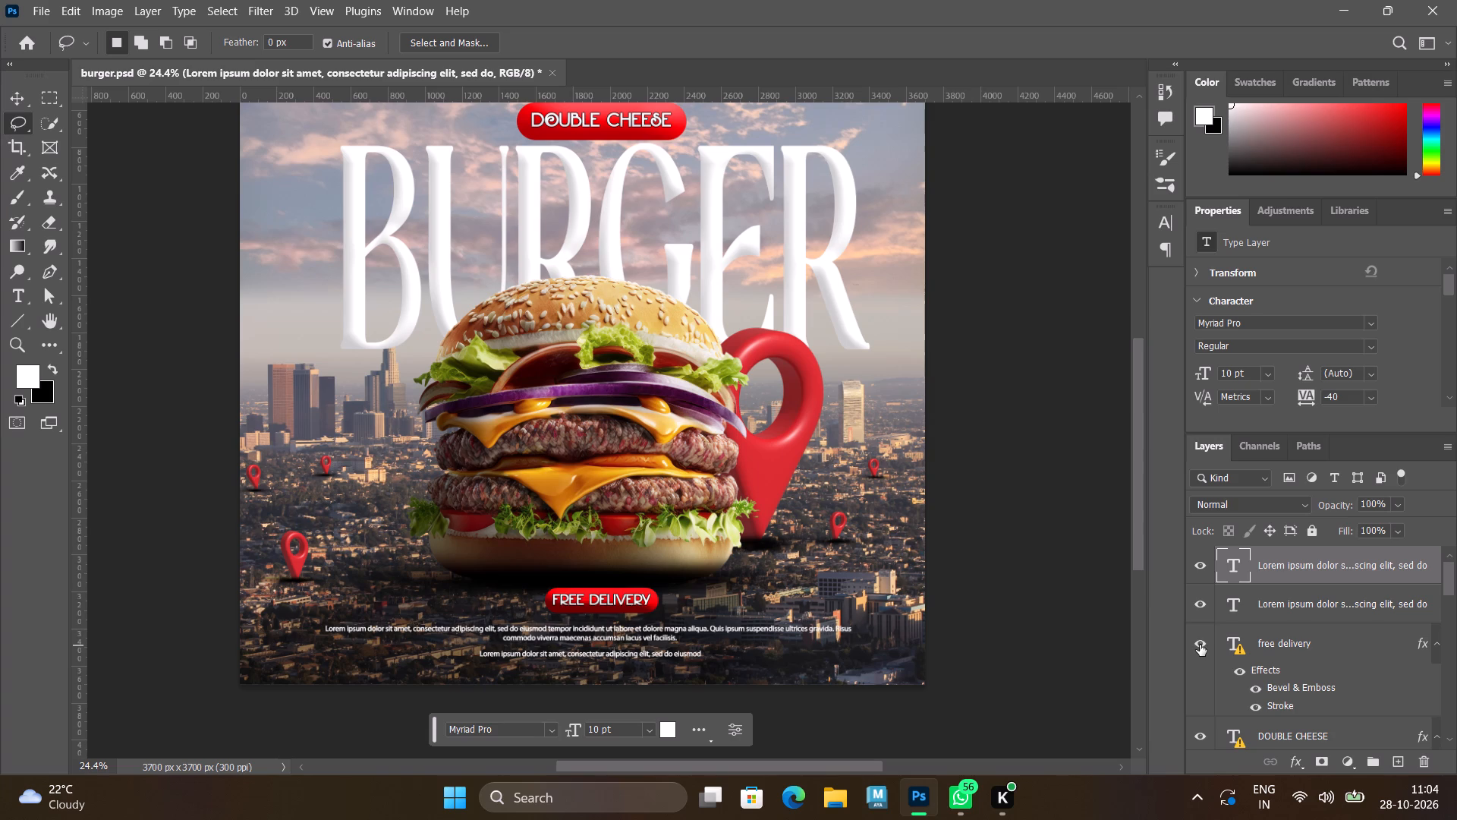
{"action": "scroll", "coordinate": [1200, 644], "scroll_direction": "down", "scroll_amount": 2}
{"action": "left_click", "coordinate": [1199, 658]}
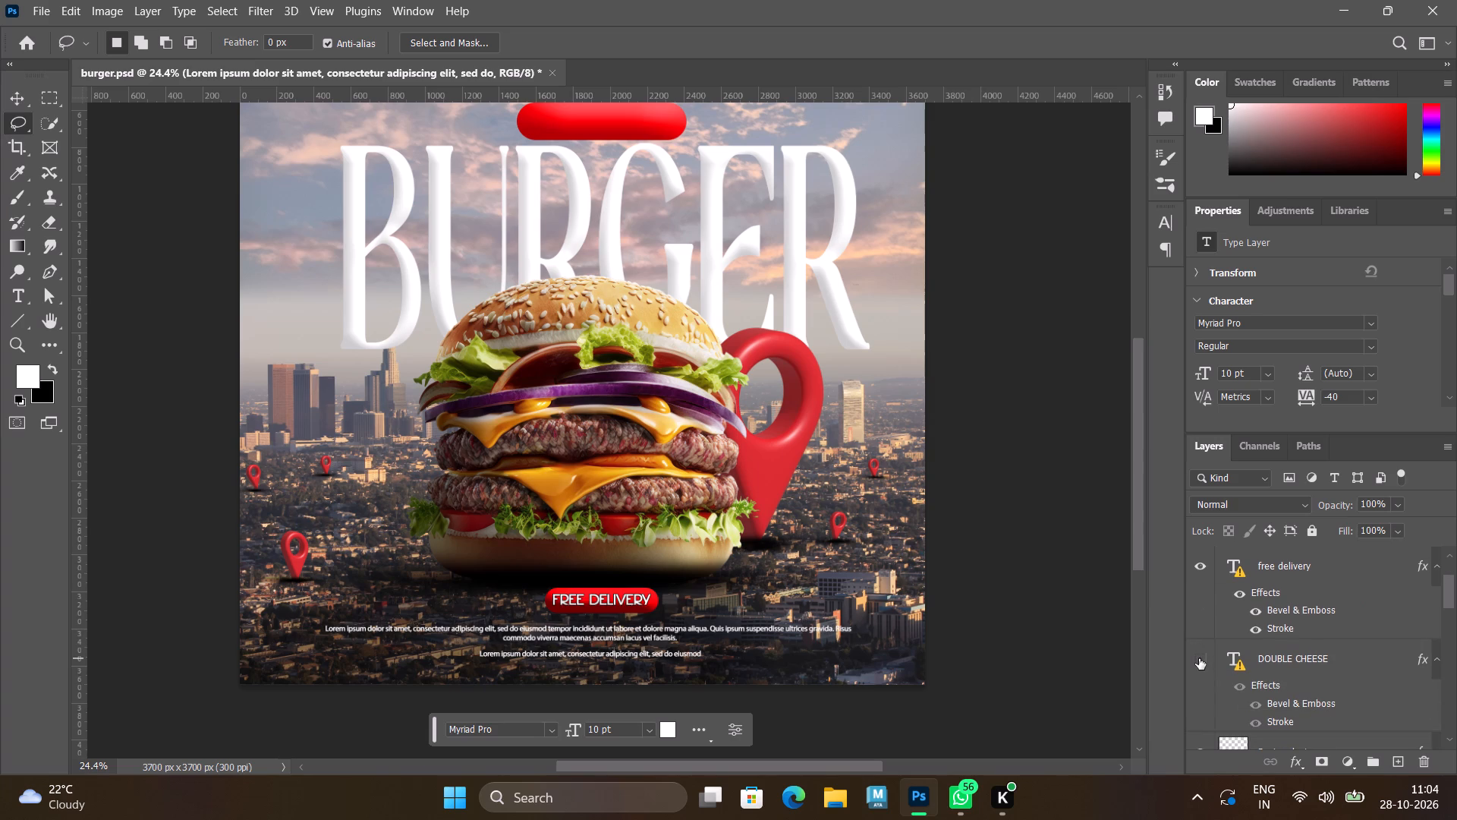
{"action": "left_click", "coordinate": [1199, 658]}
Toggle Rectangle 1 copy and Rectangle 1 off and on to check which red label background each provides.
{"action": "scroll", "coordinate": [1201, 657], "scroll_direction": "down", "scroll_amount": 2}
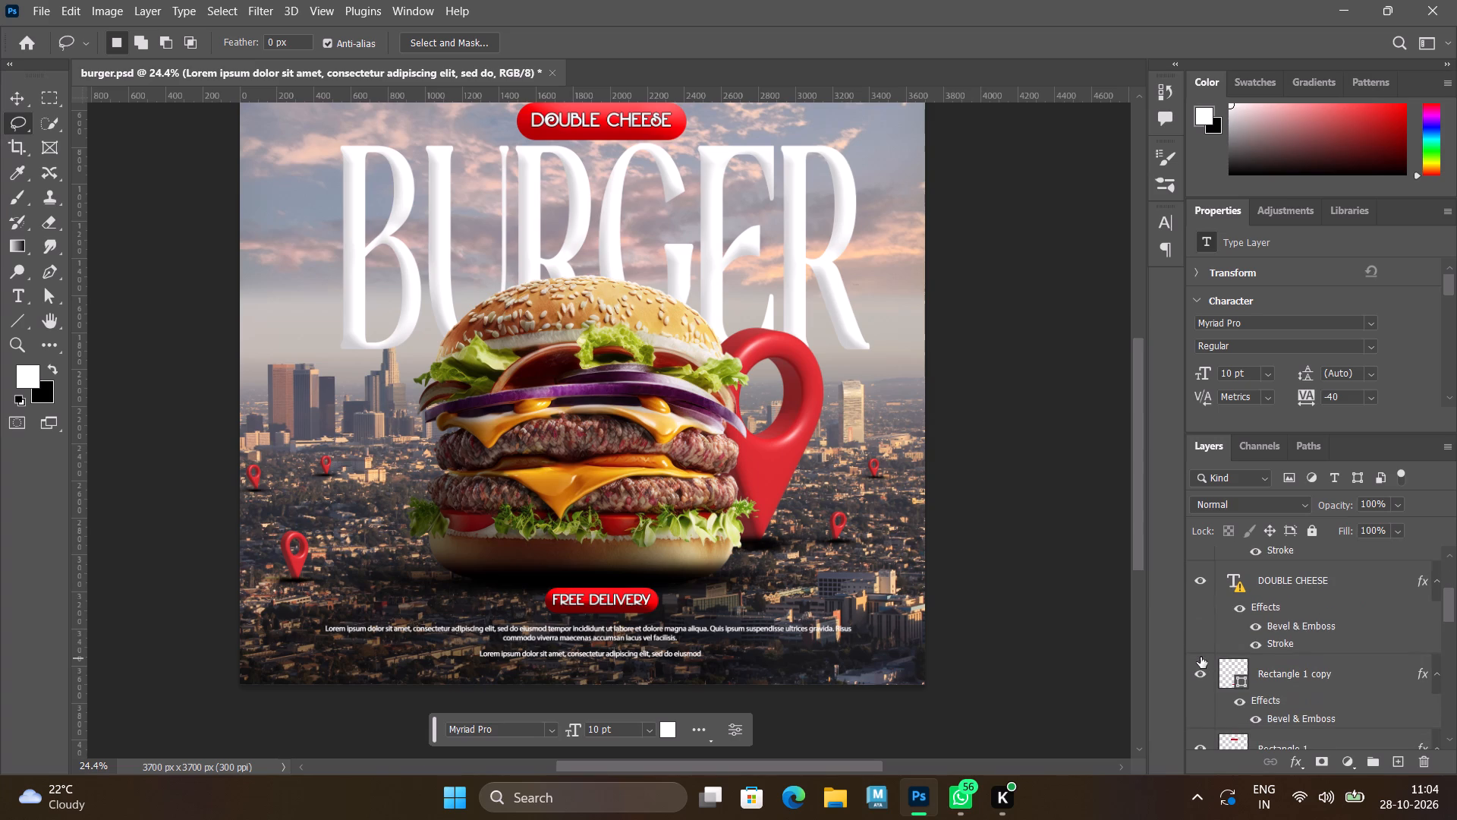
{"action": "left_click", "coordinate": [1197, 673]}
{"action": "left_click", "coordinate": [1197, 673]}
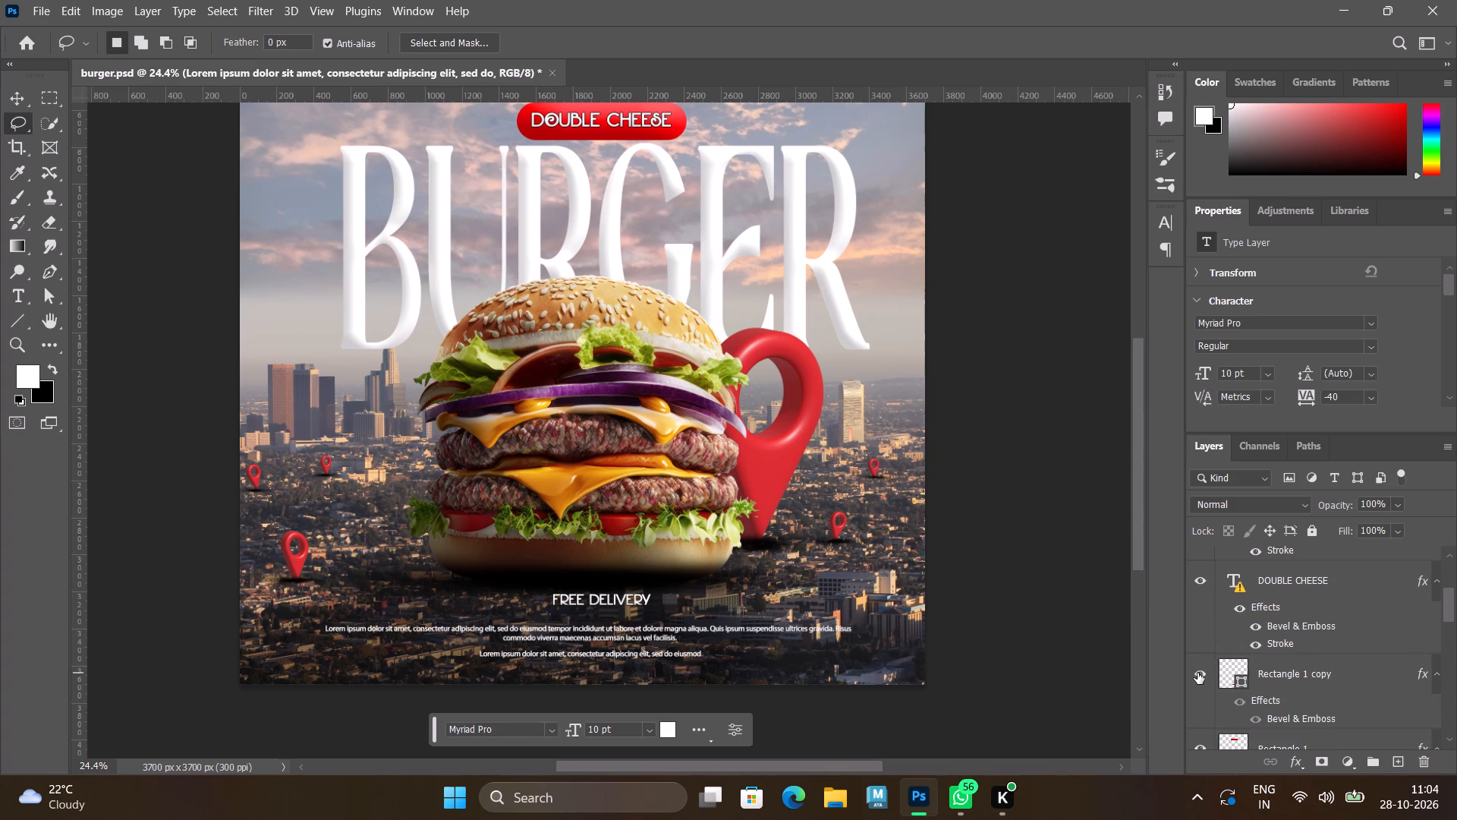
{"action": "scroll", "coordinate": [1197, 671], "scroll_direction": "down", "scroll_amount": 2}
{"action": "left_click", "coordinate": [1197, 671]}
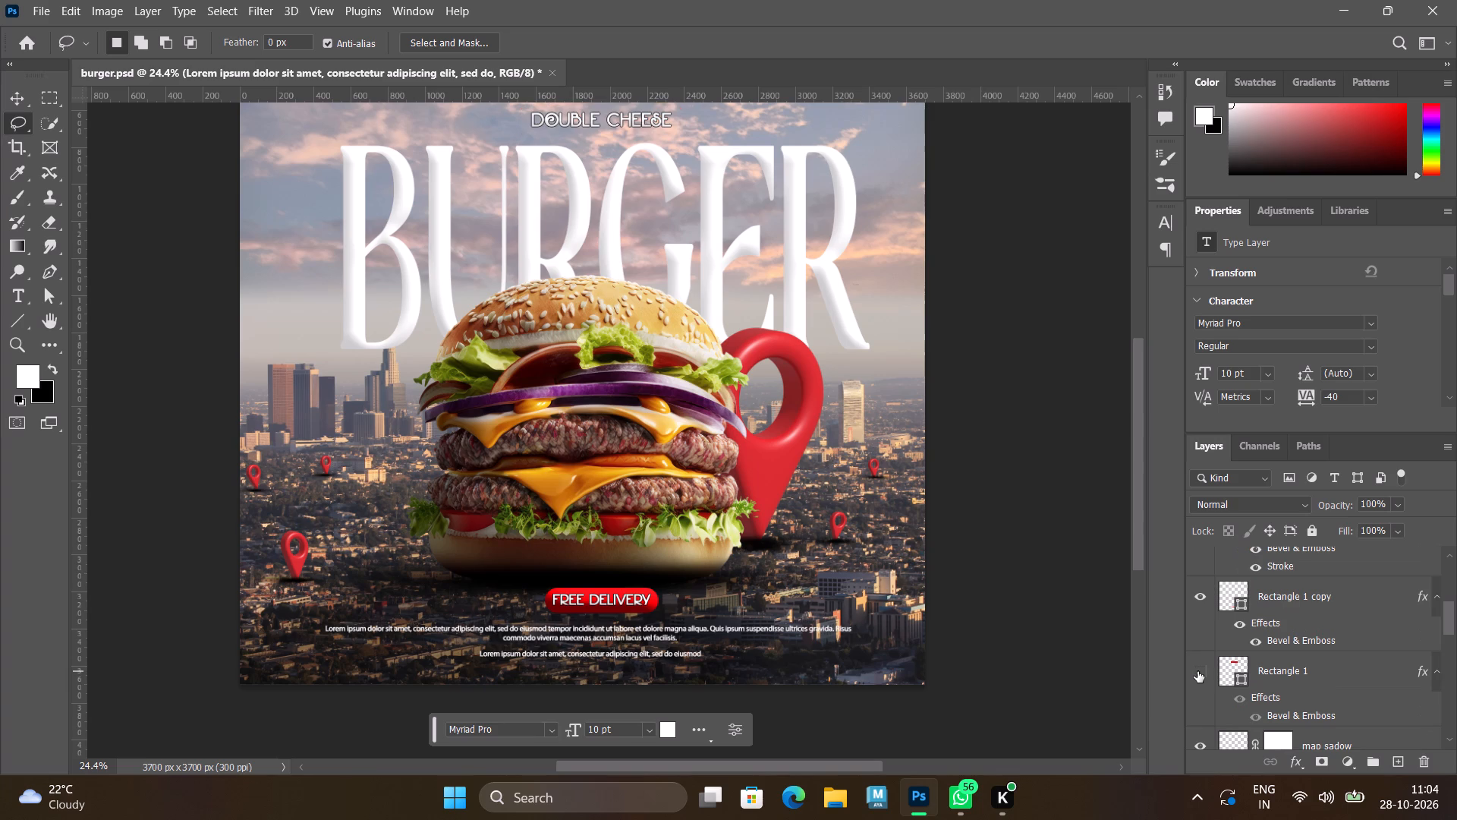
{"action": "left_click", "coordinate": [1197, 671]}
Toggle the map sadow layer off and on repeatedly to check the shadows beneath the location pins.
{"action": "scroll", "coordinate": [1197, 671], "scroll_direction": "down", "scroll_amount": 1}
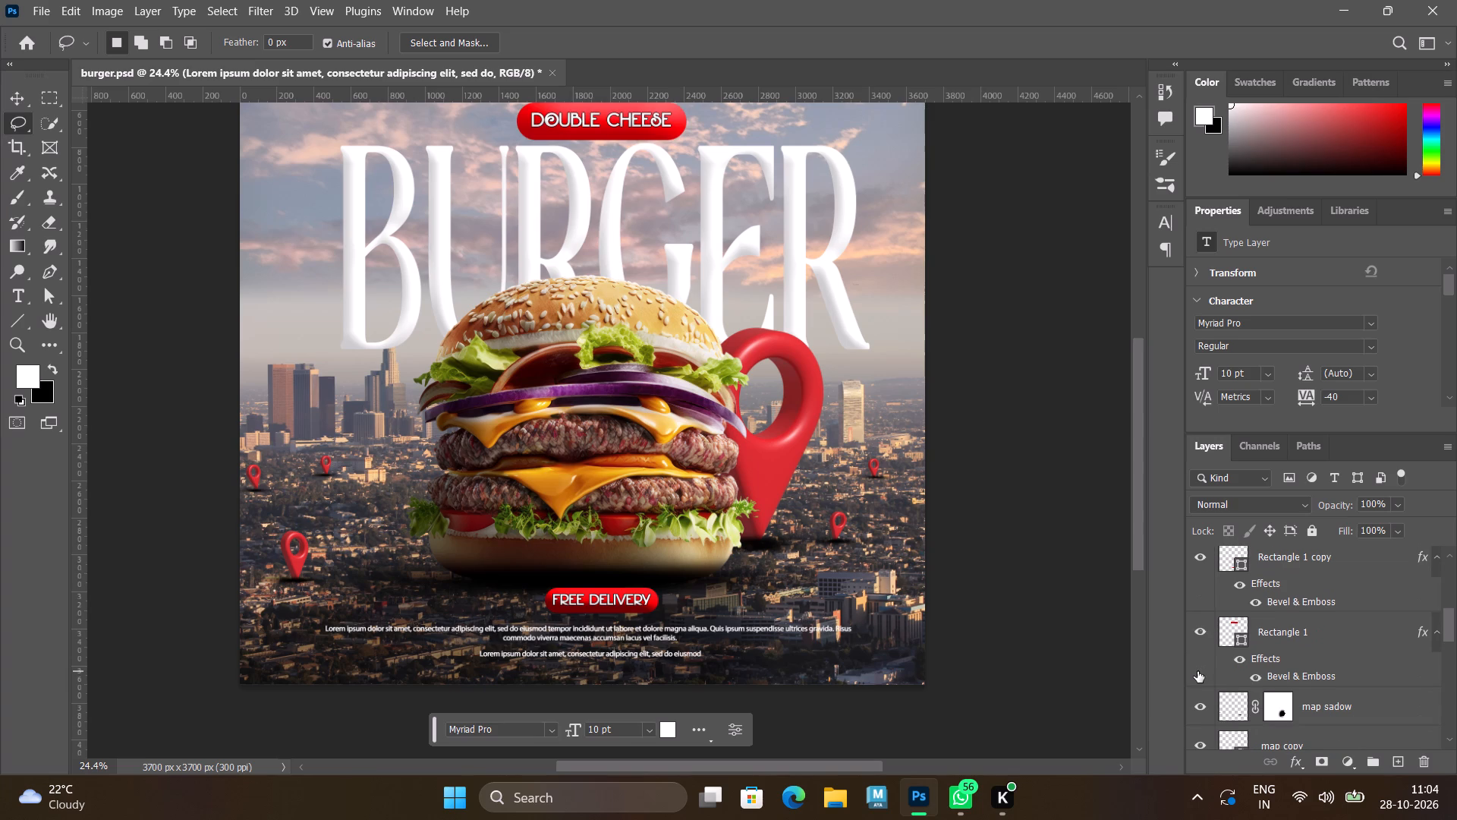
{"action": "scroll", "coordinate": [1197, 671], "scroll_direction": "down", "scroll_amount": 1}
{"action": "left_click", "coordinate": [1200, 666]}
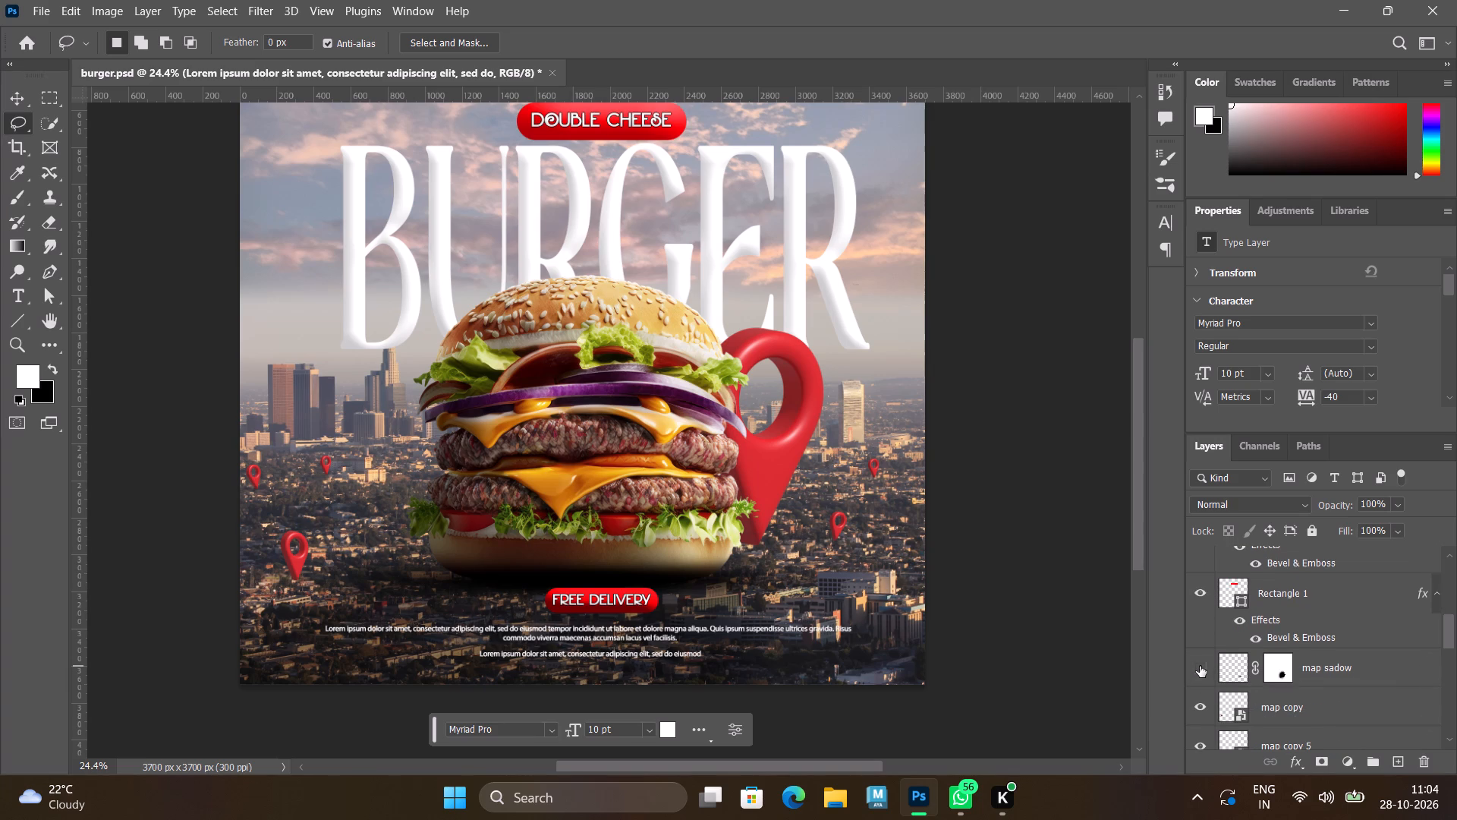
{"action": "left_click", "coordinate": [1200, 666]}
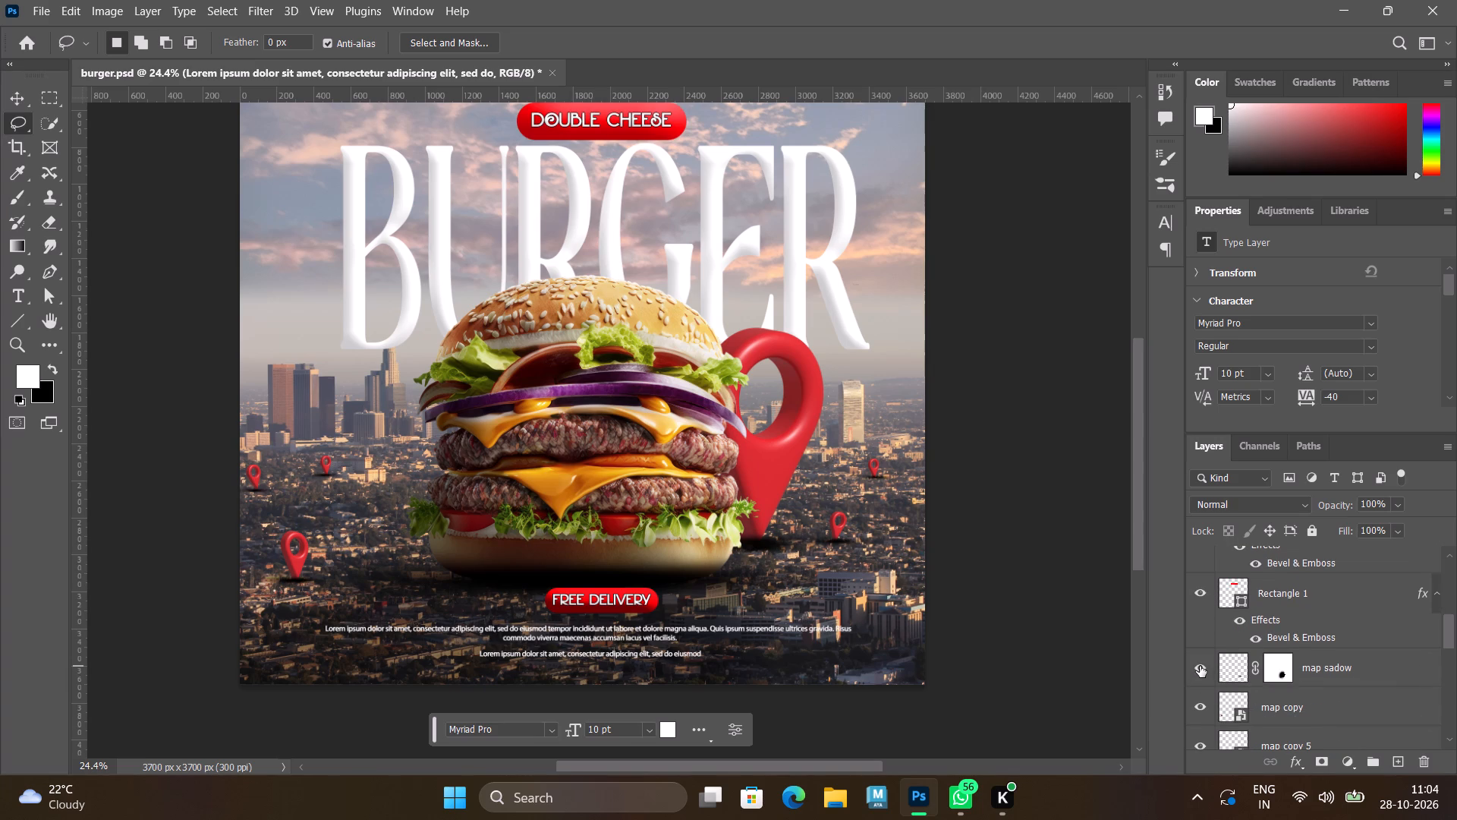
{"action": "left_click", "coordinate": [1200, 666]}
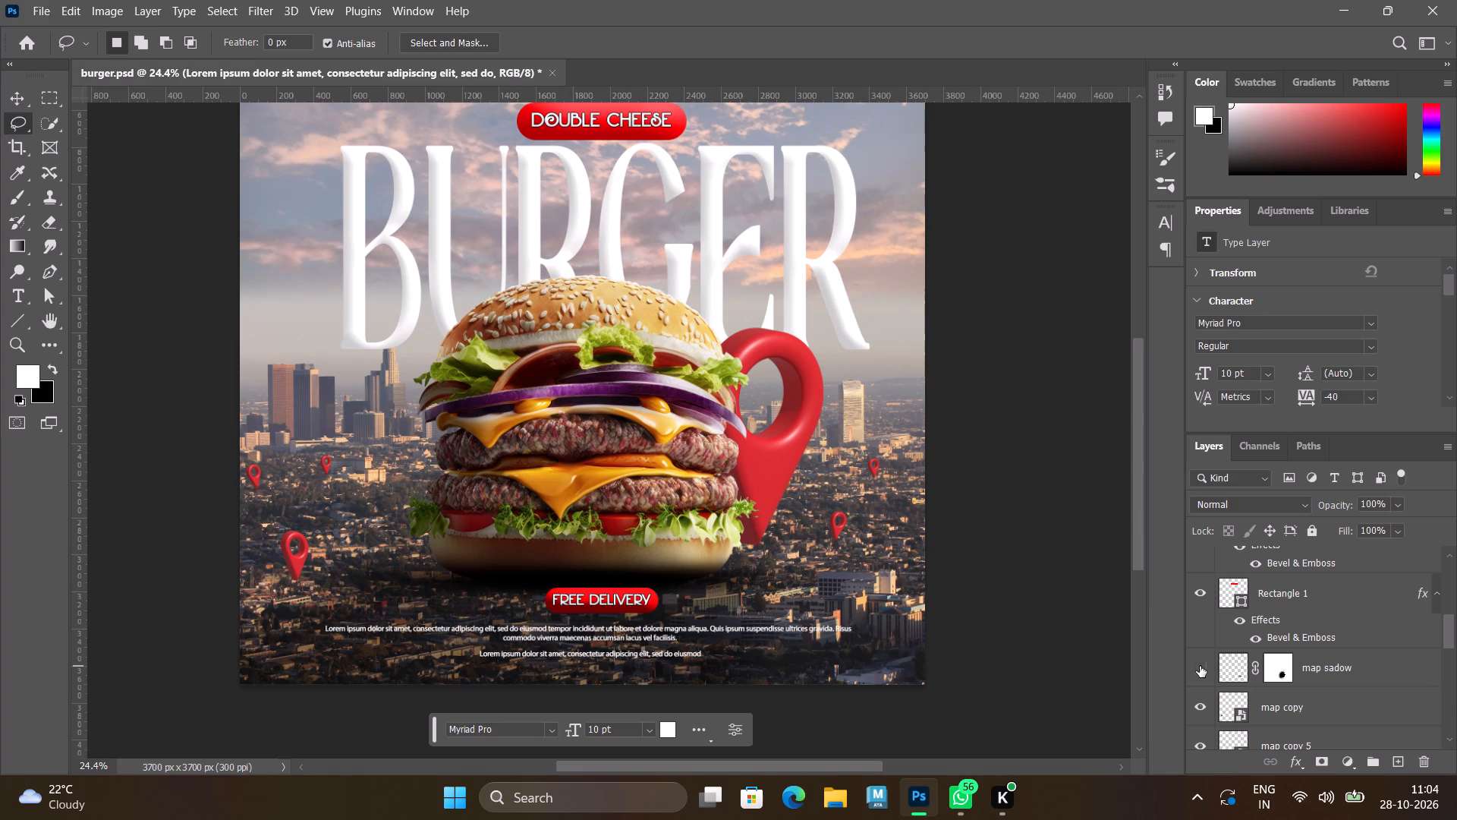
{"action": "left_click", "coordinate": [1200, 666]}
{"action": "left_click", "coordinate": [1200, 666]}
{"action": "left_click", "coordinate": [1200, 666]}
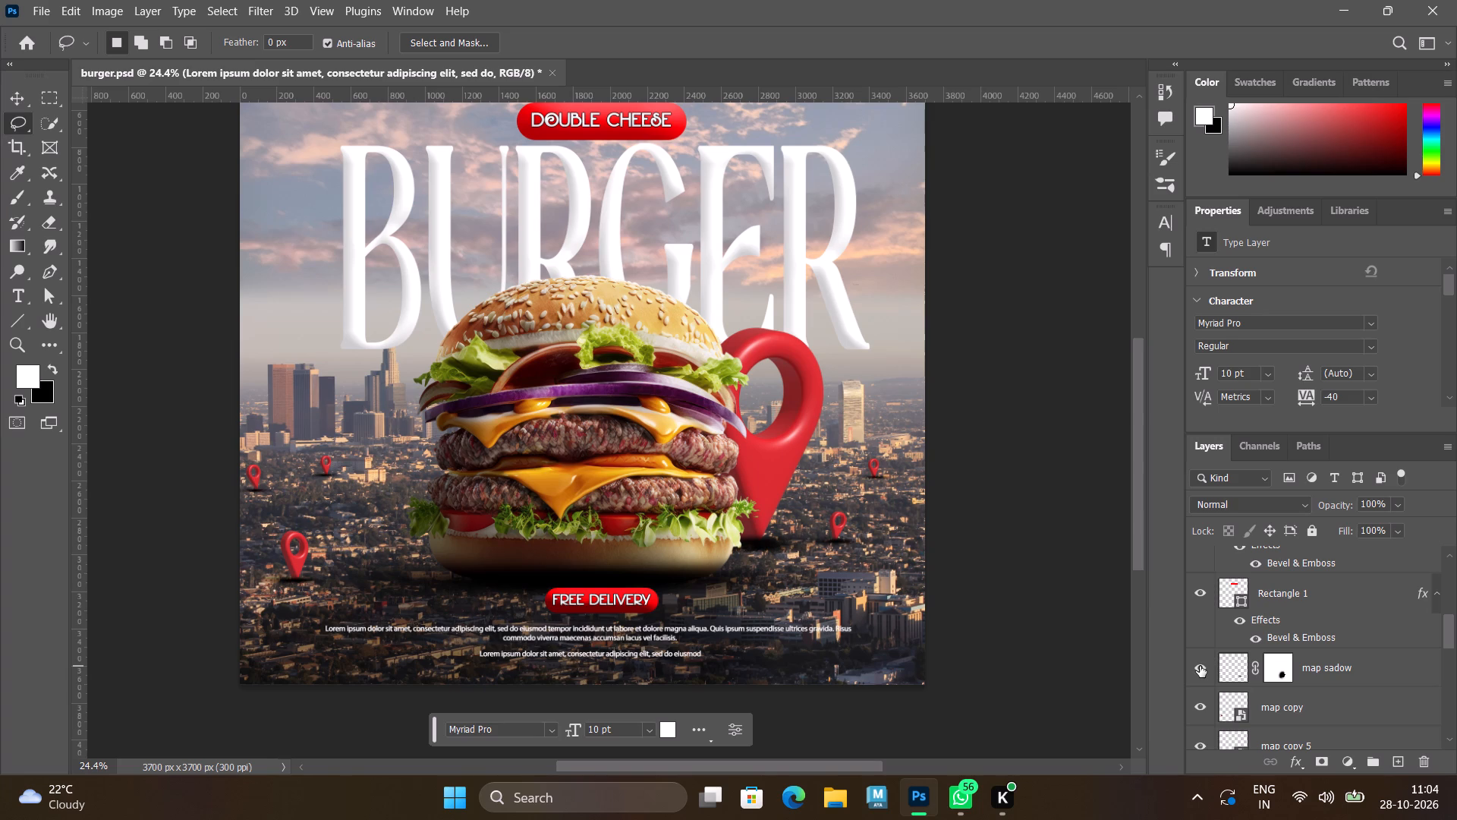
Toggle the map copy, map copy 5 and 3d map layers off and on to check which location pin each provides.
{"action": "left_click", "coordinate": [1201, 705]}
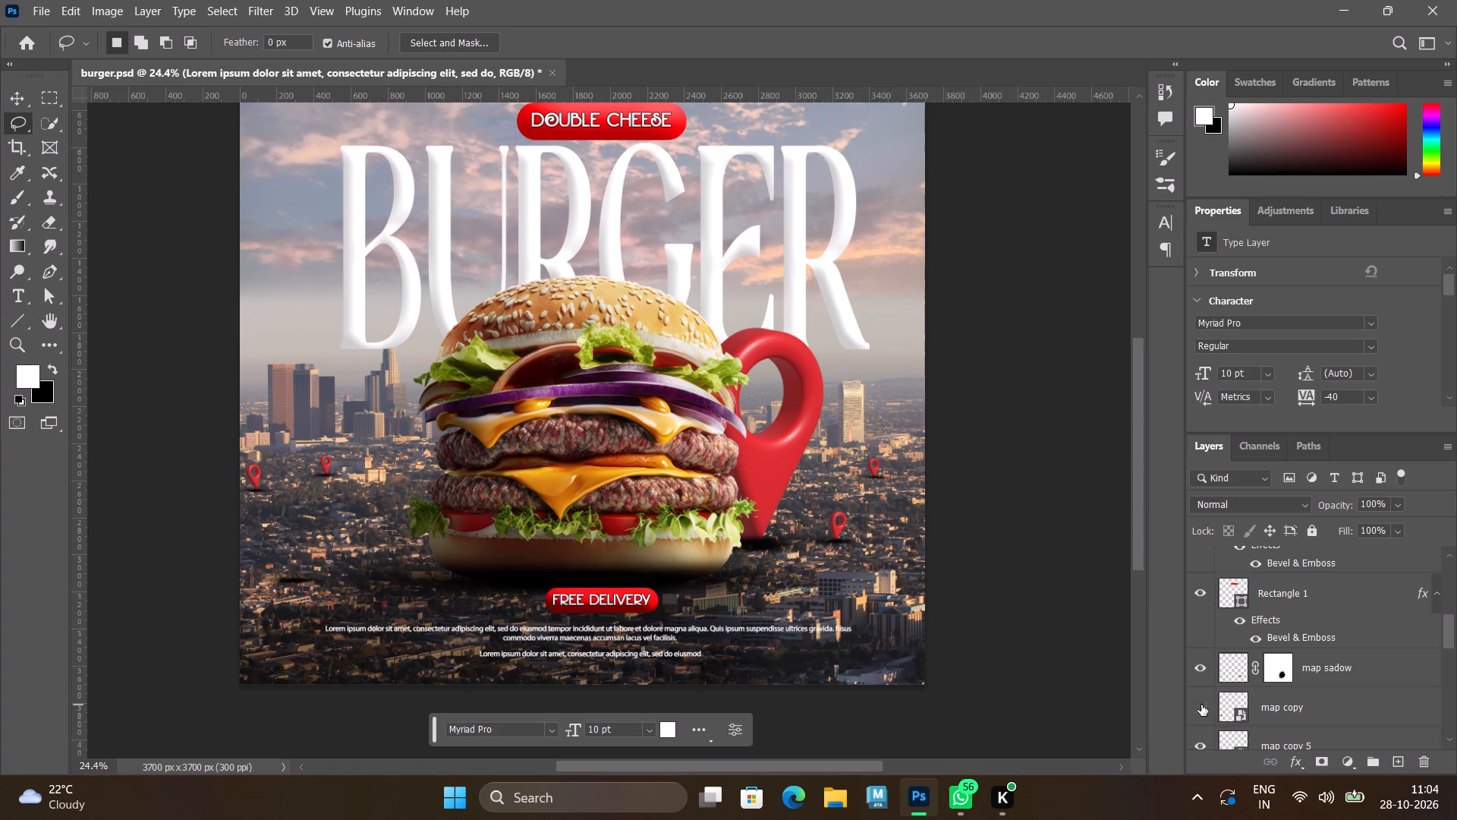
{"action": "left_click", "coordinate": [1201, 705]}
{"action": "left_click", "coordinate": [1201, 705]}
{"action": "left_click", "coordinate": [1201, 705]}
{"action": "scroll", "coordinate": [1202, 700], "scroll_direction": "down", "scroll_amount": 1}
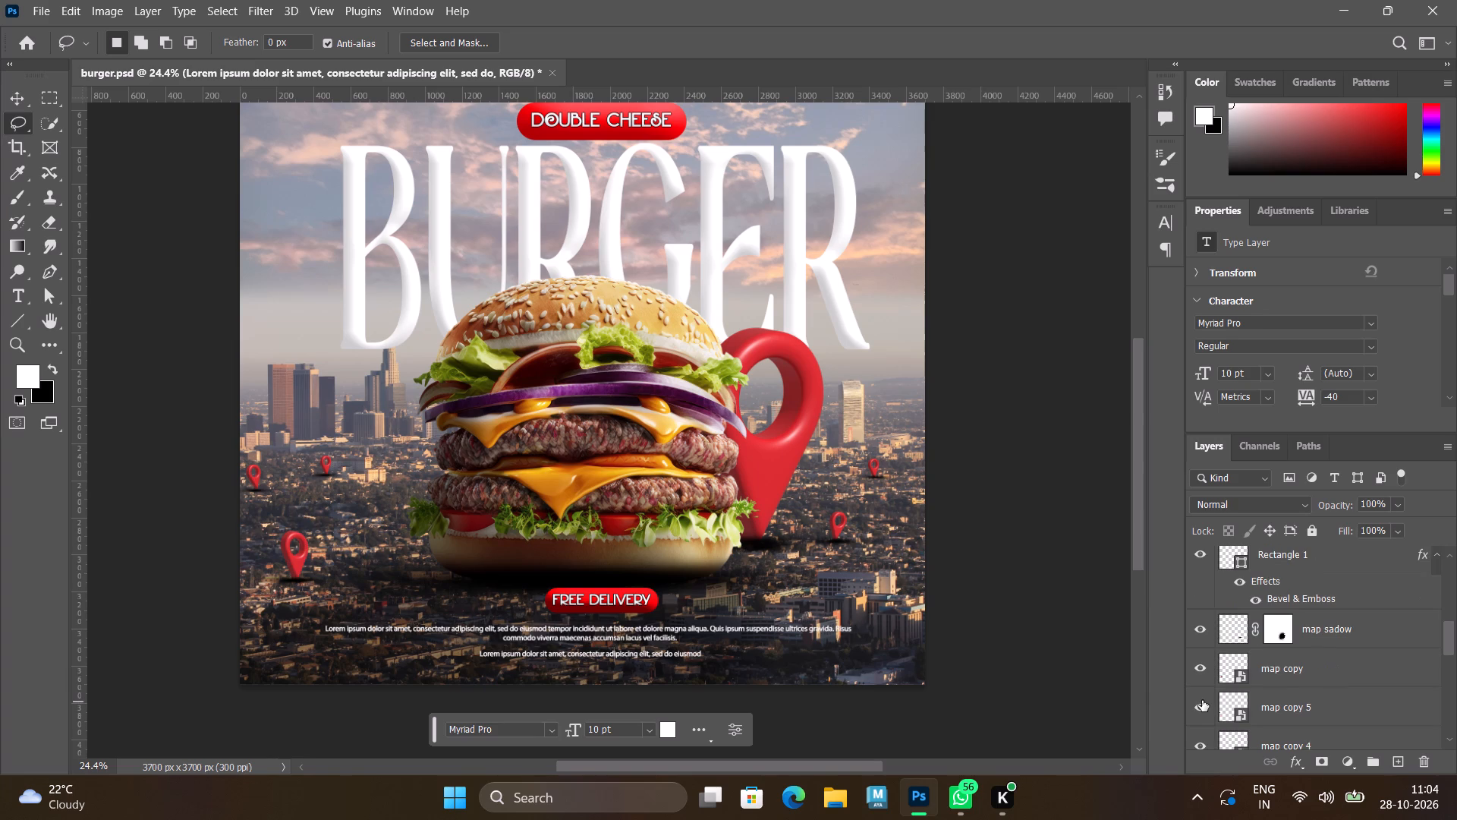
{"action": "left_click", "coordinate": [1200, 707]}
{"action": "left_click", "coordinate": [1200, 707]}
{"action": "scroll", "coordinate": [1200, 707], "scroll_direction": "down", "scroll_amount": 4}
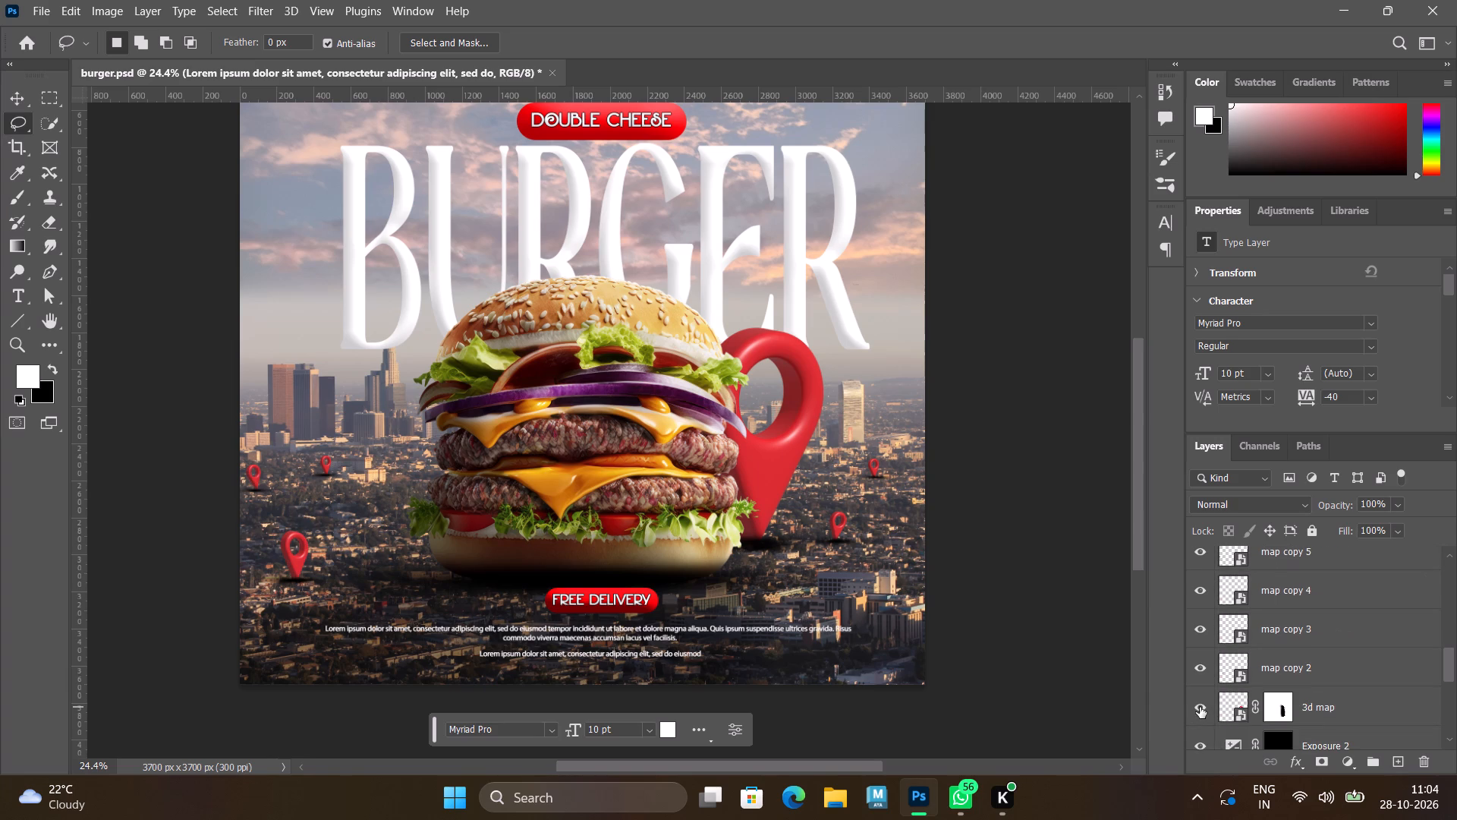
{"action": "left_click", "coordinate": [1201, 707]}
{"action": "left_click", "coordinate": [1201, 707]}
Toggle the Exposure 2 adjustment layer off and on to compare its effect on the lower part of the poster.
{"action": "scroll", "coordinate": [1201, 707], "scroll_direction": "down", "scroll_amount": 2}
{"action": "left_click", "coordinate": [1202, 668]}
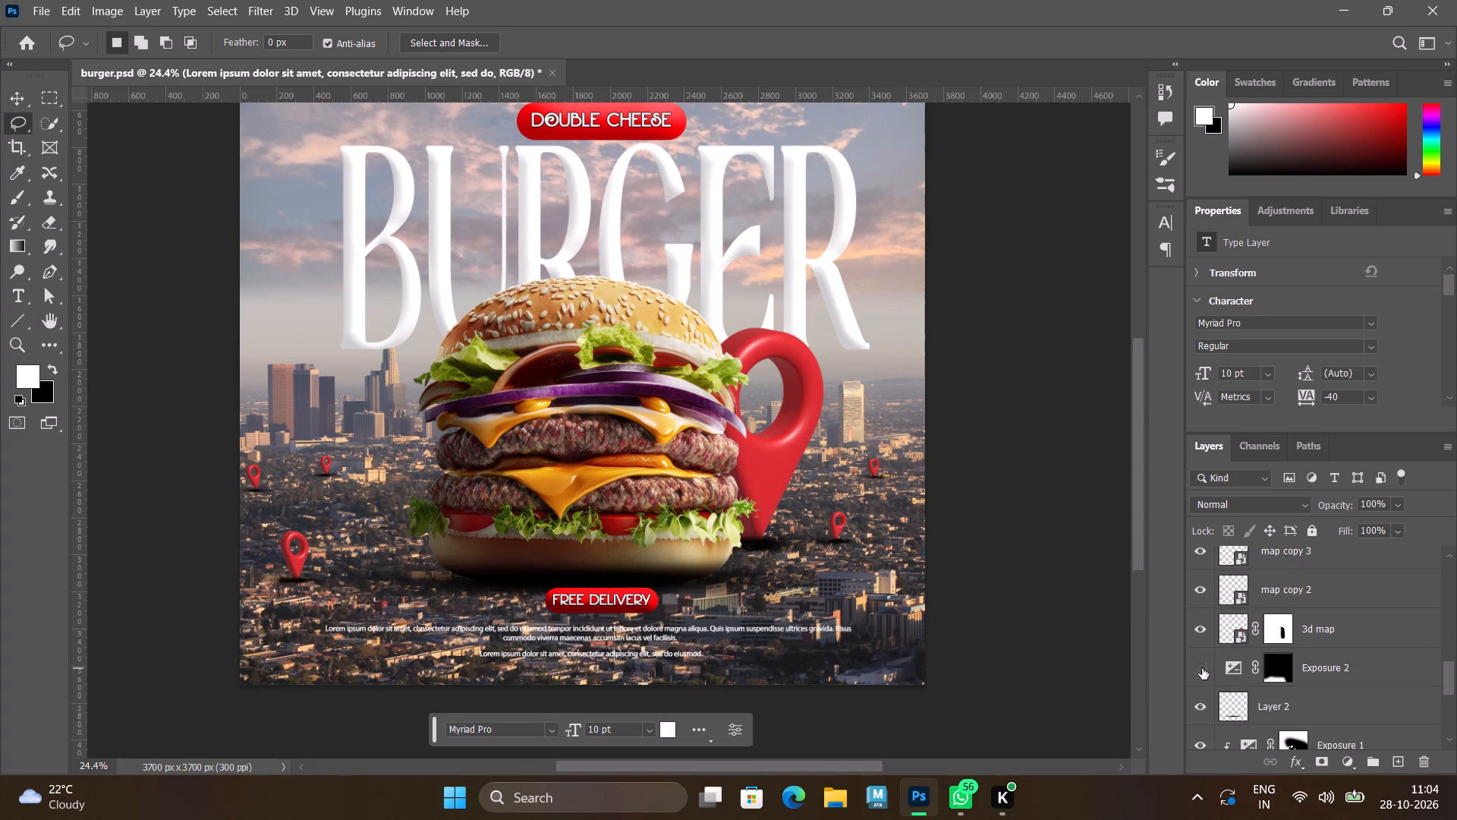
{"action": "left_click", "coordinate": [1202, 668]}
{"action": "left_click", "coordinate": [1202, 668]}
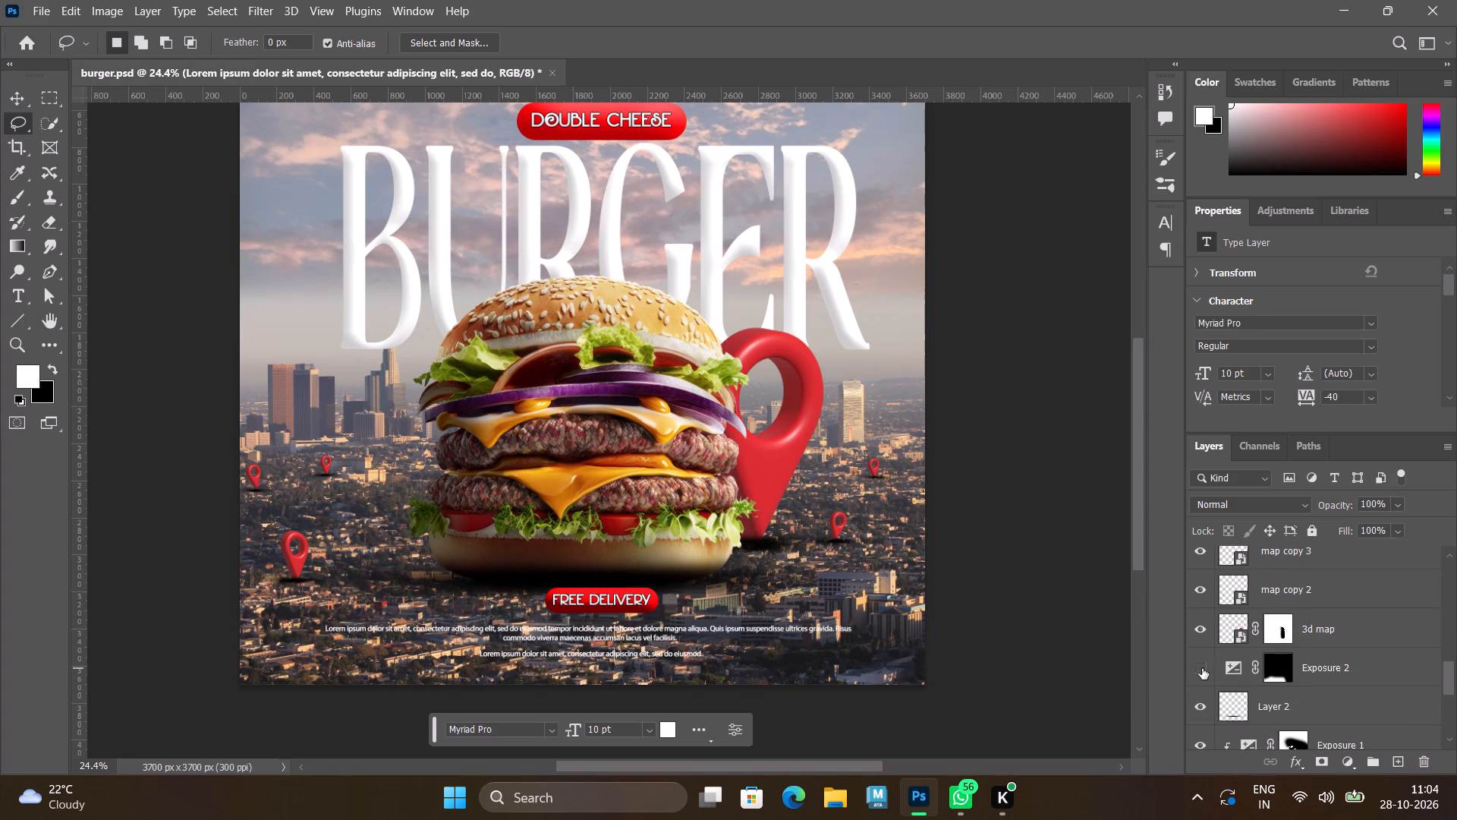
{"action": "left_click", "coordinate": [1202, 668]}
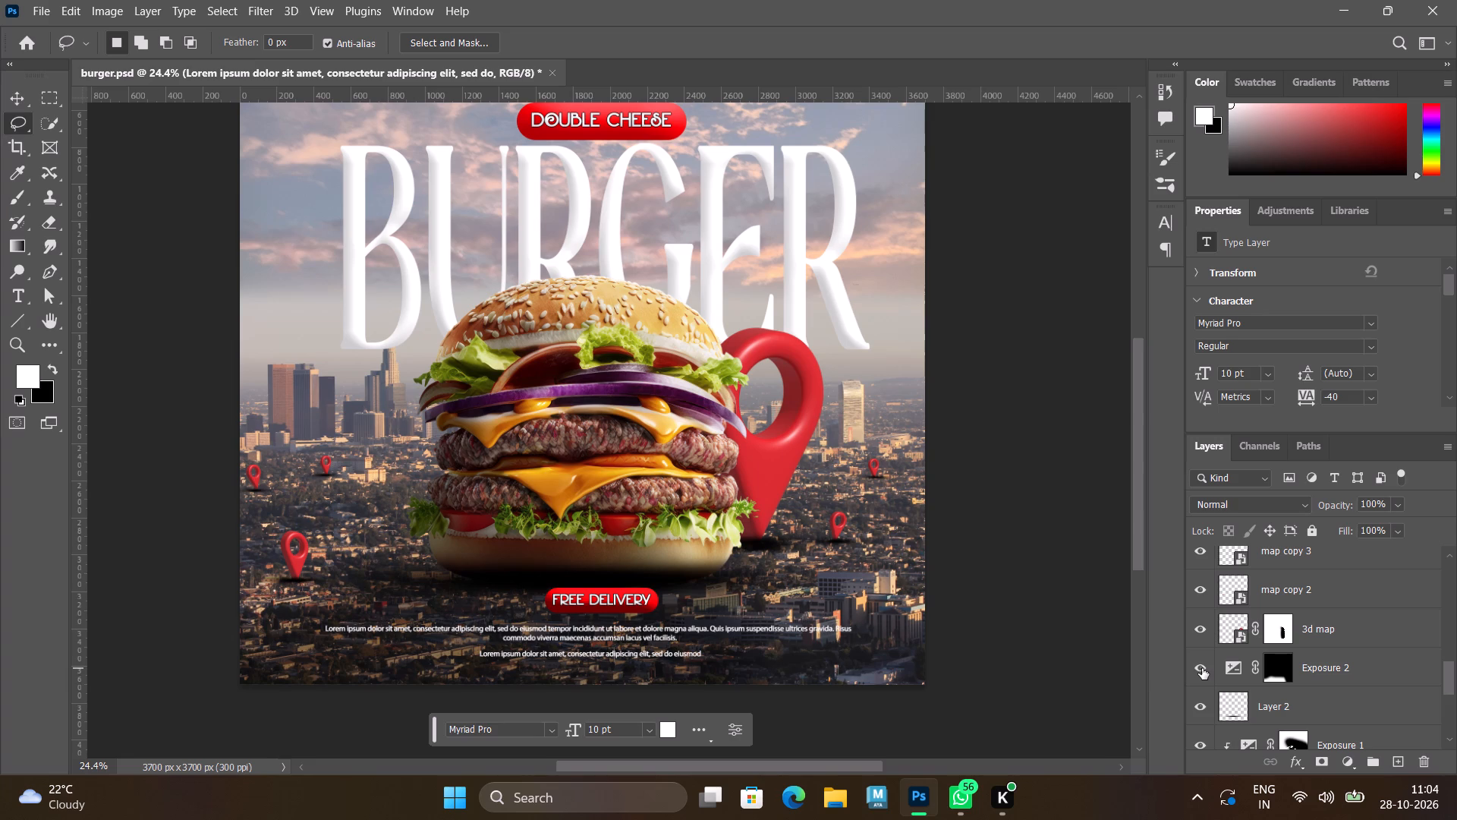
{"action": "left_click", "coordinate": [1202, 668]}
{"action": "left_click", "coordinate": [1202, 668]}
Toggle Layer 2 off and on to check the shadow beneath the burger.
{"action": "scroll", "coordinate": [1202, 668], "scroll_direction": "down", "scroll_amount": 1}
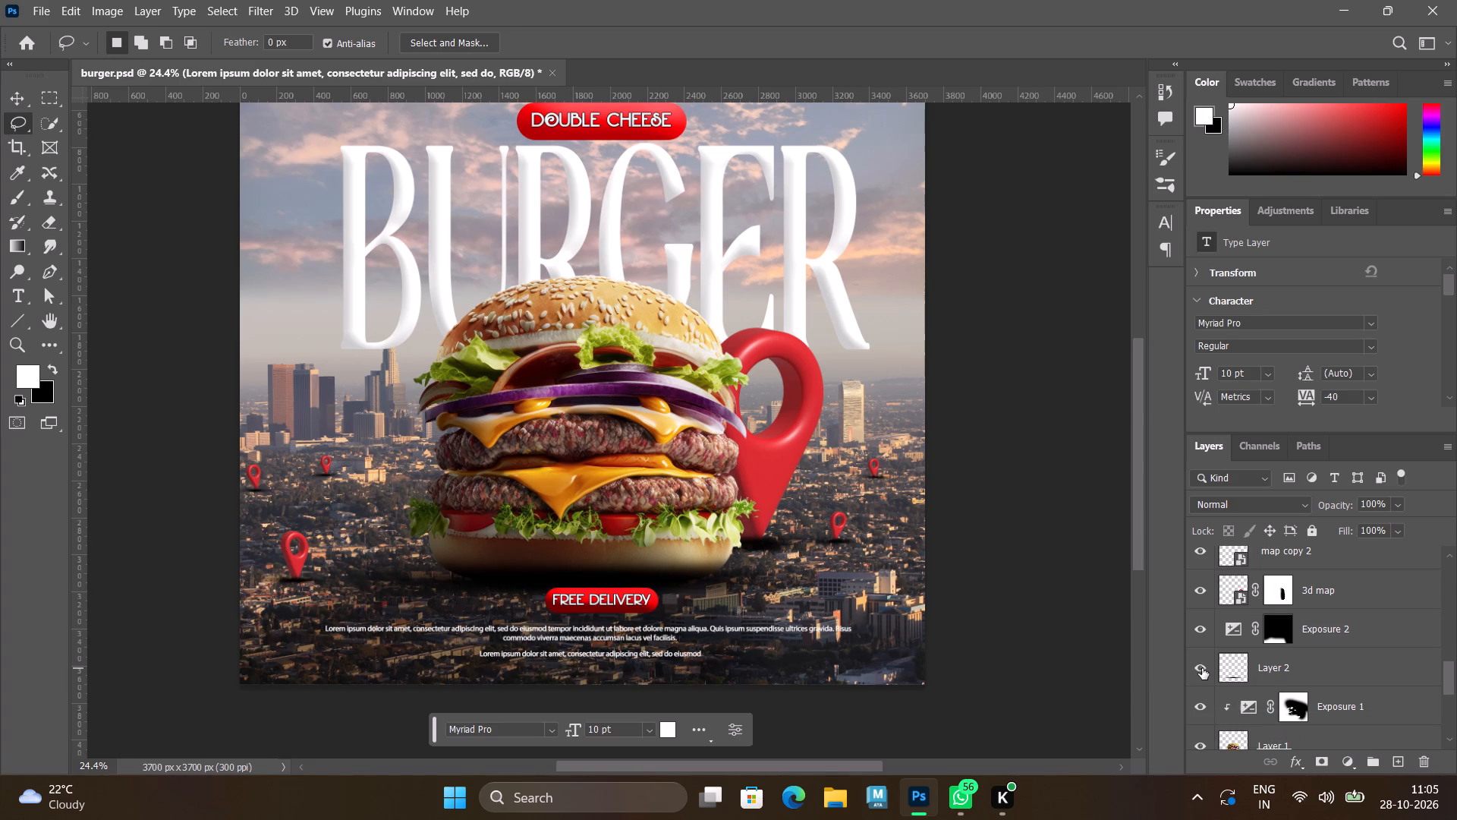
{"action": "left_click", "coordinate": [1201, 667]}
{"action": "left_click", "coordinate": [1201, 667]}
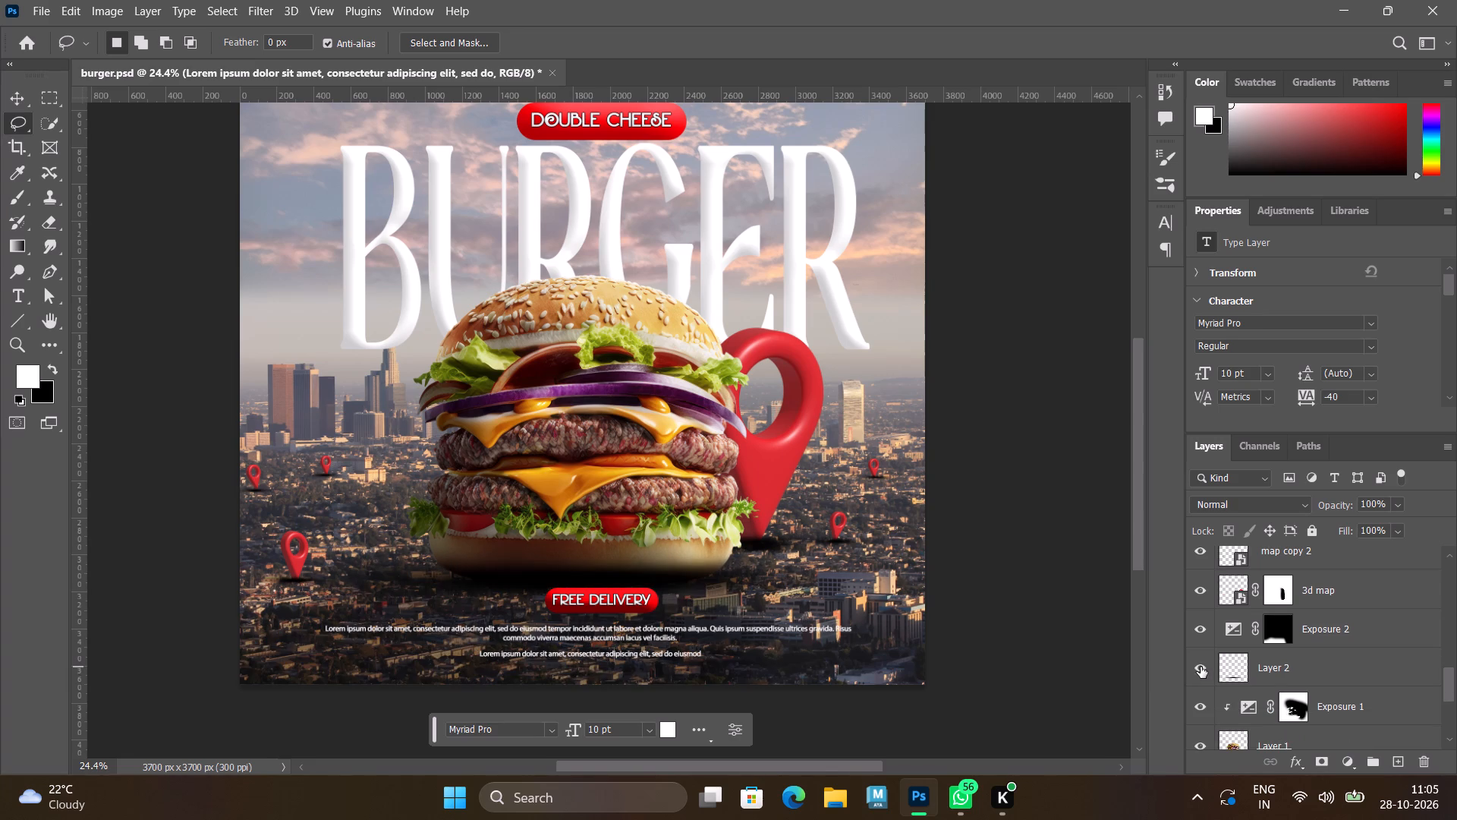
{"action": "left_click", "coordinate": [1201, 667]}
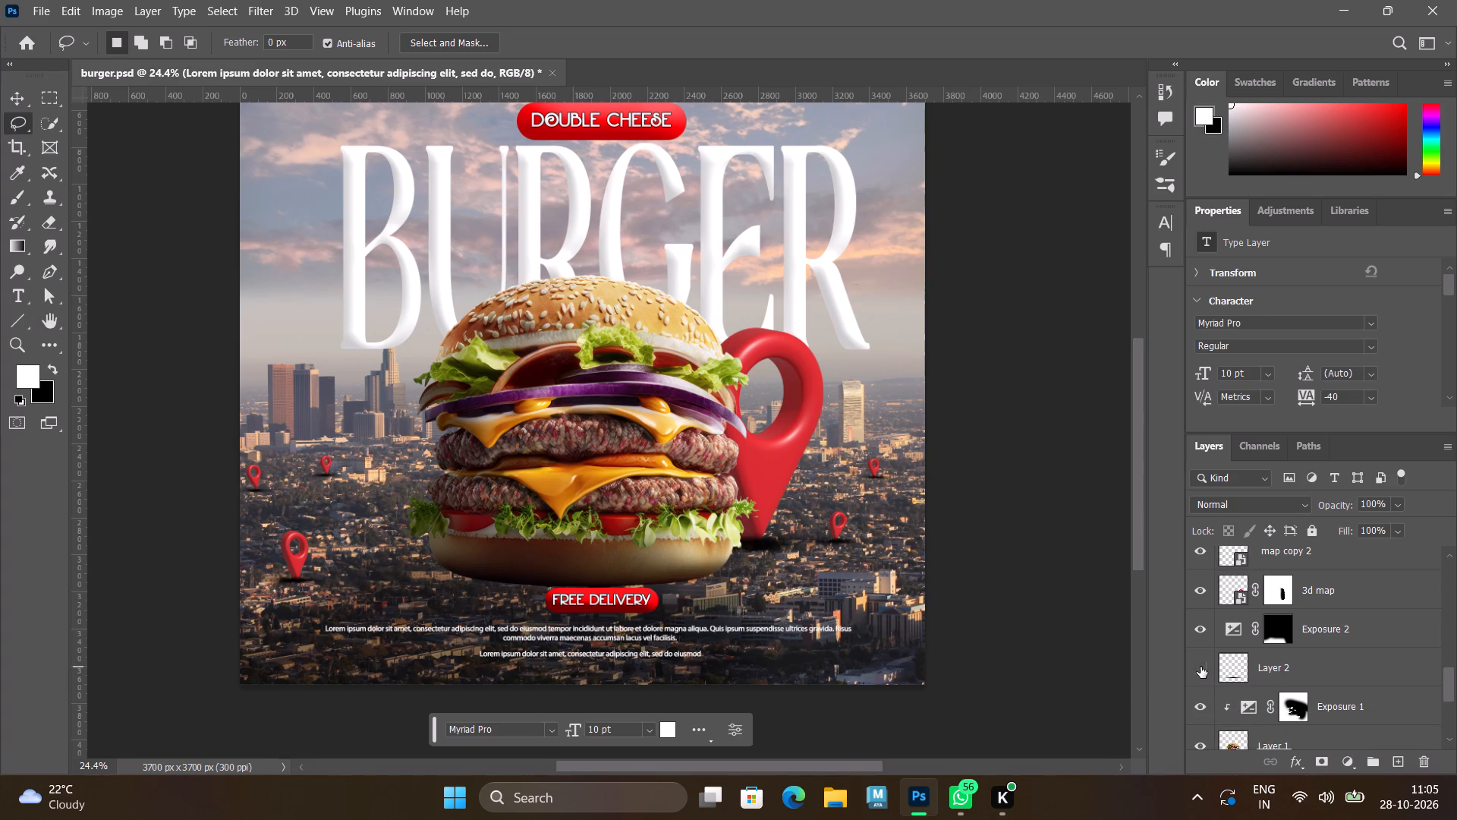
{"action": "left_click", "coordinate": [1201, 667]}
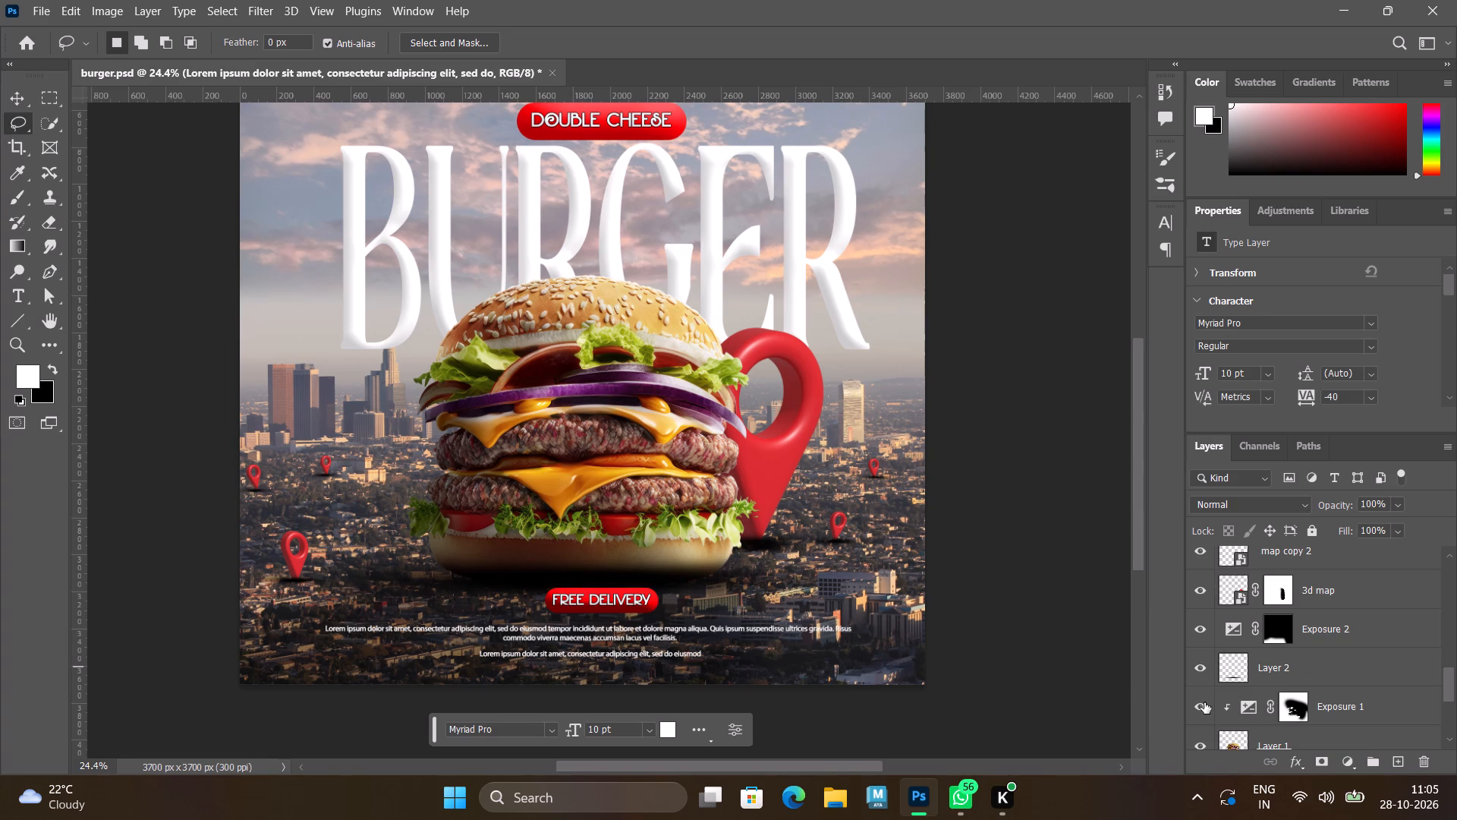
Toggle the clipped Exposure 1 adjustment layer off and on to compare the shading on the burger.
{"action": "left_click", "coordinate": [1204, 702]}
{"action": "left_click", "coordinate": [1204, 702]}
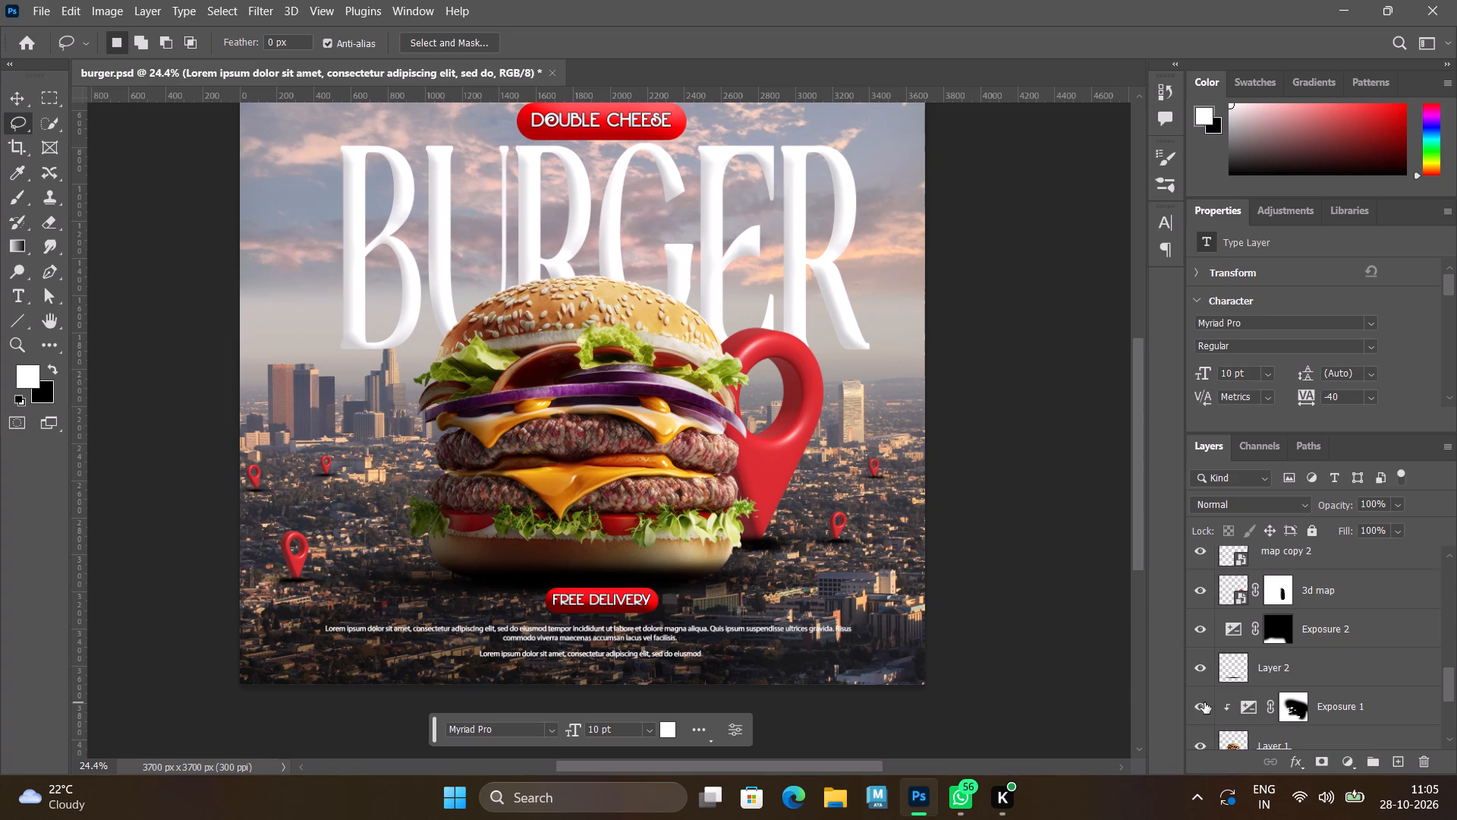
{"action": "left_click", "coordinate": [1204, 702]}
{"action": "left_click", "coordinate": [1204, 702]}
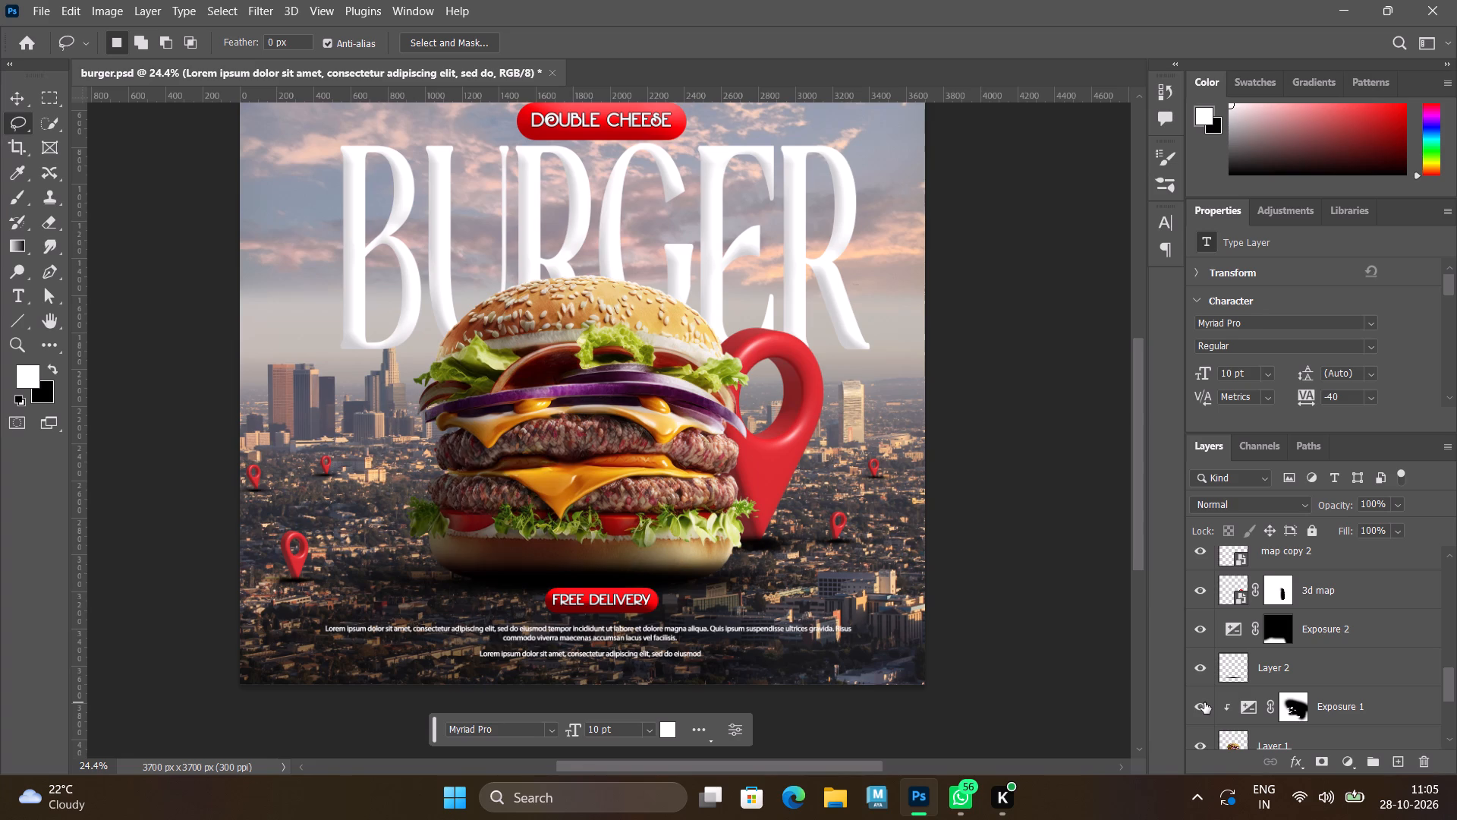
{"action": "left_click", "coordinate": [1204, 702]}
{"action": "left_click", "coordinate": [1204, 702]}
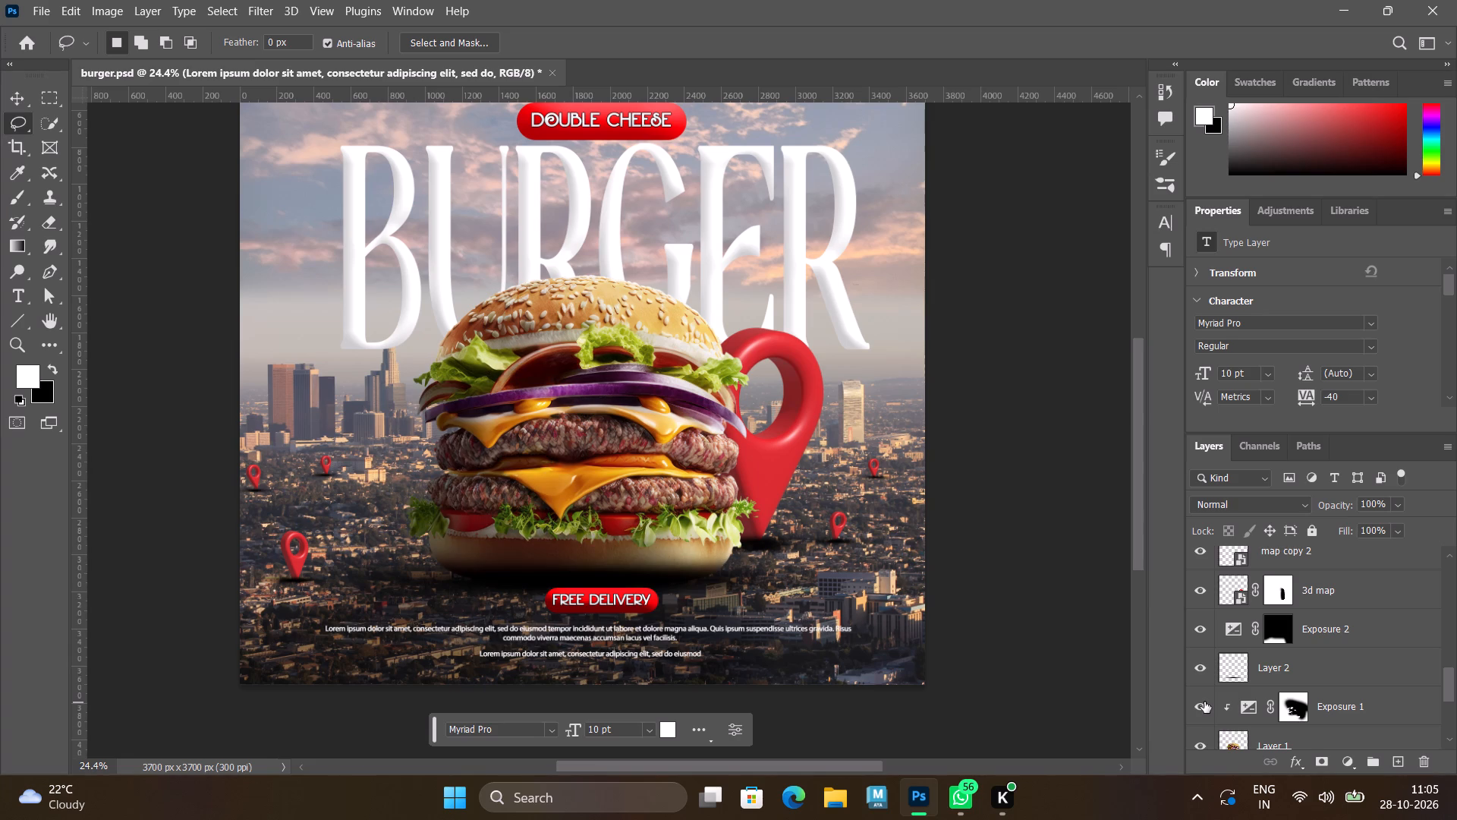
Toggle Layer 1 and the BURGER-text layer off and on to check the burger image and the large title.
{"action": "scroll", "coordinate": [1204, 702], "scroll_direction": "down", "scroll_amount": 1}
{"action": "left_click", "coordinate": [1201, 704]}
{"action": "left_click", "coordinate": [1201, 702]}
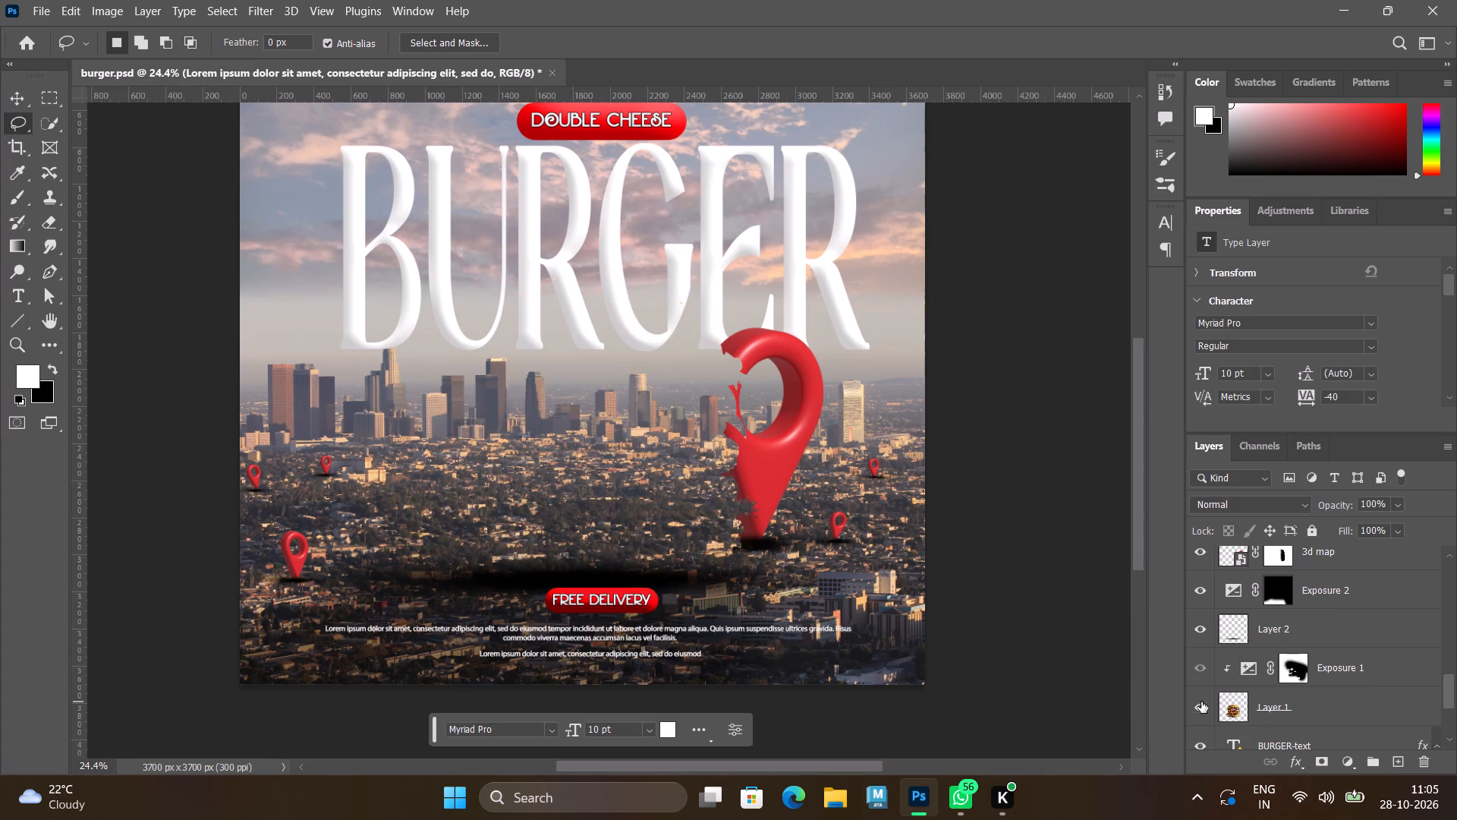
{"action": "scroll", "coordinate": [1201, 698], "scroll_direction": "down", "scroll_amount": 2}
{"action": "left_click", "coordinate": [1201, 667]}
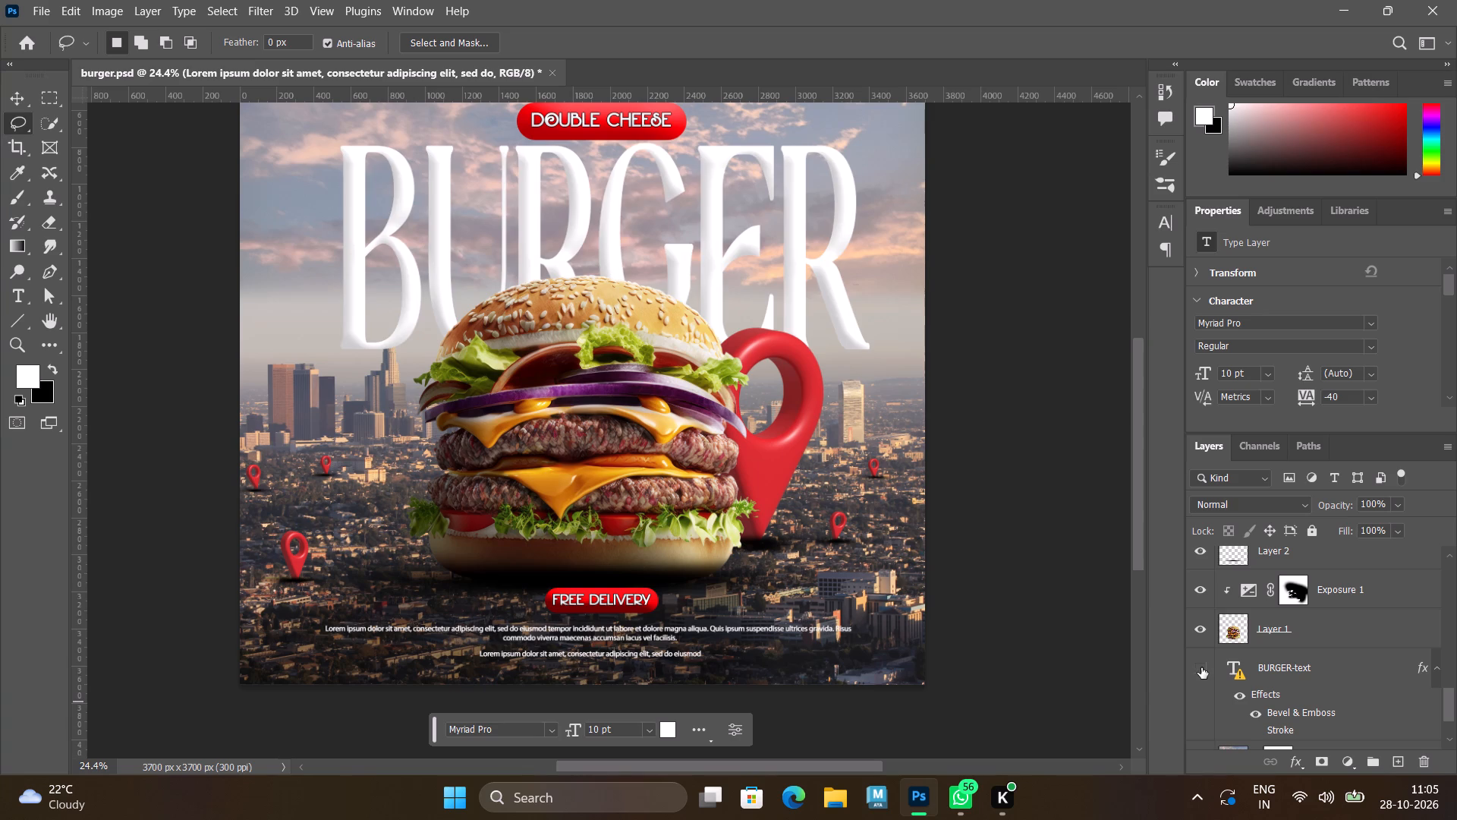
{"action": "left_click", "coordinate": [1201, 667]}
Hide the masked sky layer 2 to inspect the city background without it, and show the layer again.
{"action": "scroll", "coordinate": [1201, 668], "scroll_direction": "down", "scroll_amount": 3}
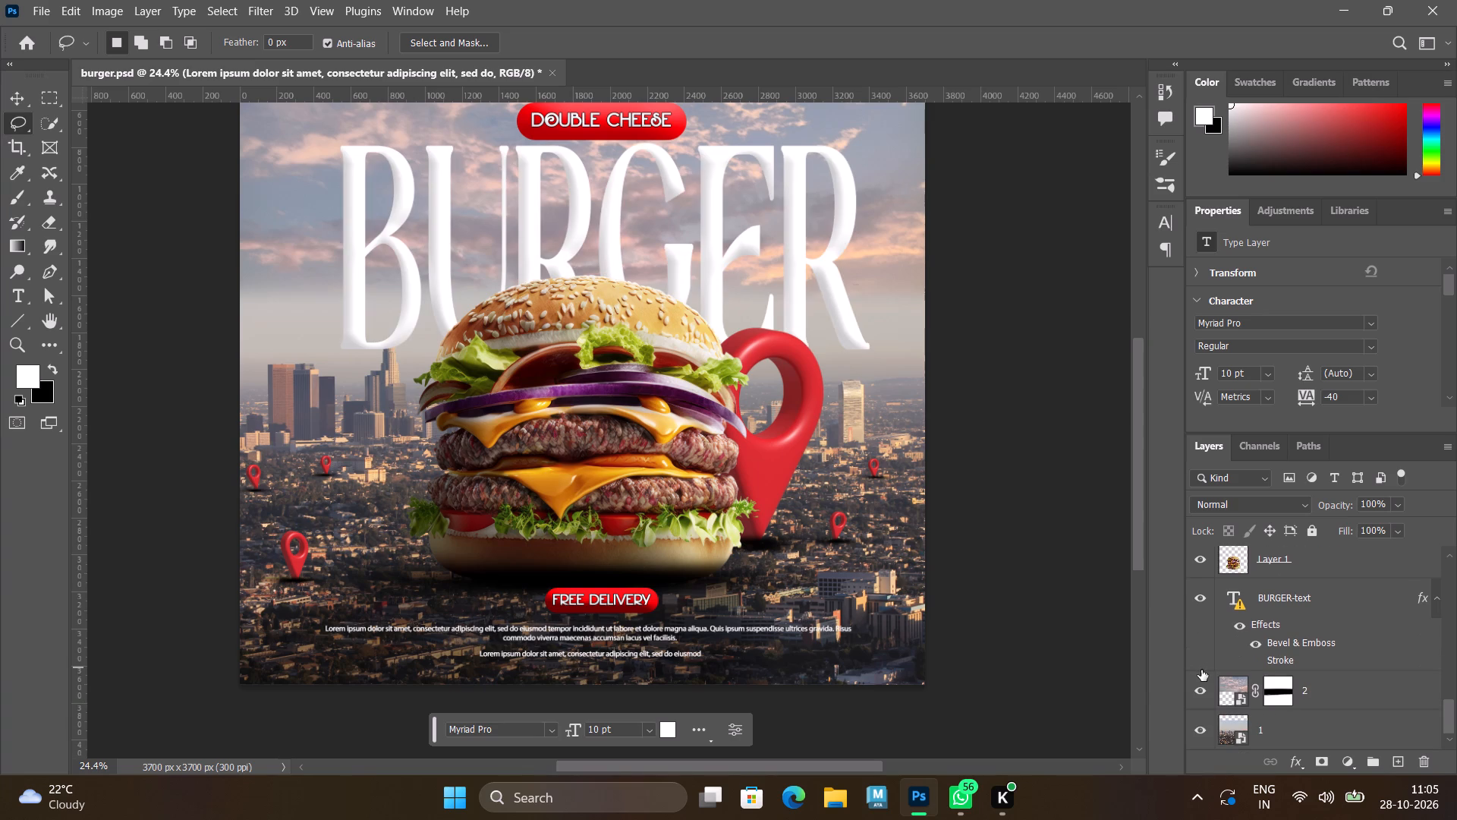
{"action": "scroll", "coordinate": [1201, 670], "scroll_direction": "down", "scroll_amount": 1}
{"action": "left_click", "coordinate": [1201, 693]}
{"action": "left_click", "coordinate": [1201, 693]}
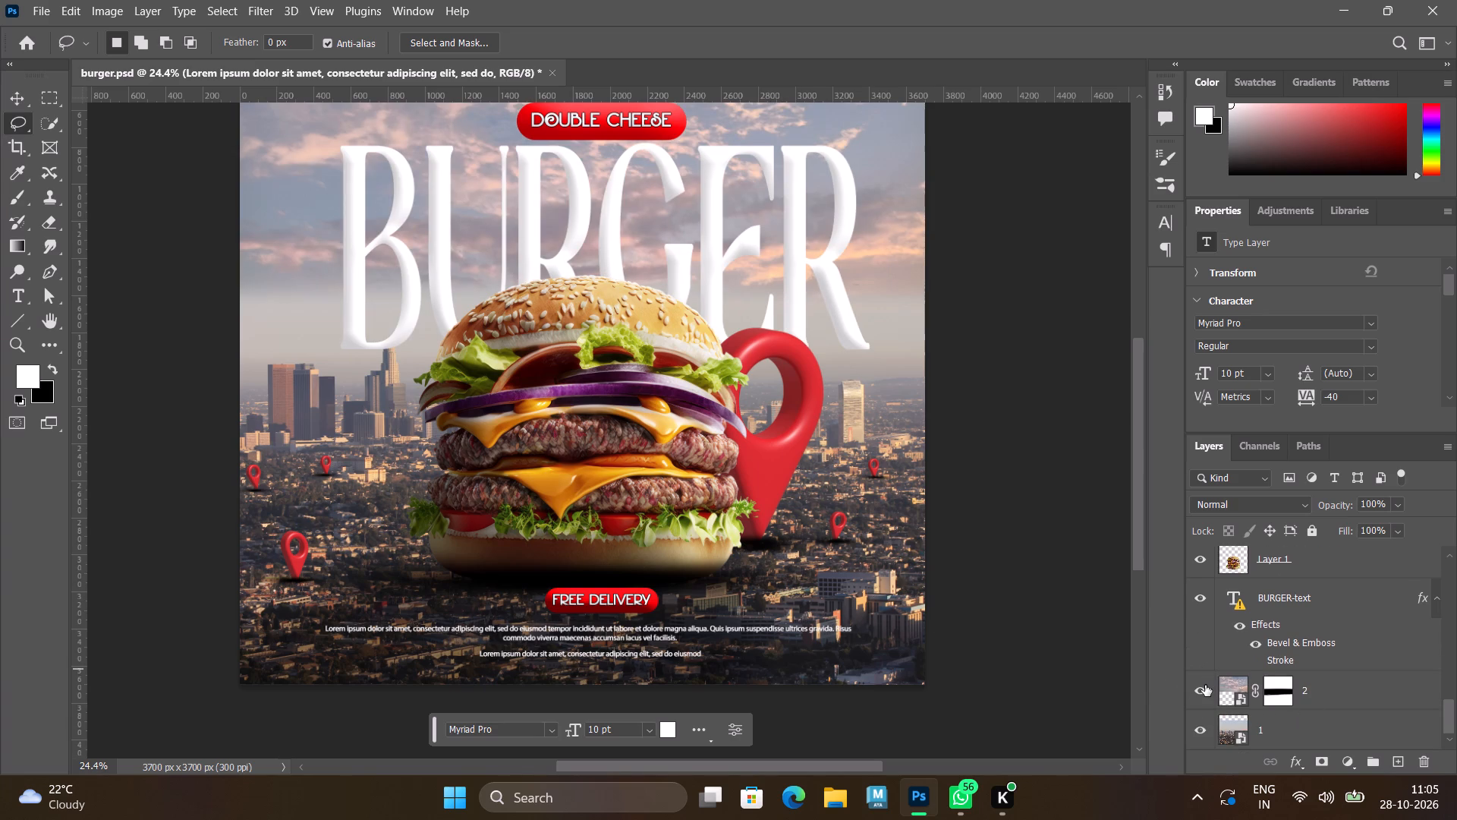
{"action": "left_click", "coordinate": [1205, 685]}
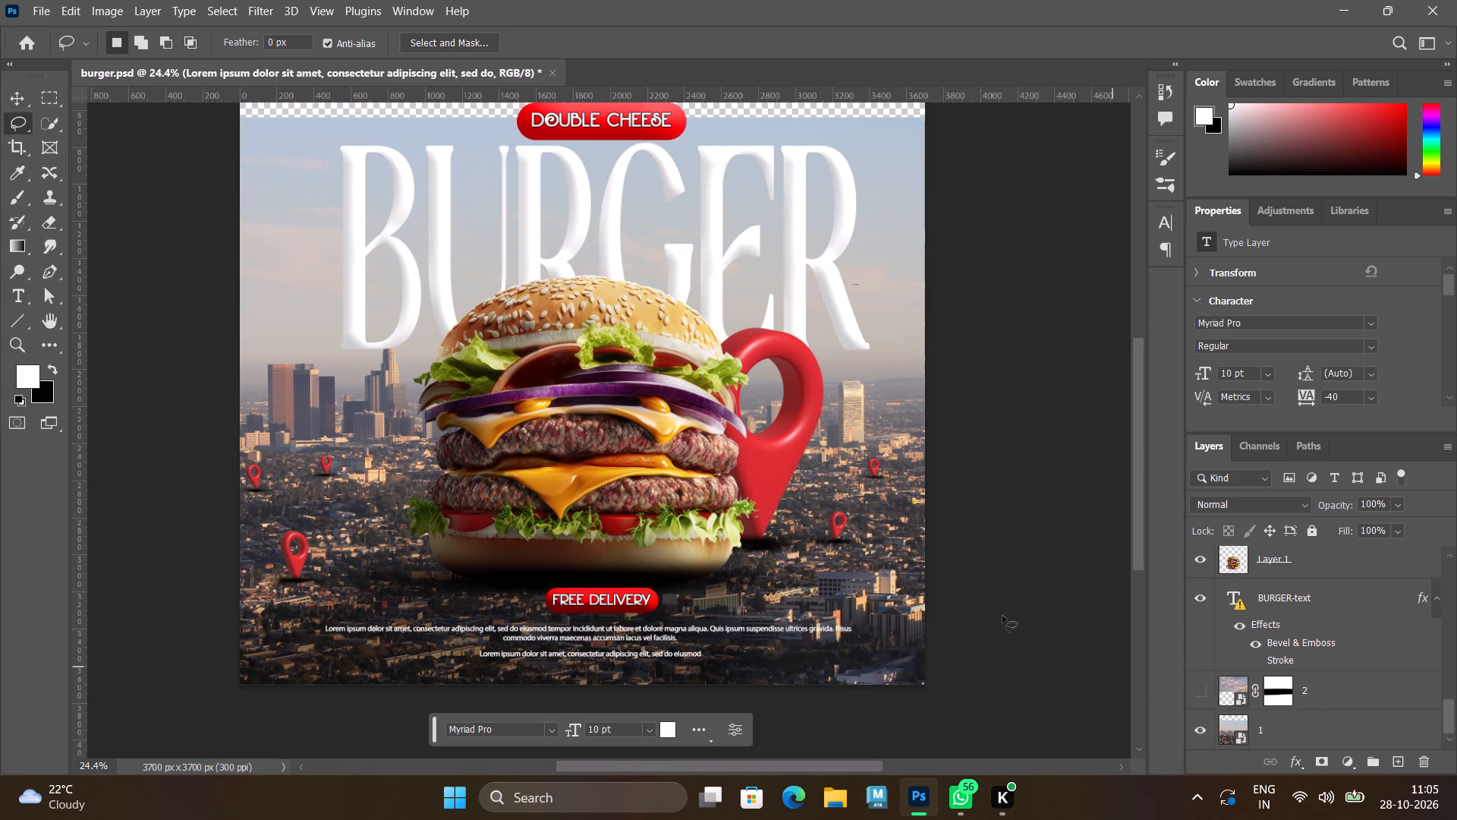
{"action": "key", "text": "space"}
{"action": "key", "text": "space"}
{"action": "key", "text": "space"}
{"action": "key", "text": "space"}
{"action": "key", "text": "space"}
{"action": "key", "text": "space"}
{"action": "left_click_drag", "start_coordinate": [783, 451], "coordinate": [819, 524]}
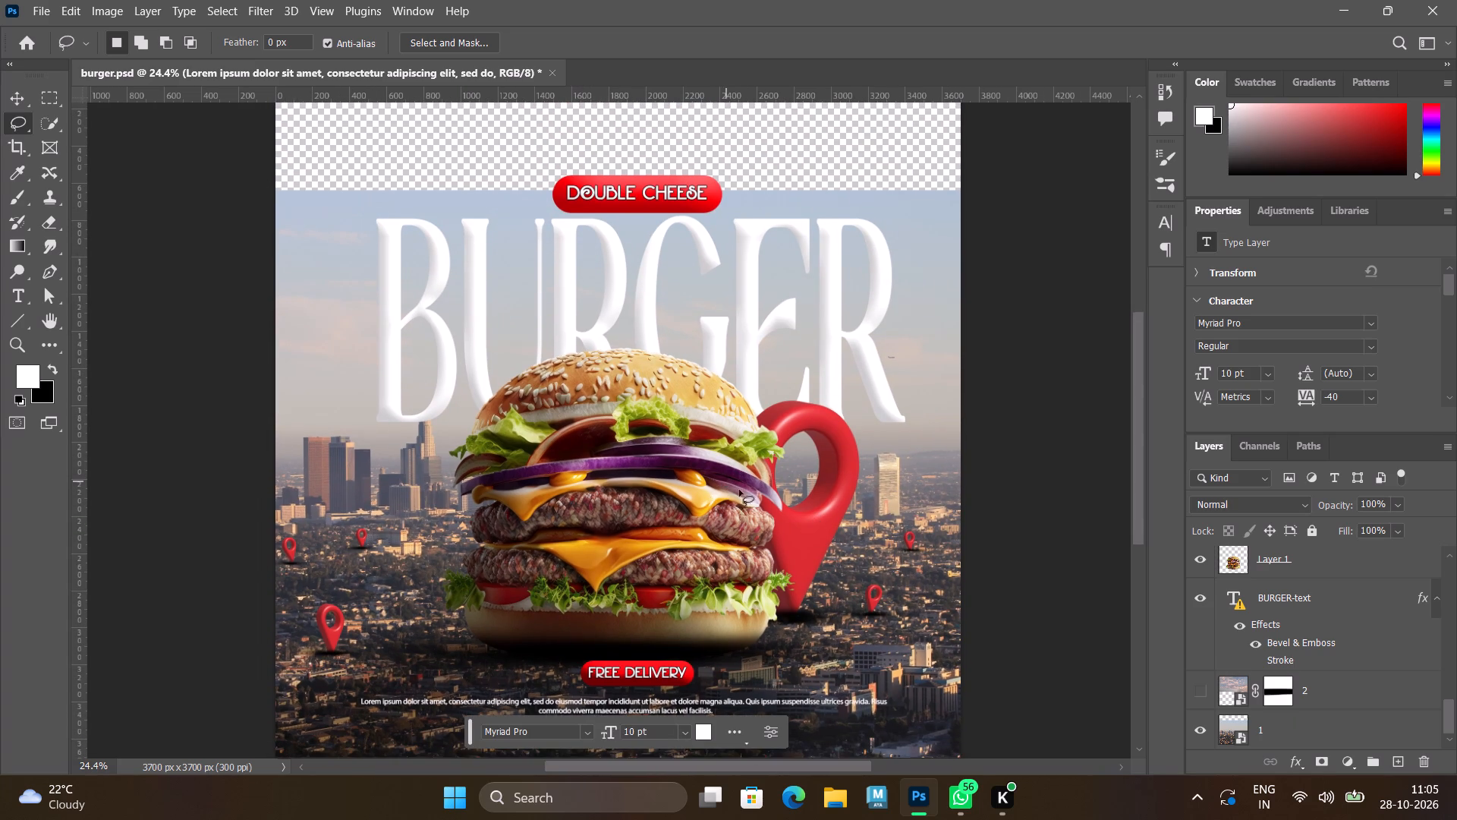
{"action": "left_click", "coordinate": [1195, 684]}
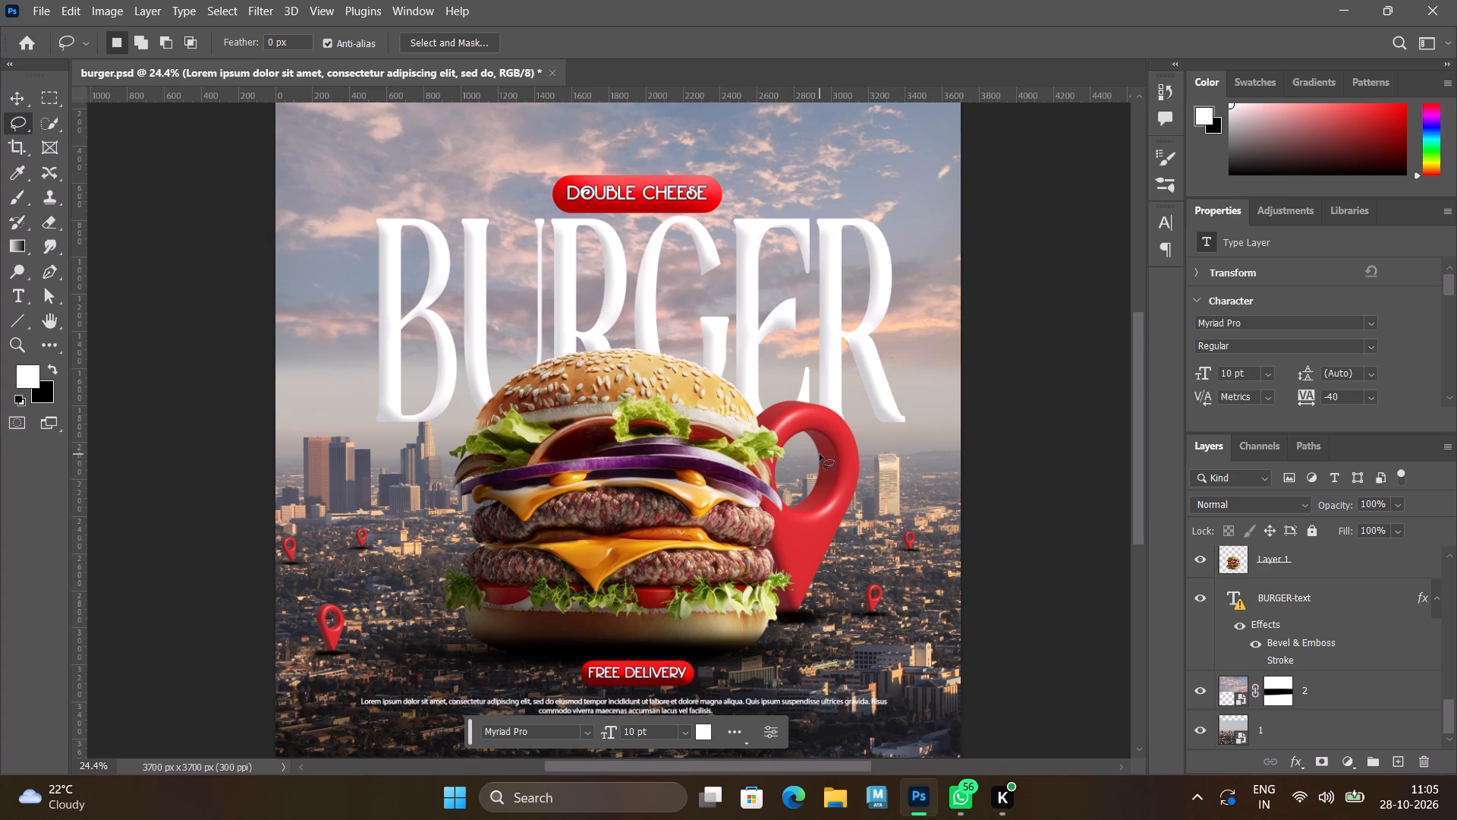
Examine the whole poster composition close up and from afar, including the title, burger, location pins and red labels.
{"action": "scroll", "coordinate": [800, 425], "scroll_direction": "down", "scroll_amount": 2}
{"action": "scroll", "coordinate": [800, 425], "scroll_direction": "up", "scroll_amount": 1}
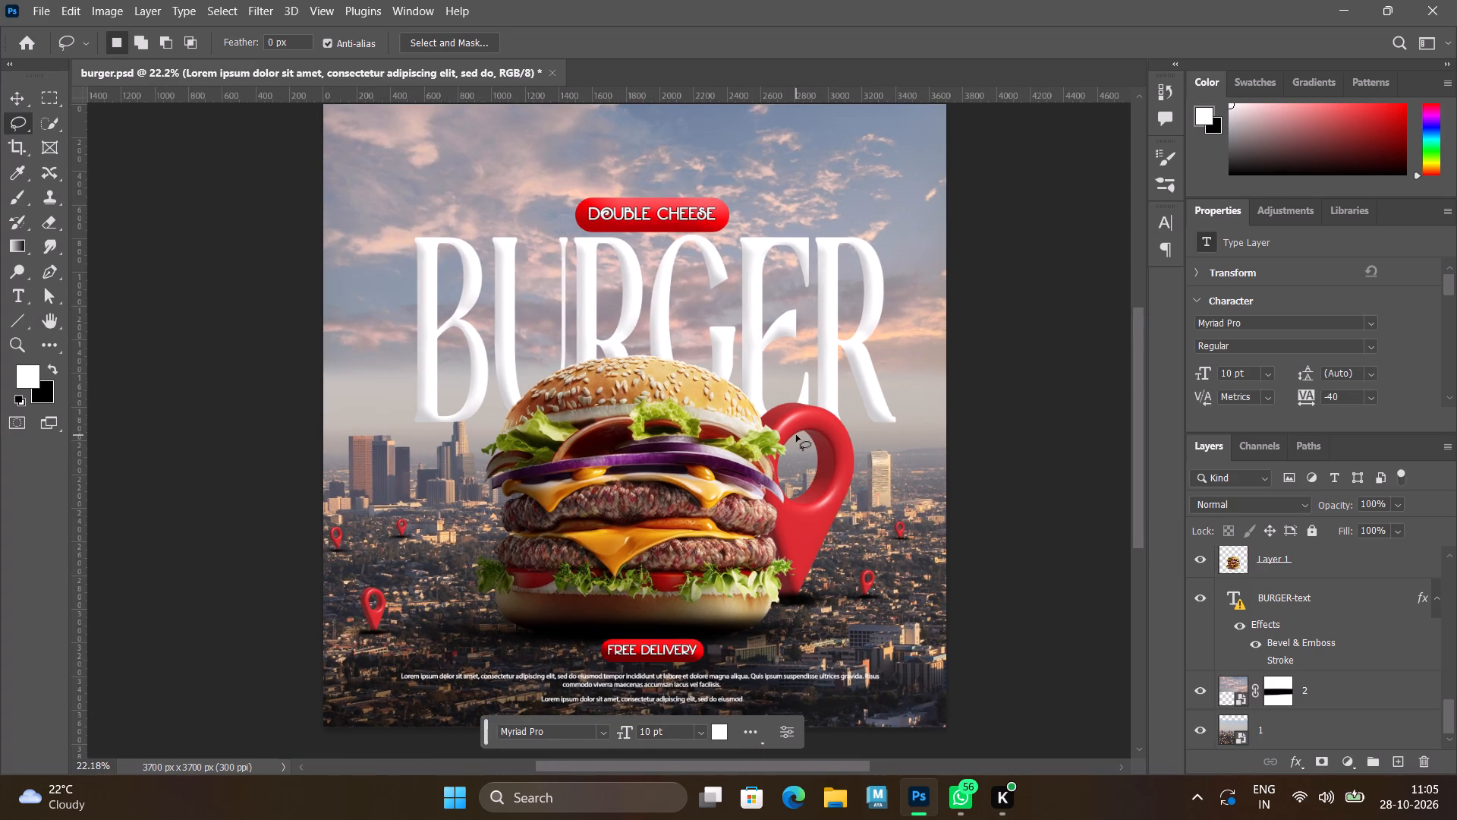
{"action": "scroll", "coordinate": [796, 435], "scroll_direction": "up", "scroll_amount": 2}
{"action": "key", "text": "space"}
{"action": "key", "text": "space"}
{"action": "key", "text": "space"}
{"action": "key", "text": "space"}
{"action": "key", "text": "space"}
{"action": "key", "text": "space"}
{"action": "key", "text": "space"}
{"action": "key", "text": "space"}
{"action": "key", "text": "space"}
{"action": "key", "text": "space"}
{"action": "key", "text": "space"}
{"action": "key", "text": "space"}
{"action": "key", "text": "space"}
{"action": "left_click_drag", "start_coordinate": [807, 541], "coordinate": [796, 464]}
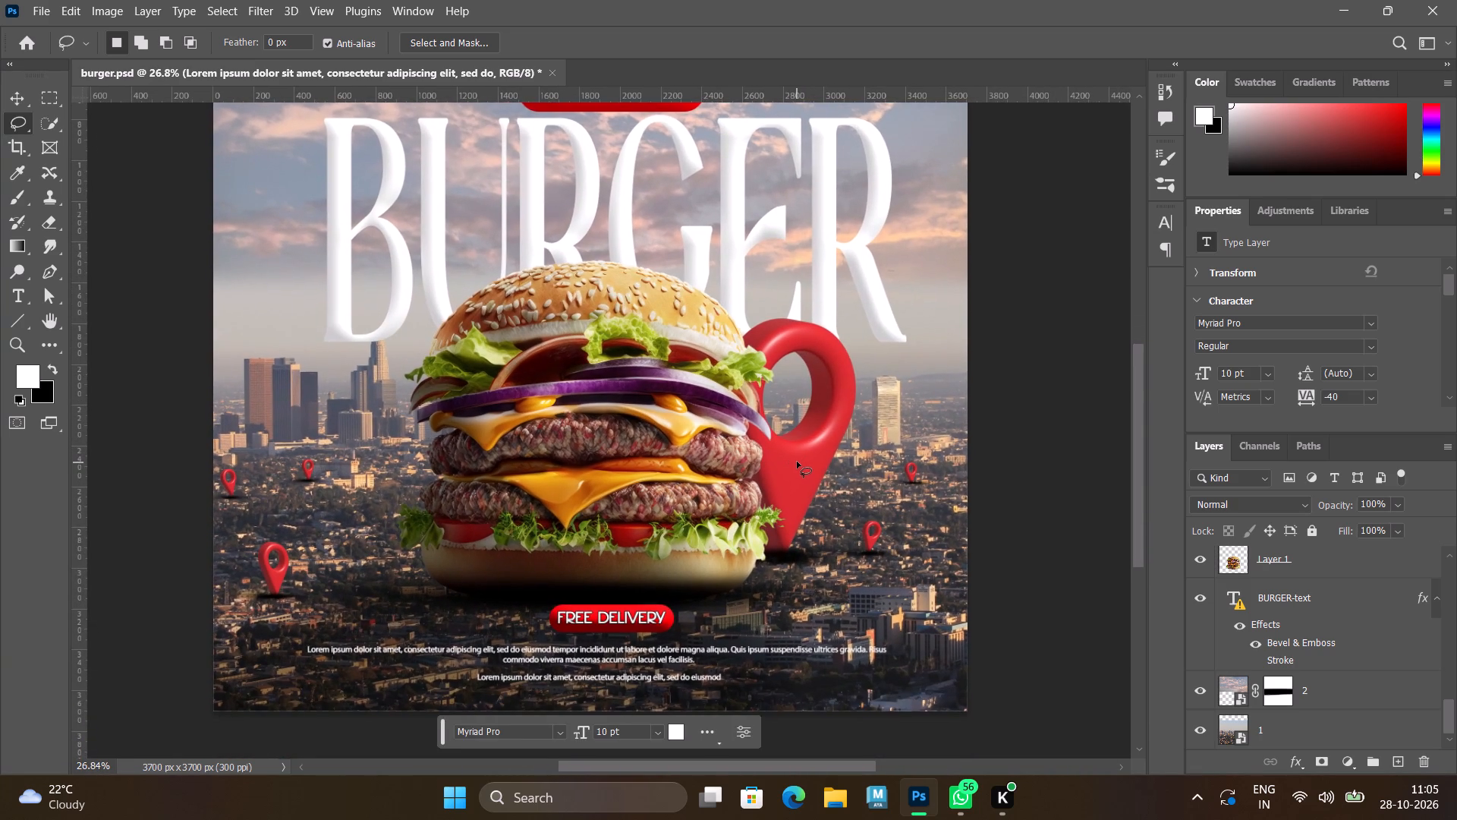
{"action": "scroll", "coordinate": [797, 462], "scroll_direction": "down", "scroll_amount": 3}
{"action": "key", "text": "space"}
{"action": "key", "text": "space"}
{"action": "key", "text": "space"}
{"action": "key", "text": "space"}
{"action": "key", "text": "space"}
{"action": "key", "text": "space"}
{"action": "key", "text": "space"}
{"action": "key", "text": "space"}
{"action": "key", "text": "space"}
{"action": "key", "text": "space"}
{"action": "key", "text": "space"}
{"action": "key", "text": "space"}
{"action": "key", "text": "space"}
{"action": "key", "text": "space"}
{"action": "key", "text": "space"}
{"action": "key", "text": "space"}
{"action": "key", "text": "space"}
{"action": "key", "text": "space"}
{"action": "key", "text": "space"}
{"action": "key", "text": "space"}
{"action": "left_click_drag", "start_coordinate": [742, 447], "coordinate": [725, 497]}
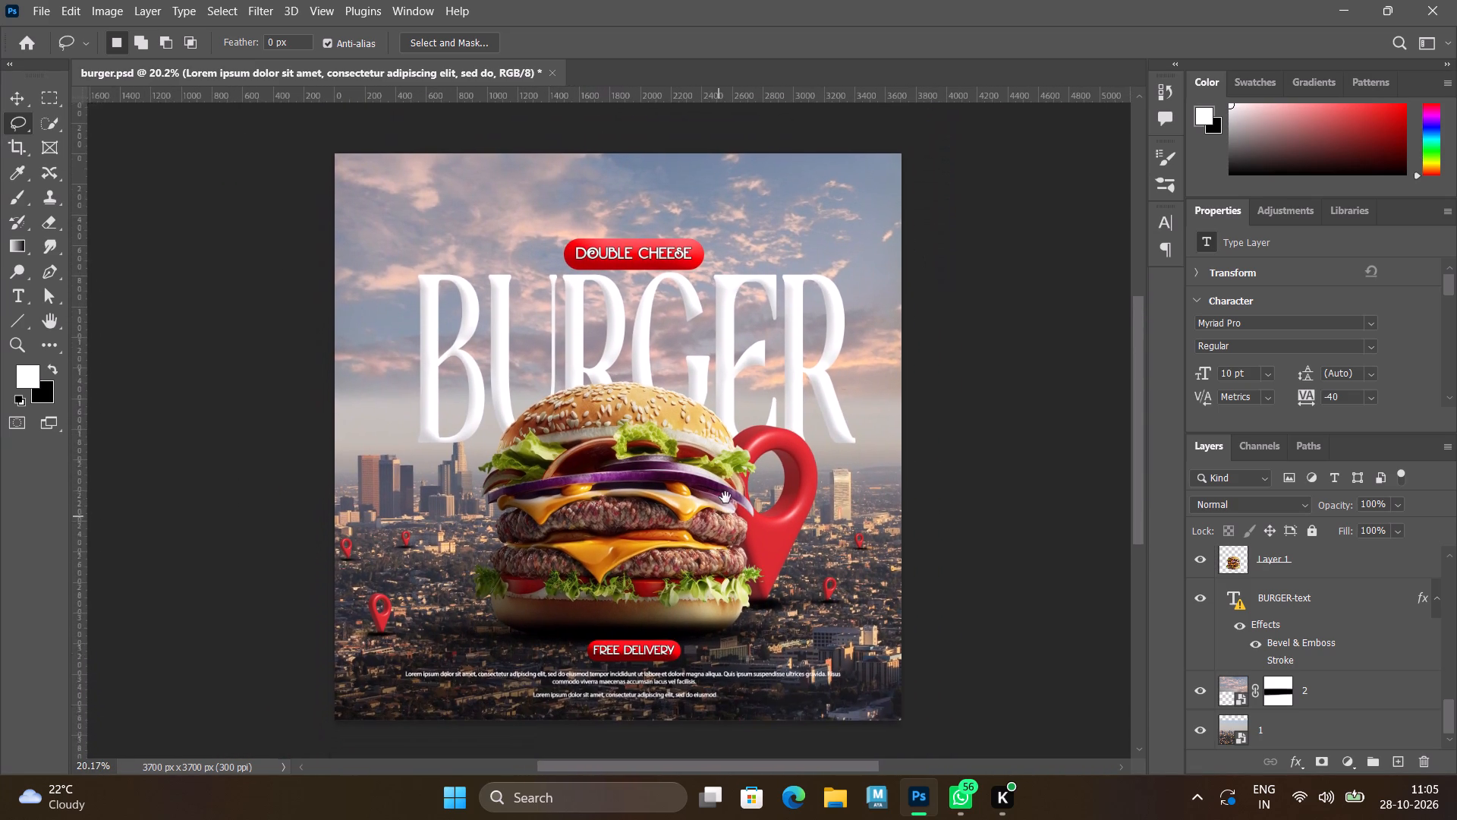
{"action": "left_click_drag", "start_coordinate": [725, 497], "coordinate": [725, 508]}
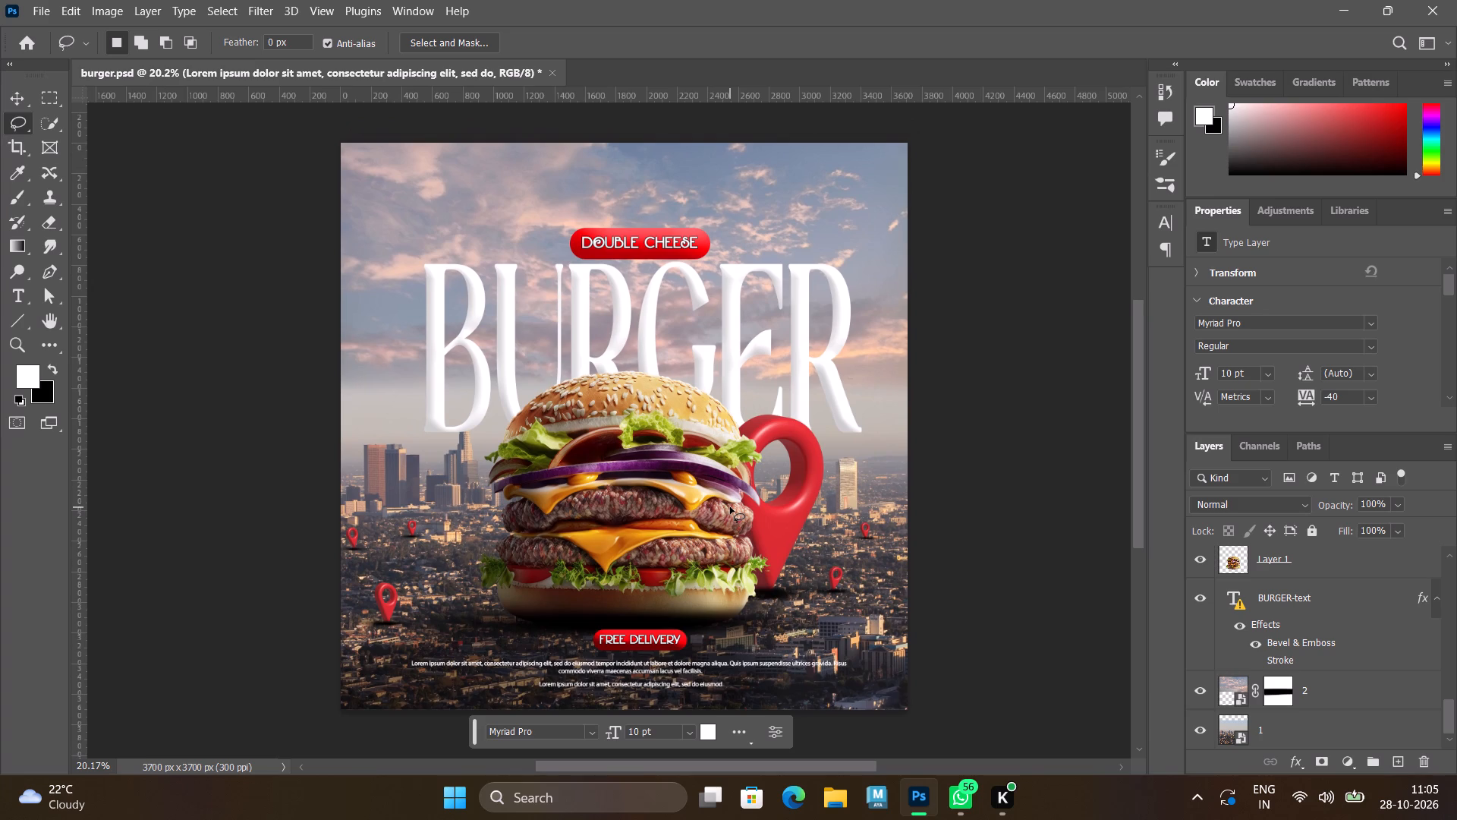
{"action": "scroll", "coordinate": [845, 592], "scroll_direction": "up", "scroll_amount": 10}
{"action": "scroll", "coordinate": [461, 669], "scroll_direction": "down", "scroll_amount": 5}
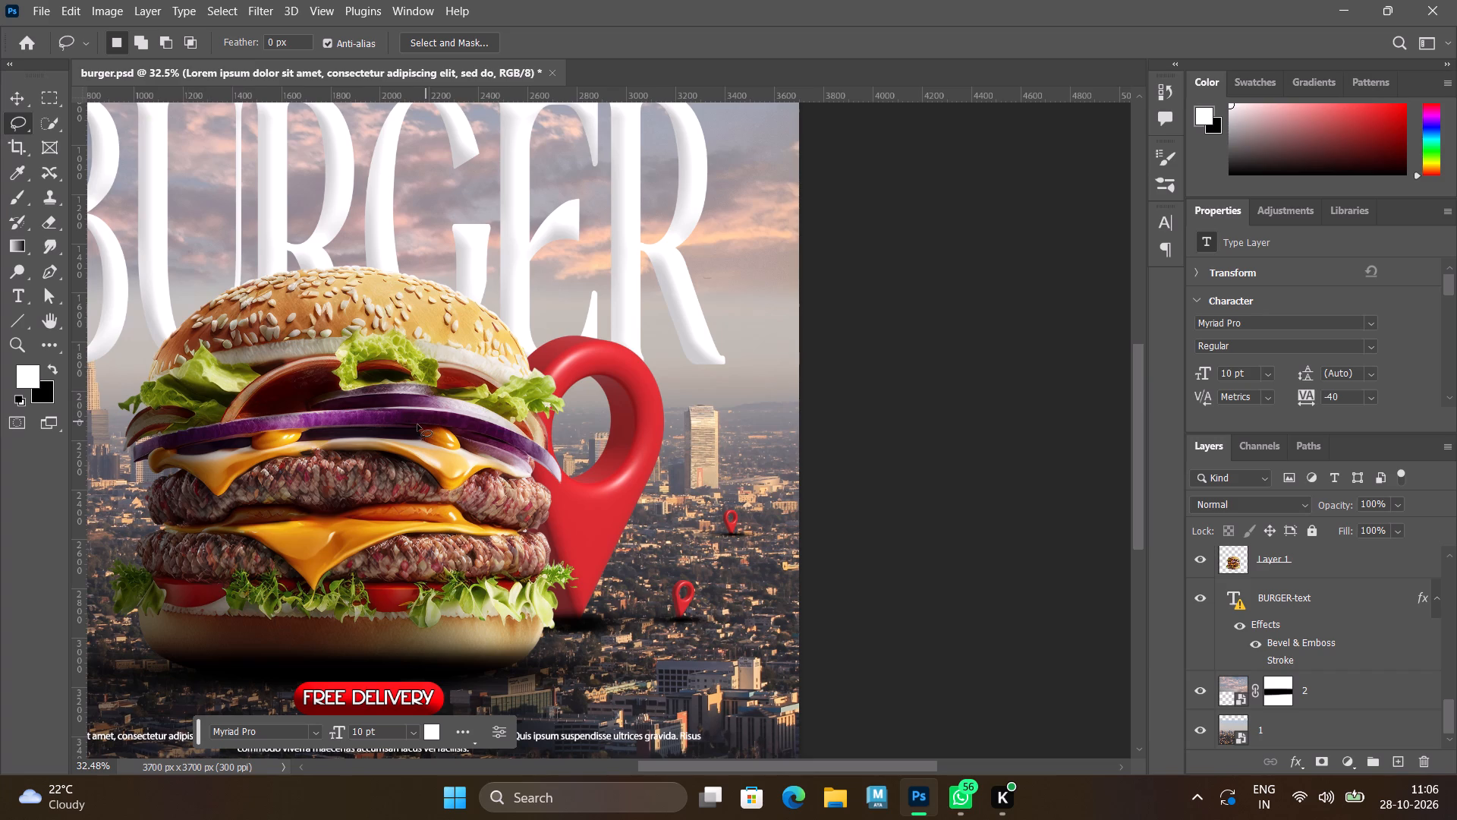
{"action": "key", "text": "space"}
{"action": "key", "text": "space"}
{"action": "key", "text": "space"}
{"action": "key", "text": "space"}
{"action": "key", "text": "space"}
{"action": "key", "text": "space"}
{"action": "key", "text": "space"}
{"action": "key", "text": "space"}
{"action": "key", "text": "space"}
{"action": "key", "text": "space"}
{"action": "key", "text": "space"}
{"action": "key", "text": "space"}
{"action": "key", "text": "space"}
{"action": "key", "text": "space"}
{"action": "key", "text": "space"}
{"action": "key", "text": "space"}
{"action": "key", "text": "space"}
{"action": "left_click_drag", "start_coordinate": [539, 459], "coordinate": [684, 488]}
{"action": "scroll", "coordinate": [655, 470], "scroll_direction": "down", "scroll_amount": 2}
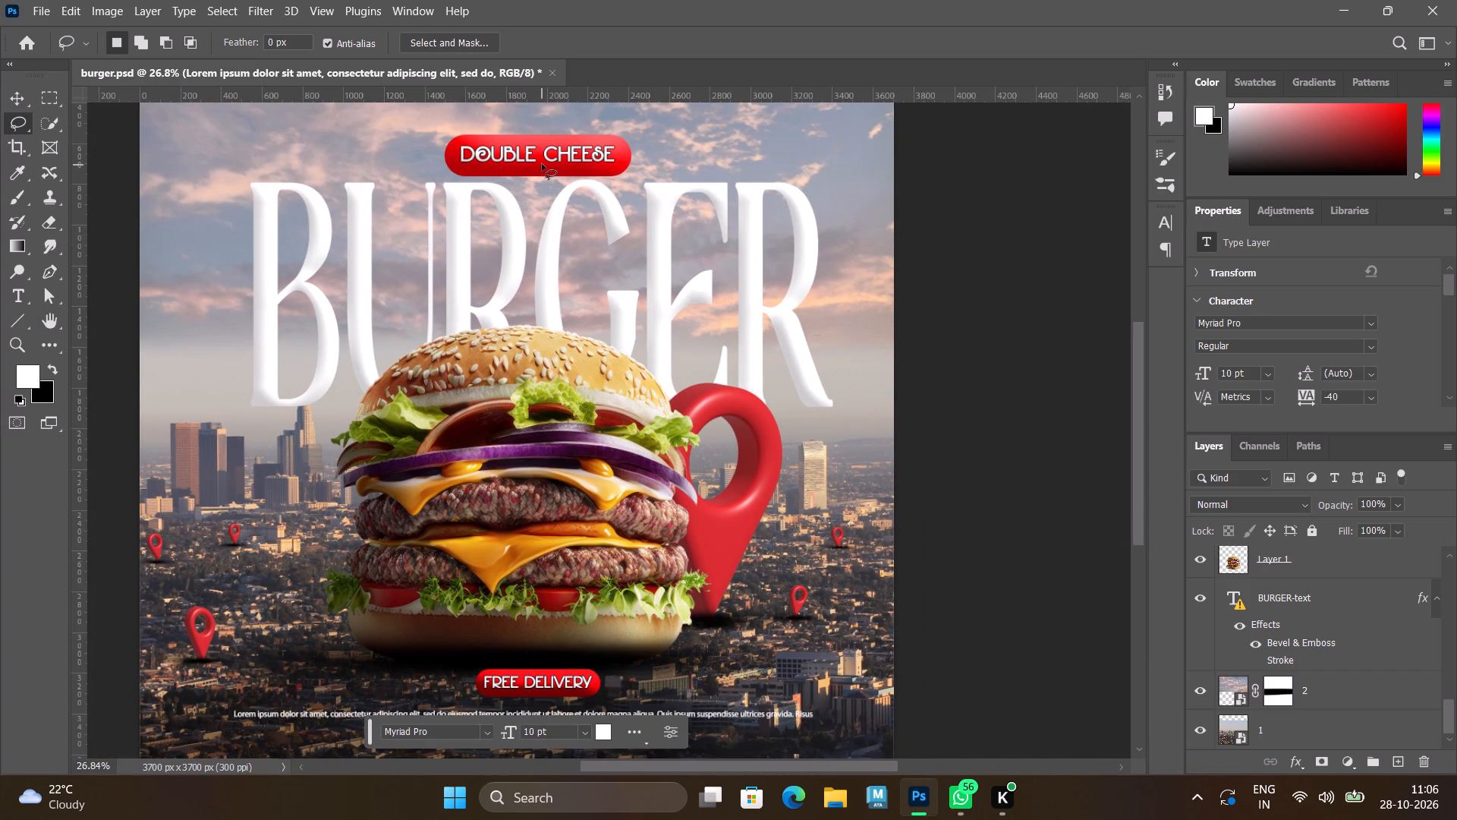
{"action": "scroll", "coordinate": [539, 173], "scroll_direction": "down", "scroll_amount": 2}
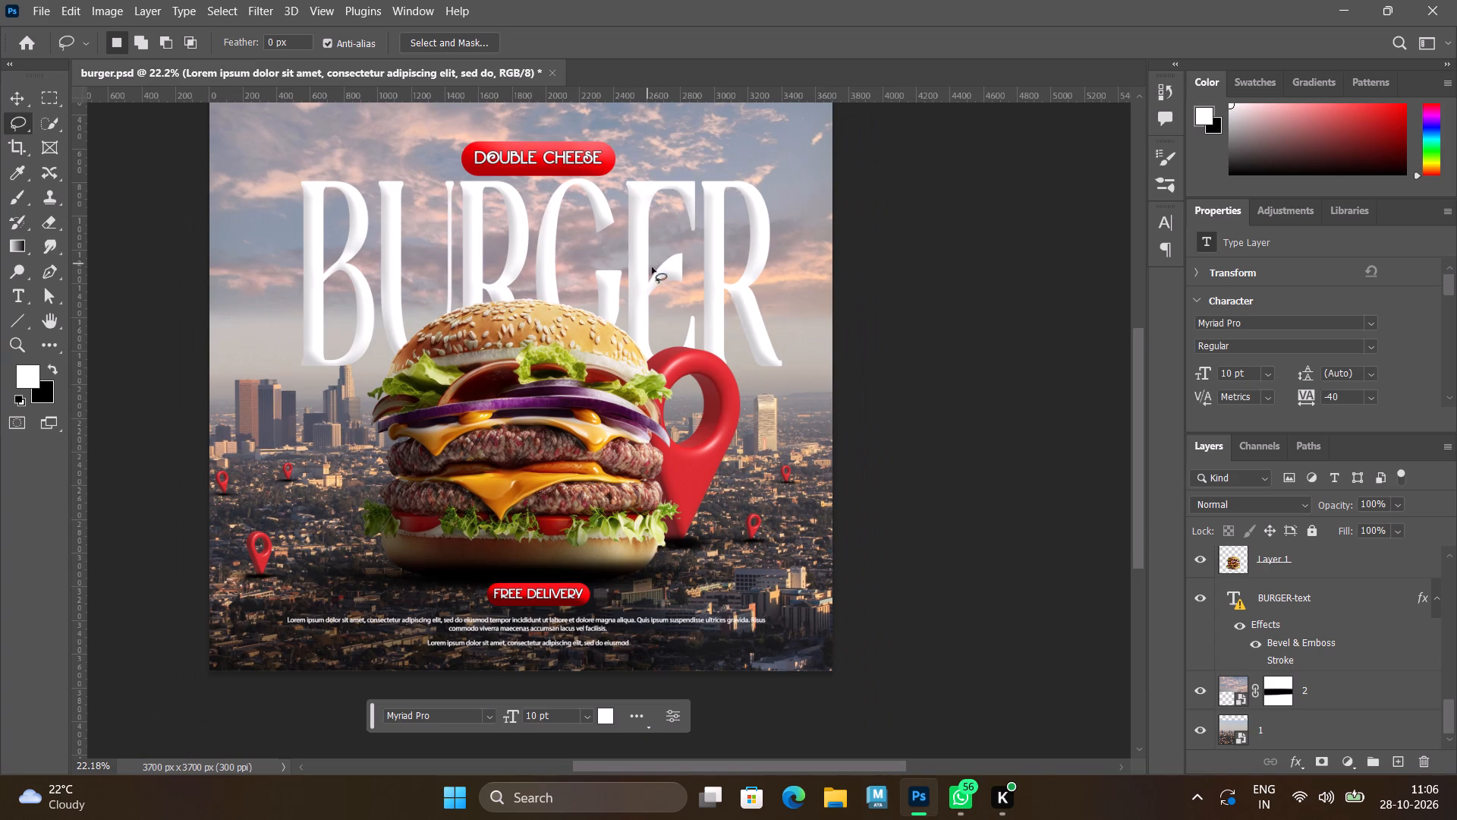
Examine the full burger poster composition, from the sky and title down to the city background and bottom text, at several zoom levels.
{"action": "key", "text": "space"}
{"action": "key", "text": "space"}
{"action": "key", "text": "space"}
{"action": "key", "text": "space"}
{"action": "key", "text": "space"}
{"action": "key", "text": "space"}
{"action": "key", "text": "space"}
{"action": "key", "text": "space"}
{"action": "key", "text": "space"}
{"action": "key", "text": "space"}
{"action": "key", "text": "space"}
{"action": "key", "text": "space"}
{"action": "key", "text": "space"}
{"action": "key", "text": "space"}
{"action": "key", "text": "space"}
{"action": "key", "text": "space"}
{"action": "key", "text": "space"}
{"action": "key", "text": "space"}
{"action": "key", "text": "space"}
{"action": "key", "text": "space"}
{"action": "left_click_drag", "start_coordinate": [615, 500], "coordinate": [637, 504]}
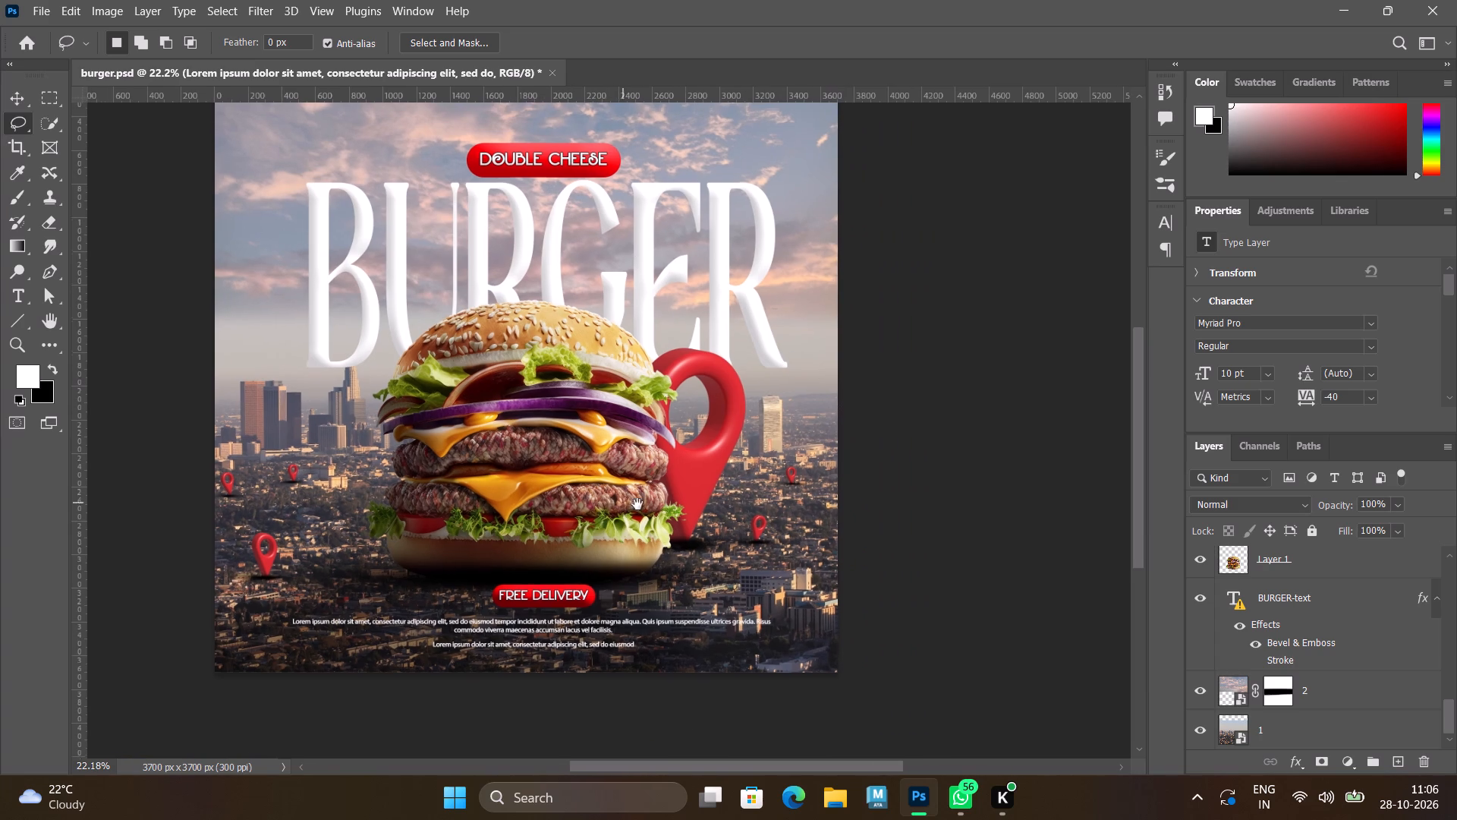
{"action": "left_click_drag", "start_coordinate": [637, 504], "coordinate": [686, 577]}
{"action": "scroll", "coordinate": [709, 548], "scroll_direction": "down", "scroll_amount": 2}
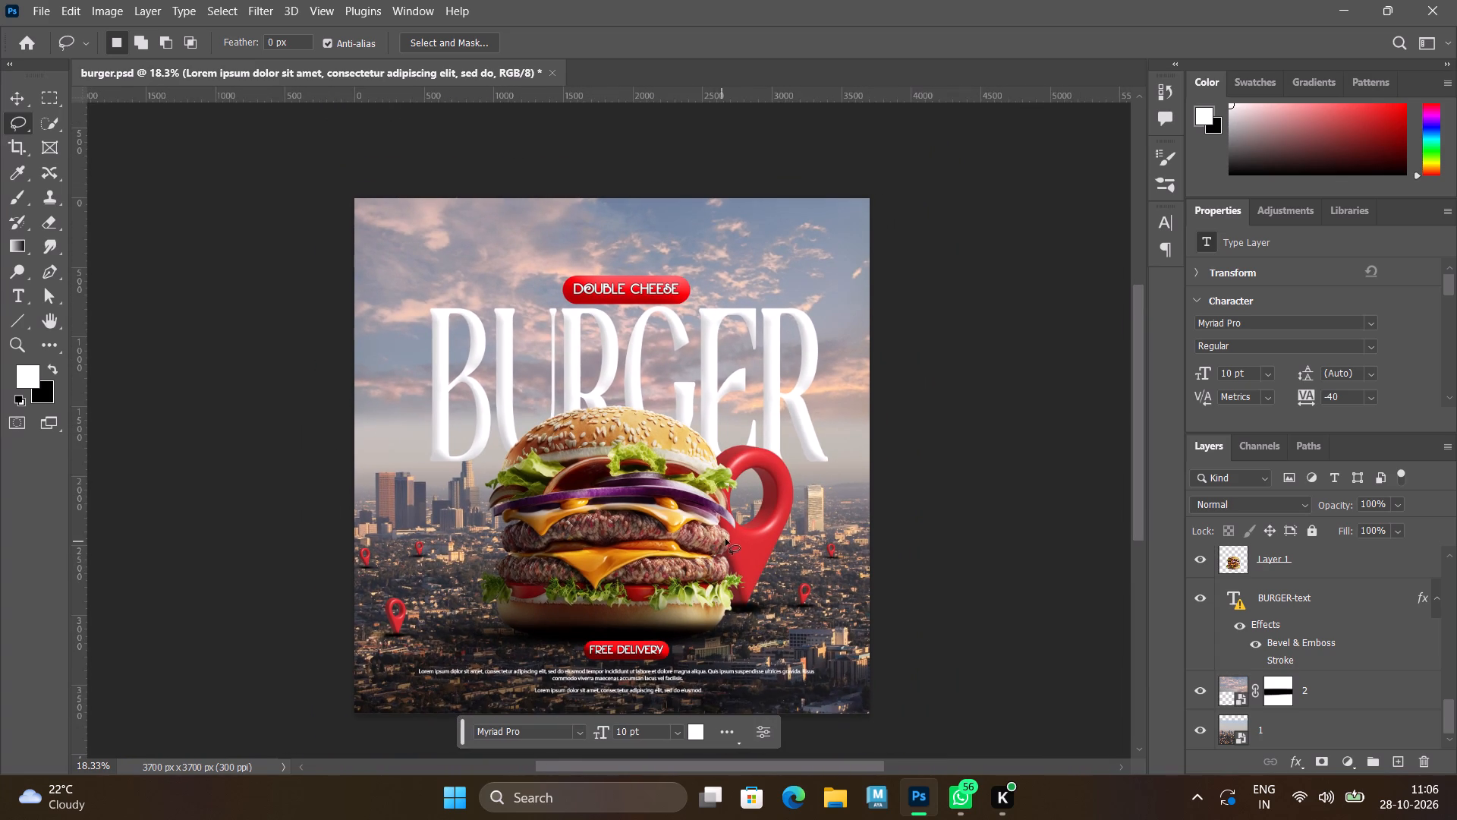
{"action": "key", "text": "space"}
{"action": "key", "text": "space"}
{"action": "key", "text": "space"}
{"action": "key", "text": "space"}
{"action": "key", "text": "space"}
{"action": "key", "text": "space"}
{"action": "key", "text": "space"}
{"action": "key", "text": "space"}
{"action": "key", "text": "space"}
{"action": "key", "text": "space"}
{"action": "key", "text": "space"}
{"action": "key", "text": "space"}
{"action": "key", "text": "space"}
{"action": "key", "text": "space"}
{"action": "key", "text": "space"}
{"action": "key", "text": "space"}
{"action": "left_click_drag", "start_coordinate": [728, 537], "coordinate": [704, 539]}
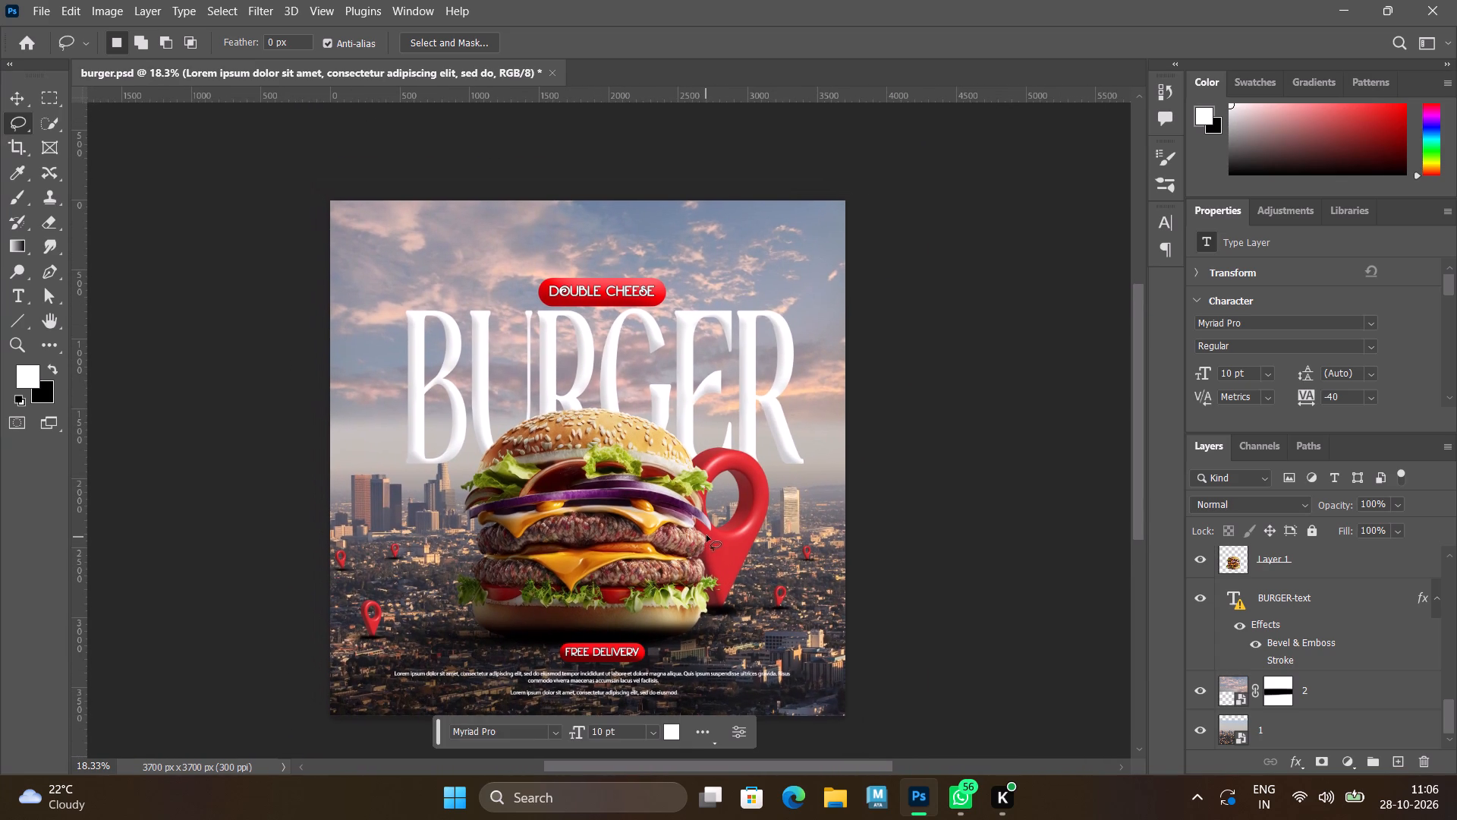
{"action": "key", "text": "space"}
{"action": "key", "text": "space"}
{"action": "key", "text": "space"}
{"action": "key", "text": "space"}
{"action": "key", "text": "space"}
{"action": "key", "text": "space"}
{"action": "key", "text": "space"}
{"action": "key", "text": "space"}
{"action": "key", "text": "space"}
{"action": "key", "text": "space"}
{"action": "key", "text": "space"}
{"action": "key", "text": "space"}
{"action": "key", "text": "space"}
{"action": "left_click_drag", "start_coordinate": [693, 559], "coordinate": [697, 532]}
{"action": "scroll", "coordinate": [697, 530], "scroll_direction": "up", "scroll_amount": 2}
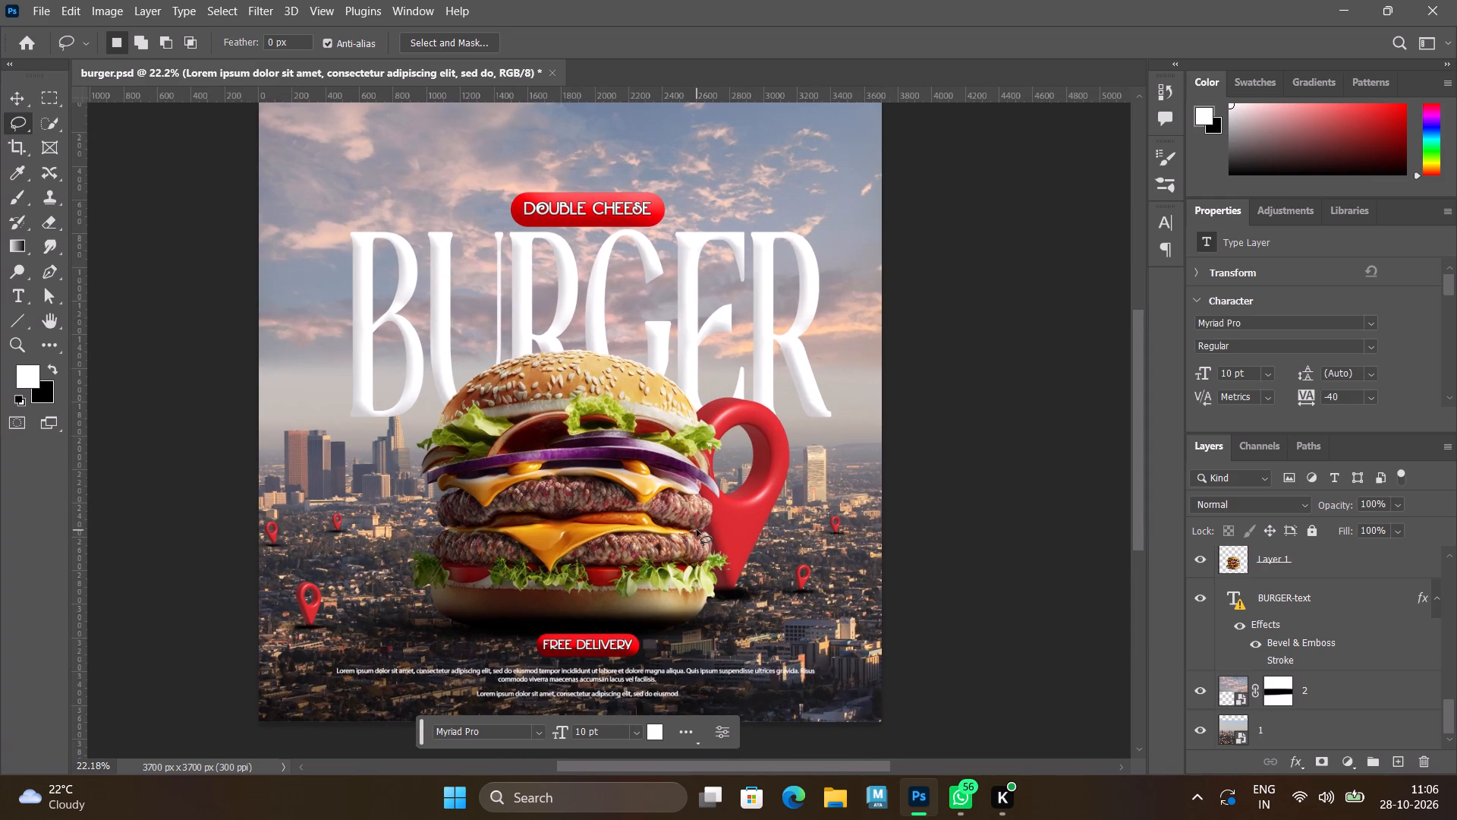
{"action": "scroll", "coordinate": [697, 530], "scroll_direction": "down", "scroll_amount": 1}
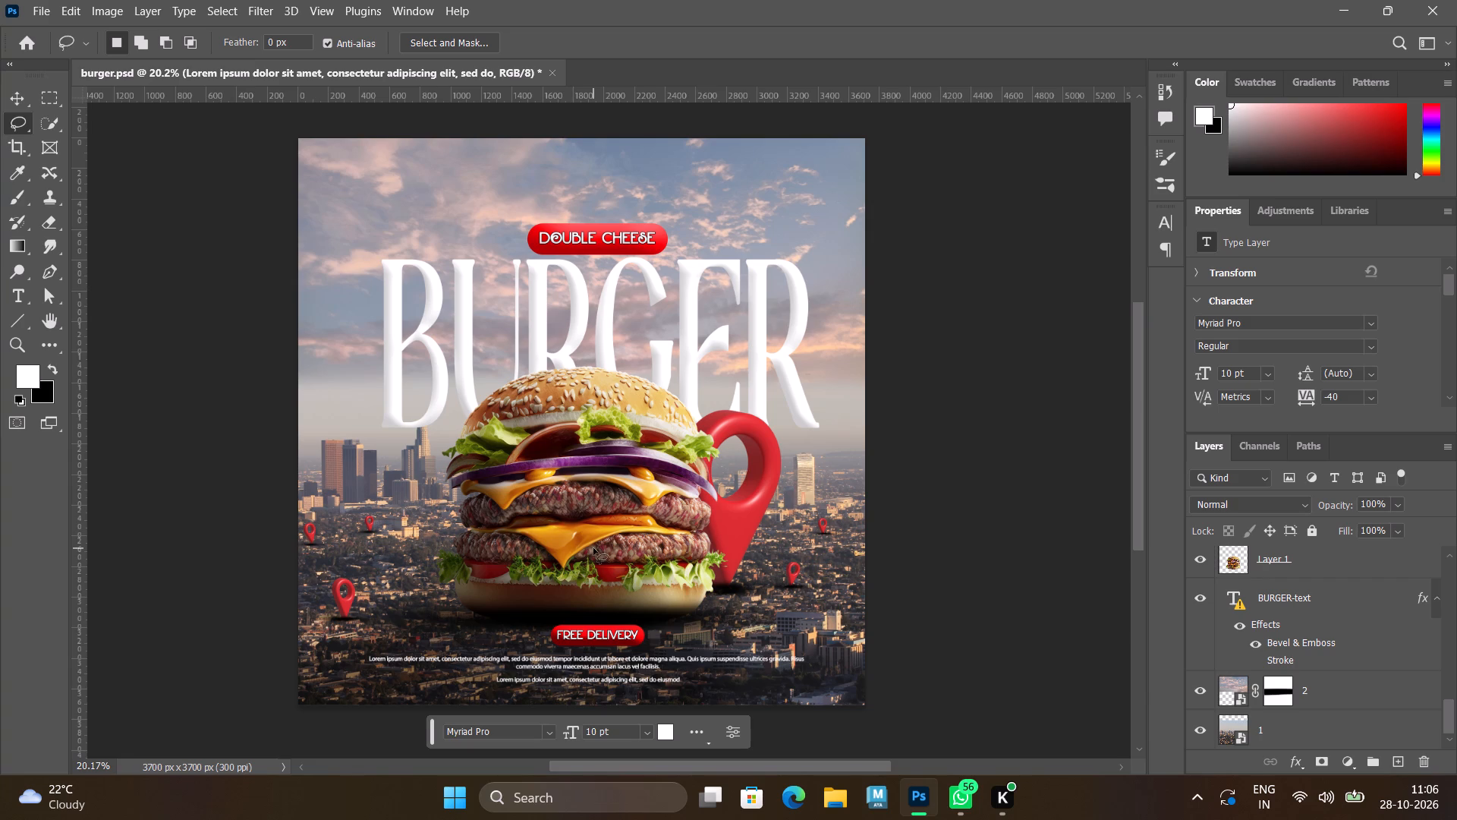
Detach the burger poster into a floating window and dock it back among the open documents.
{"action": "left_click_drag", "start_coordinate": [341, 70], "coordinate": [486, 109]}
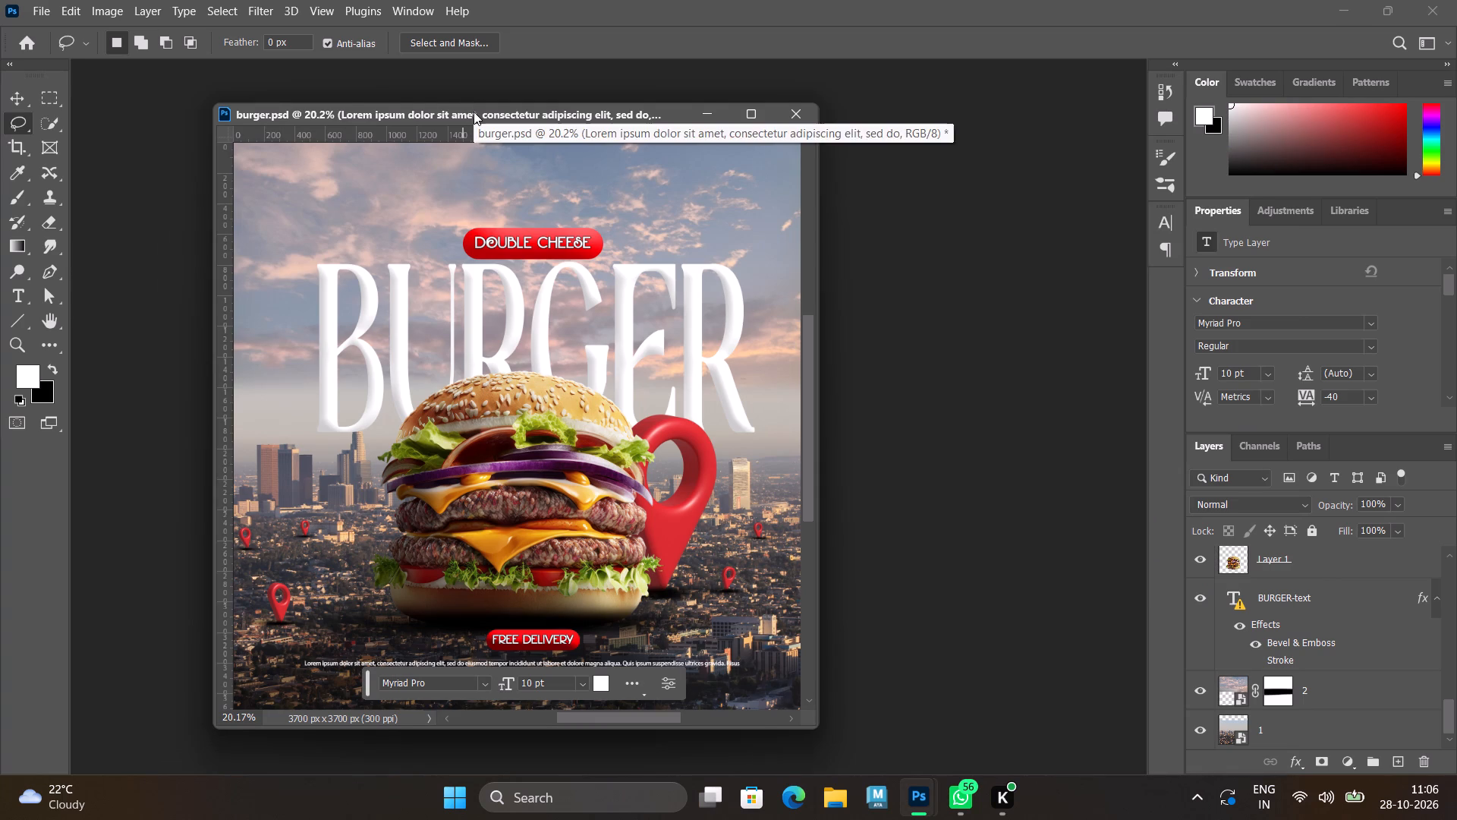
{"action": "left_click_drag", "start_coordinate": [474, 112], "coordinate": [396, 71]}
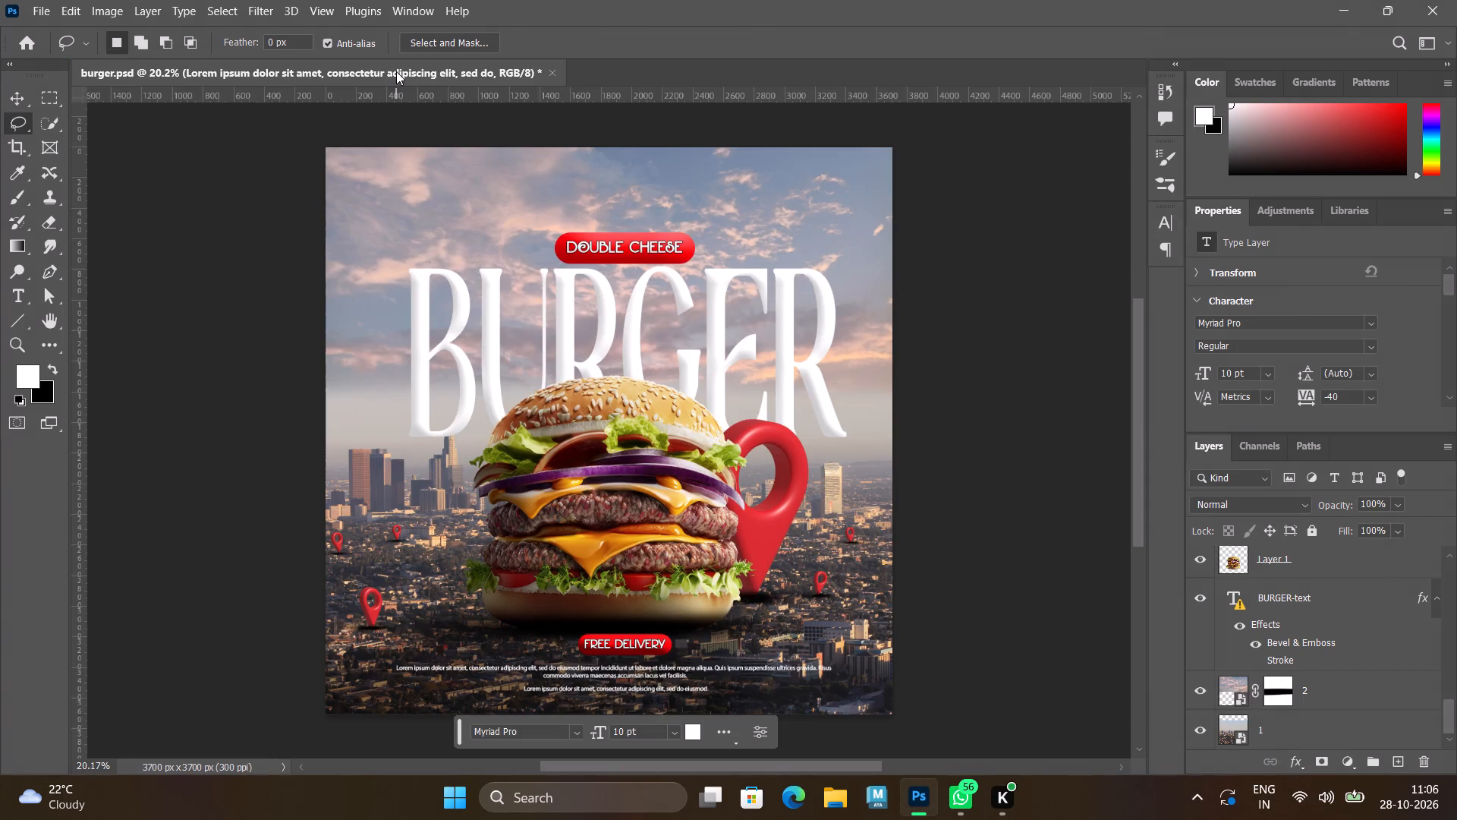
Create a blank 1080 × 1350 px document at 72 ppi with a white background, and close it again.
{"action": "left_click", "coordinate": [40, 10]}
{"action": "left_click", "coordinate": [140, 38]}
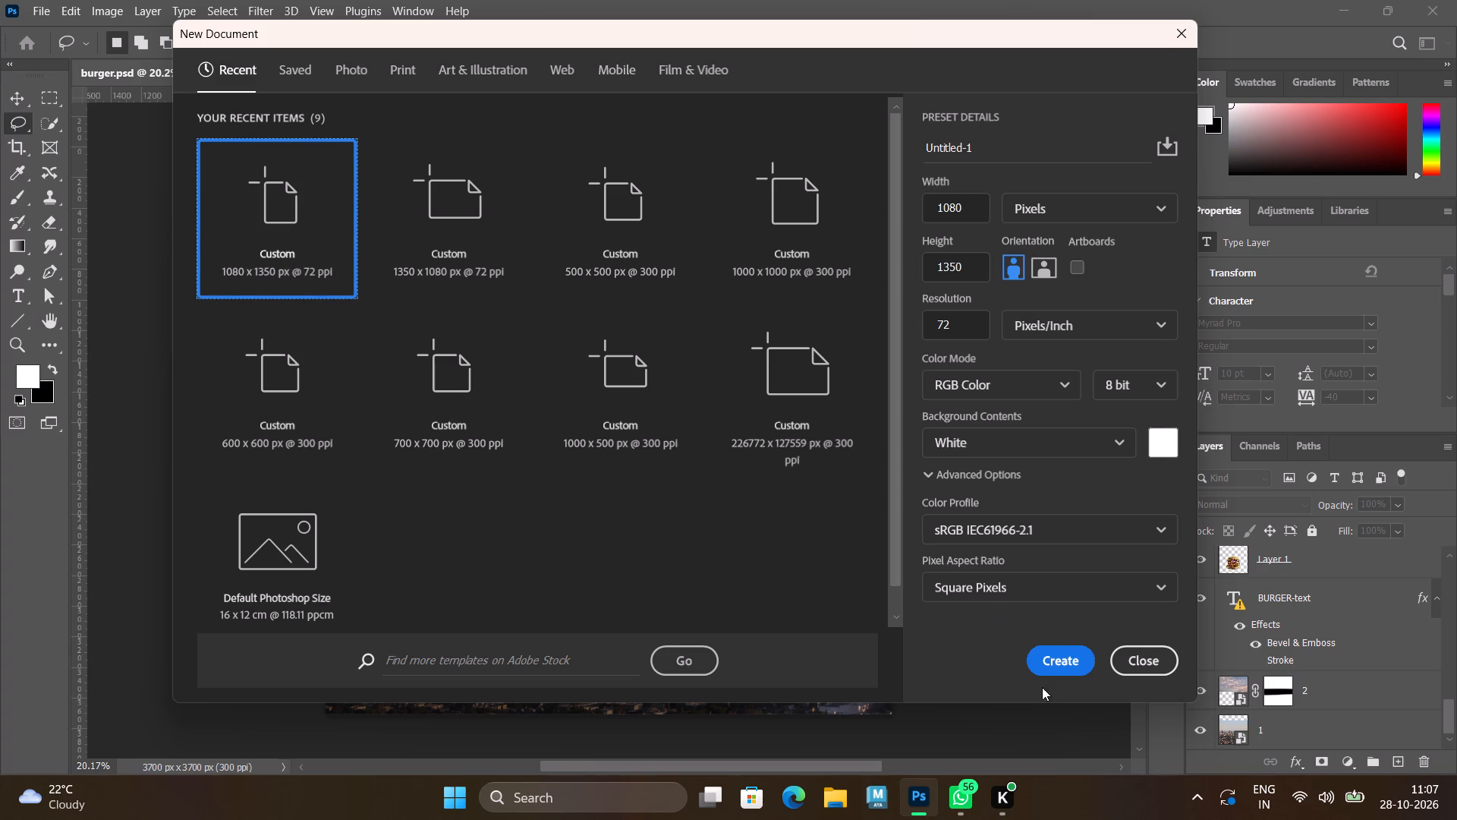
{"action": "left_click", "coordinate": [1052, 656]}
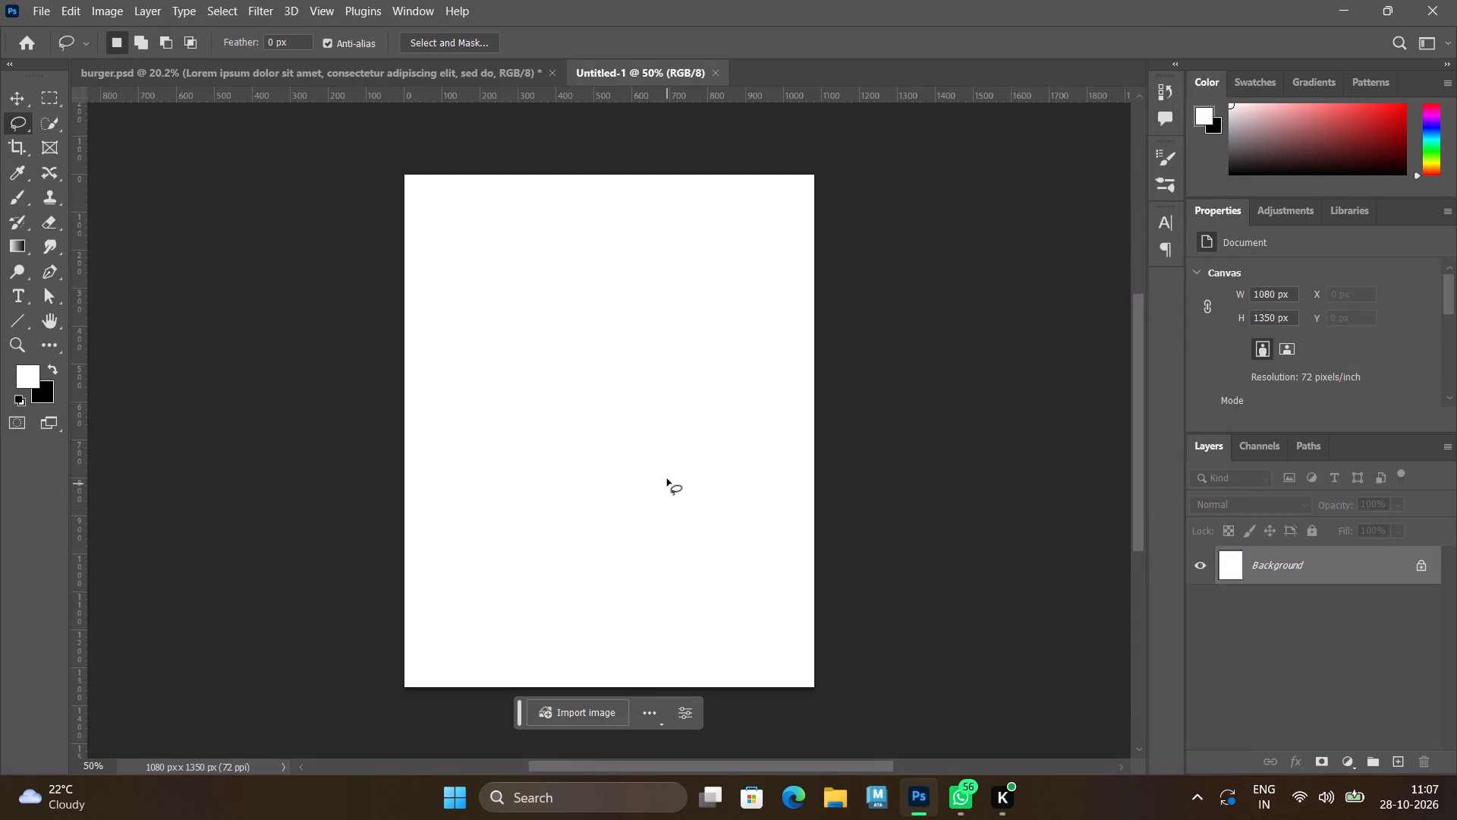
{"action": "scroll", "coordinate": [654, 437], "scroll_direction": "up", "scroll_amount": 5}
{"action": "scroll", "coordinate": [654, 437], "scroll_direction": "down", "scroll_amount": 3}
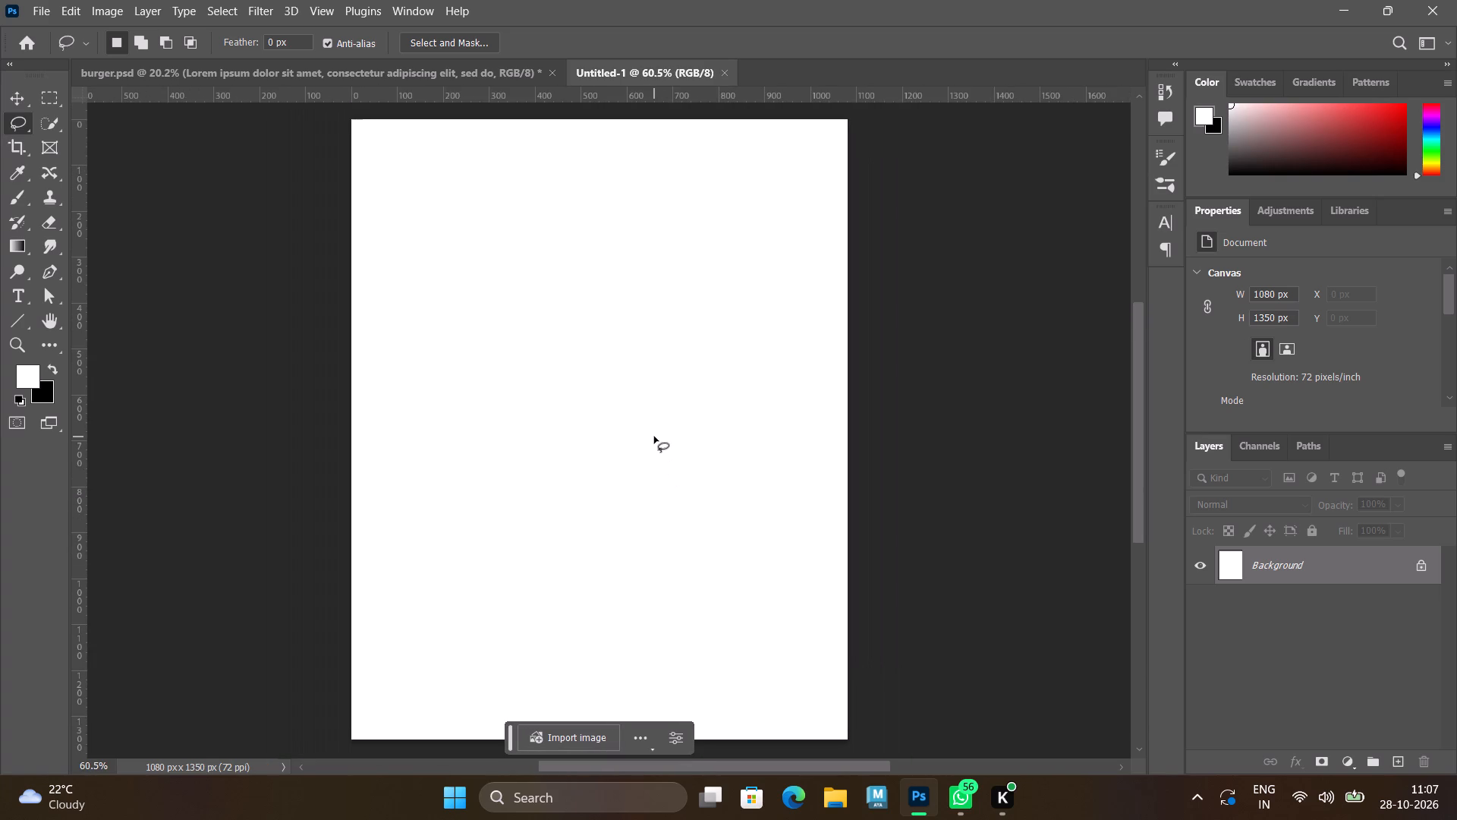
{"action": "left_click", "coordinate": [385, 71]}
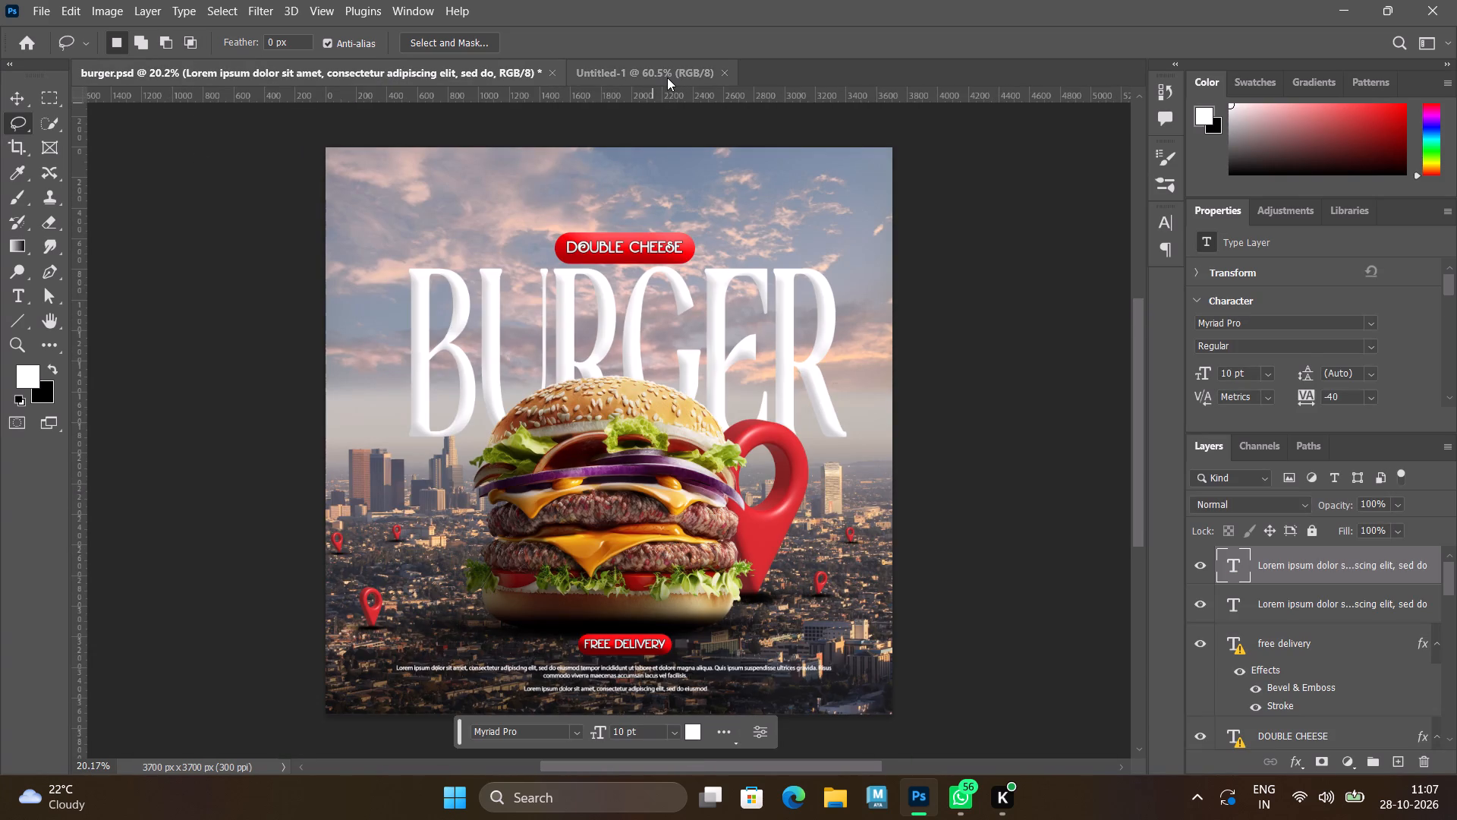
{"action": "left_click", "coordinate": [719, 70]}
Check the burger poster's pixel dimensions and resolution in Image Size, and leave without changing them.
{"action": "right_click", "coordinate": [457, 185]}
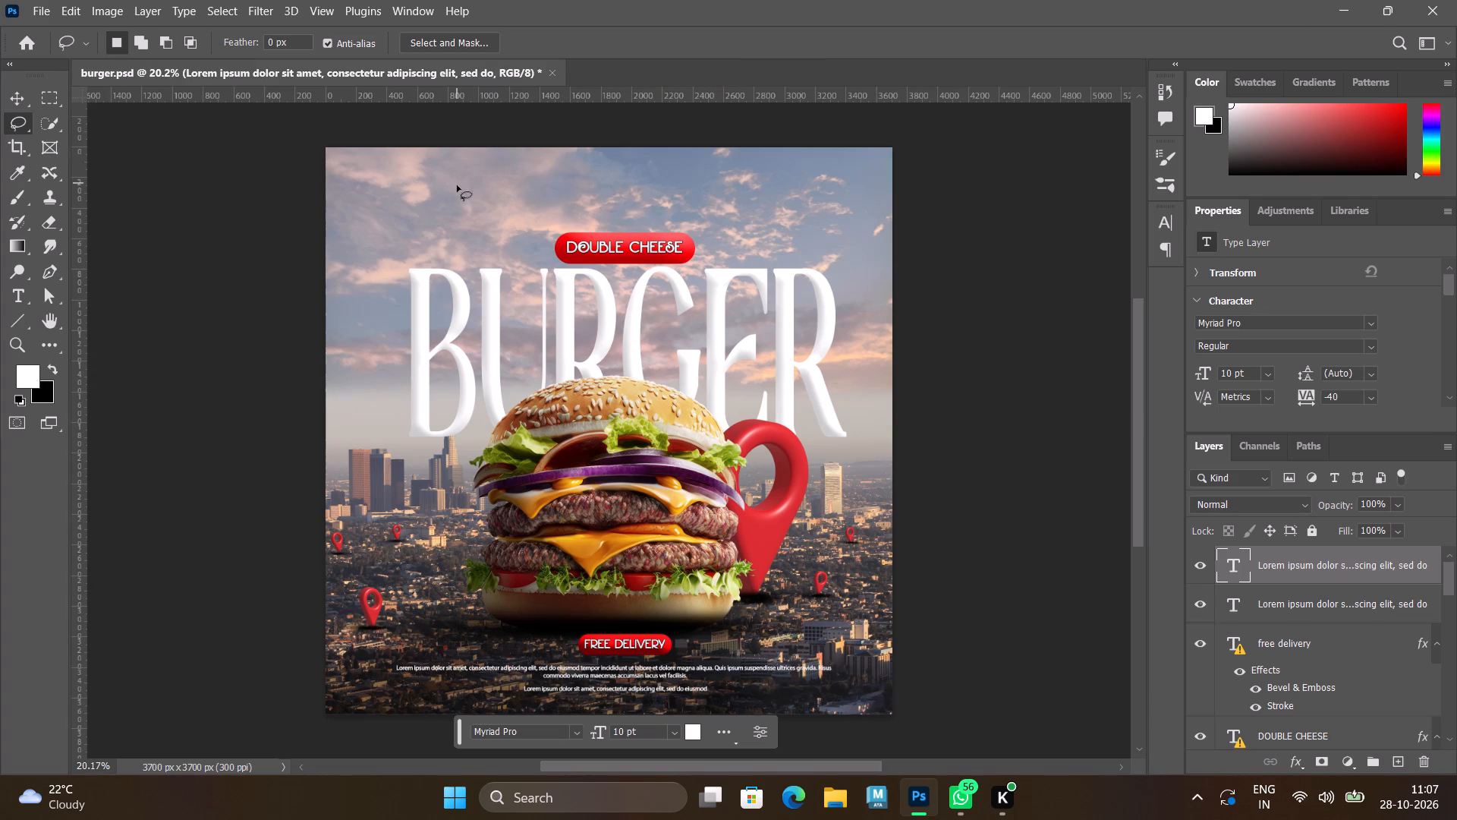
{"action": "left_click", "coordinate": [425, 208]}
{"action": "left_click", "coordinate": [115, 11]}
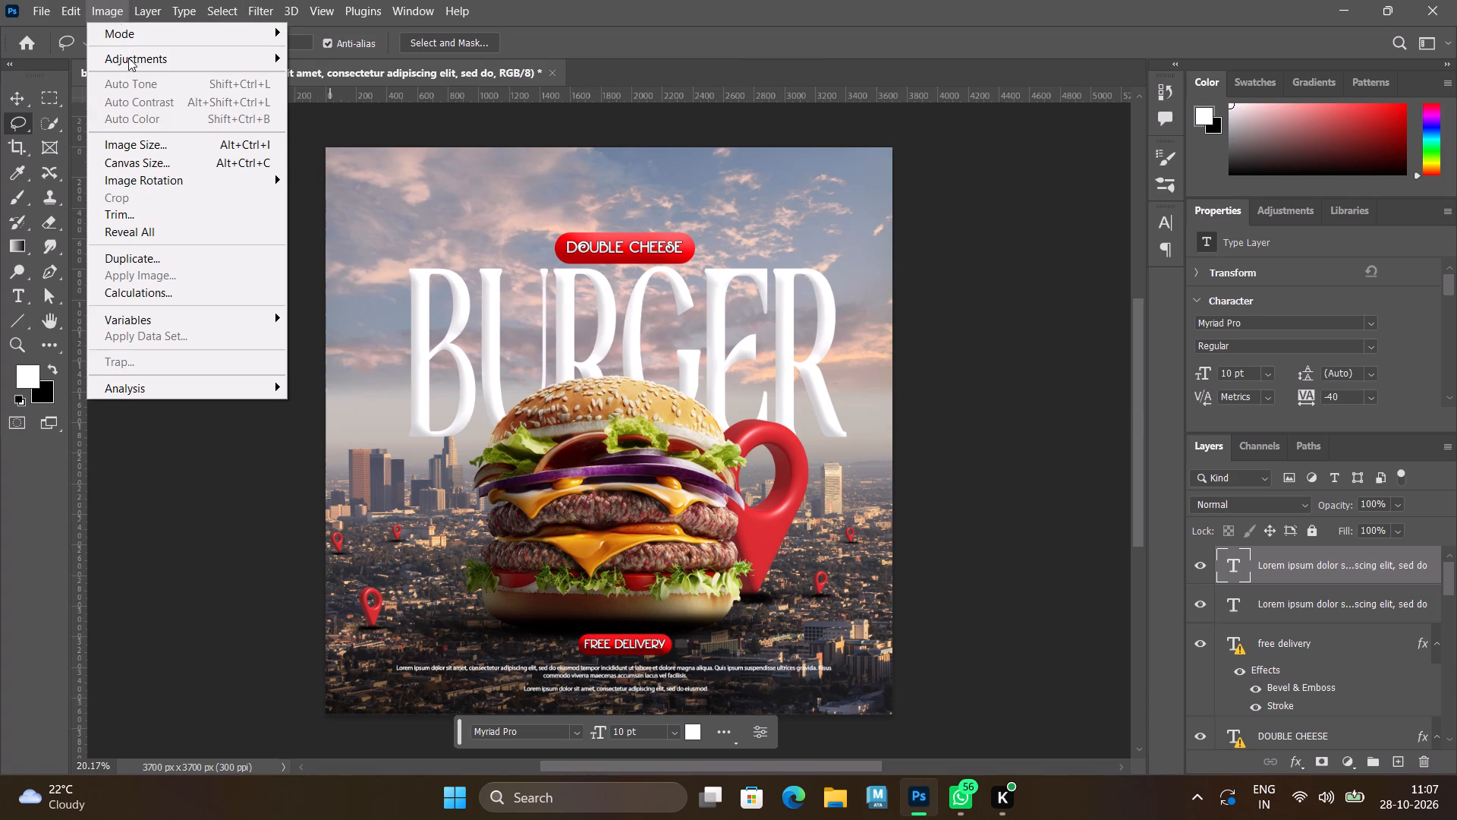
{"action": "left_click", "coordinate": [220, 144]}
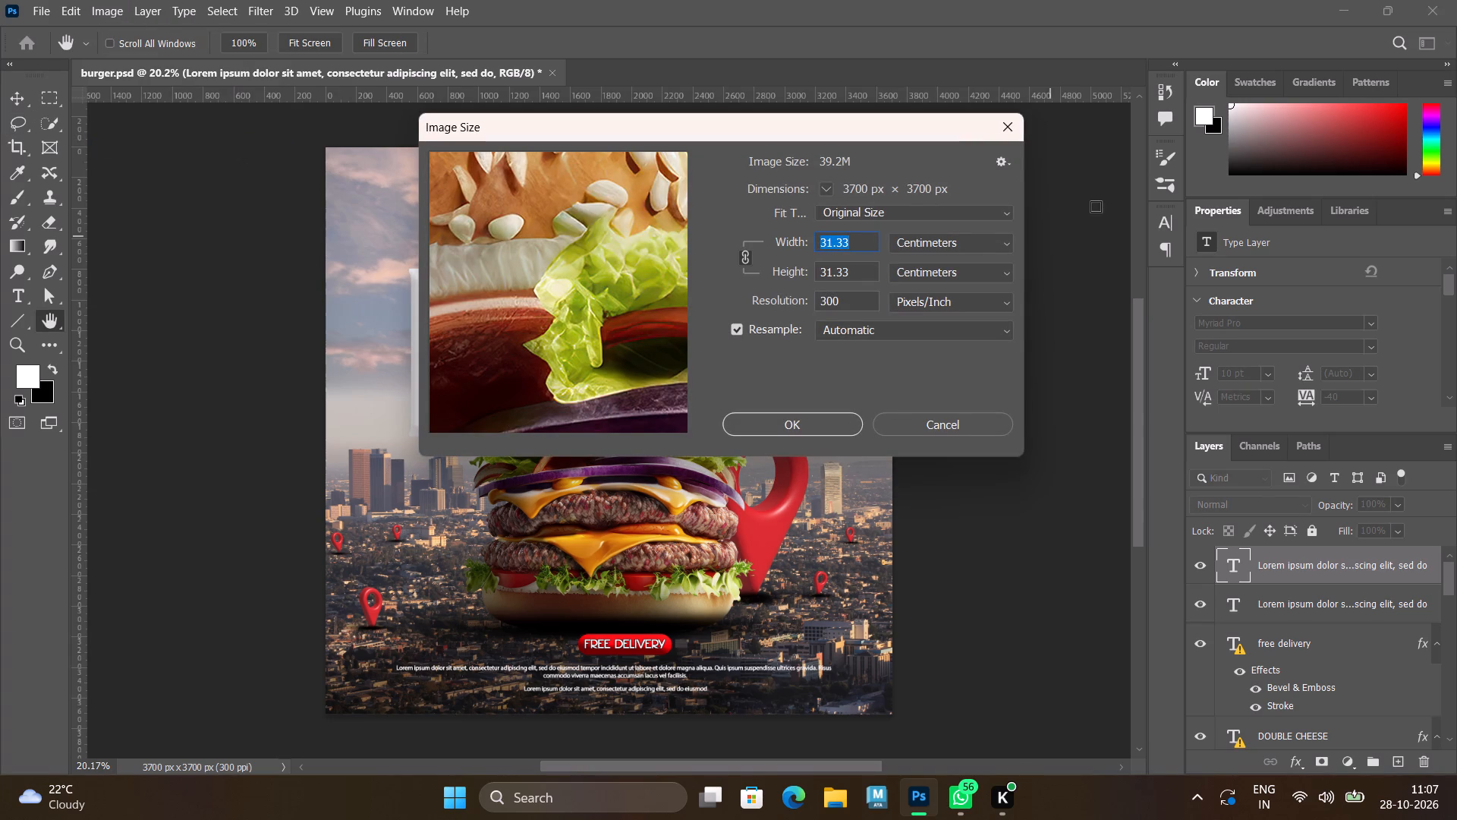
{"action": "left_click", "coordinate": [999, 133]}
Create a blank RGB document 4000 px wide and 4000 px high at 300 pixels/inch with a white background.
{"action": "left_click", "coordinate": [48, 12]}
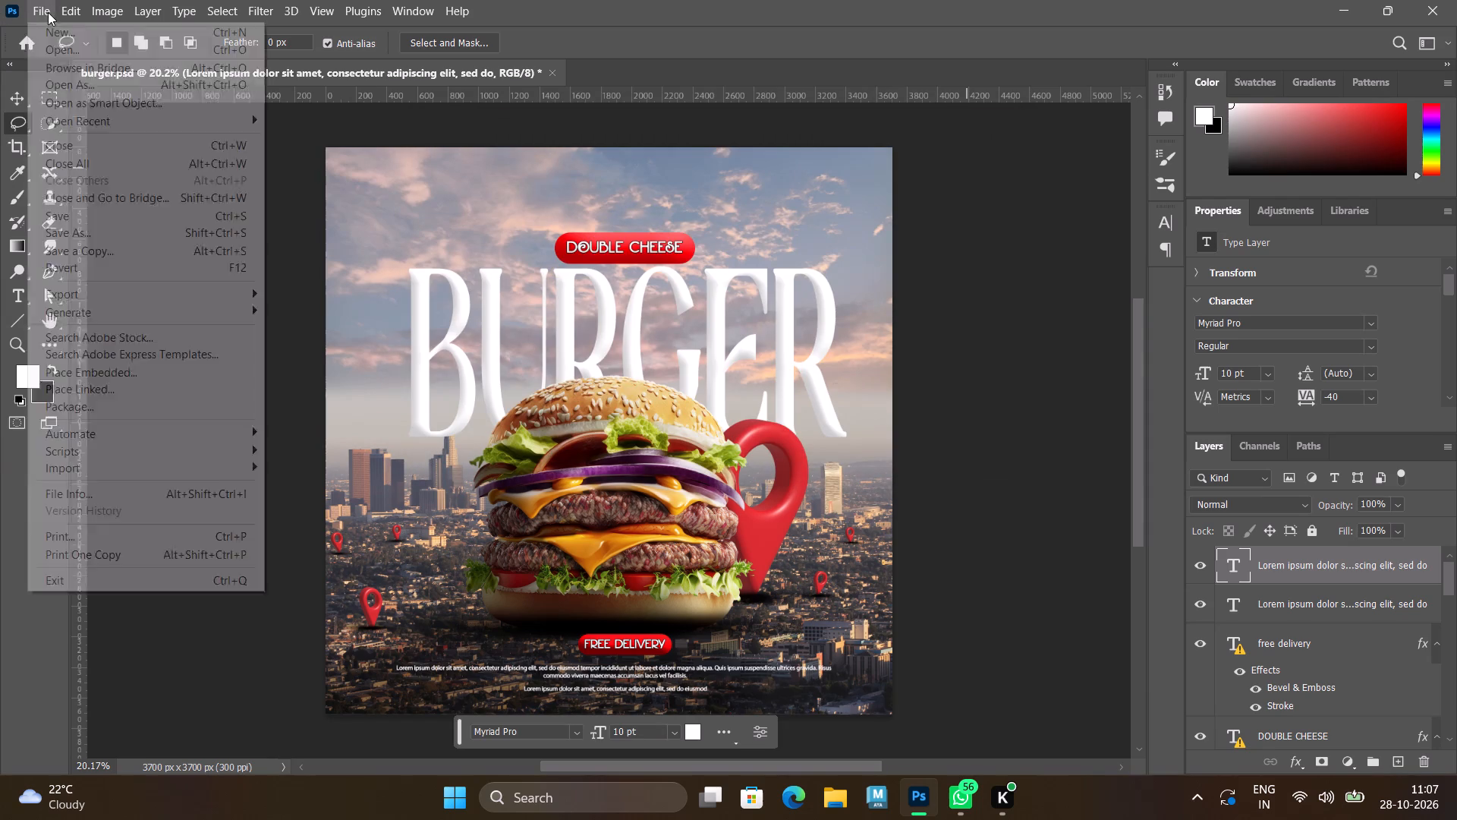
{"action": "left_click", "coordinate": [108, 38]}
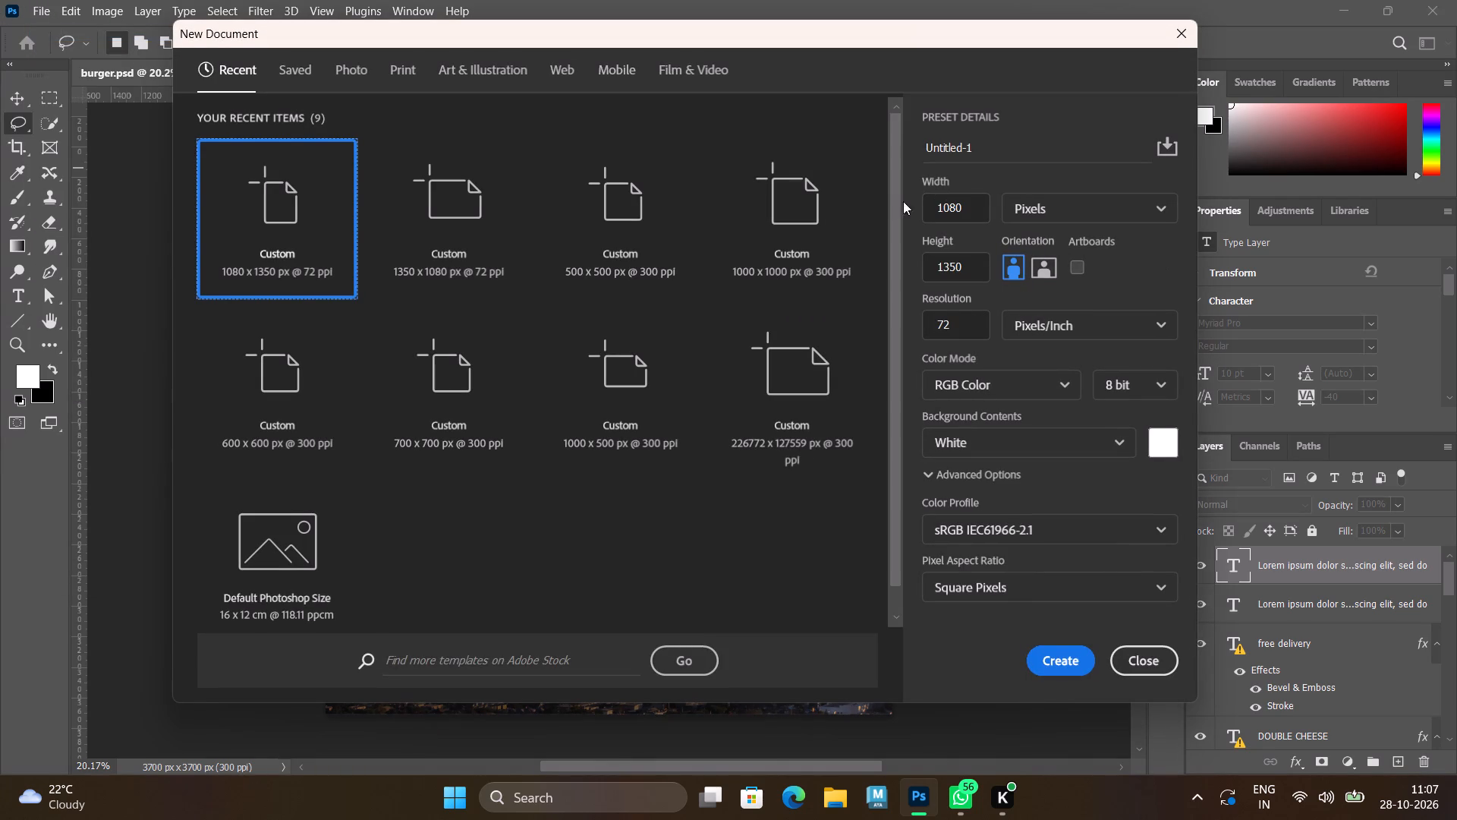
{"action": "left_click_drag", "start_coordinate": [968, 215], "coordinate": [882, 216]}
{"action": "type", "text": "4000"}
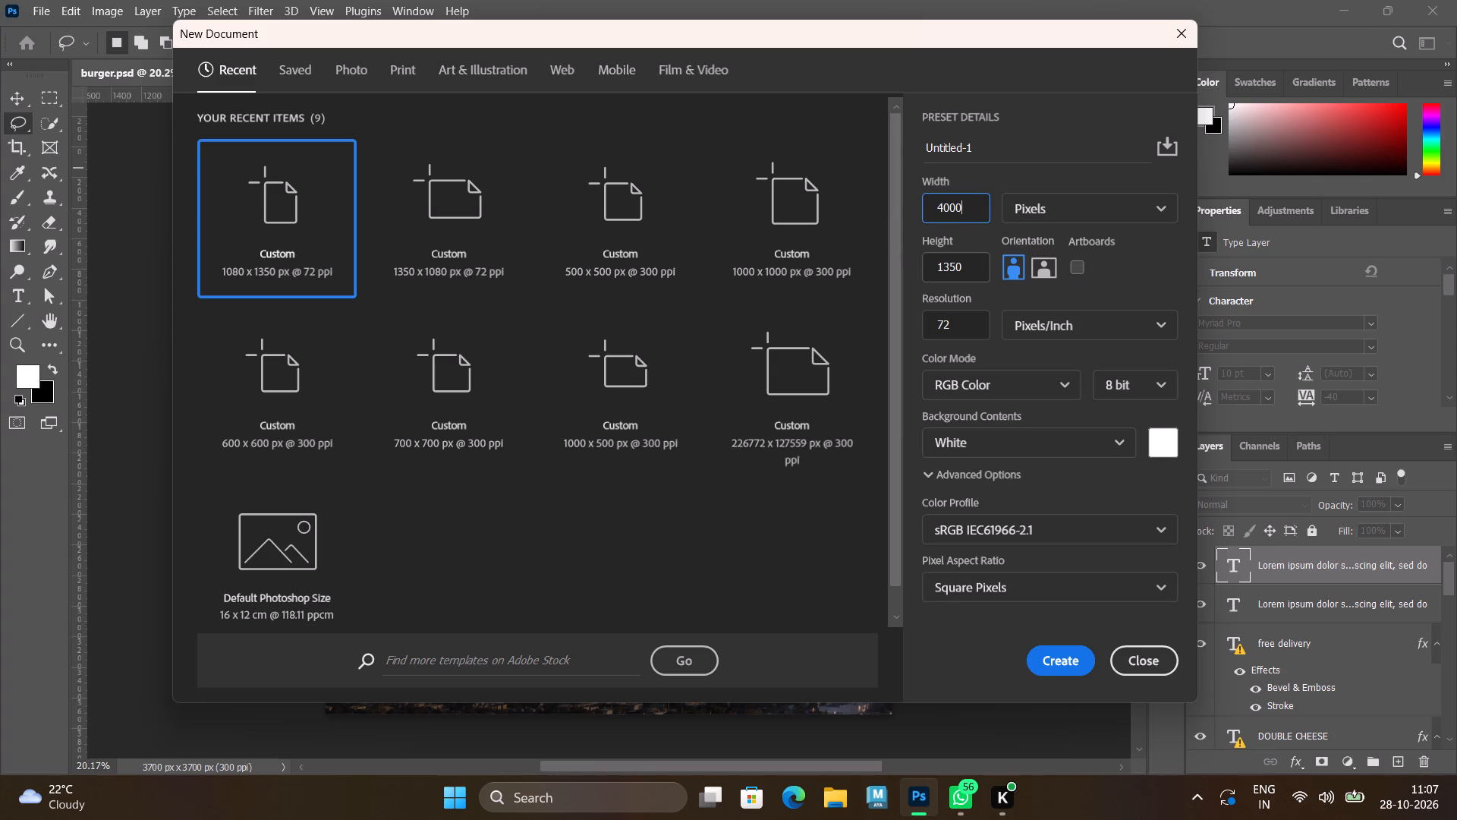
{"action": "left_click_drag", "start_coordinate": [987, 263], "coordinate": [917, 270]}
{"action": "left_click_drag", "start_coordinate": [960, 267], "coordinate": [927, 265]}
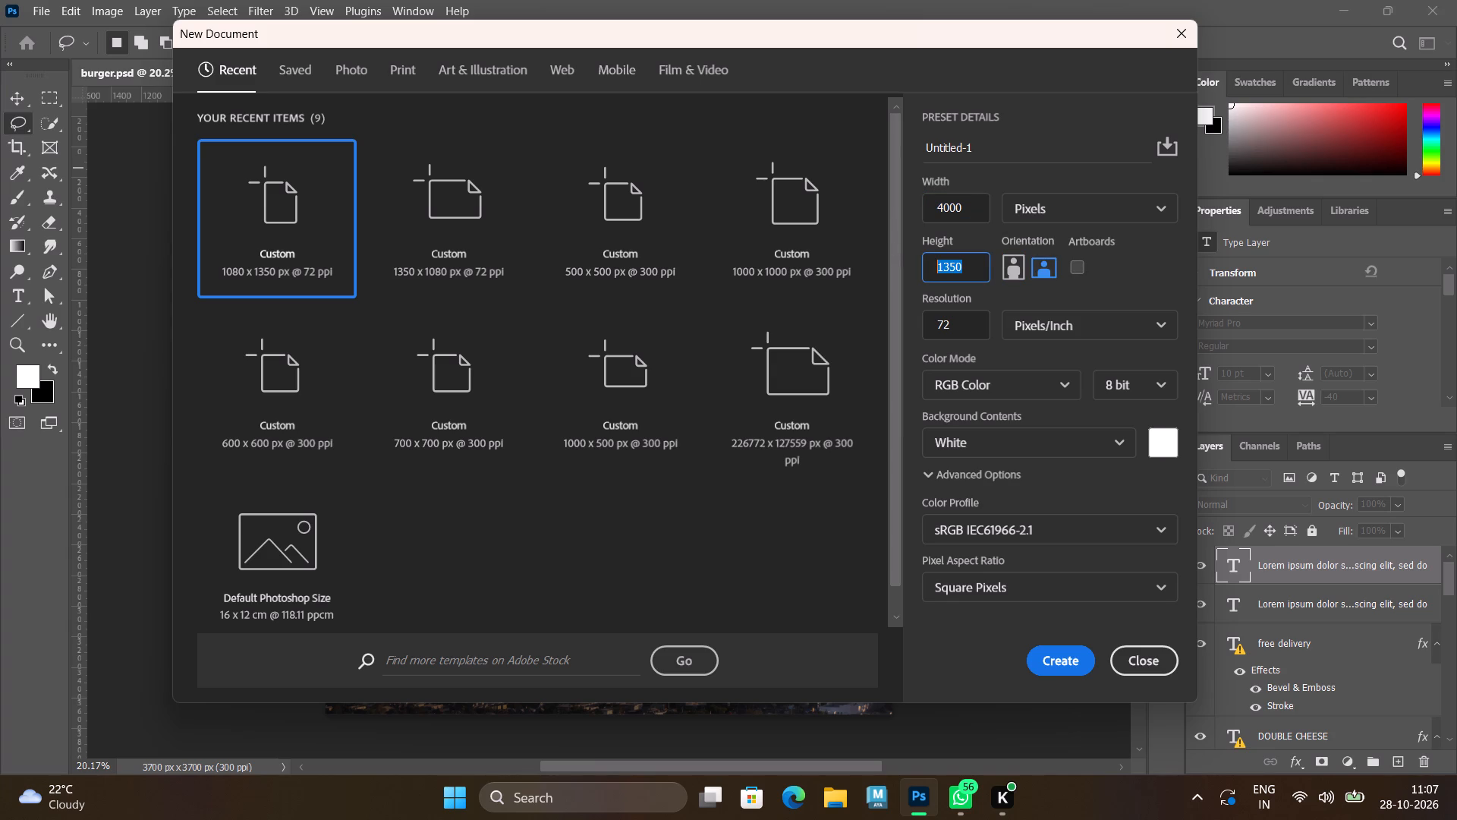
{"action": "type", "text": "4000"}
{"action": "left_click_drag", "start_coordinate": [963, 323], "coordinate": [894, 333]}
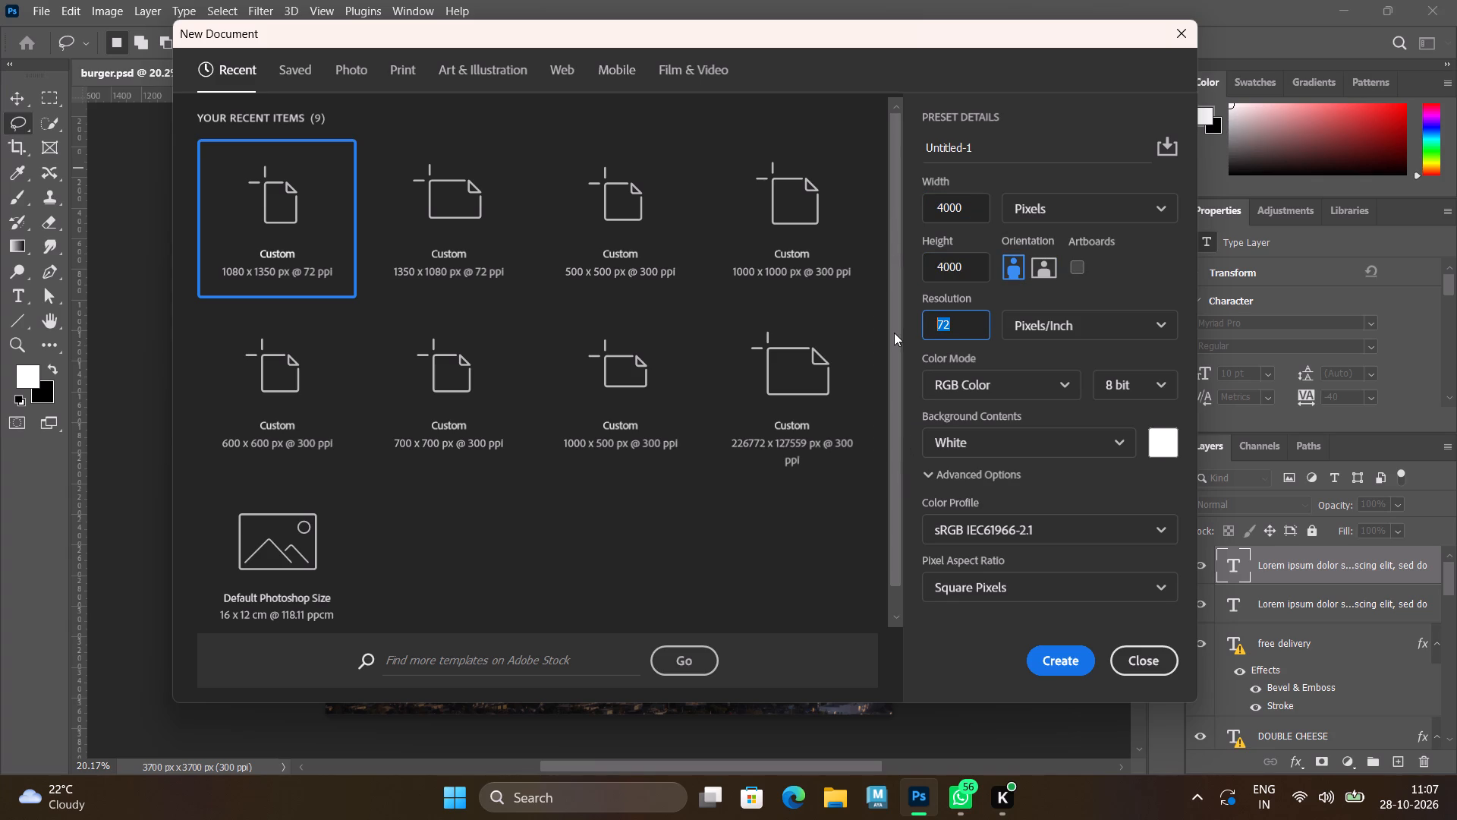
{"action": "type", "text": "300"}
{"action": "left_click", "coordinate": [1073, 667]}
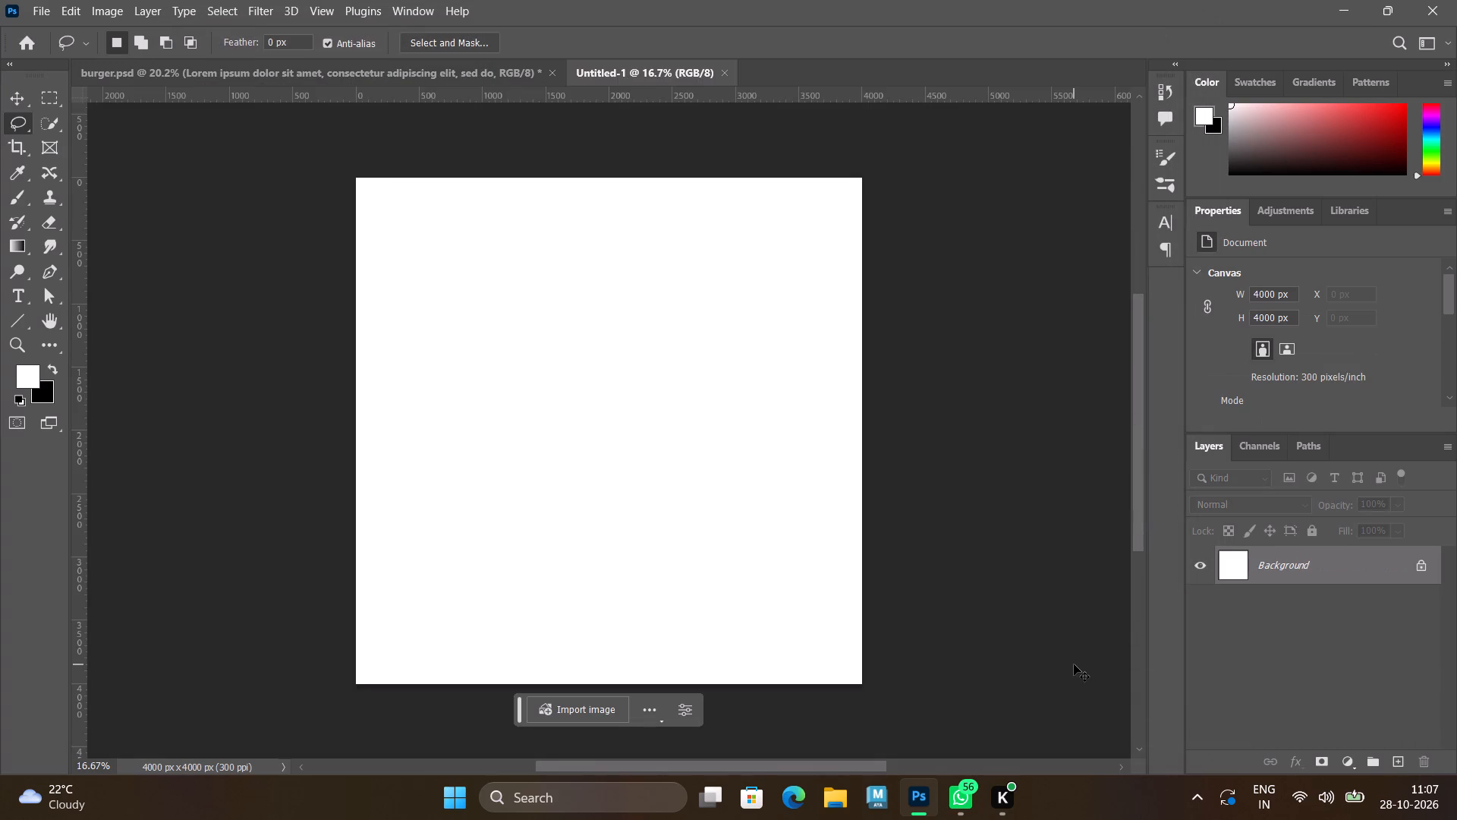
{"action": "key", "text": "ctrl+z"}
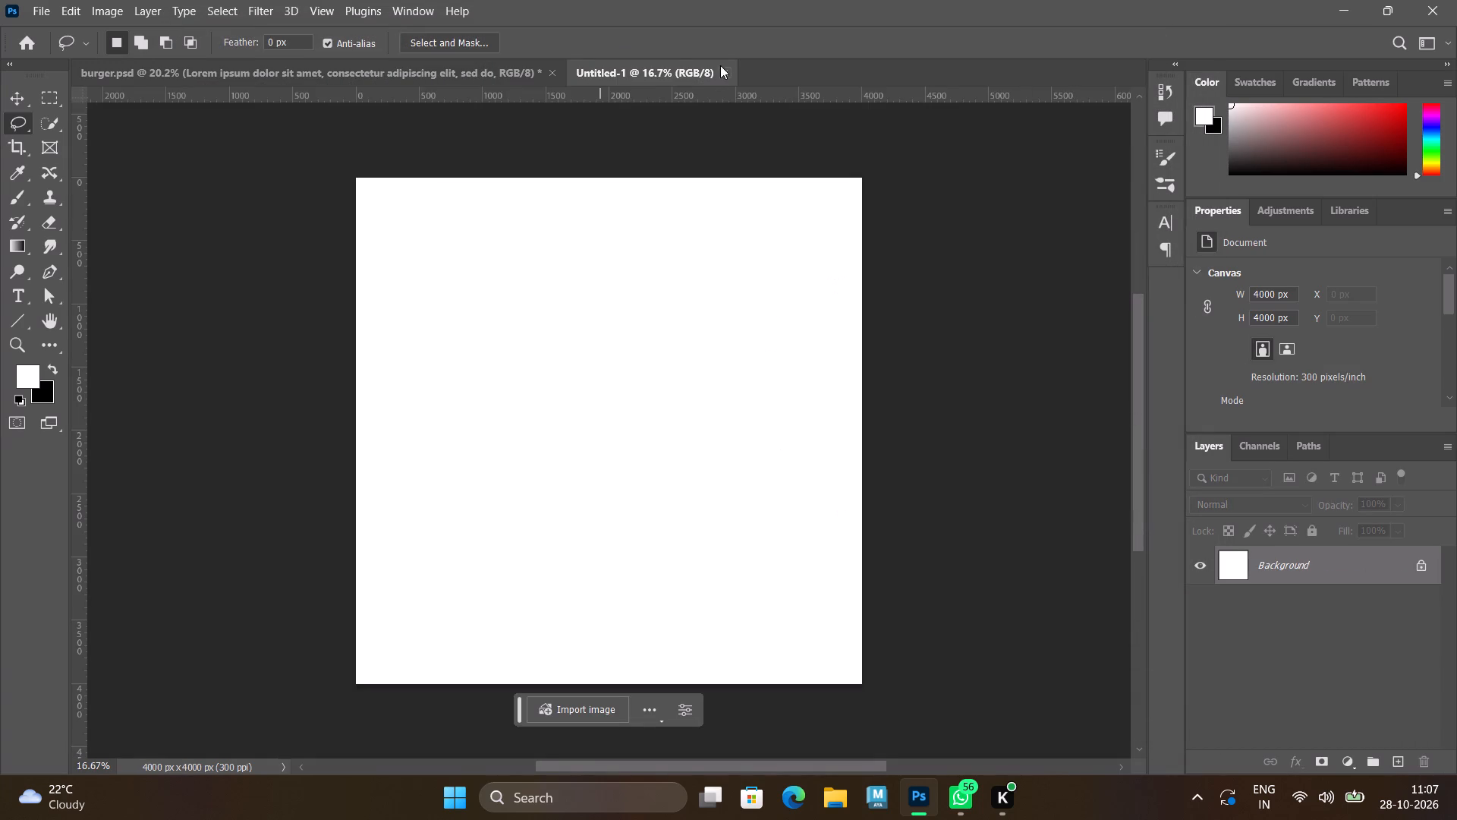
Close the blank document and create it again at 4000 × 4000 px, 300 pixels/inch, white background, without artboards.
{"action": "left_click", "coordinate": [731, 74]}
{"action": "left_click", "coordinate": [43, 16]}
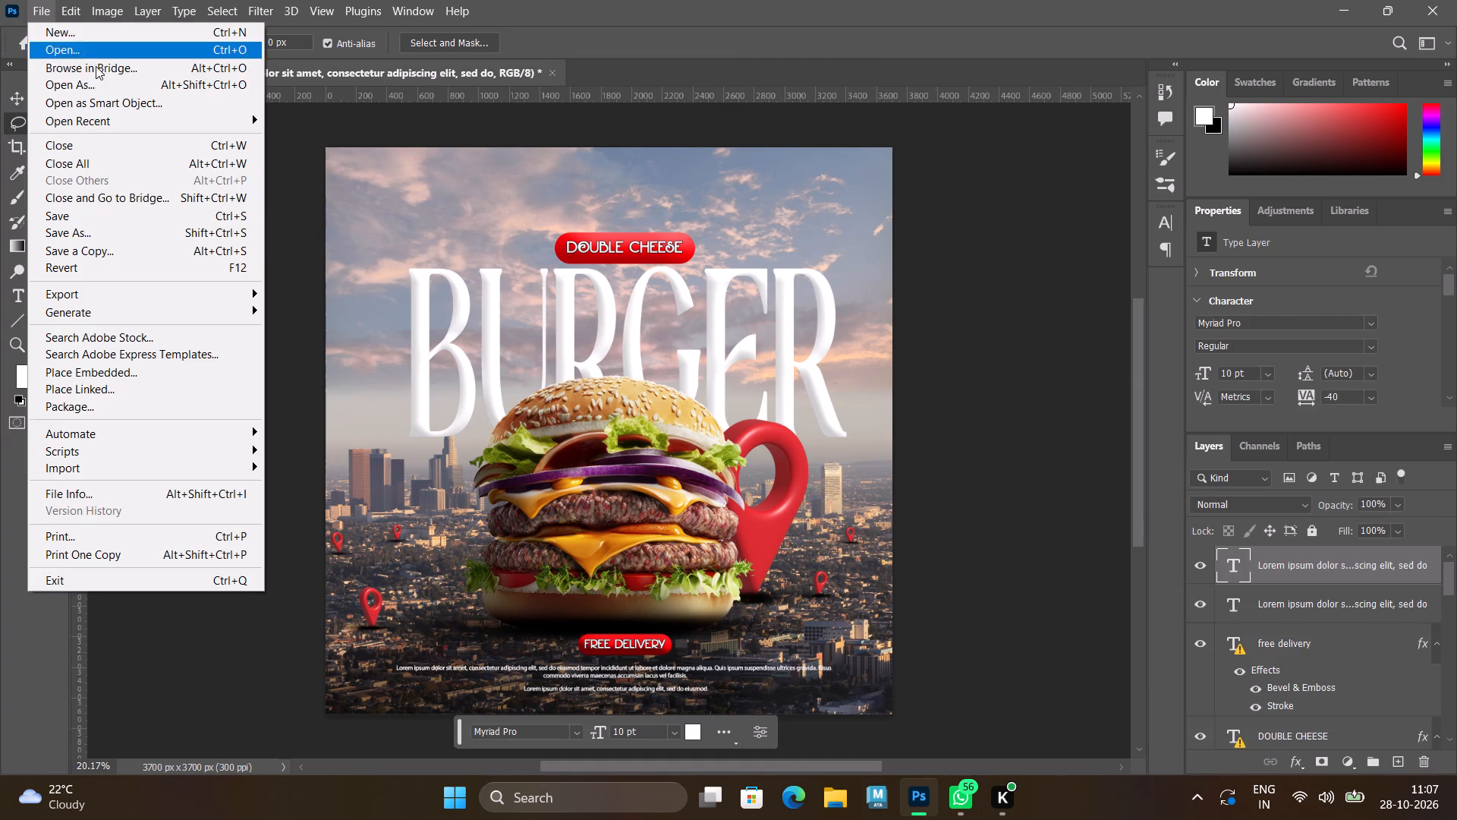
{"action": "left_click", "coordinate": [115, 33]}
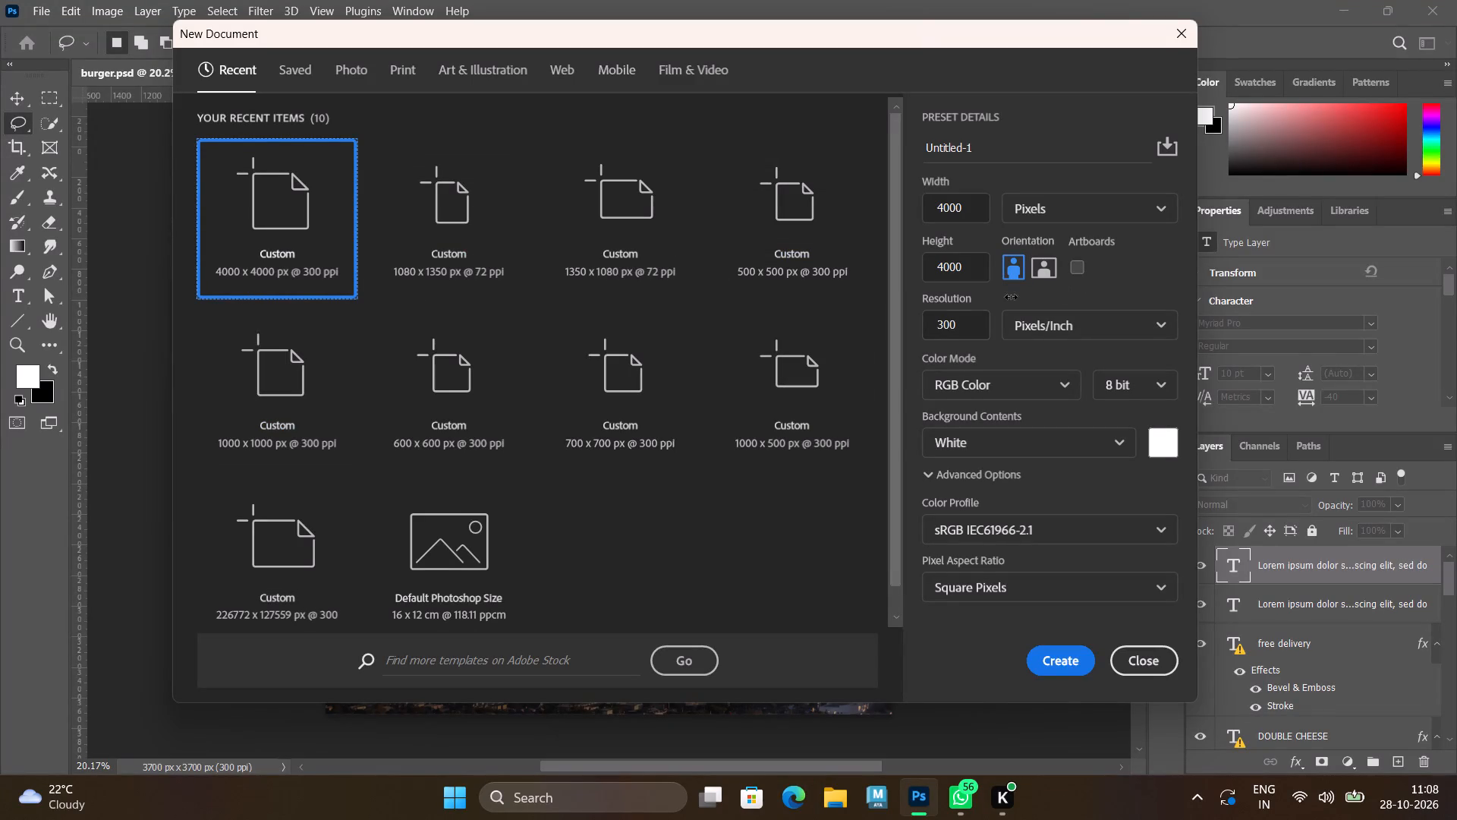
{"action": "left_click", "coordinate": [1034, 273]}
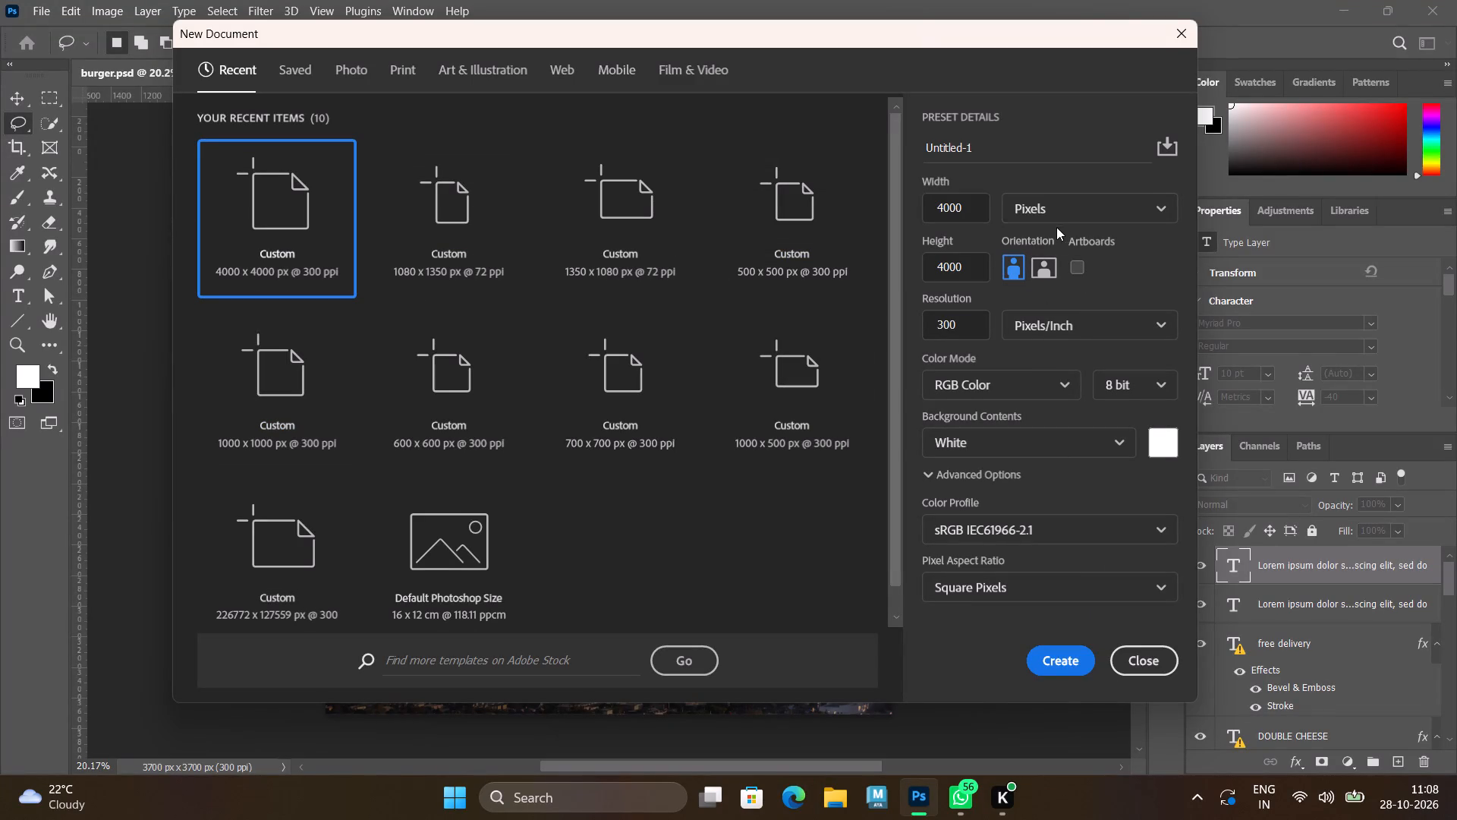
{"action": "left_click", "coordinate": [1048, 263]}
{"action": "triple_click", "coordinate": [1050, 267]}
{"action": "left_click", "coordinate": [1050, 267]}
{"action": "left_click", "coordinate": [1078, 267]}
{"action": "left_click", "coordinate": [1078, 266]}
{"action": "left_click", "coordinate": [1037, 266]}
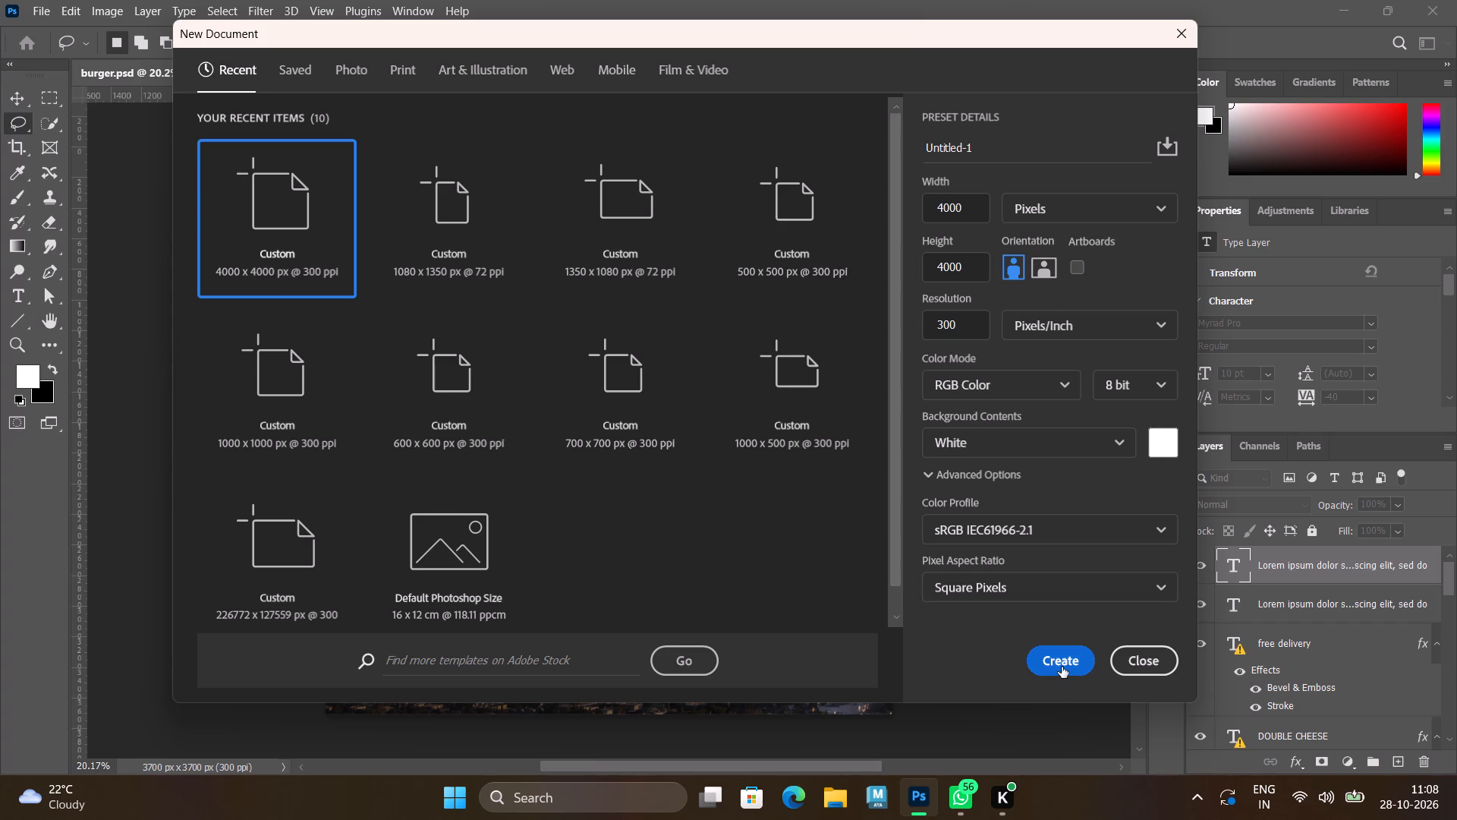
{"action": "left_click", "coordinate": [1062, 667]}
{"action": "scroll", "coordinate": [781, 540], "scroll_direction": "up", "scroll_amount": 2}
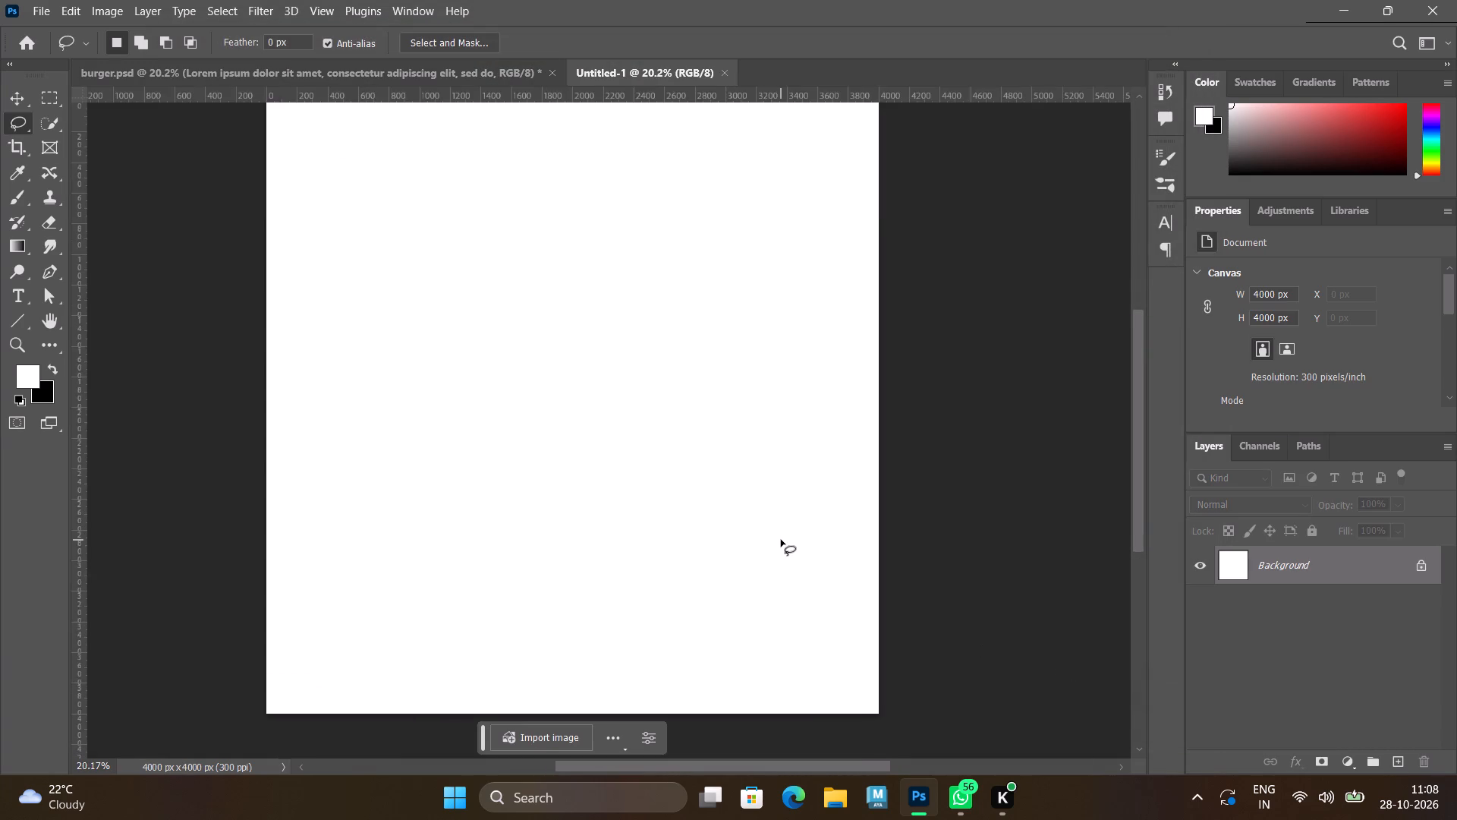
{"action": "scroll", "coordinate": [781, 540], "scroll_direction": "down", "scroll_amount": 1}
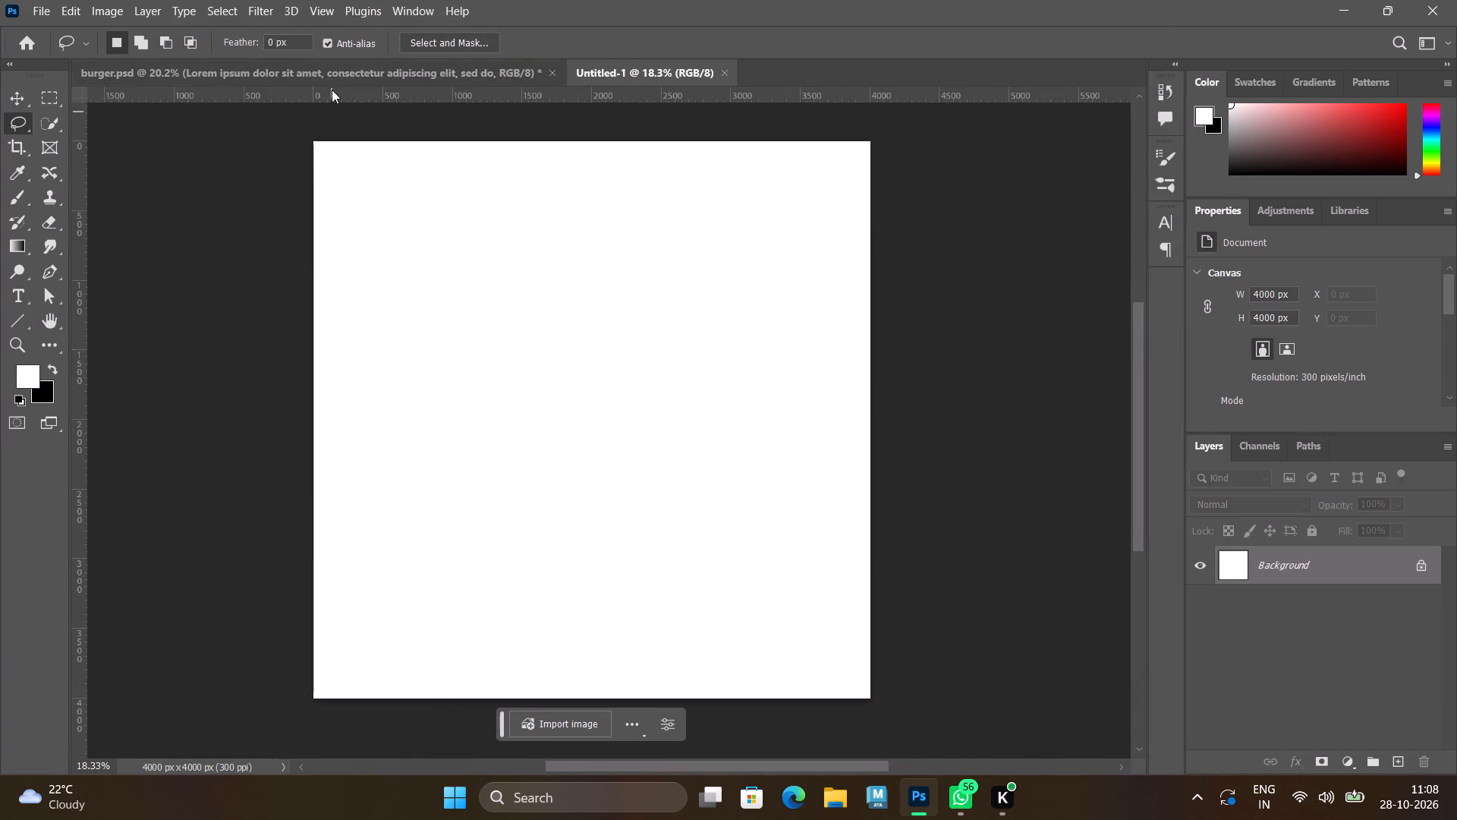
Detach the burger poster into a floating window and place it over the blank document.
{"action": "left_click_drag", "start_coordinate": [332, 69], "coordinate": [364, 90]}
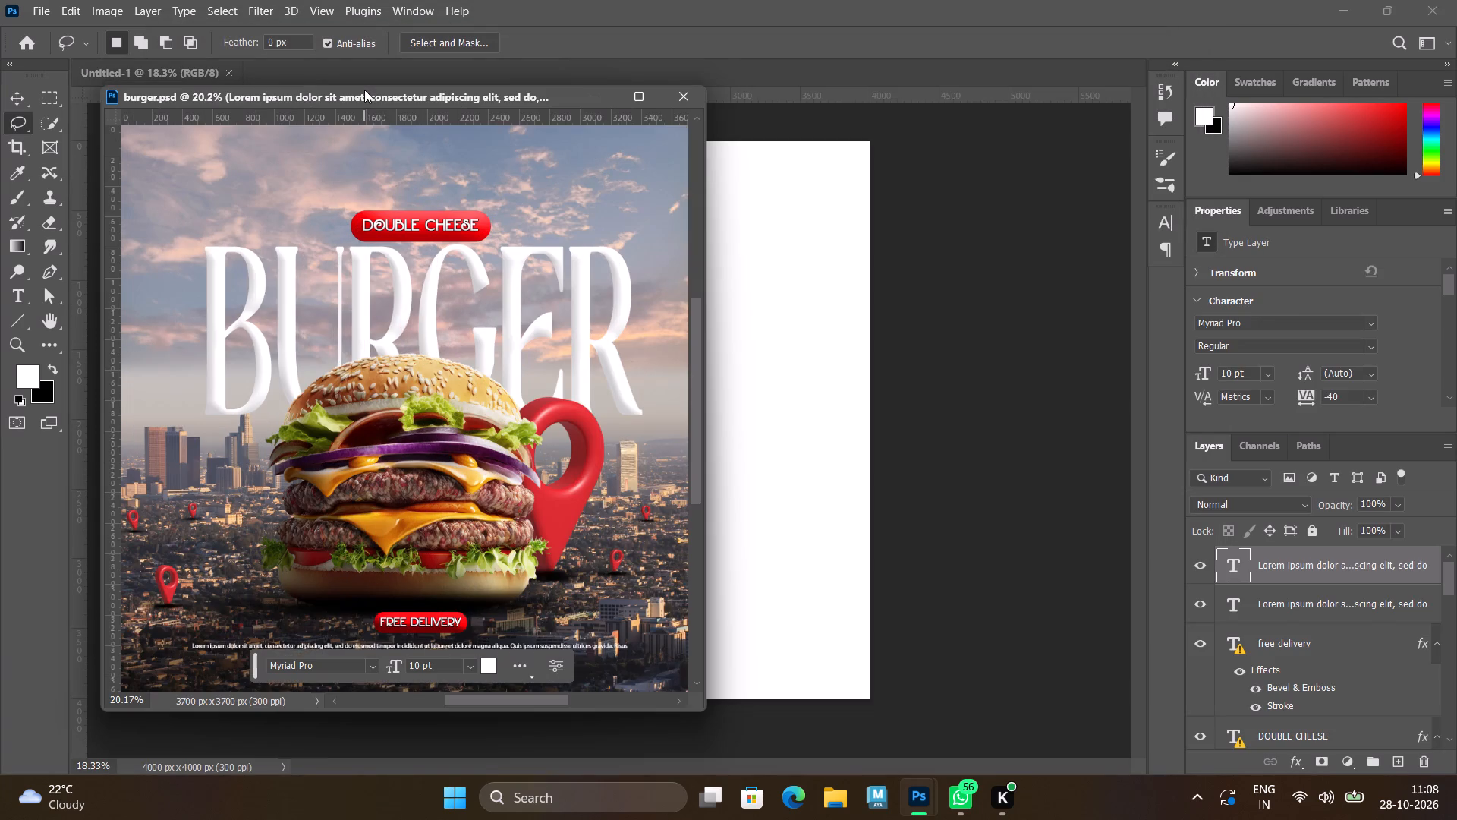
{"action": "left_click_drag", "start_coordinate": [354, 92], "coordinate": [979, 103]}
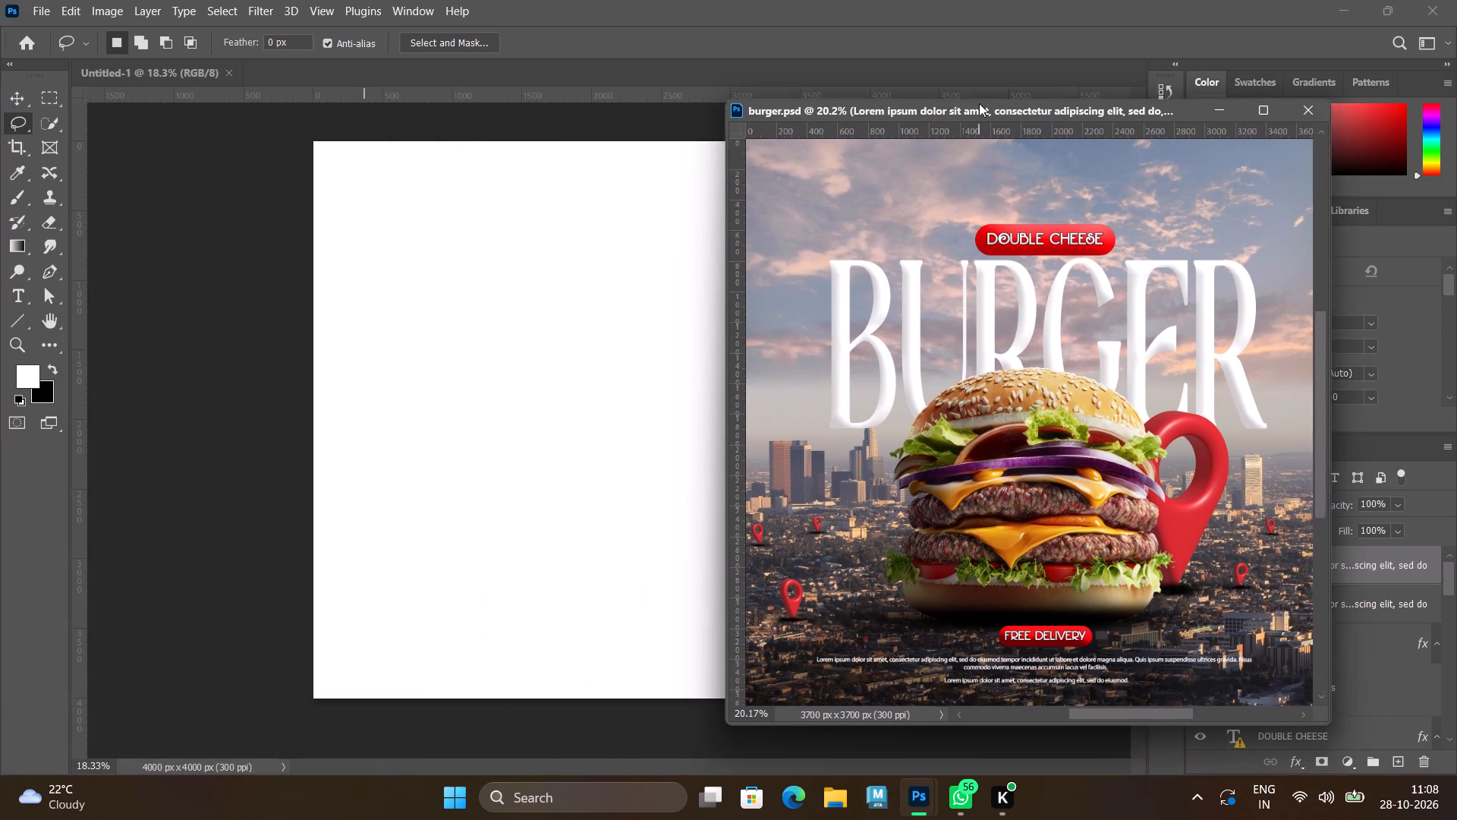
{"action": "left_click_drag", "start_coordinate": [979, 103], "coordinate": [627, 130]}
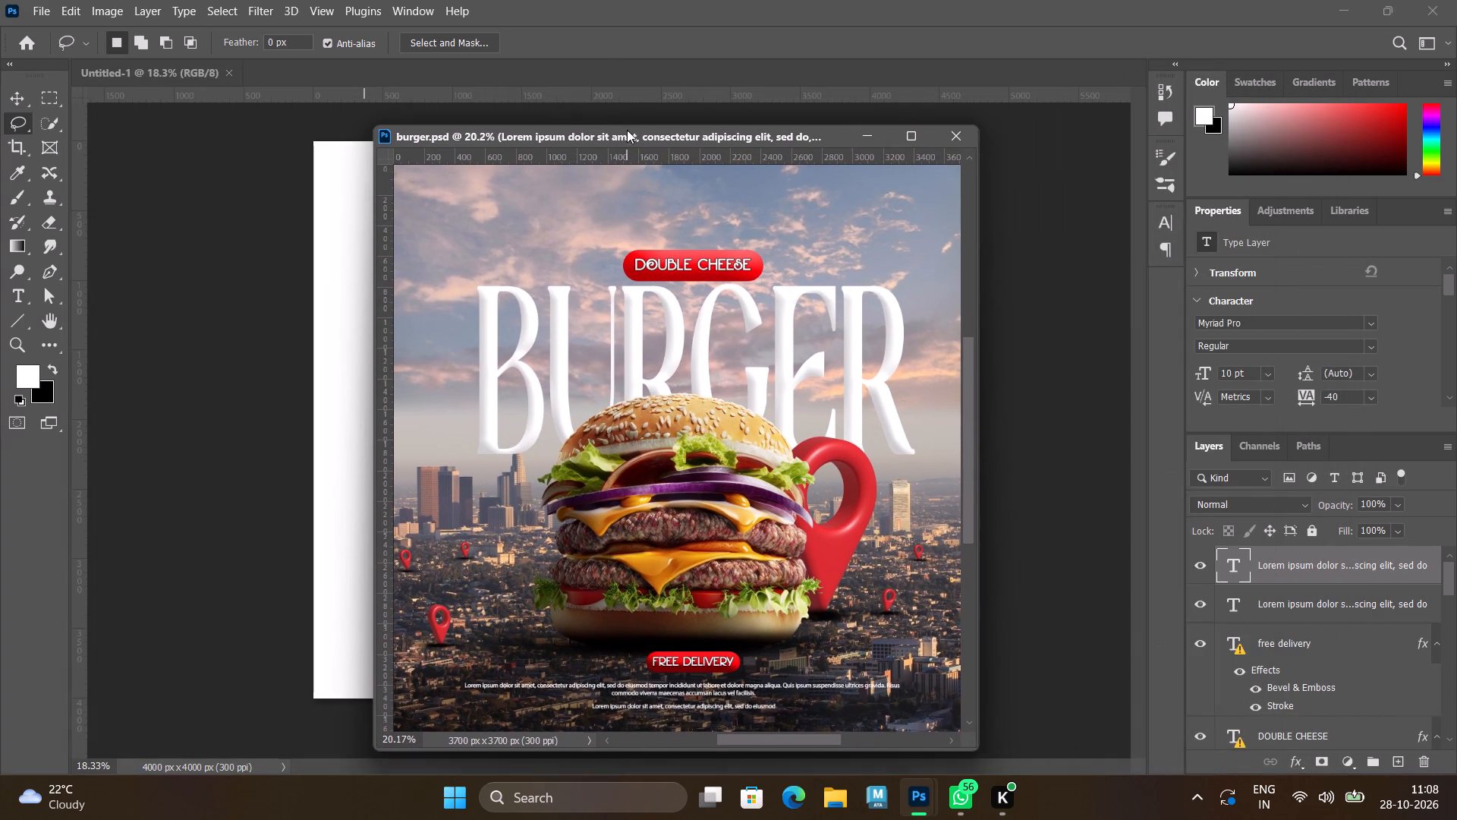
Shrink the floating burger poster window and place it beside the blank canvas so the whole white page is uncovered.
{"action": "left_click_drag", "start_coordinate": [627, 130], "coordinate": [940, 162]}
{"action": "left_click", "coordinate": [176, 68]}
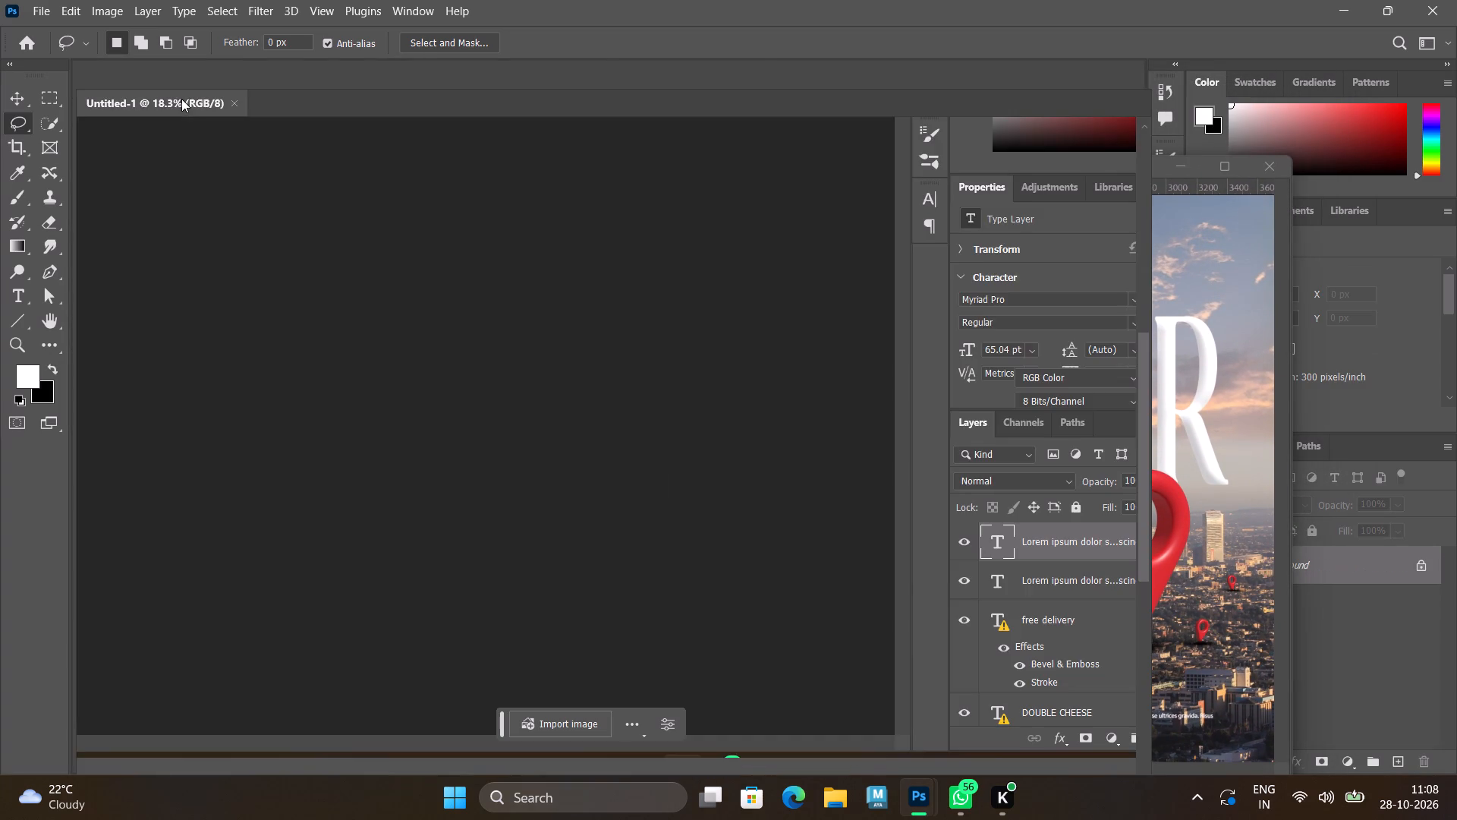
{"action": "left_click_drag", "start_coordinate": [1012, 167], "coordinate": [830, 115]}
{"action": "left_click_drag", "start_coordinate": [1109, 727], "coordinate": [1057, 698]}
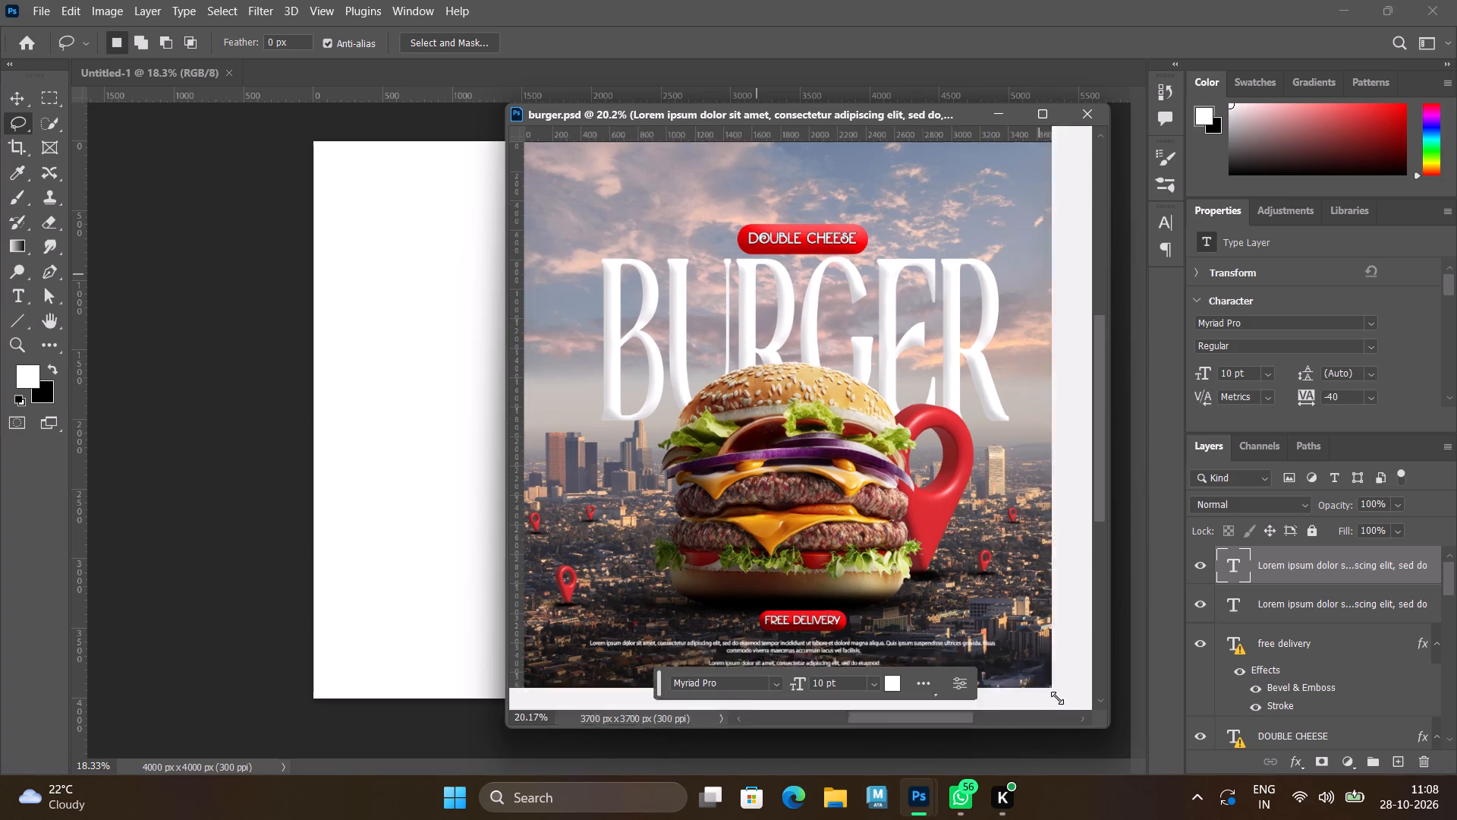
{"action": "left_click_drag", "start_coordinate": [1057, 698], "coordinate": [936, 622]}
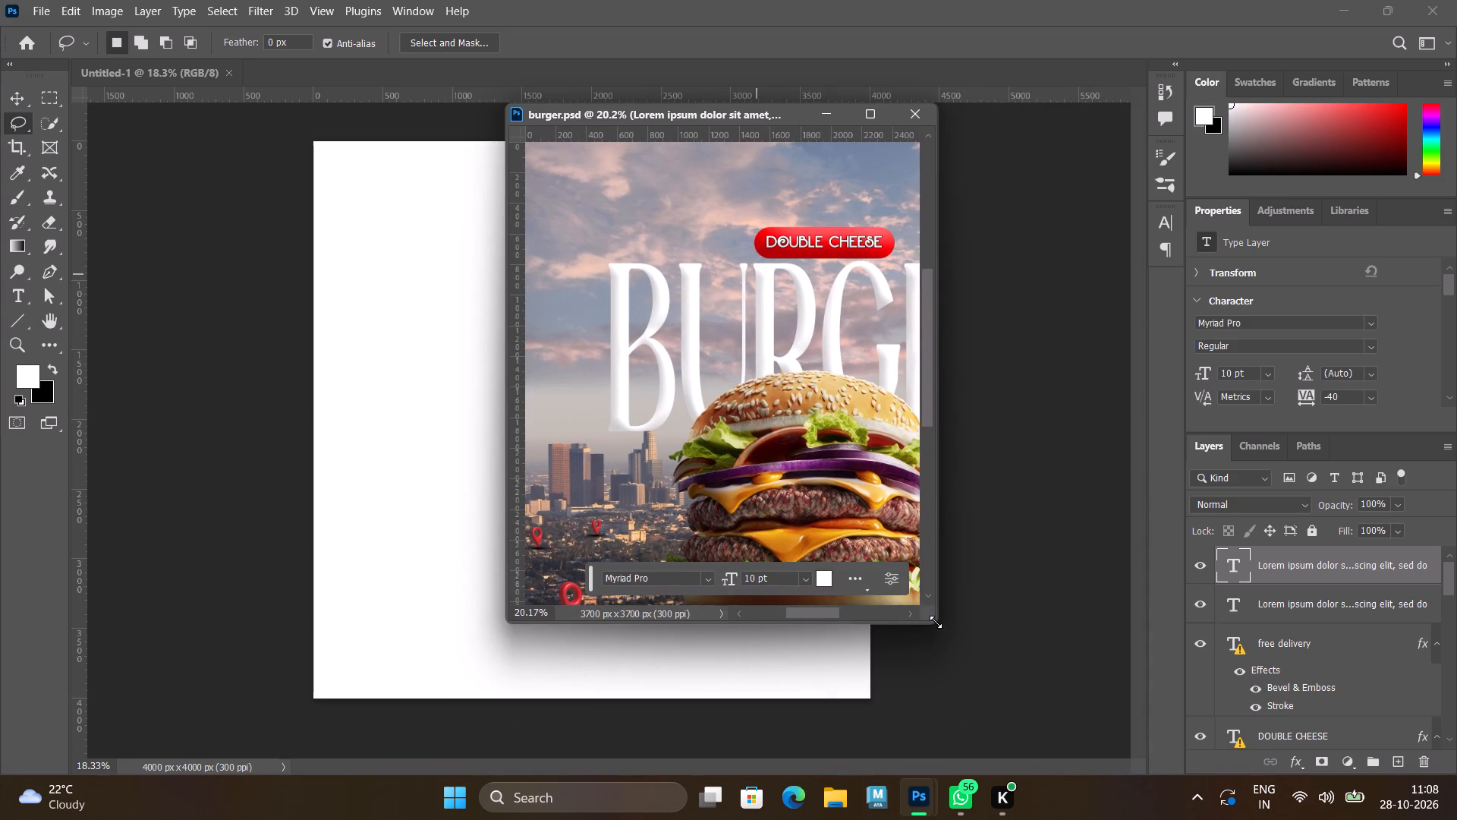
{"action": "left_click_drag", "start_coordinate": [936, 622], "coordinate": [928, 615]}
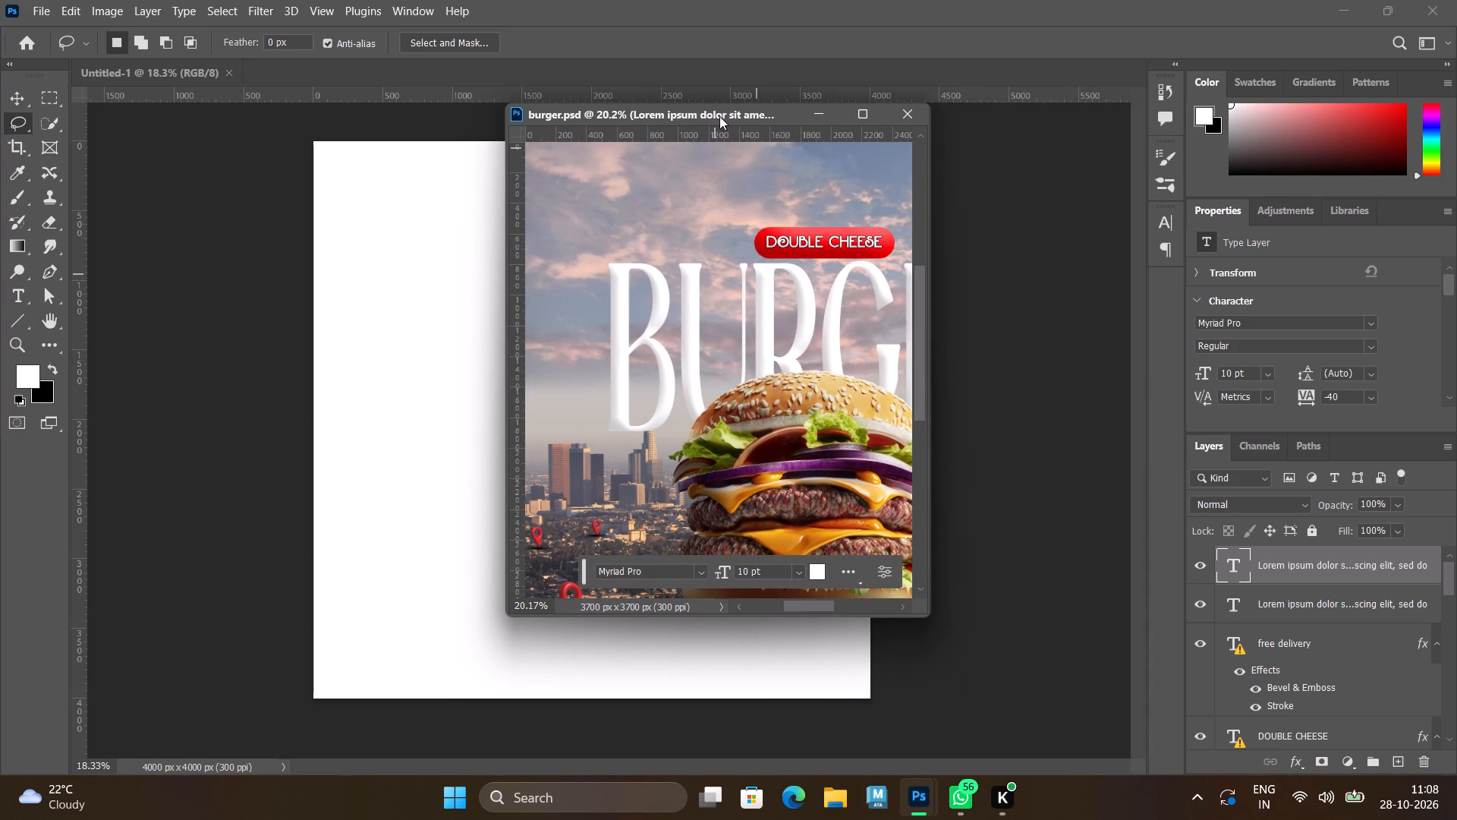
{"action": "left_click_drag", "start_coordinate": [721, 110], "coordinate": [1176, 77]}
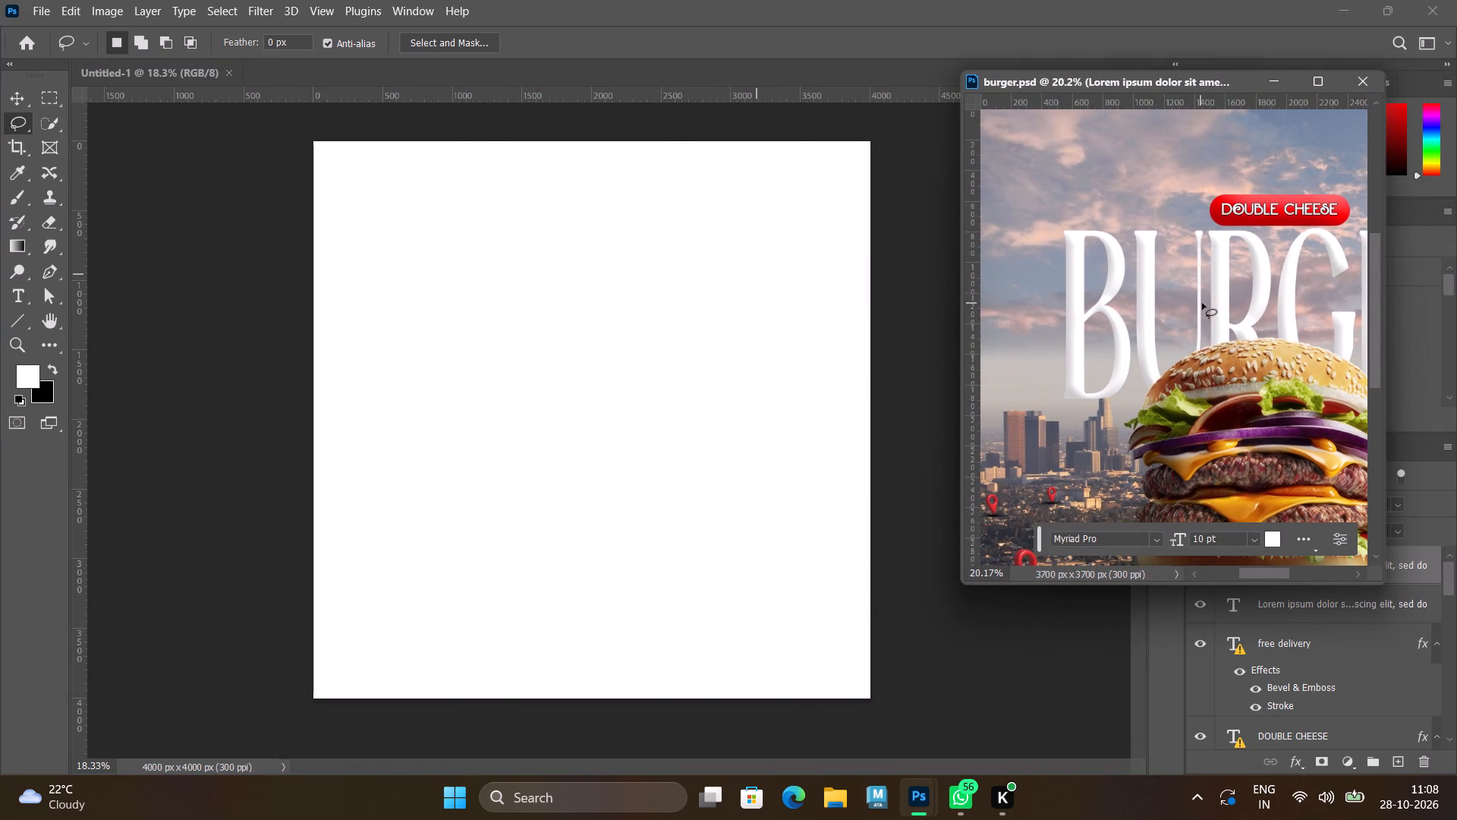
Fit the entire burger poster inside its small floating window at about 13.8% zoom for use as a reference.
{"action": "key", "text": "space"}
{"action": "key", "text": "space"}
{"action": "key", "text": "space"}
{"action": "key", "text": "space"}
{"action": "key", "text": "space"}
{"action": "key", "text": "space"}
{"action": "key", "text": "space"}
{"action": "key", "text": "space"}
{"action": "key", "text": "space"}
{"action": "left_click_drag", "start_coordinate": [1203, 350], "coordinate": [1162, 326]}
{"action": "scroll", "coordinate": [1162, 326], "scroll_direction": "down", "scroll_amount": 4}
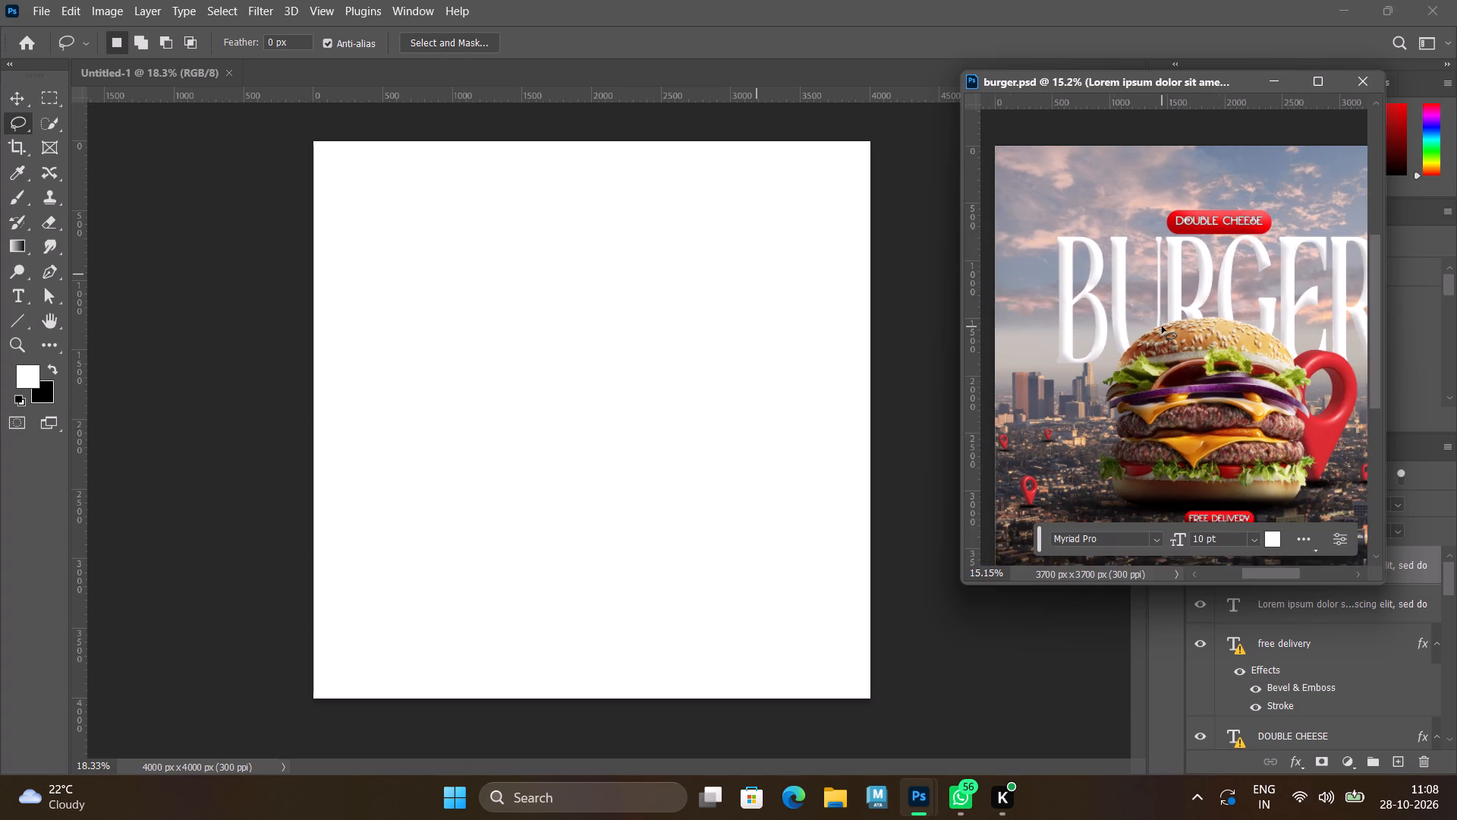
{"action": "key", "text": "space"}
{"action": "key", "text": "space"}
{"action": "key", "text": "space"}
{"action": "key", "text": "space"}
{"action": "key", "text": "space"}
{"action": "key", "text": "space"}
{"action": "key", "text": "space"}
{"action": "key", "text": "space"}
{"action": "key", "text": "space"}
{"action": "key", "text": "space"}
{"action": "key", "text": "space"}
{"action": "key", "text": "space"}
{"action": "key", "text": "space"}
{"action": "key", "text": "space"}
{"action": "key", "text": "space"}
{"action": "key", "text": "space"}
{"action": "key", "text": "space"}
{"action": "key", "text": "space"}
{"action": "key", "text": "space"}
{"action": "key", "text": "space"}
{"action": "left_click_drag", "start_coordinate": [1177, 360], "coordinate": [1145, 329]}
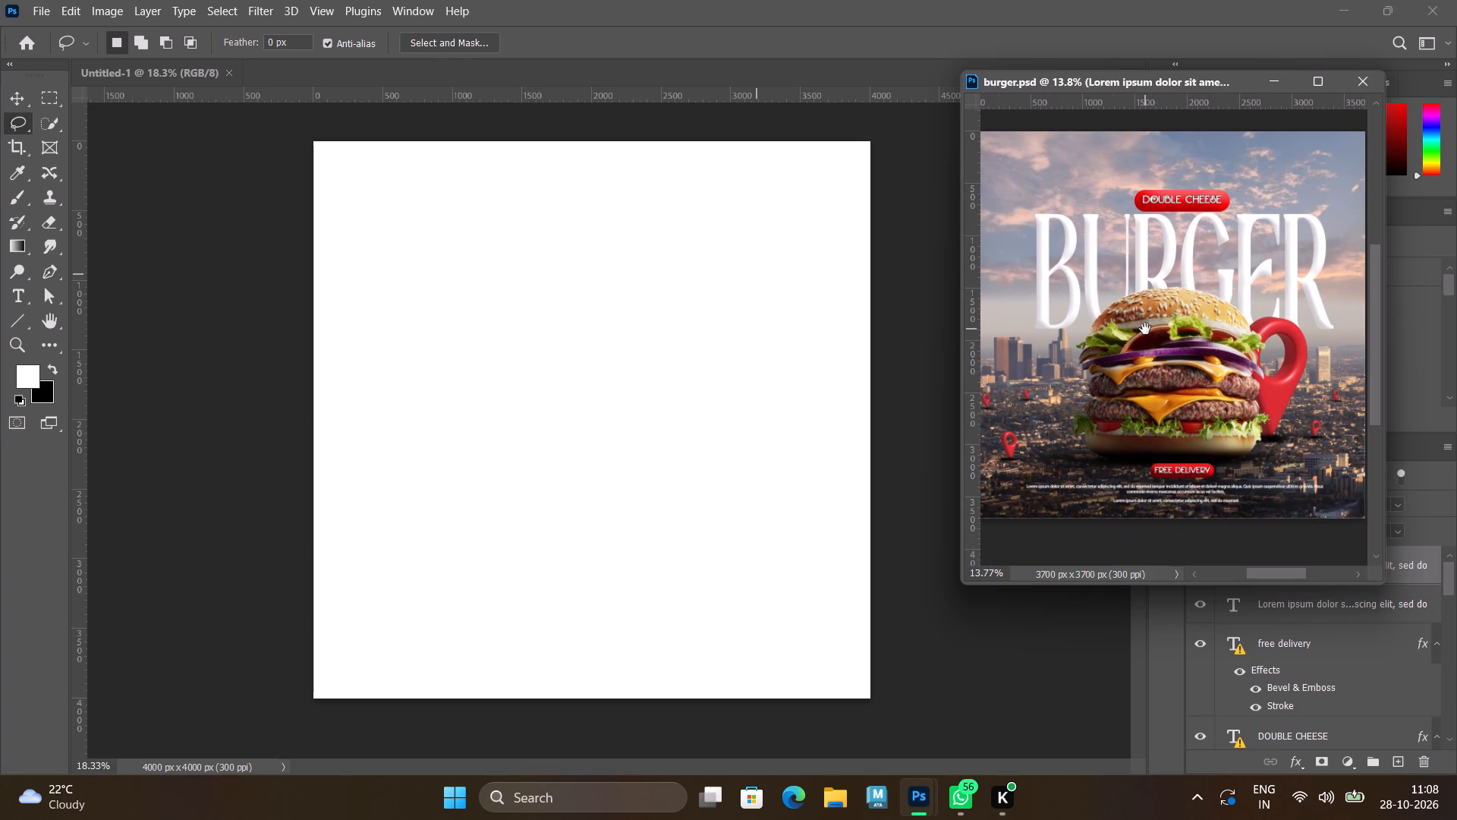
{"action": "left_click_drag", "start_coordinate": [1145, 329], "coordinate": [1147, 330]}
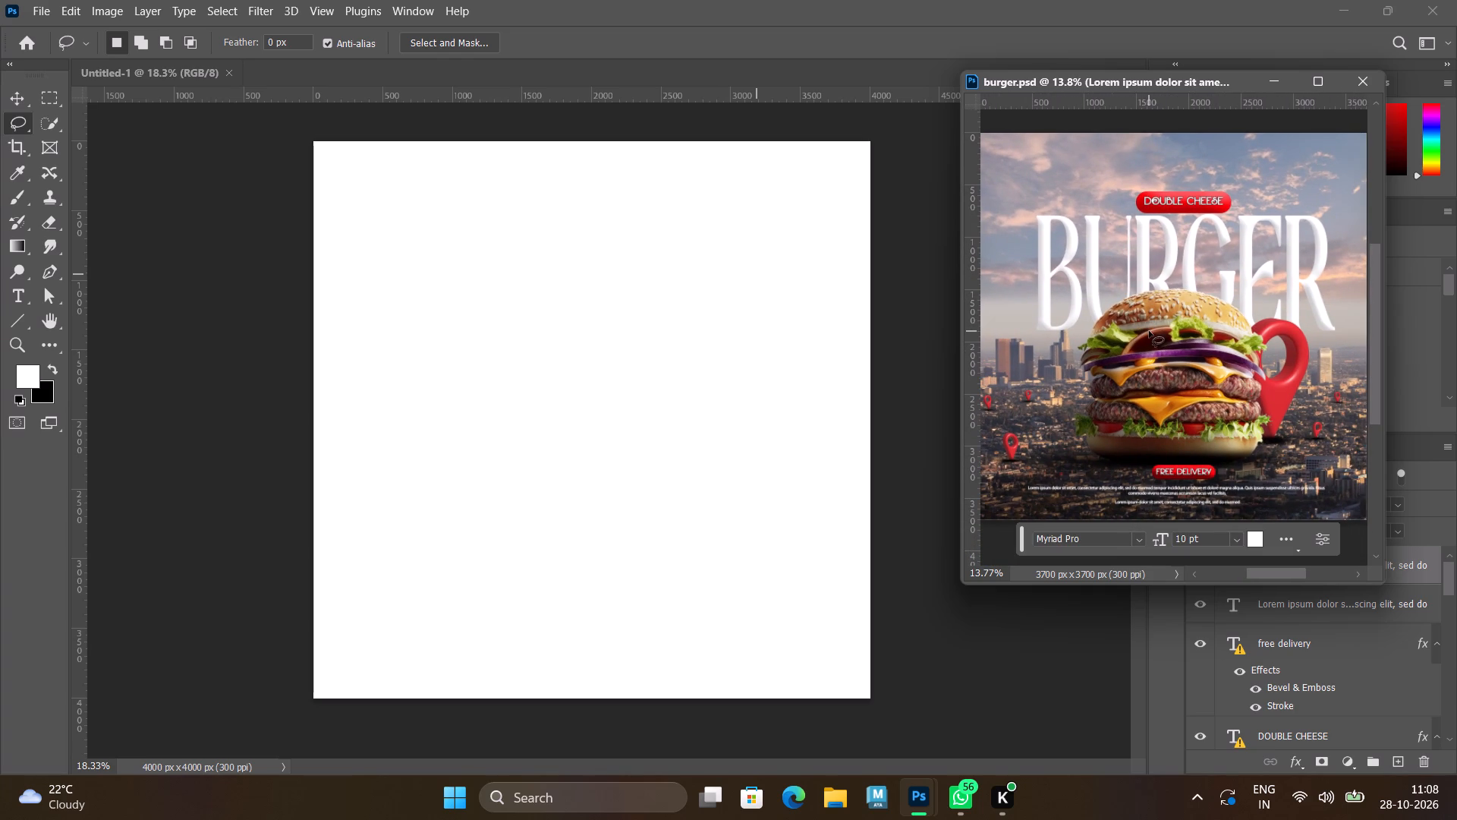
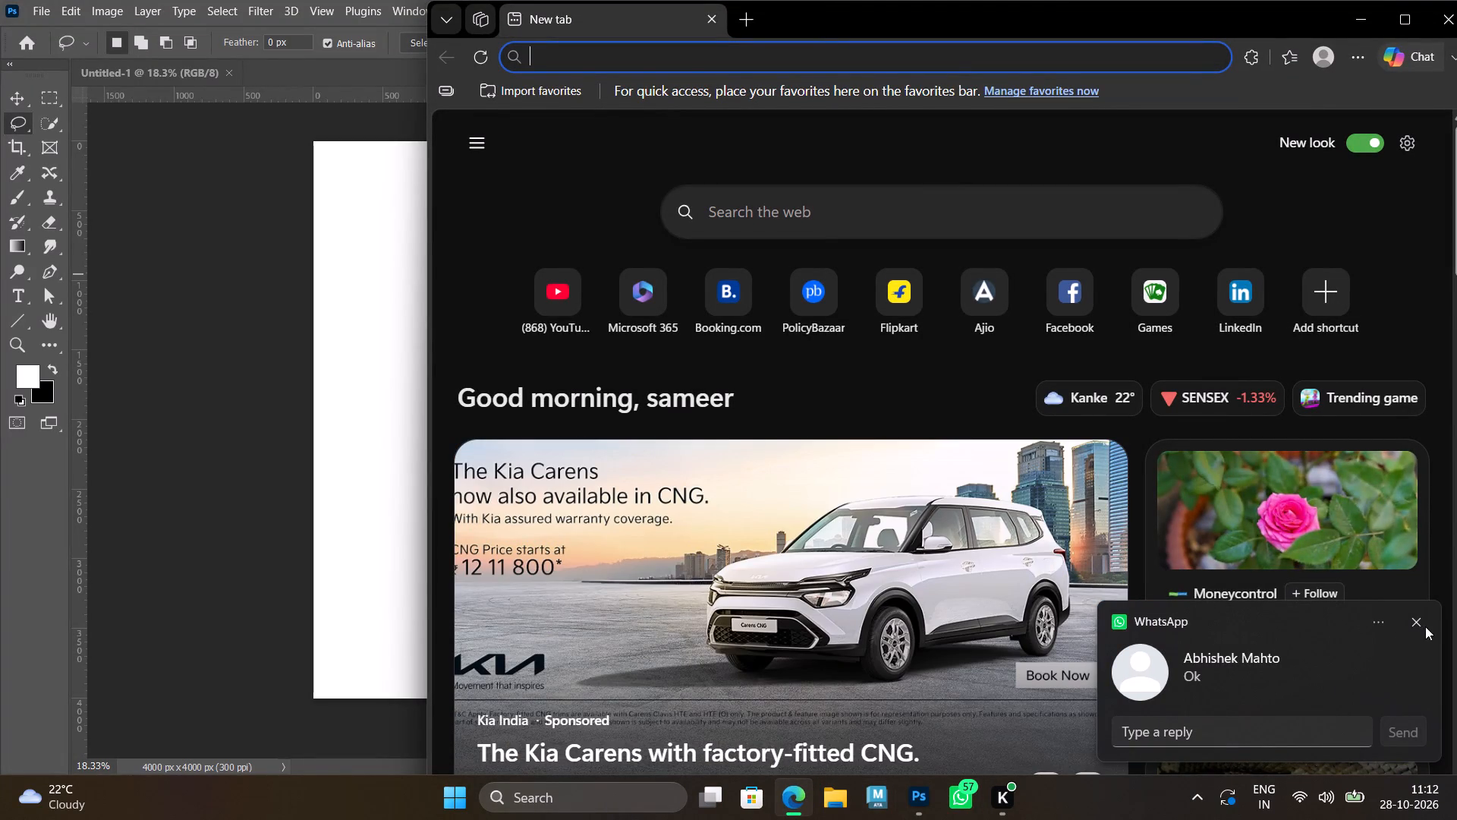
Dismiss the chat notification, maximize the Edge browser window and start a web search with the words "city town".
{"action": "left_click", "coordinate": [1418, 605]}
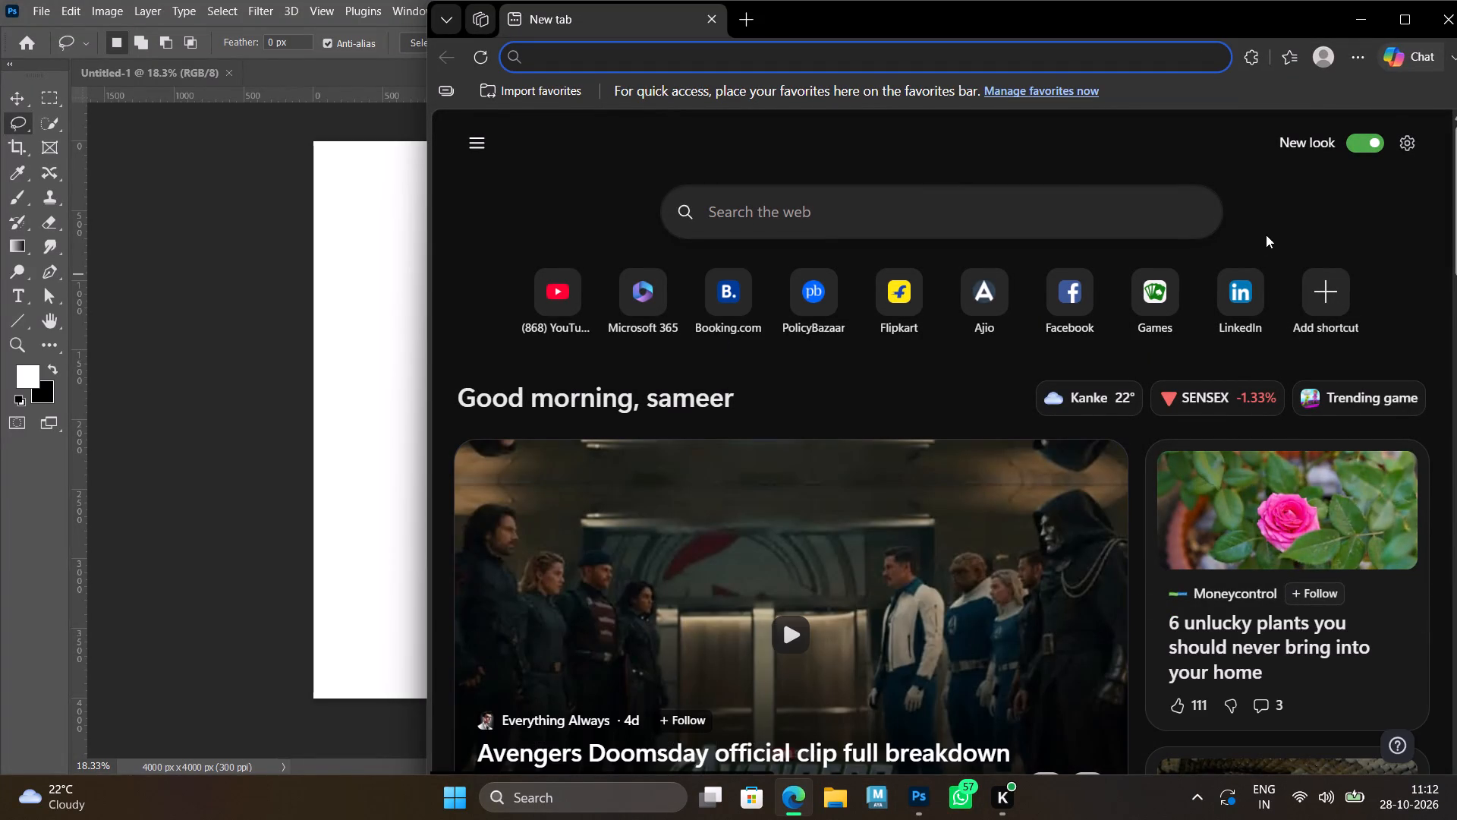
{"action": "left_click", "coordinate": [1396, 15]}
{"action": "left_click", "coordinate": [522, 216]}
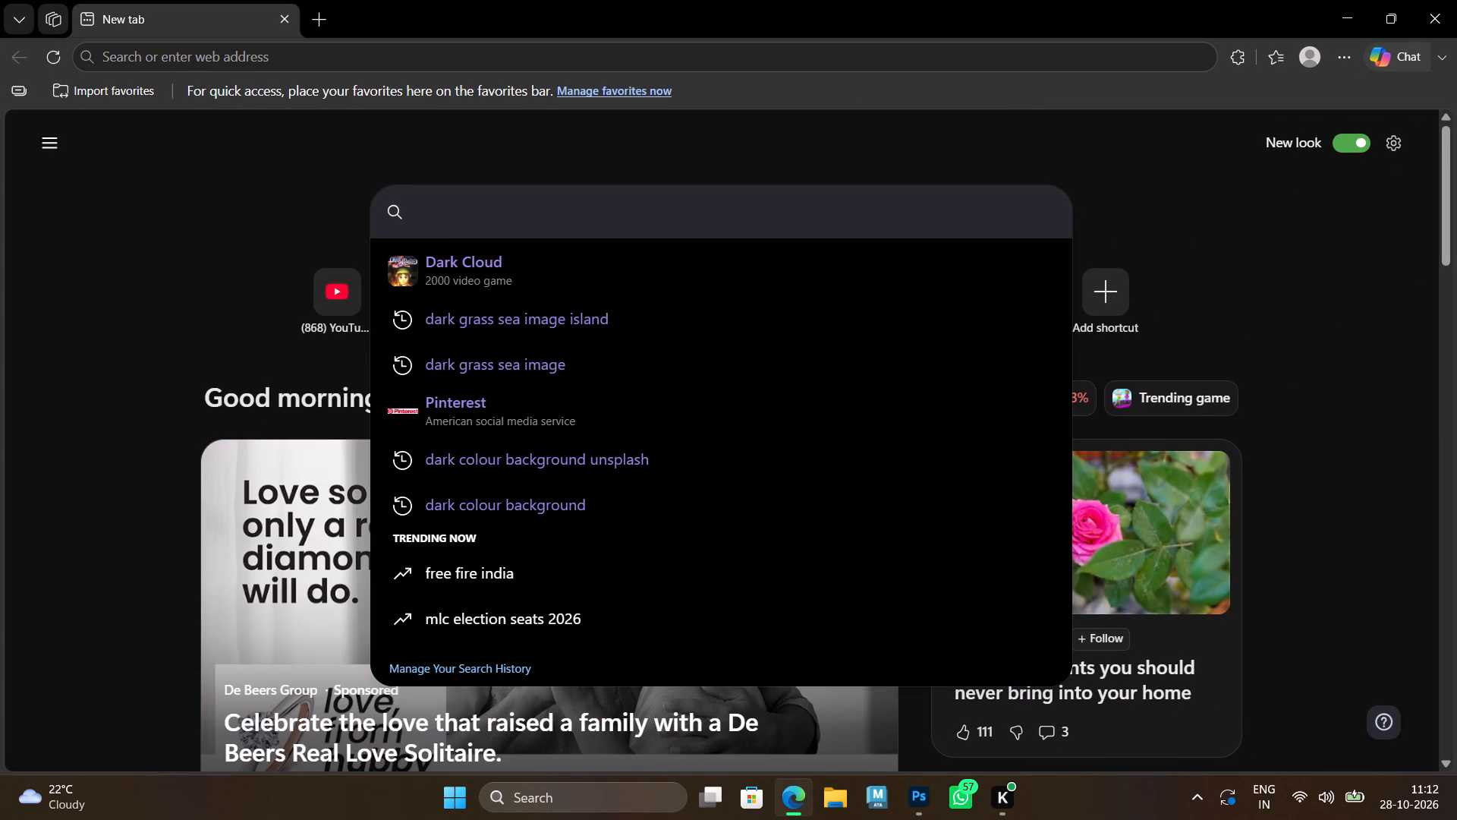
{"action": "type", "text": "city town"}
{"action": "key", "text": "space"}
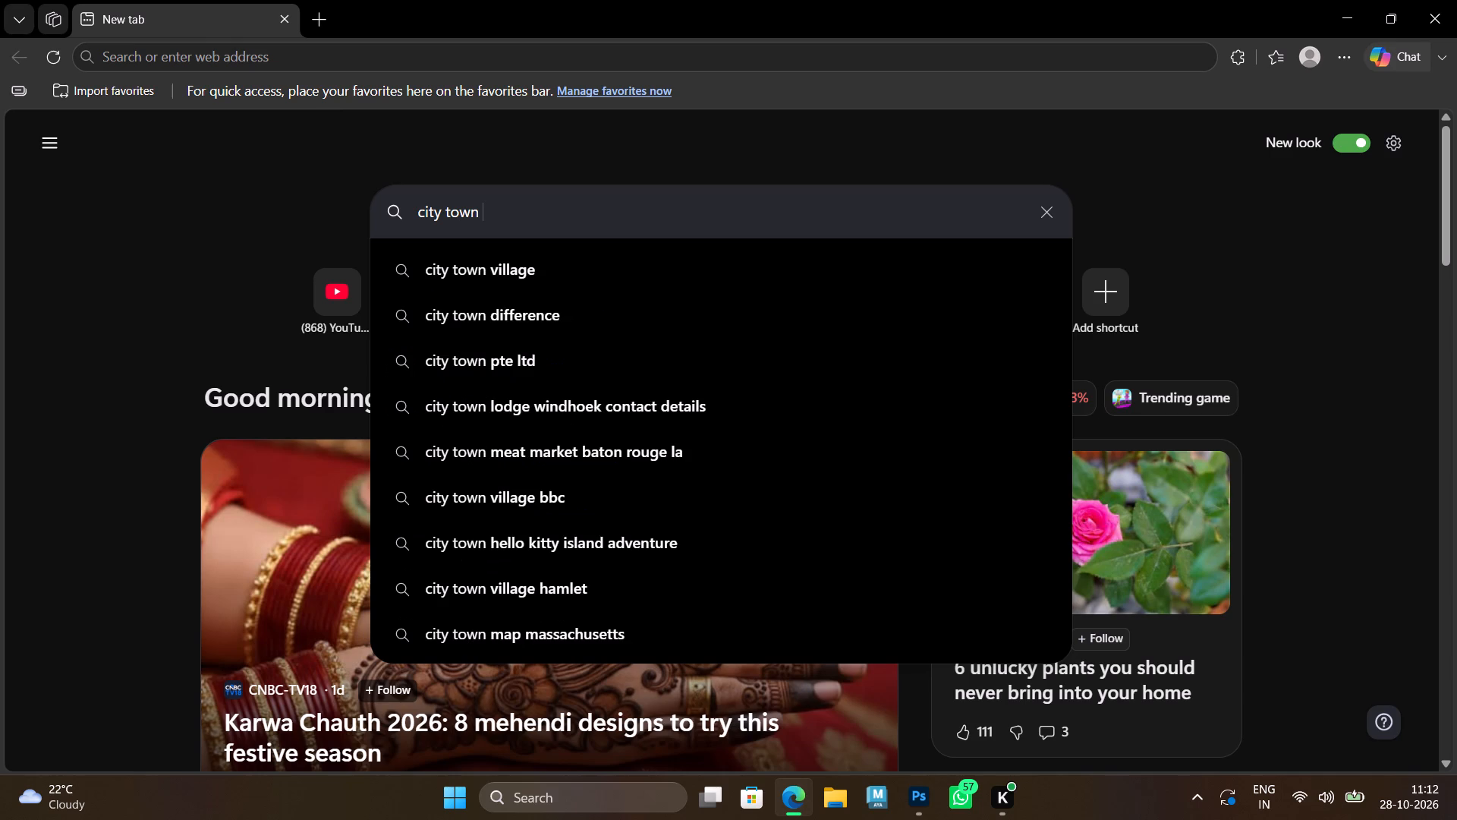
Search the web for "city town image unsplash" and open Unsplash's city photo collection.
{"action": "type", "text": "image unsplash"}
{"action": "key", "text": "space"}
{"action": "key", "text": "Return"}
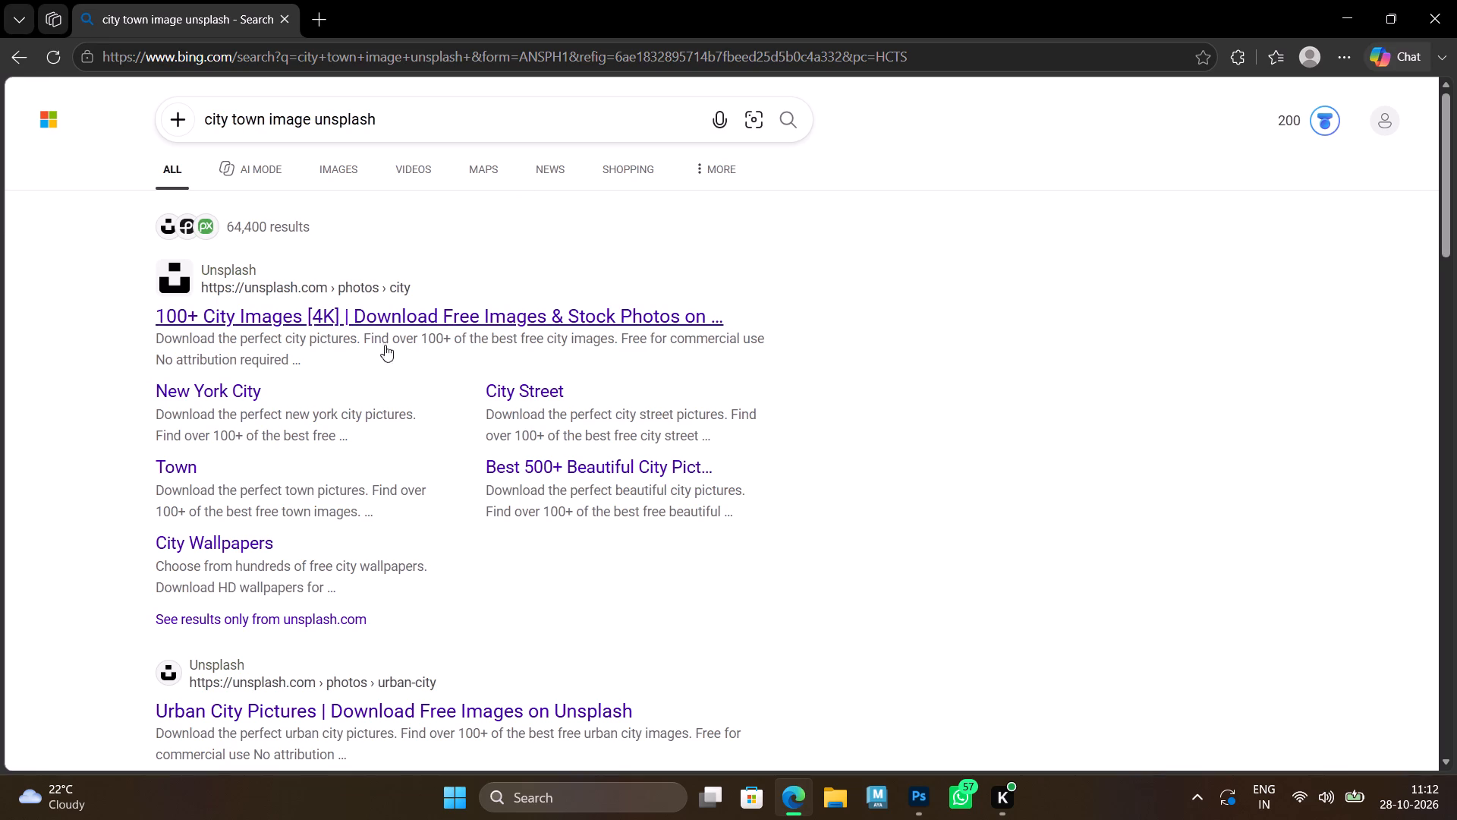
{"action": "left_click", "coordinate": [373, 307]}
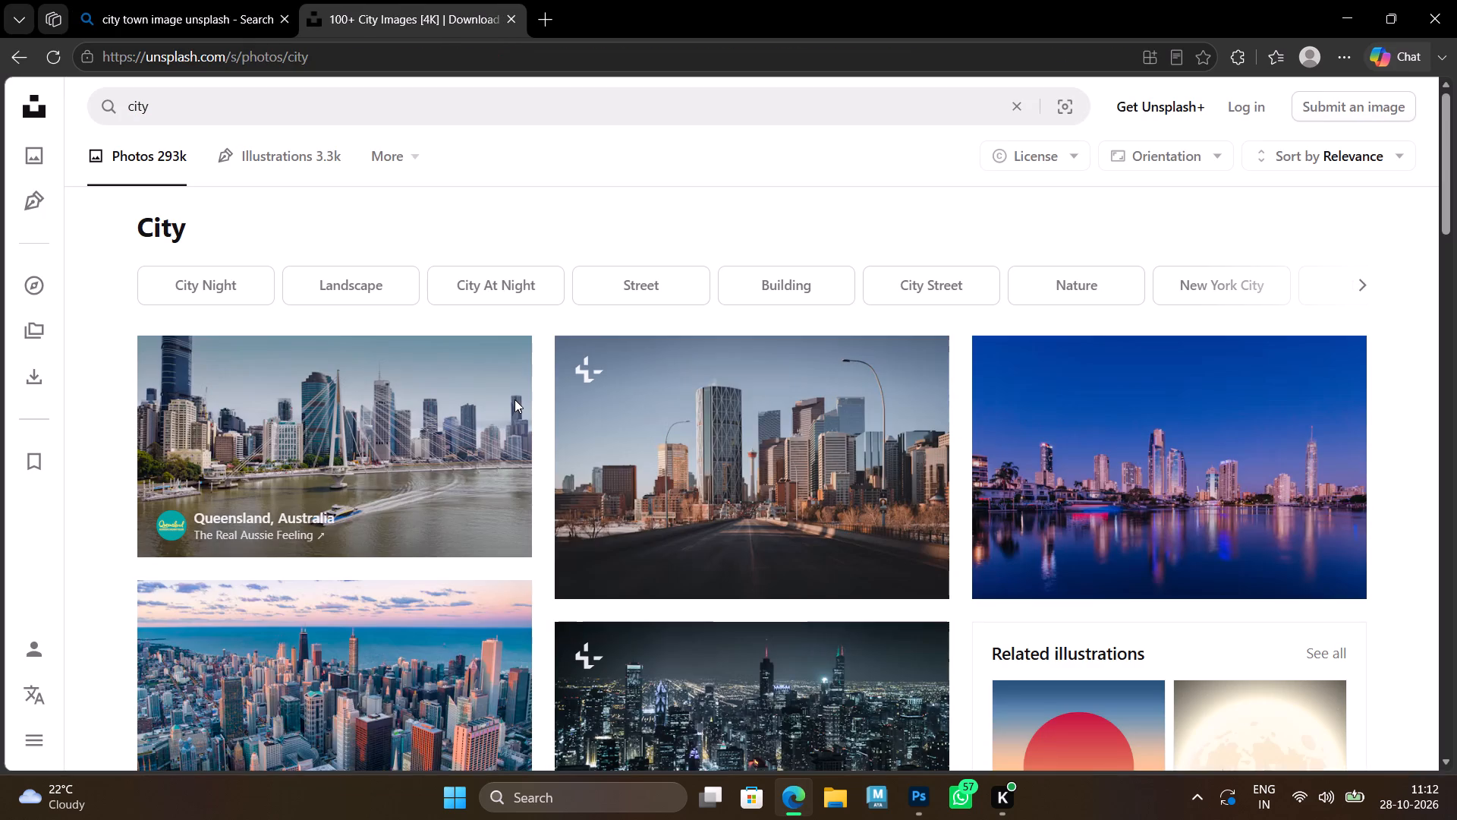
Browse the Unsplash city photos, loading more results, for a wide skyline suitable as the poster background.
{"action": "scroll", "coordinate": [515, 399], "scroll_direction": "down", "scroll_amount": 3}
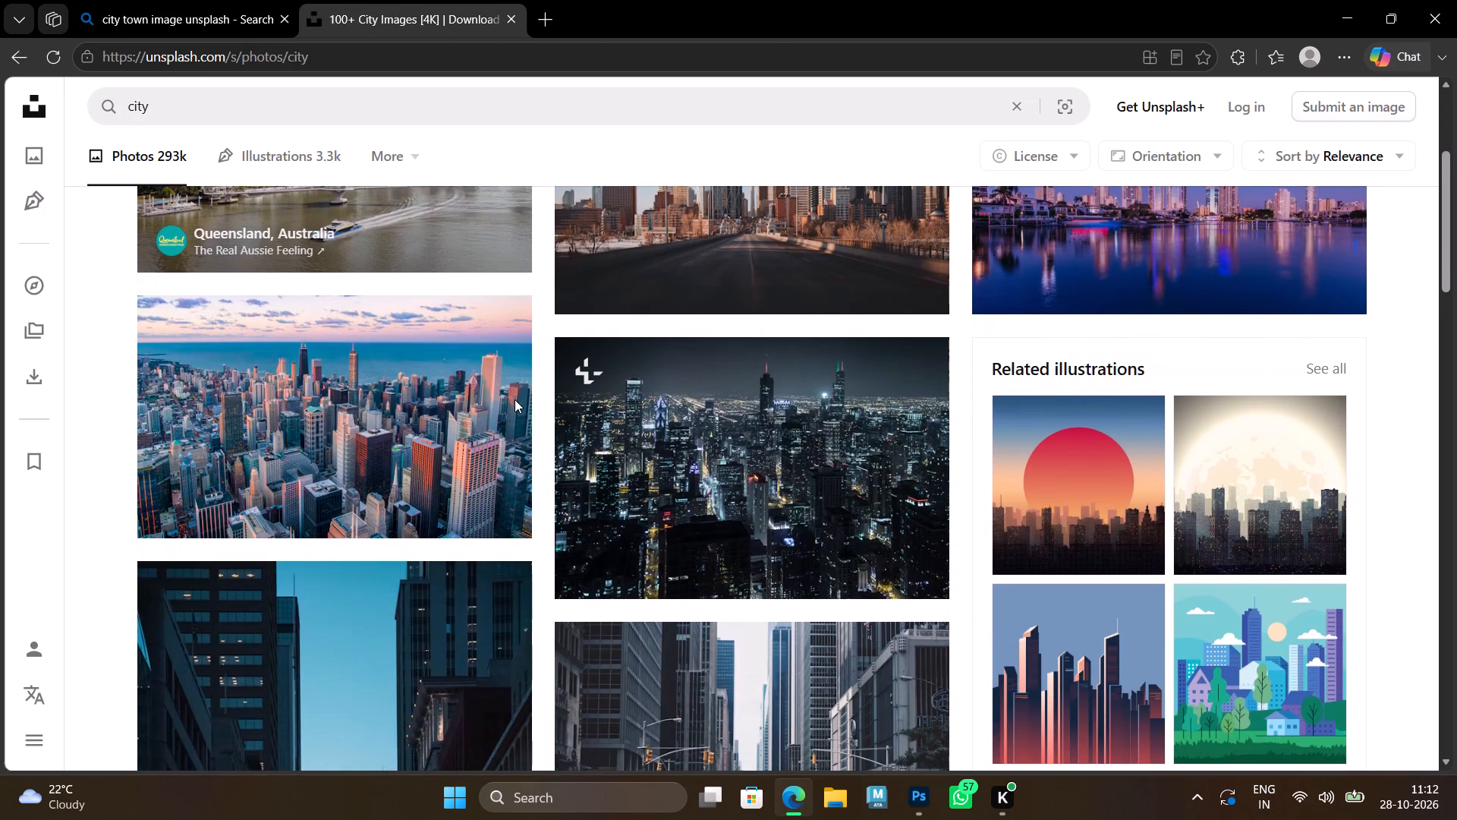
{"action": "scroll", "coordinate": [515, 399], "scroll_direction": "down", "scroll_amount": 2}
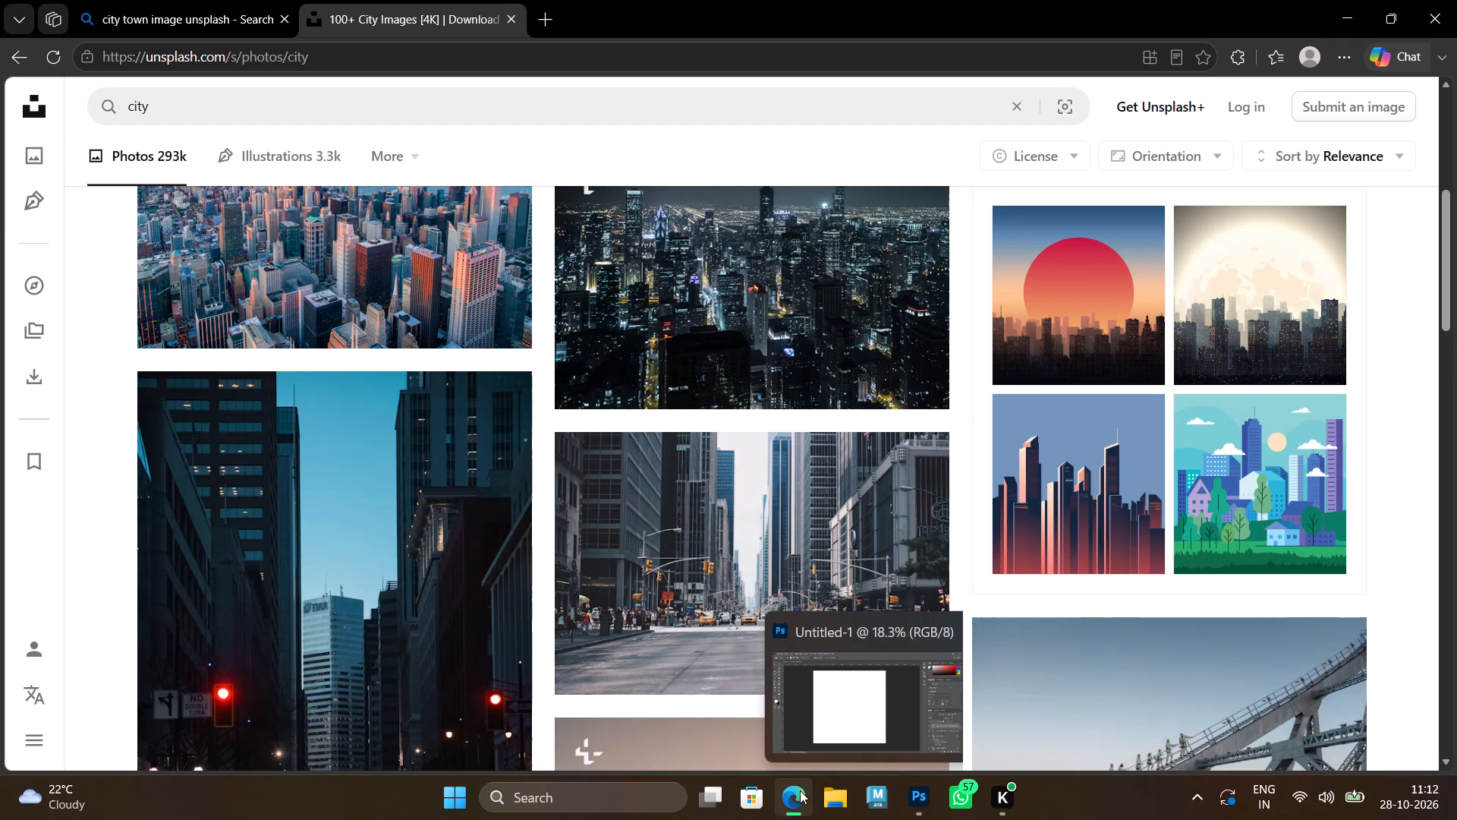
{"action": "scroll", "coordinate": [791, 446], "scroll_direction": "down", "scroll_amount": 6}
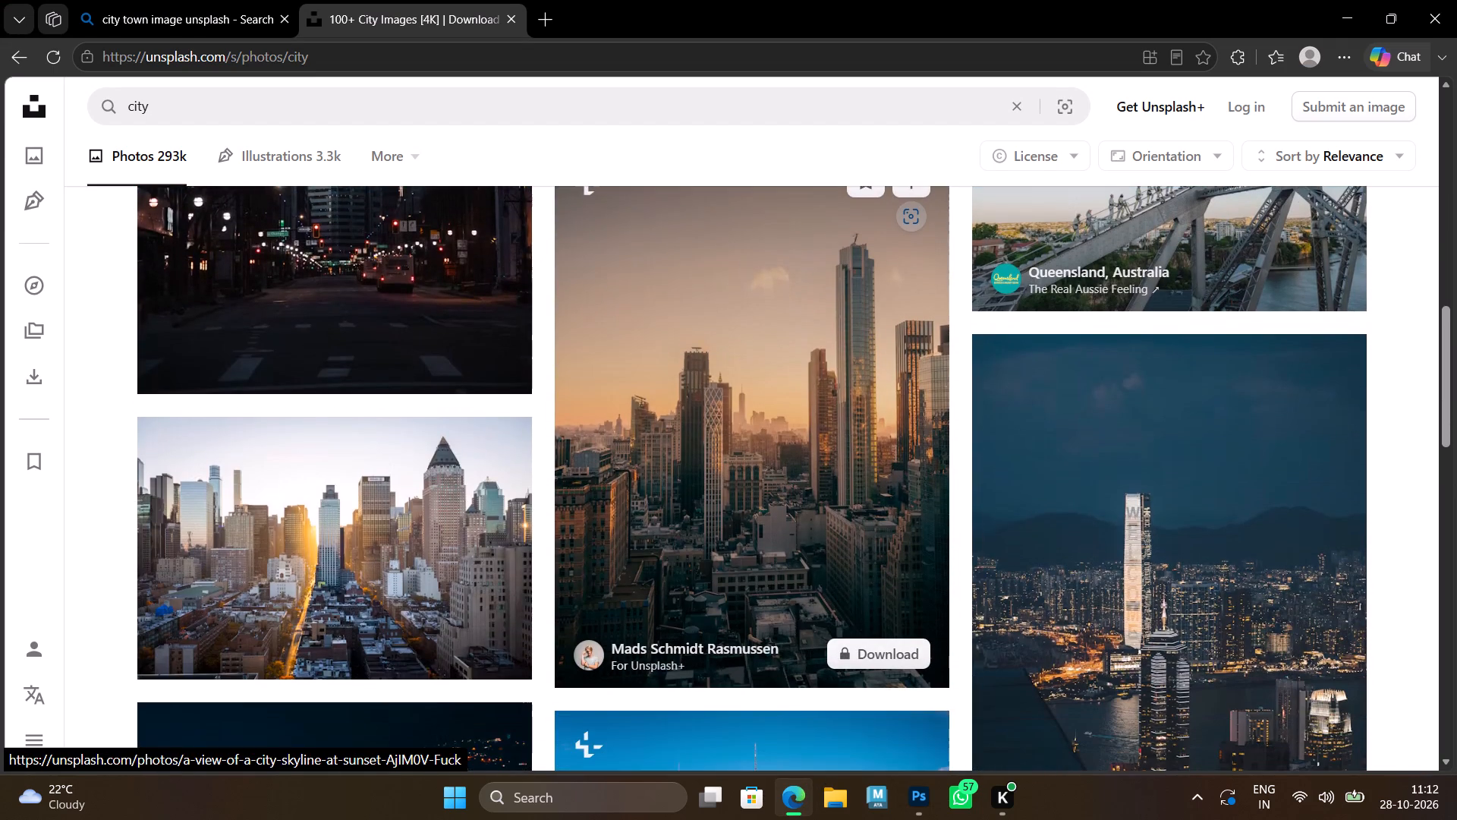
{"action": "scroll", "coordinate": [791, 462], "scroll_direction": "down", "scroll_amount": 9}
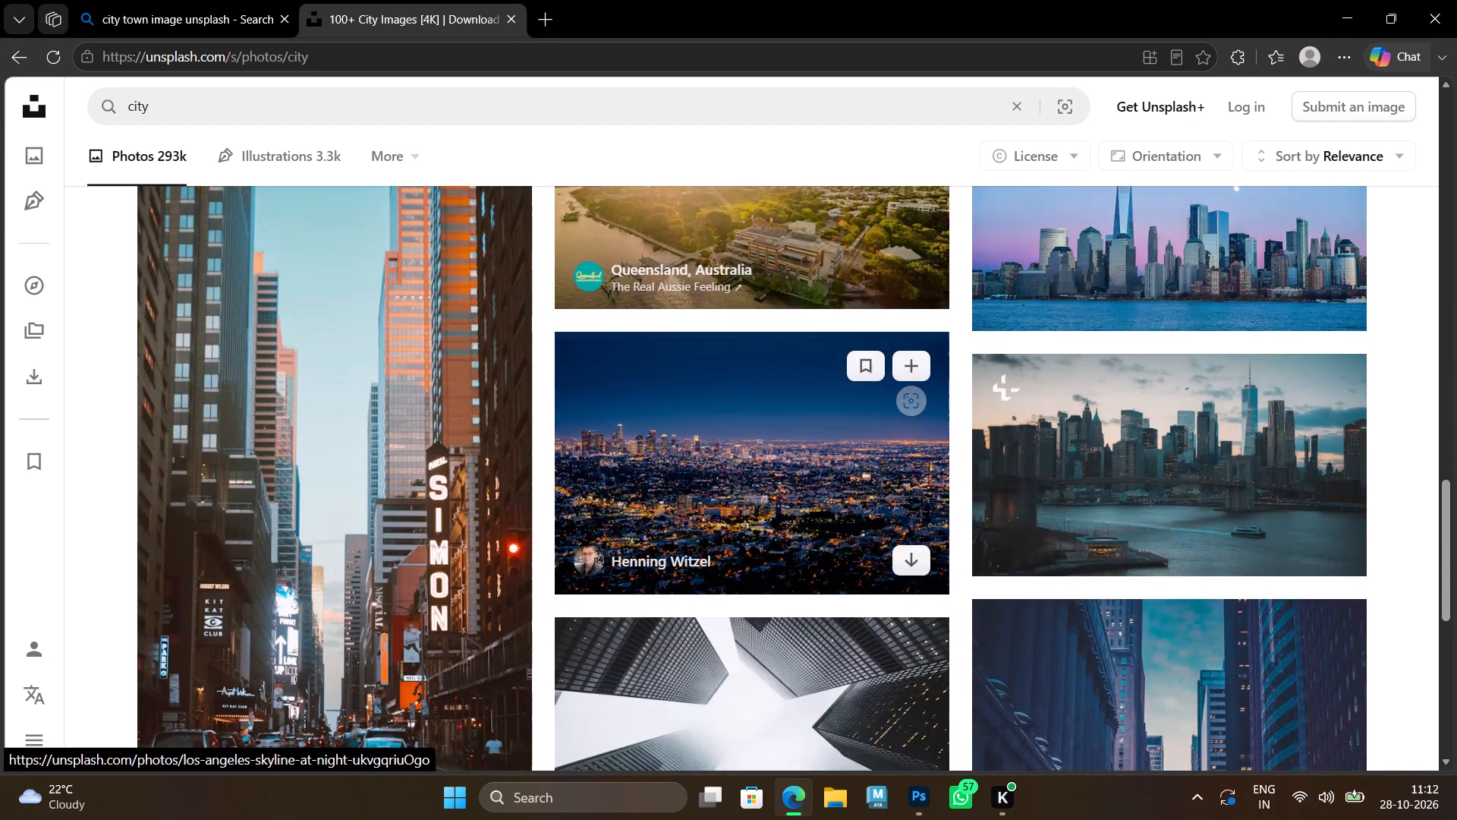
{"action": "scroll", "coordinate": [798, 460], "scroll_direction": "down", "scroll_amount": 8}
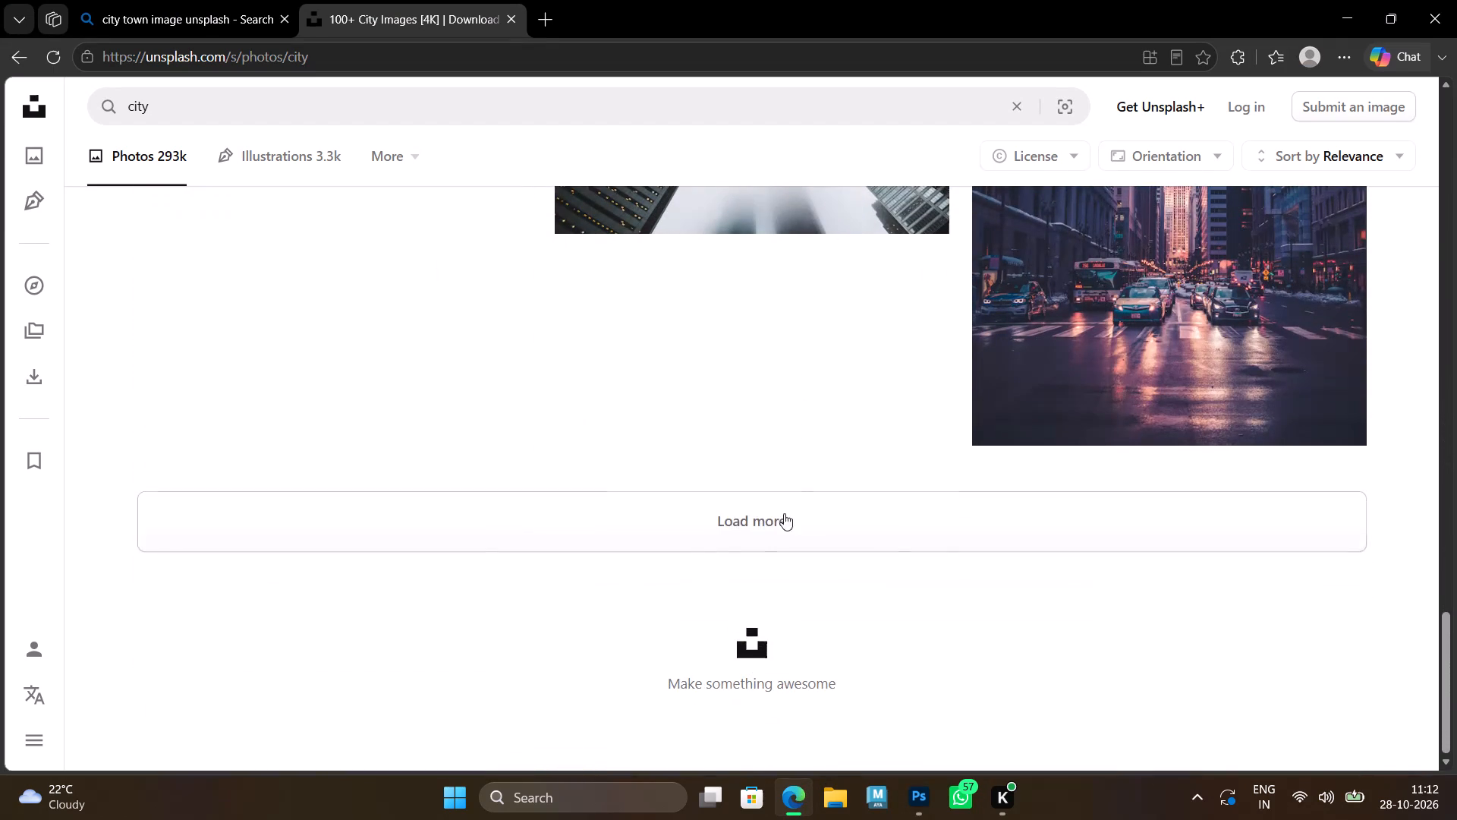
{"action": "left_click", "coordinate": [760, 517]}
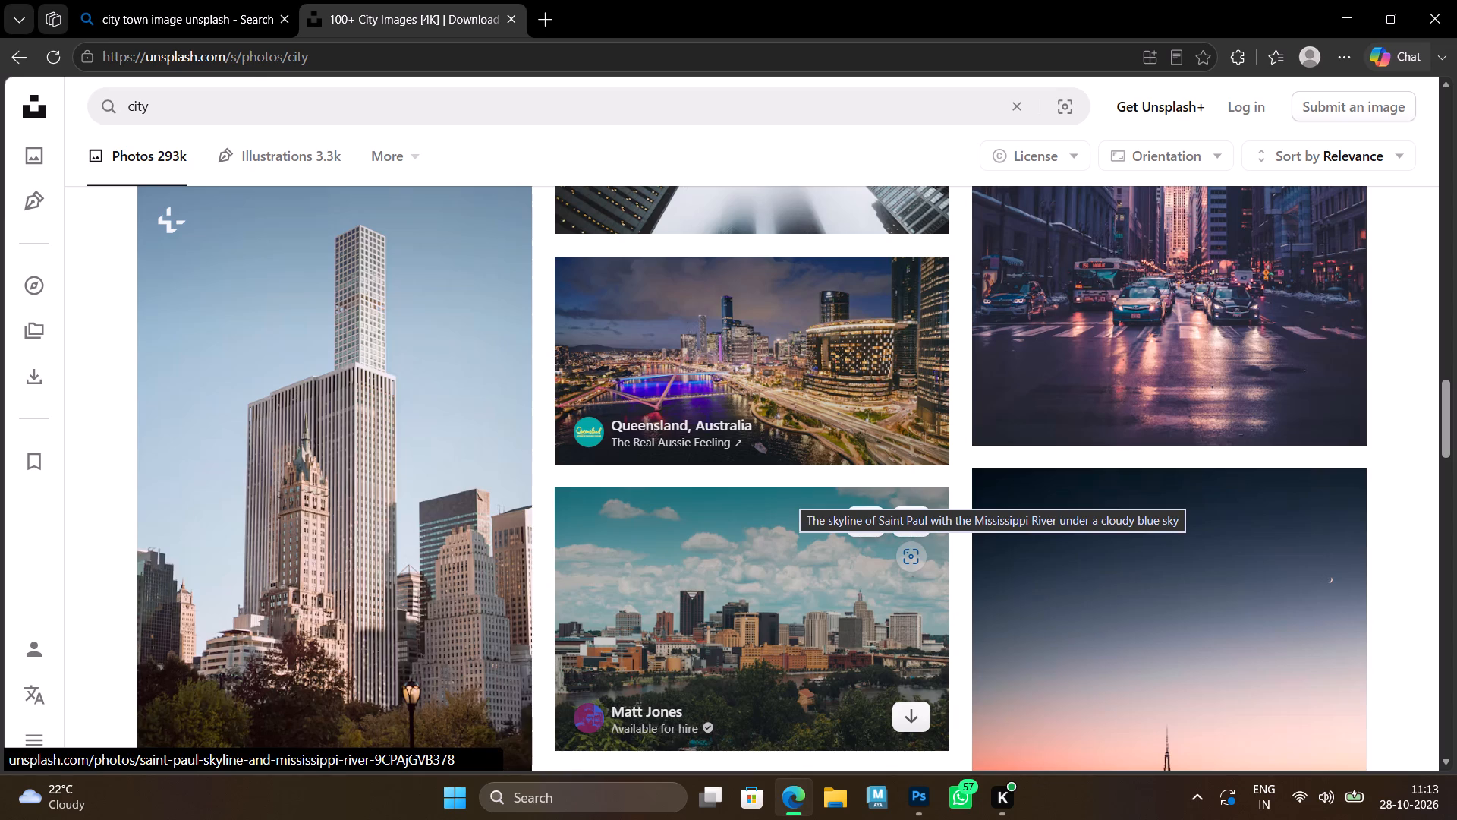
{"action": "scroll", "coordinate": [791, 495], "scroll_direction": "down", "scroll_amount": 6}
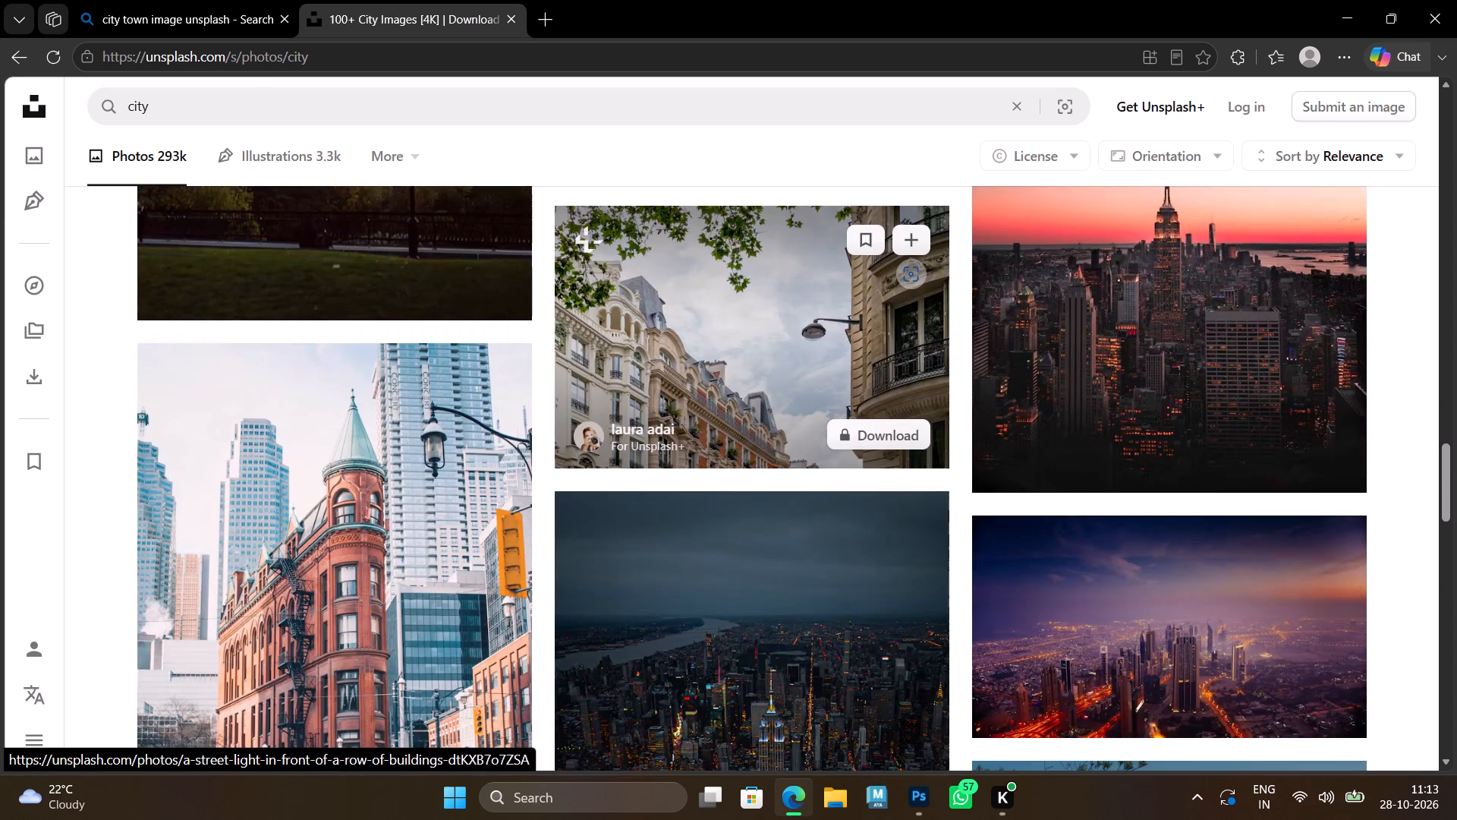
{"action": "scroll", "coordinate": [791, 496], "scroll_direction": "down", "scroll_amount": 6}
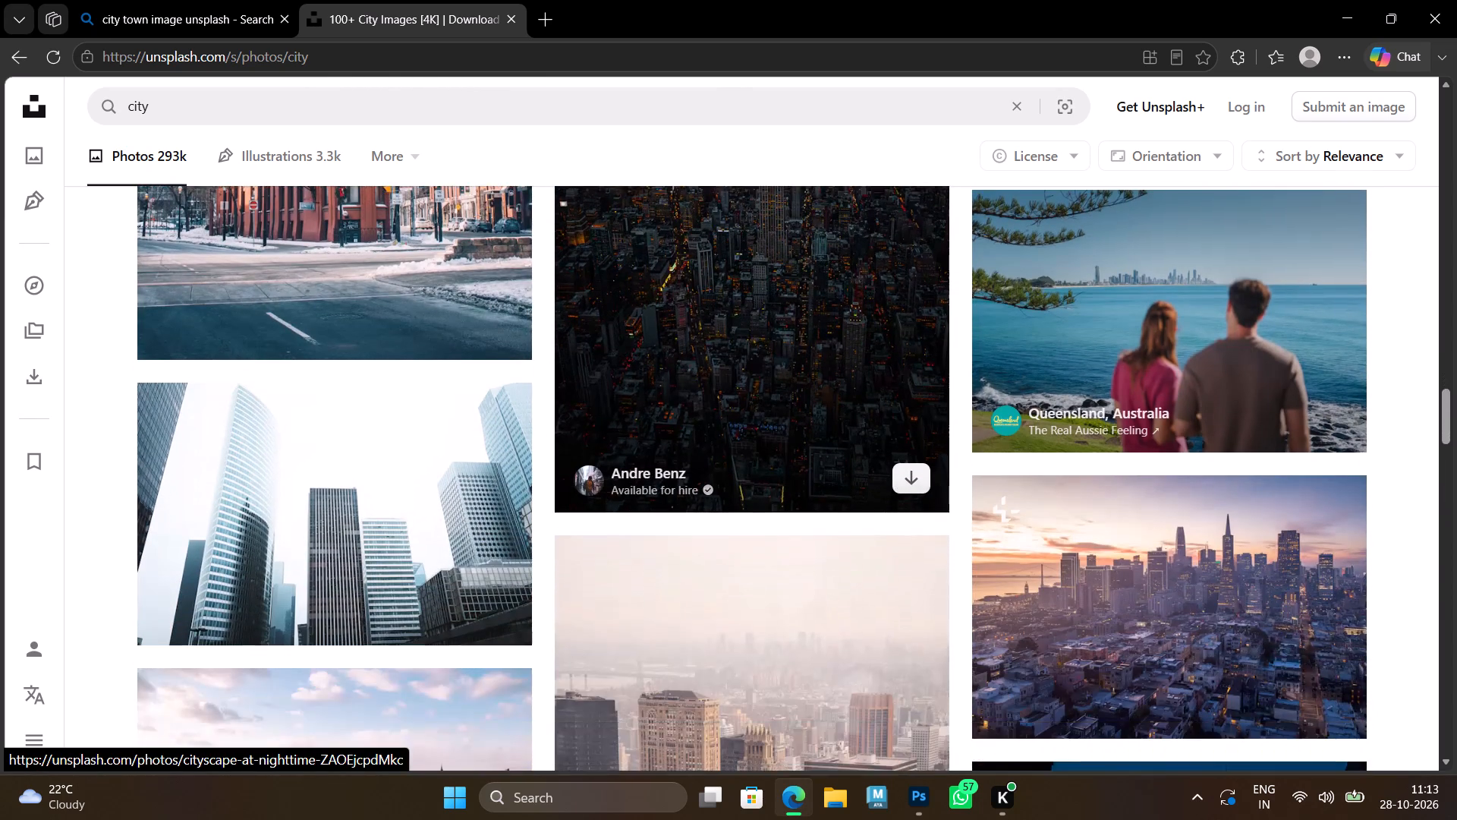
{"action": "scroll", "coordinate": [791, 496], "scroll_direction": "down", "scroll_amount": 6}
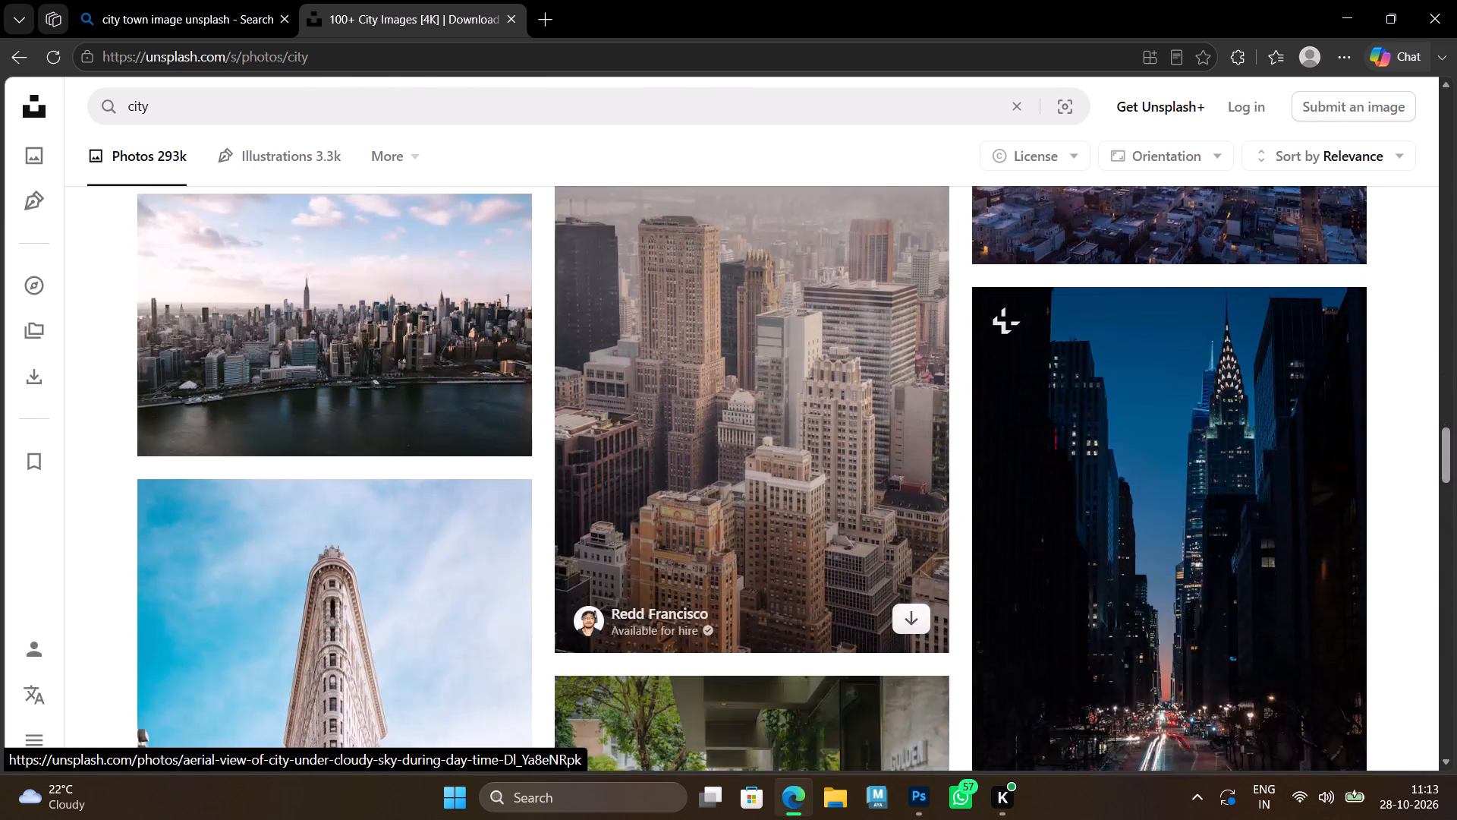
{"action": "scroll", "coordinate": [791, 497], "scroll_direction": "down", "scroll_amount": 7}
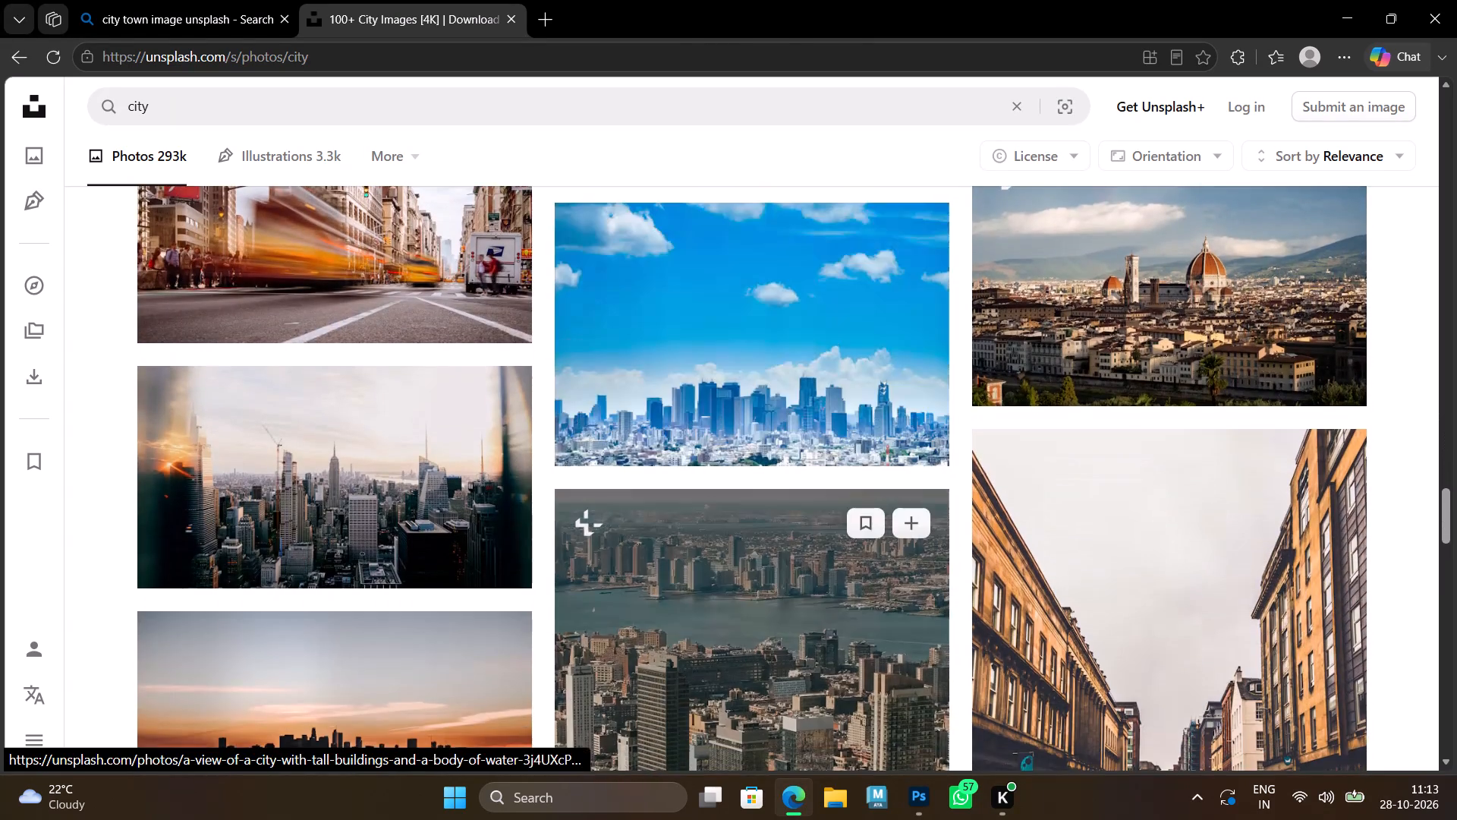
{"action": "scroll", "coordinate": [791, 497], "scroll_direction": "down", "scroll_amount": 8}
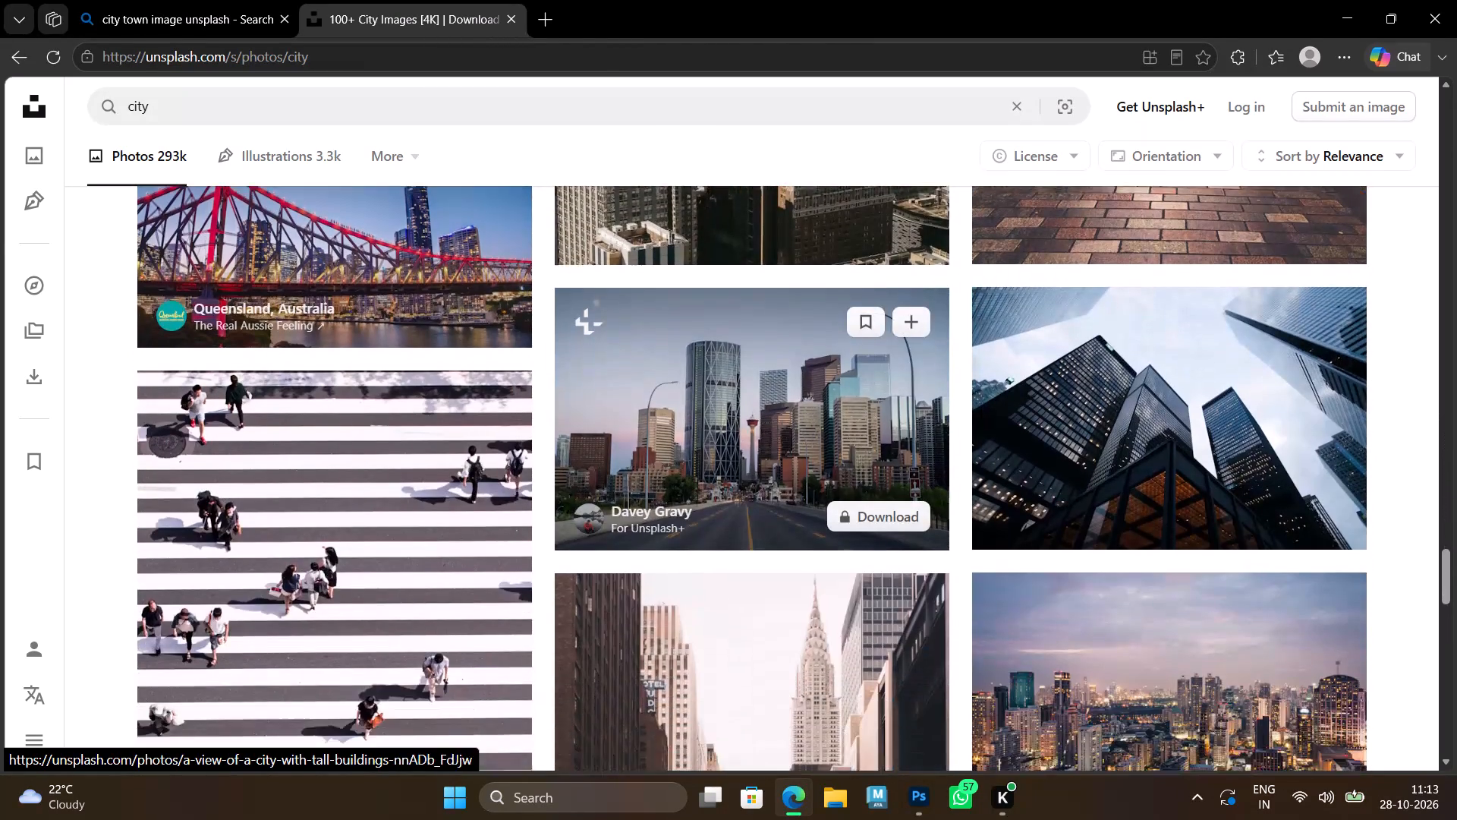
{"action": "scroll", "coordinate": [791, 497], "scroll_direction": "down", "scroll_amount": 3}
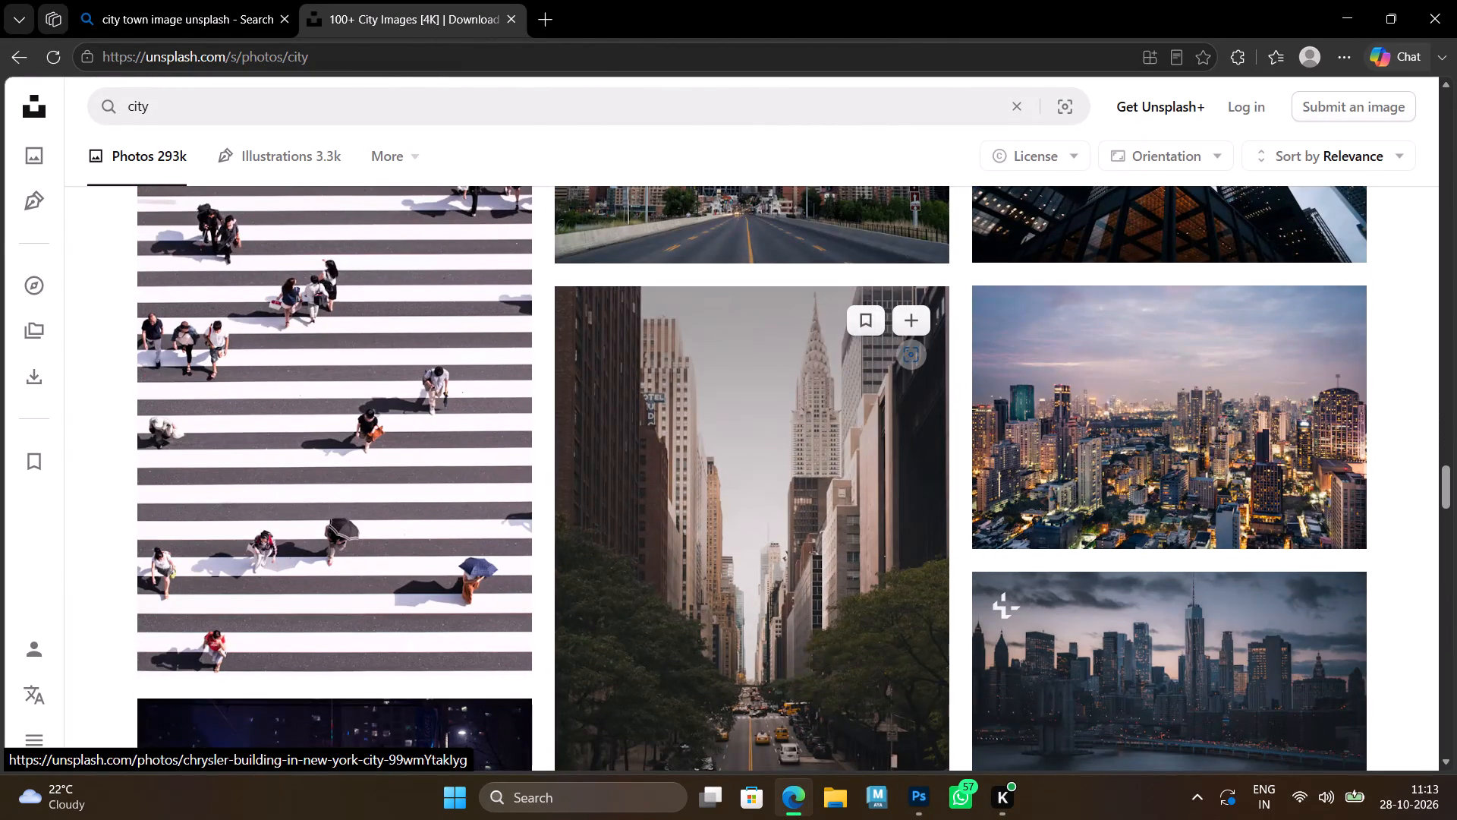
{"action": "scroll", "coordinate": [870, 484], "scroll_direction": "down", "scroll_amount": 3}
{"action": "scroll", "coordinate": [755, 463], "scroll_direction": "down", "scroll_amount": 6}
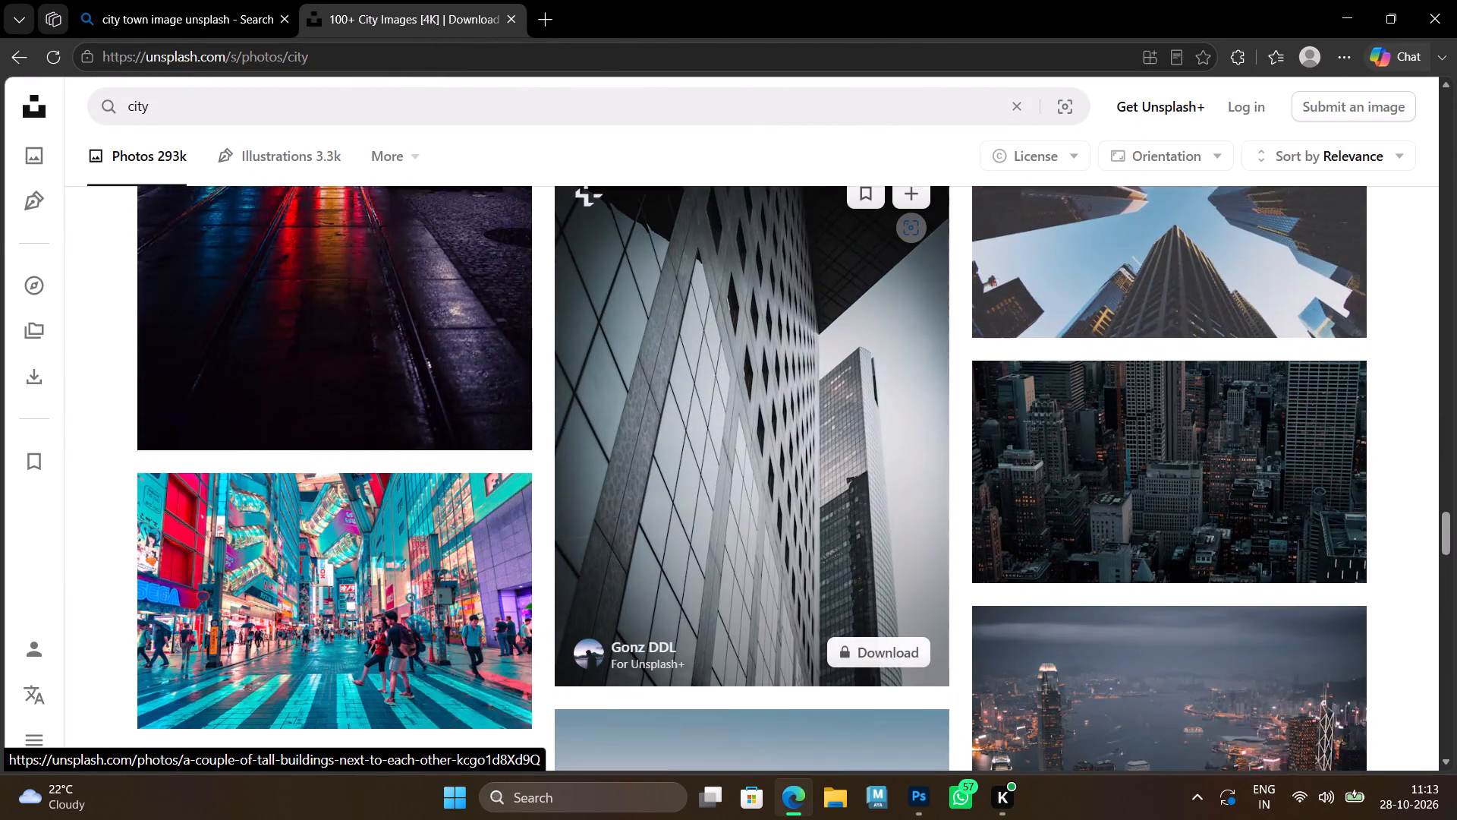
{"action": "scroll", "coordinate": [755, 462], "scroll_direction": "down", "scroll_amount": 7}
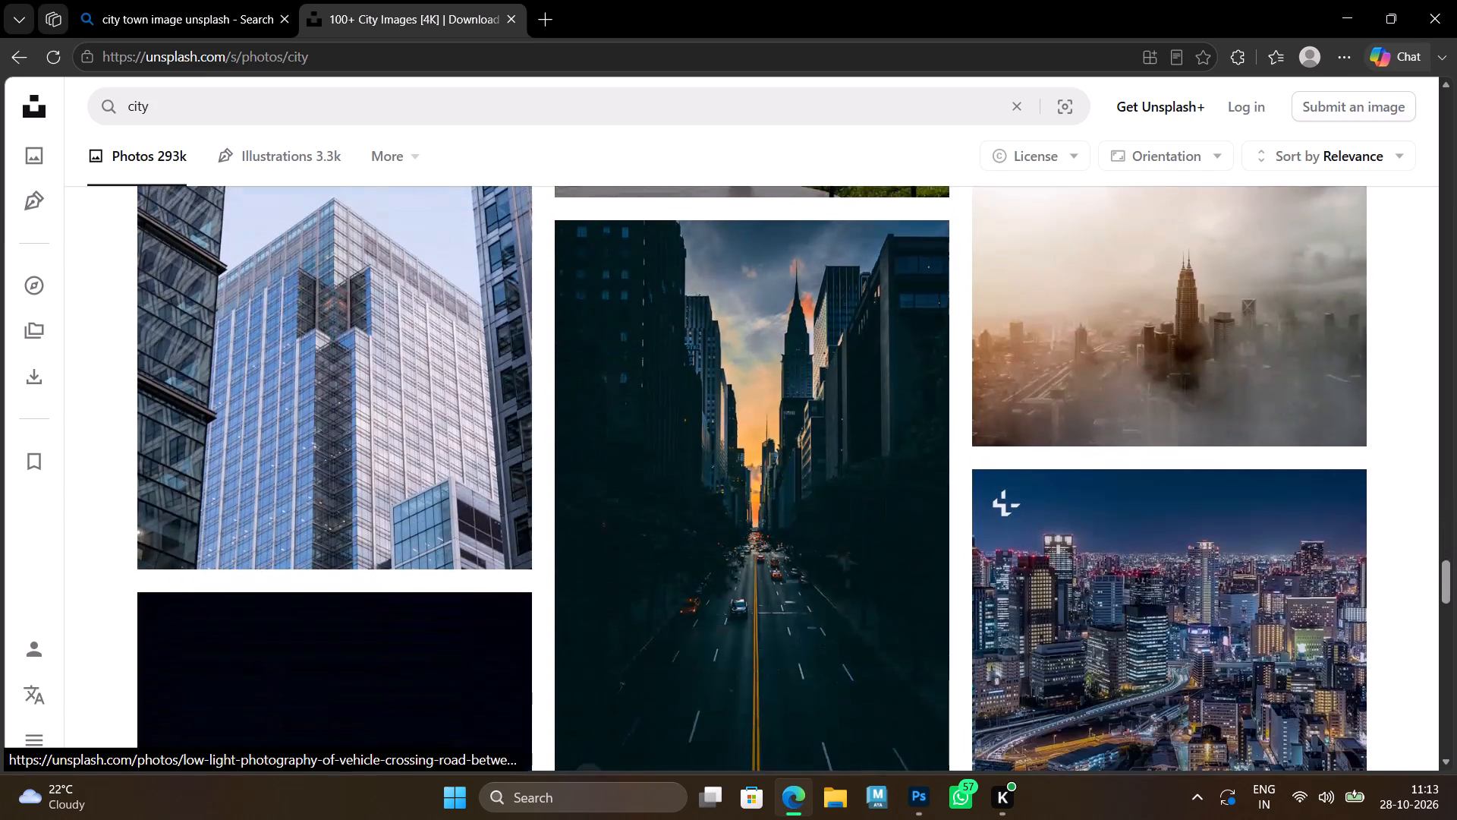
{"action": "scroll", "coordinate": [755, 462], "scroll_direction": "down", "scroll_amount": 6}
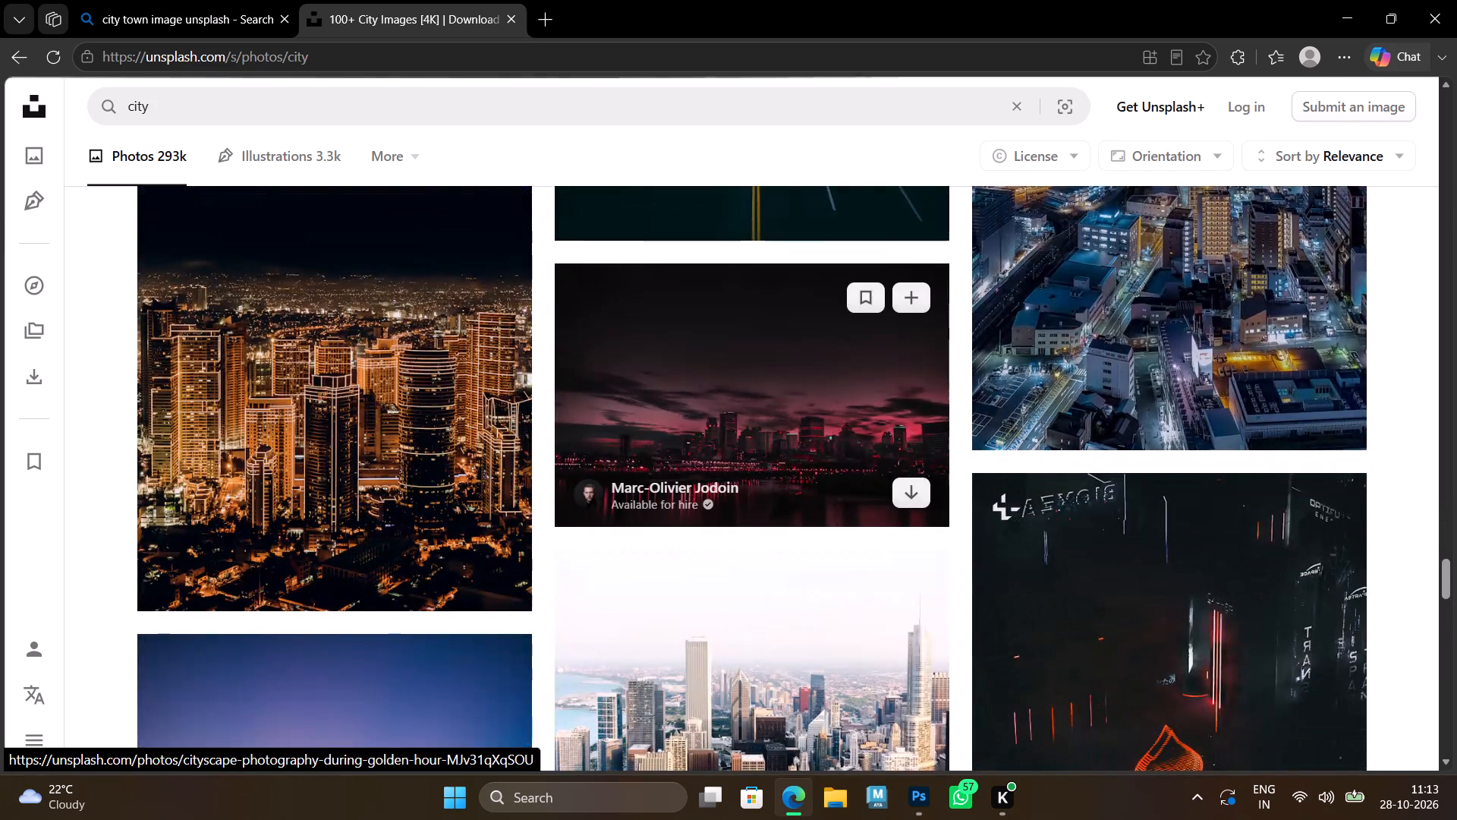
{"action": "scroll", "coordinate": [755, 462], "scroll_direction": "down", "scroll_amount": 4}
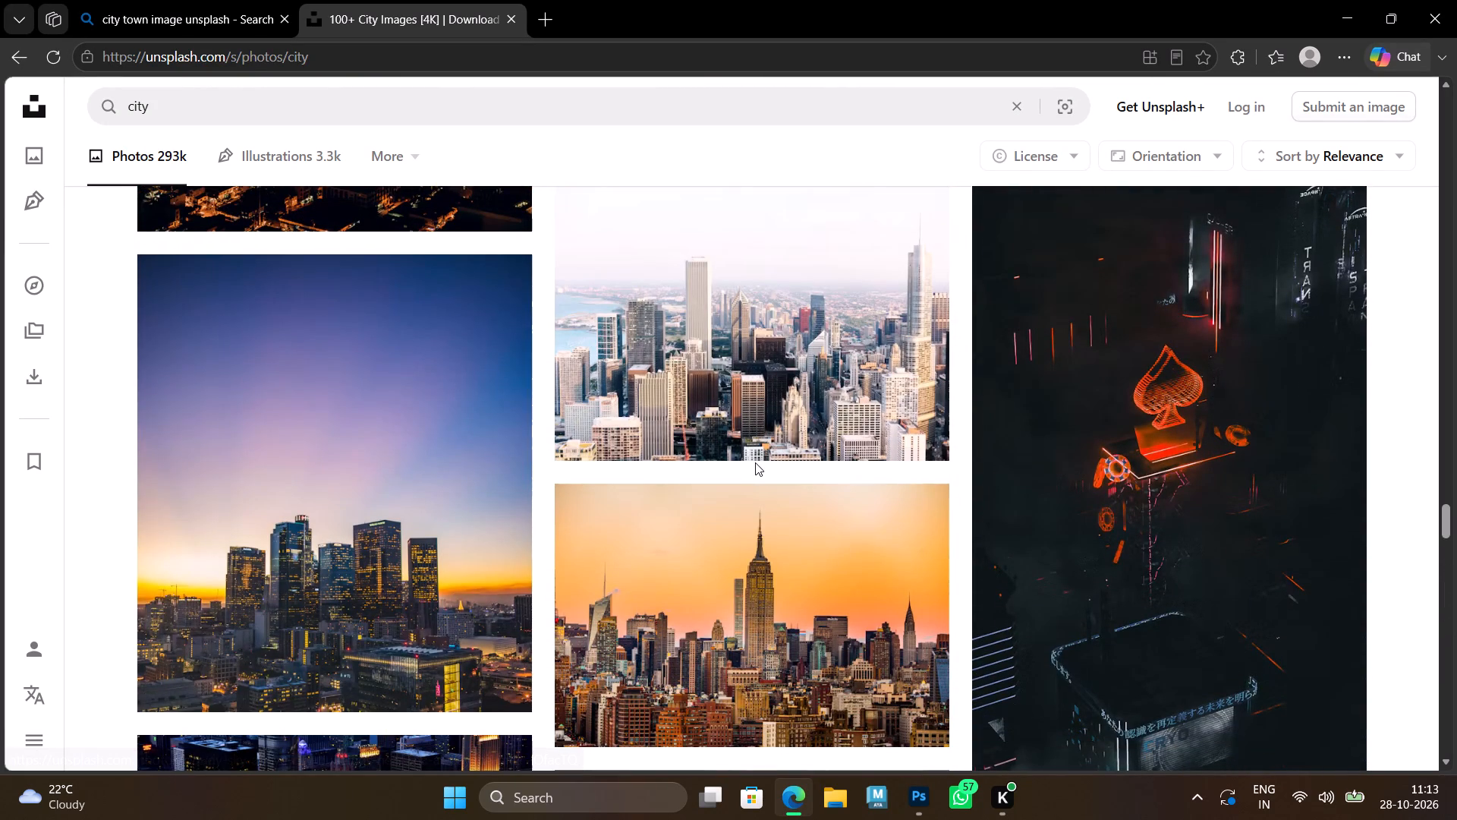
{"action": "scroll", "coordinate": [755, 462], "scroll_direction": "down", "scroll_amount": 5}
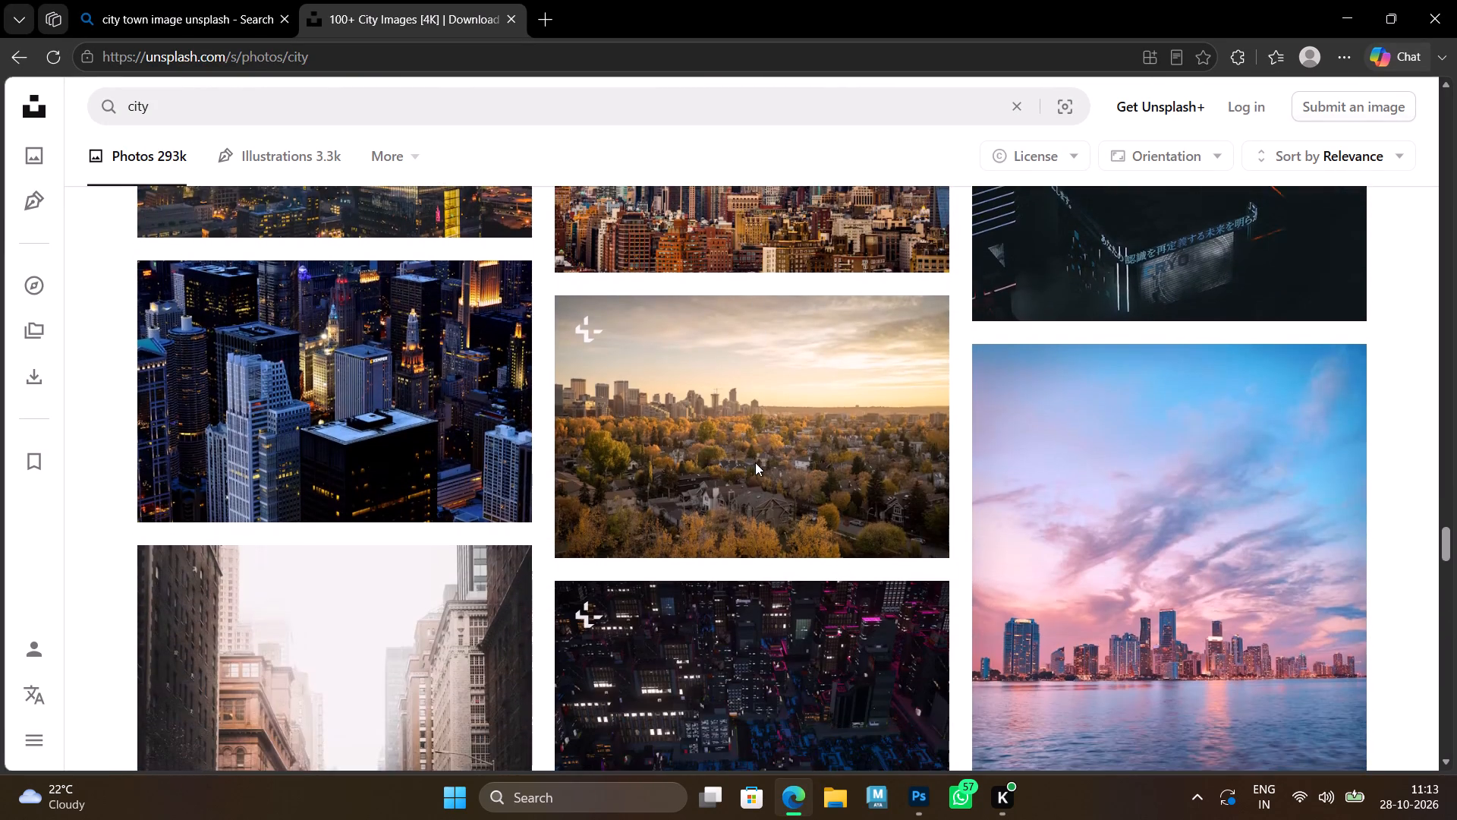
{"action": "scroll", "coordinate": [755, 462], "scroll_direction": "down", "scroll_amount": 8}
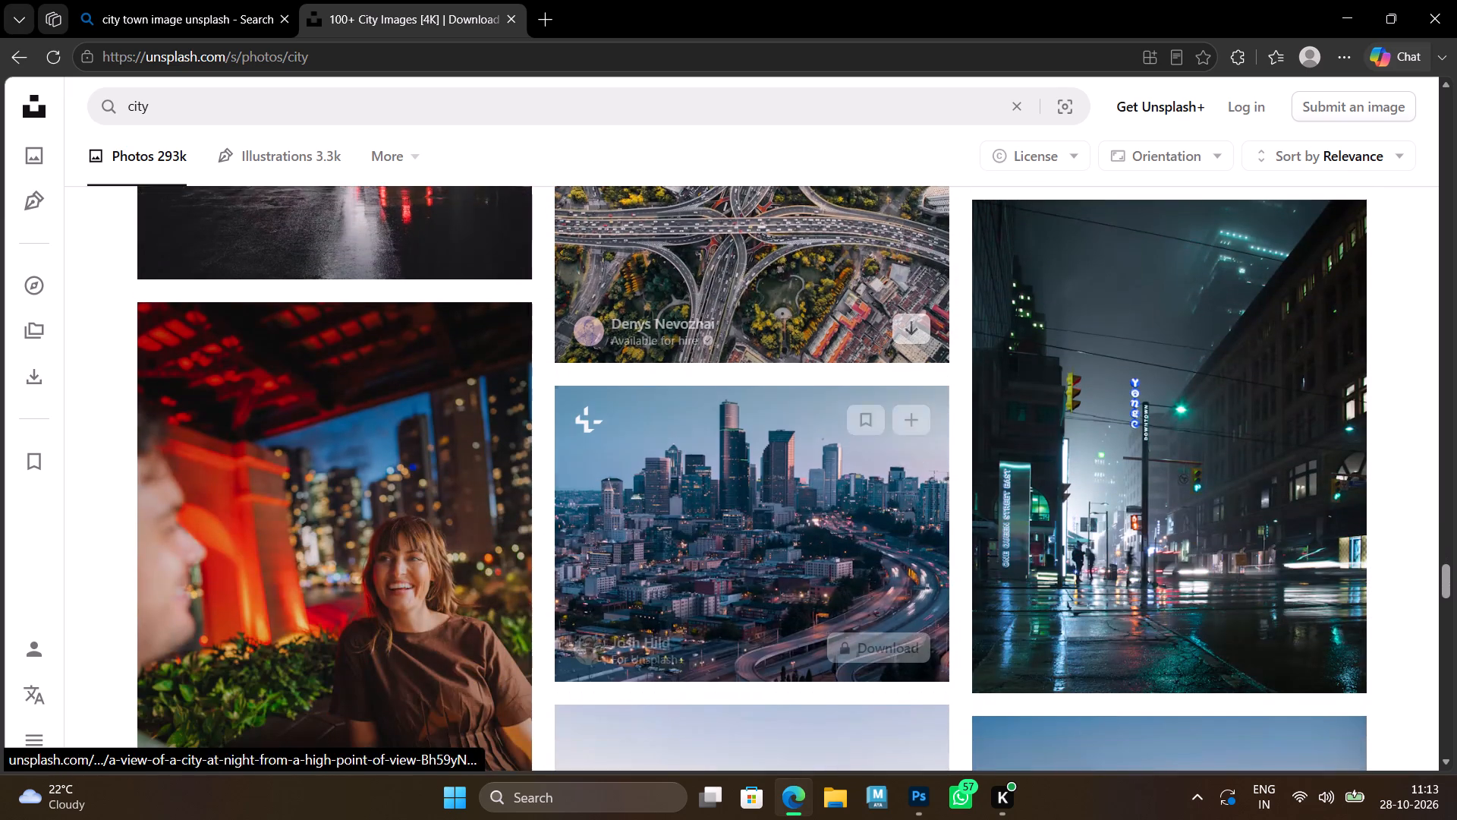
{"action": "scroll", "coordinate": [755, 462], "scroll_direction": "down", "scroll_amount": 5}
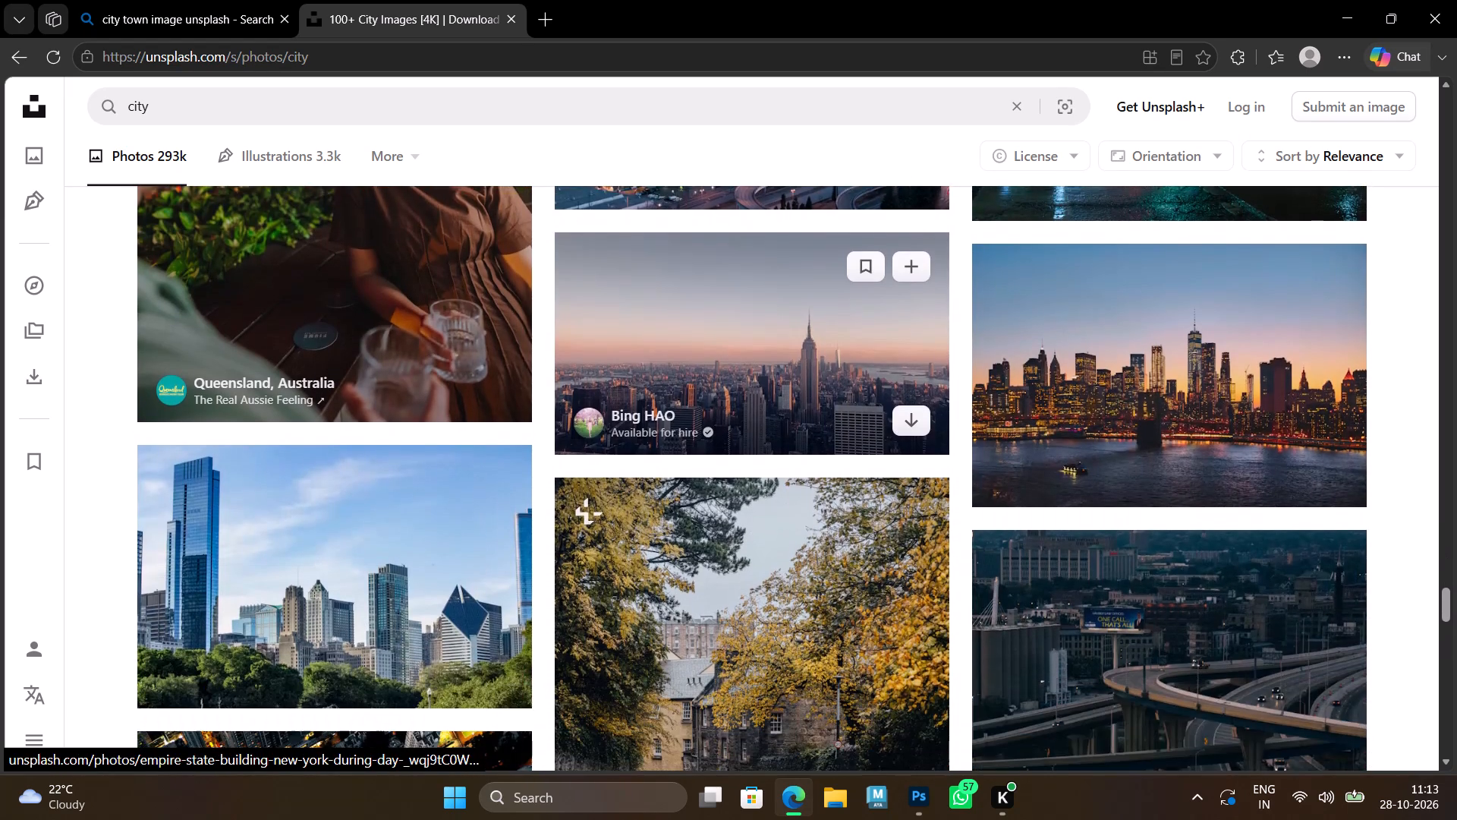
Open the Empire State Building skyline photo with the pink sunset sky and copy the image.
{"action": "left_click", "coordinate": [758, 360]}
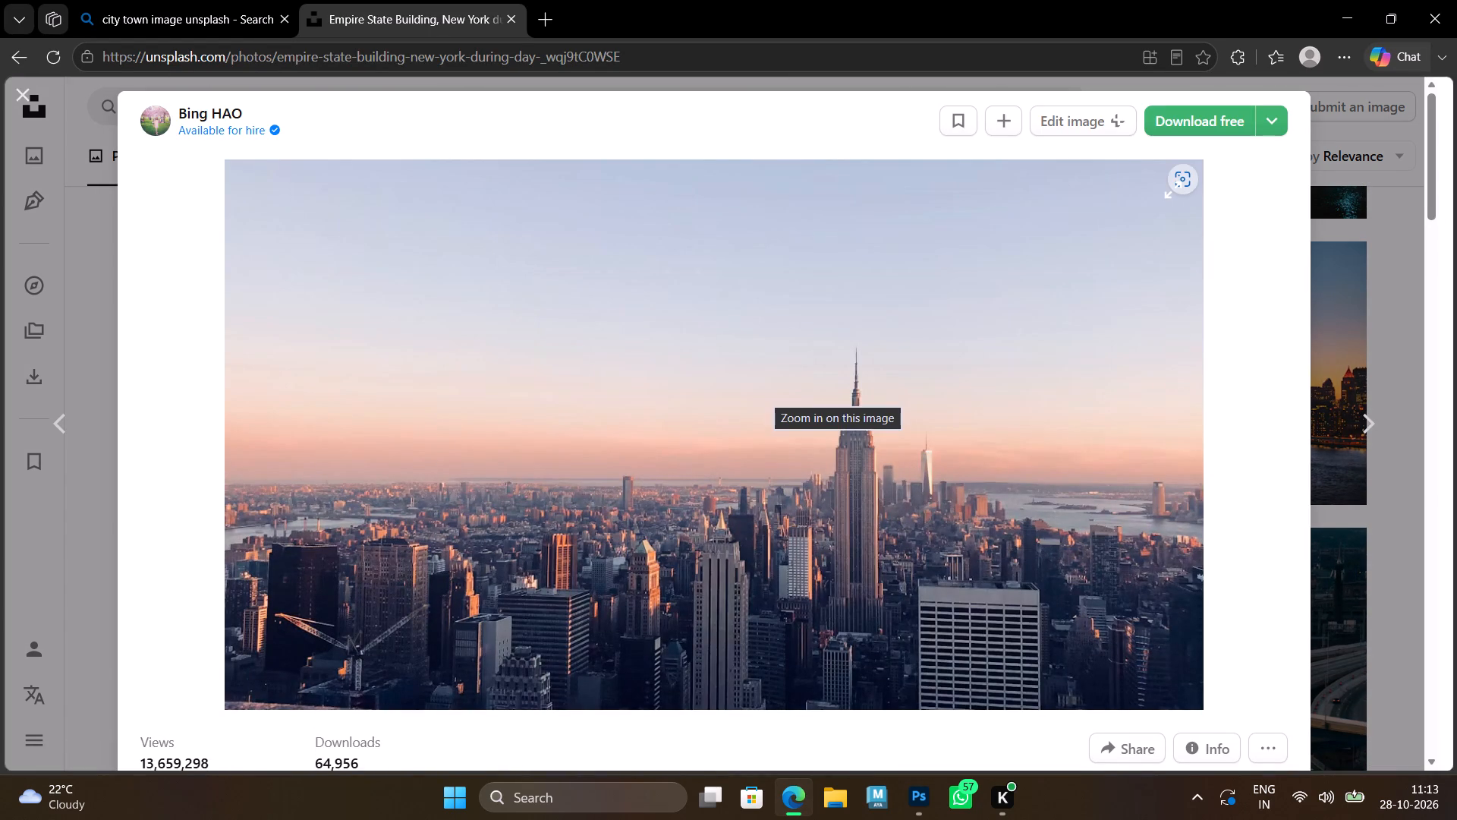
{"action": "right_click", "coordinate": [520, 393]}
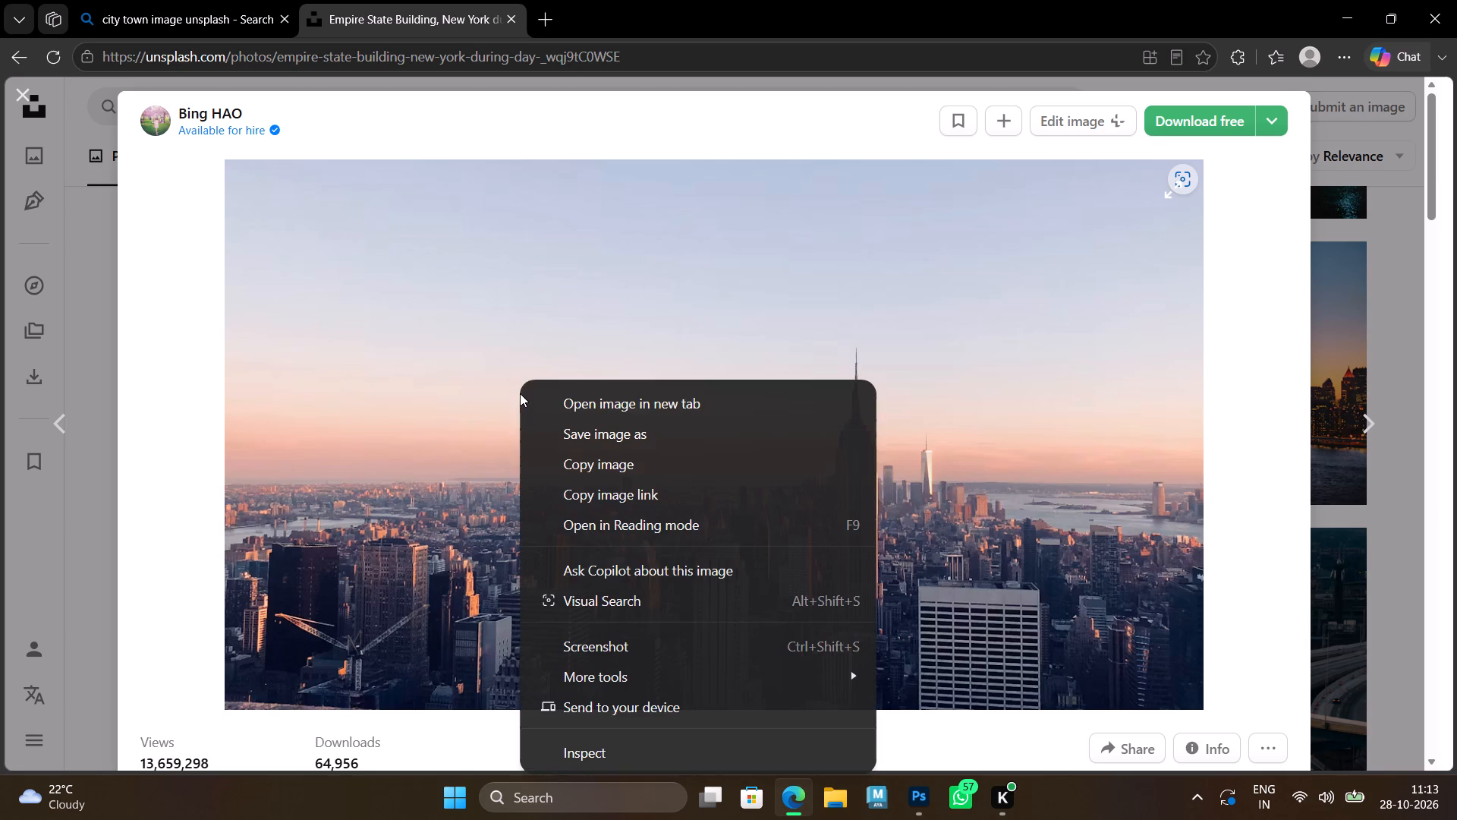
{"action": "left_click", "coordinate": [600, 470]}
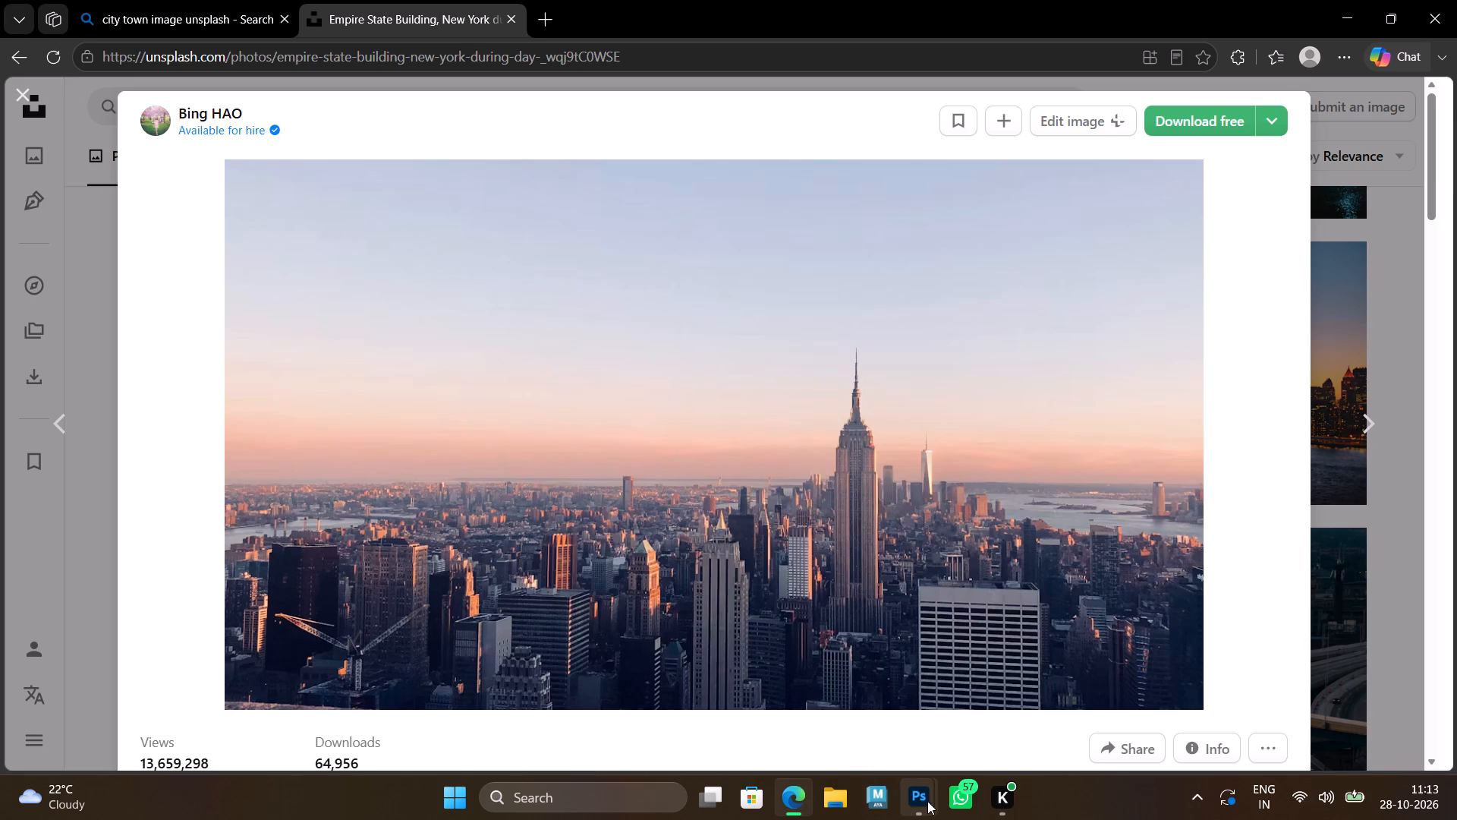
Switch to Photoshop and paste the copied skyline photo into the blank 4000 × 4000 px document.
{"action": "left_click", "coordinate": [927, 801]}
{"action": "left_click", "coordinate": [848, 698]}
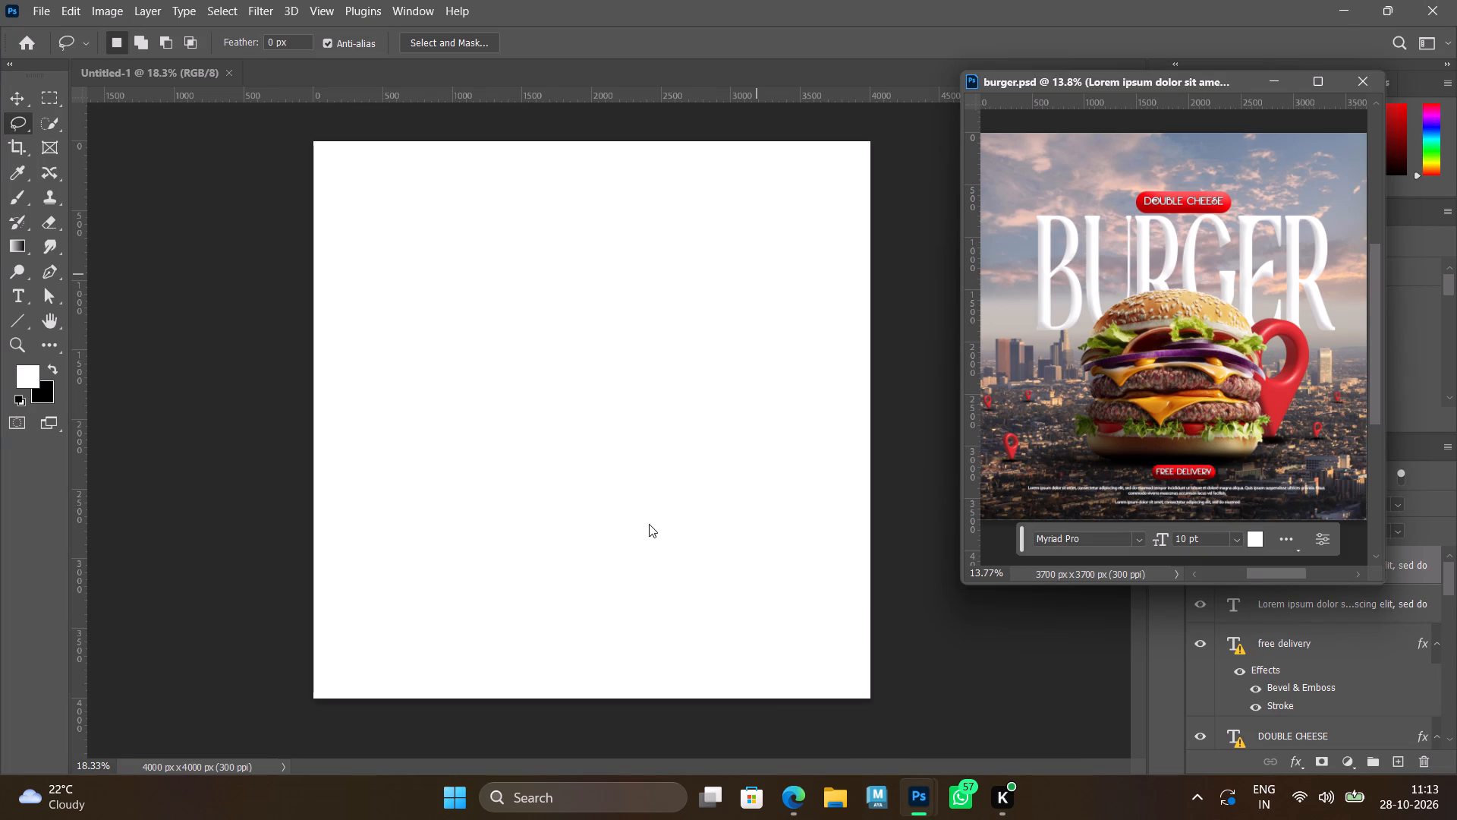
{"action": "key", "text": "ctrl+v"}
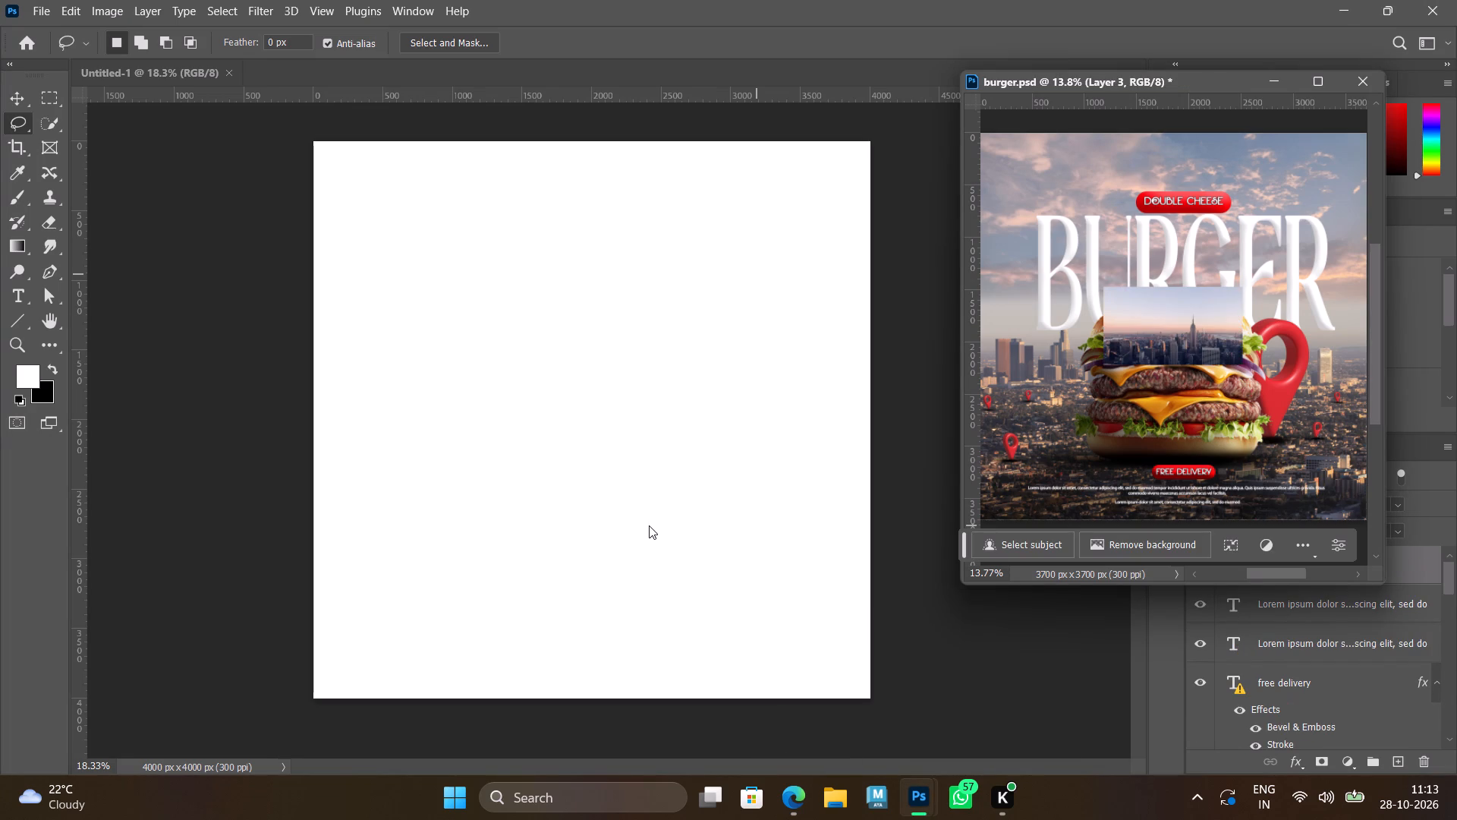
{"action": "key", "text": "ctrl+z"}
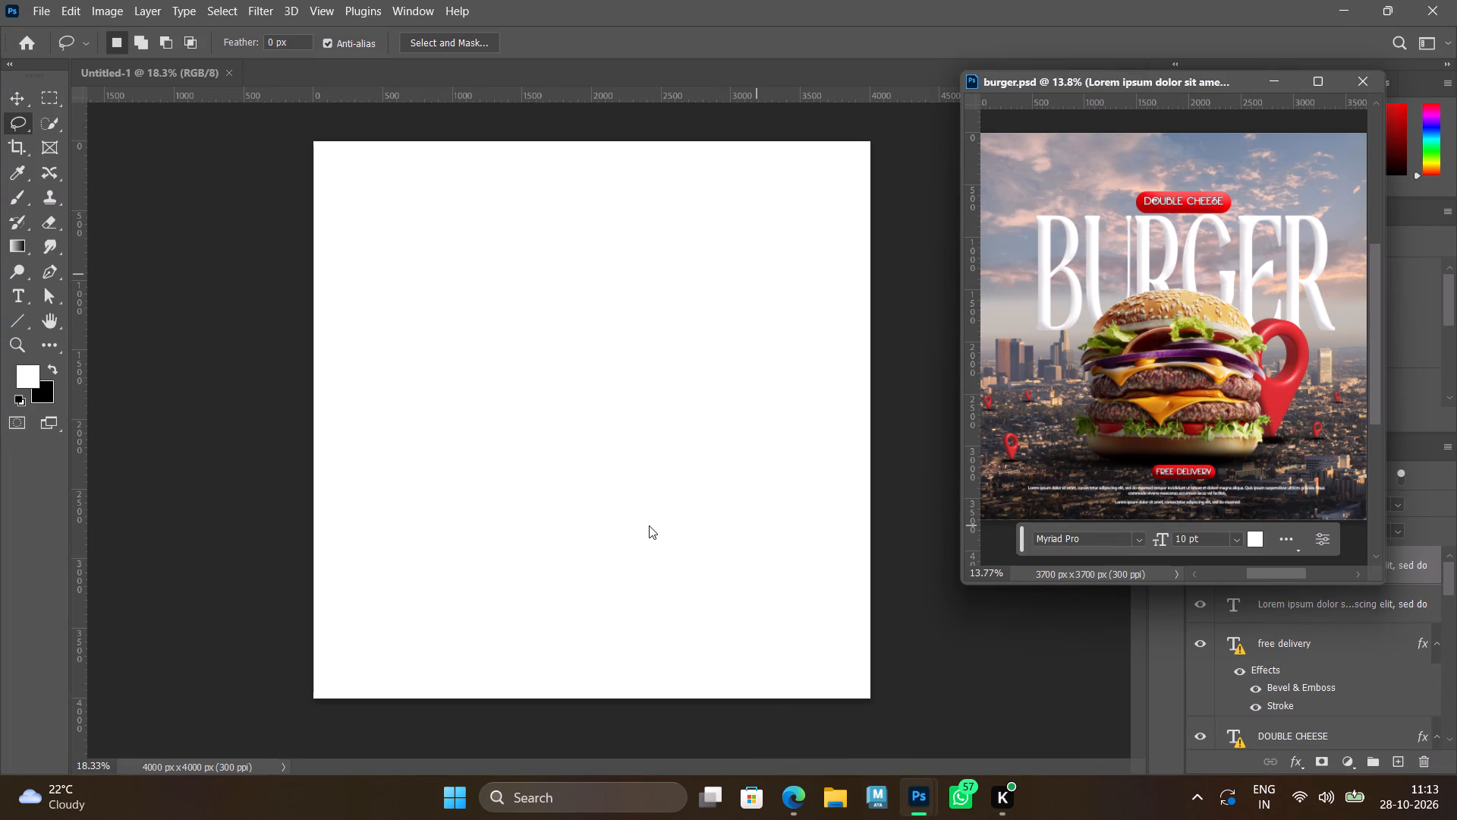
{"action": "left_click", "coordinate": [335, 342]}
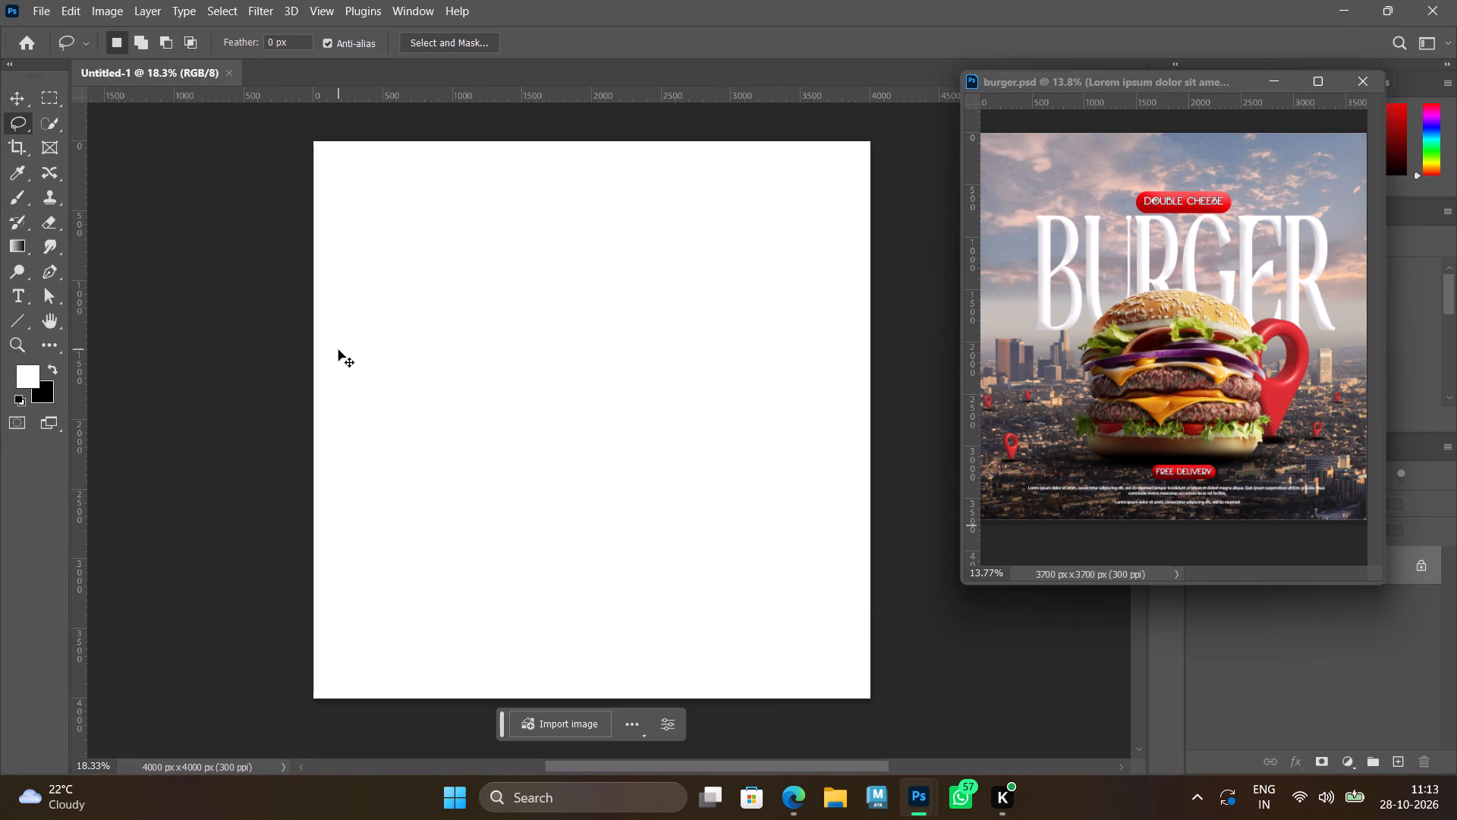
{"action": "key", "text": "ctrl+v"}
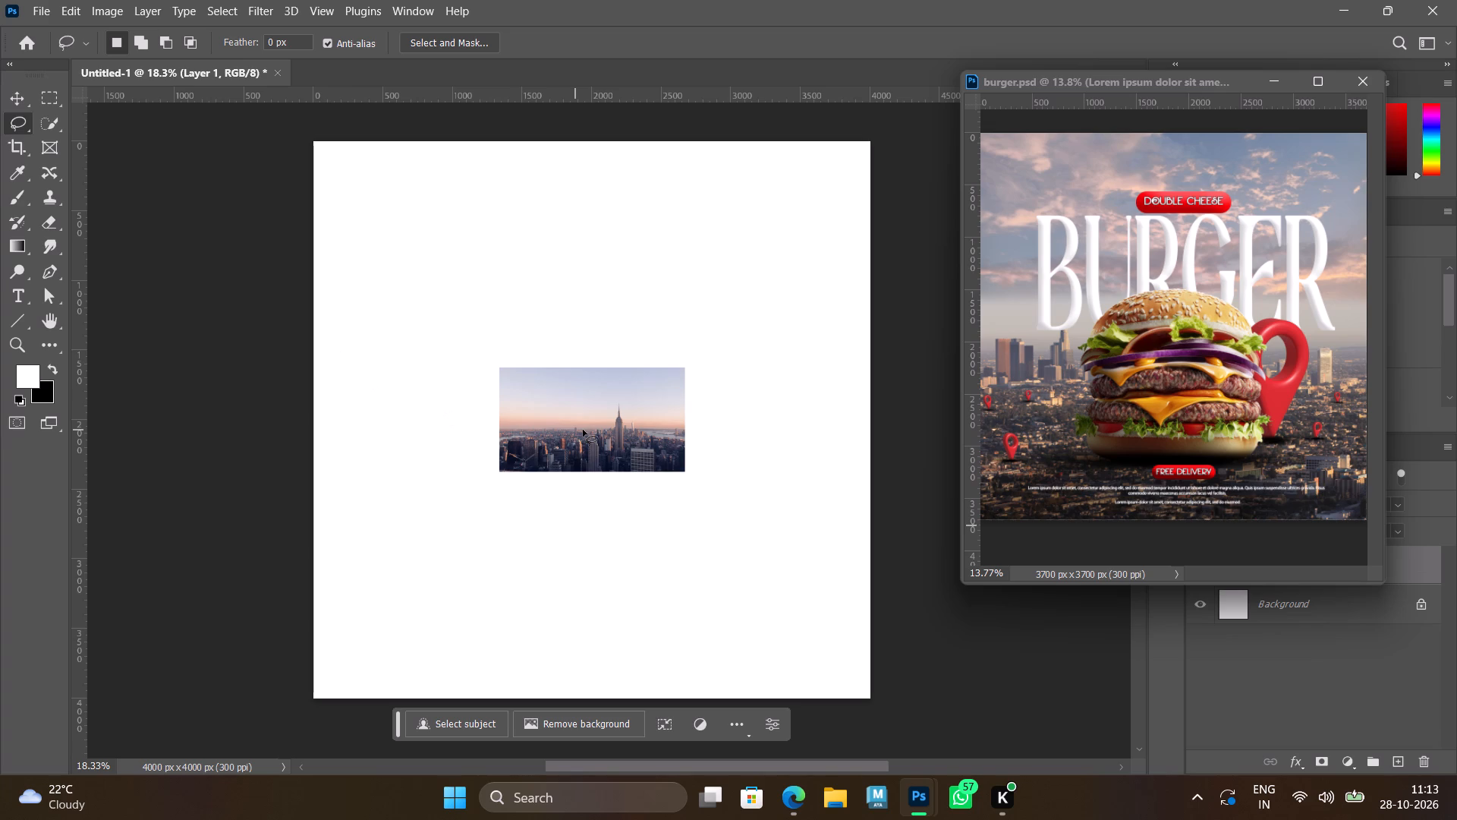
Move the floating burger poster window up so the layer list is uncovered, and make the new document active again.
{"action": "key", "text": "ctrl+t"}
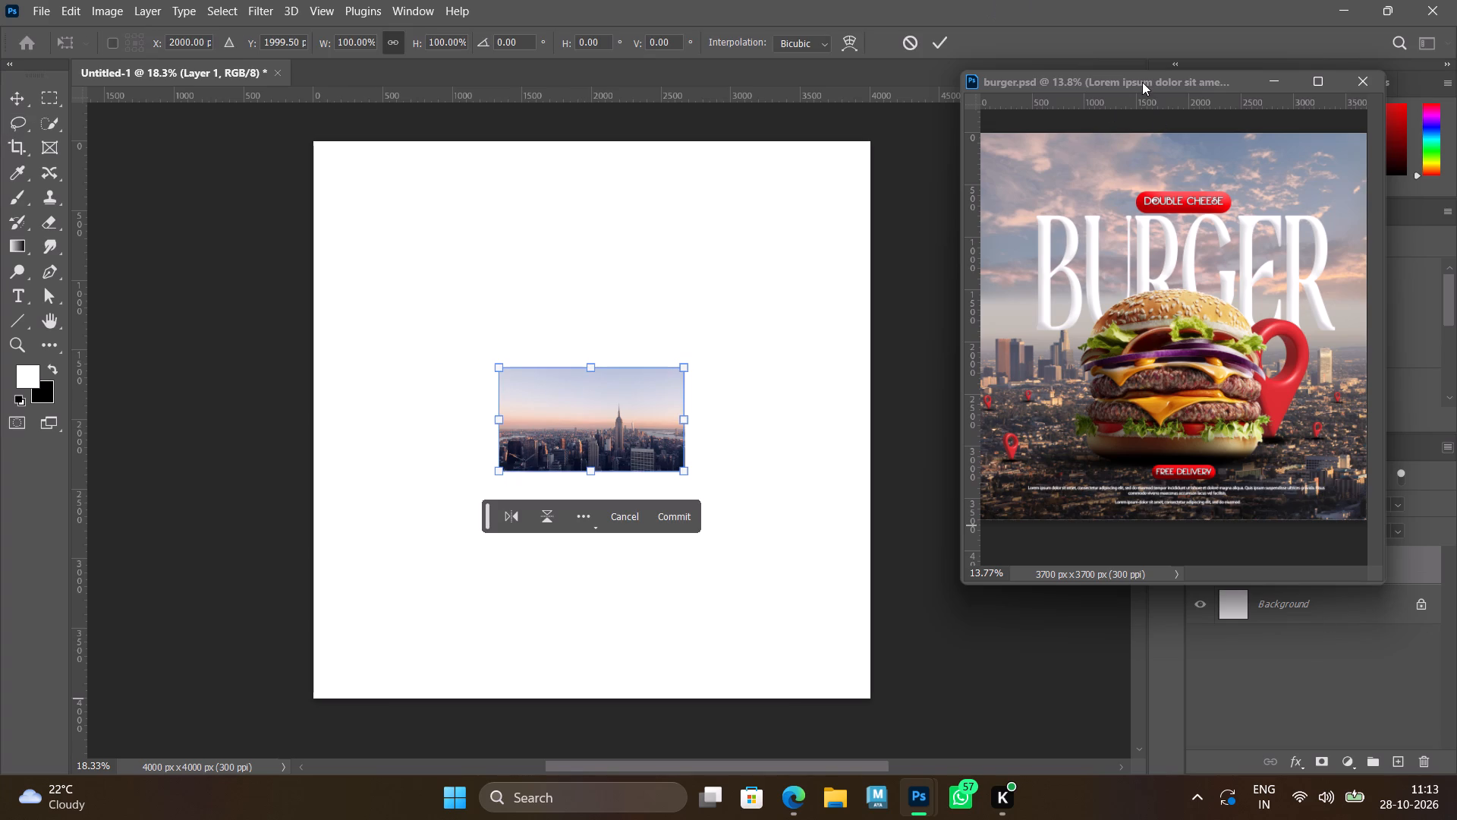
{"action": "left_click_drag", "start_coordinate": [1142, 82], "coordinate": [1051, 40]}
{"action": "left_click_drag", "start_coordinate": [1075, 45], "coordinate": [1097, 0]}
{"action": "left_click", "coordinate": [244, 74]}
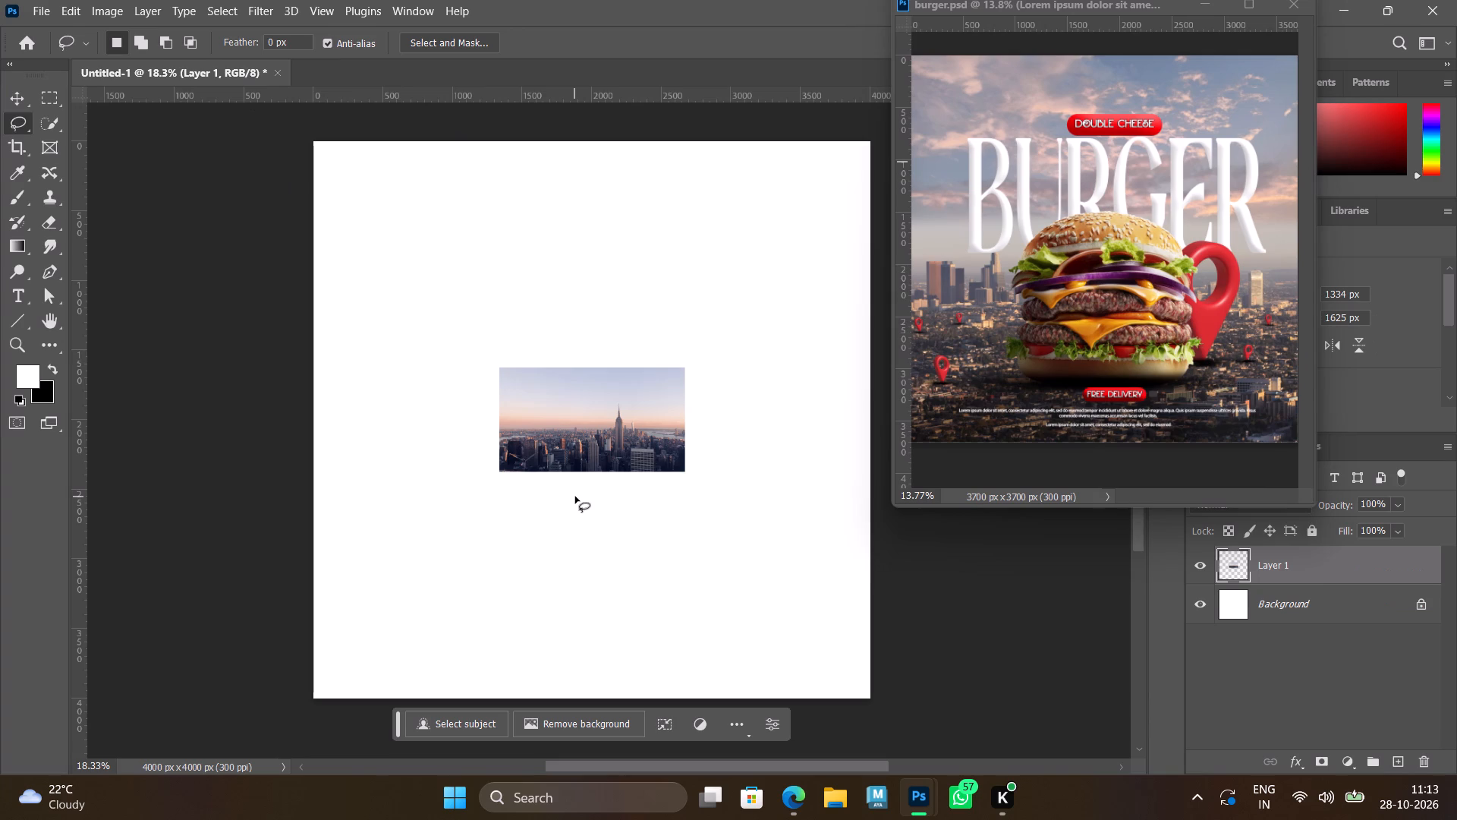
Scale the pasted skyline photo proportionally to about 602% so it covers the whole canvas, its bottom edge on the canvas's bottom edge.
{"action": "key", "text": "ctrl+t"}
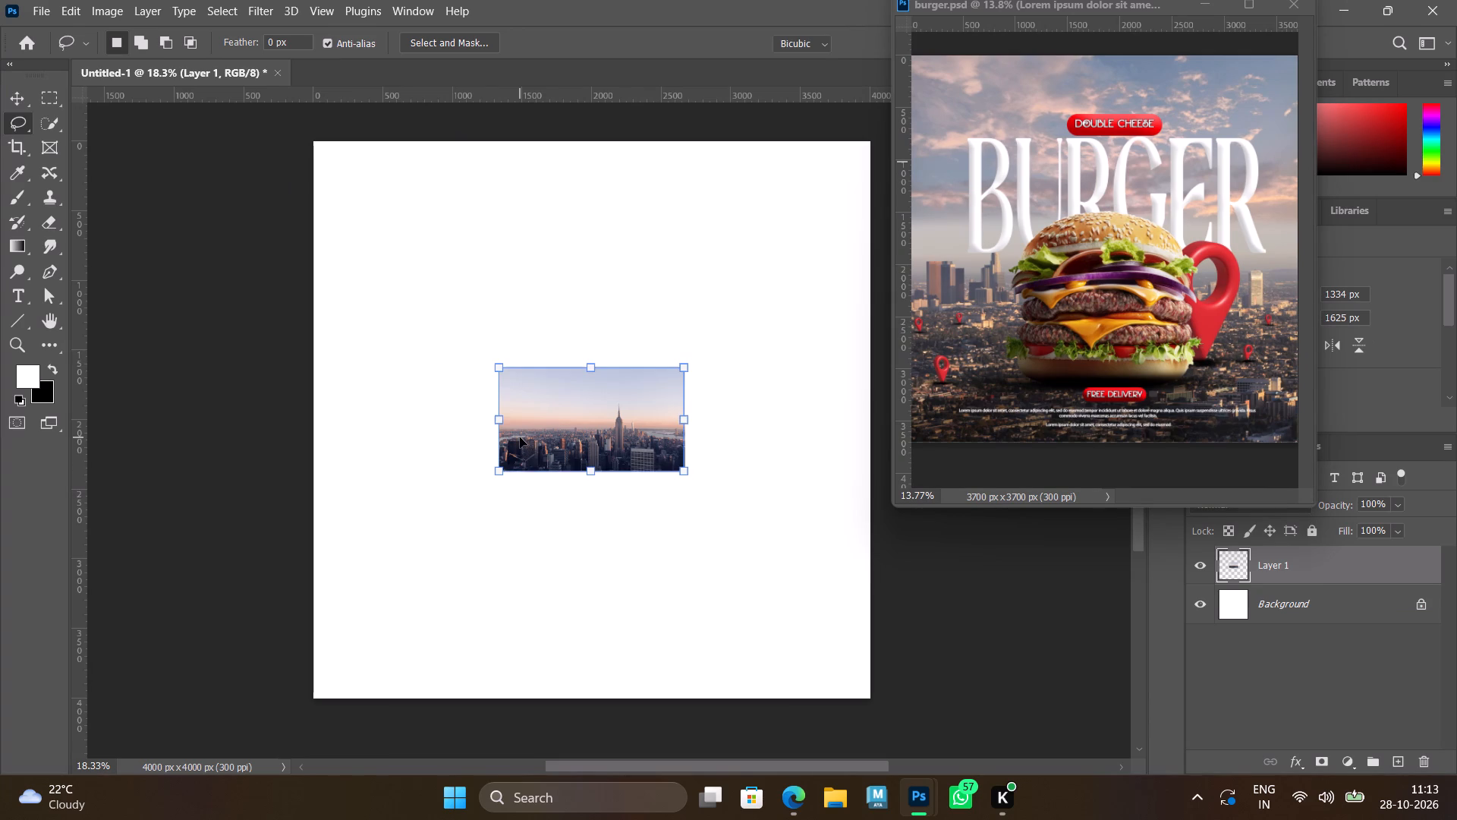
{"action": "left_click_drag", "start_coordinate": [686, 474], "coordinate": [919, 698]}
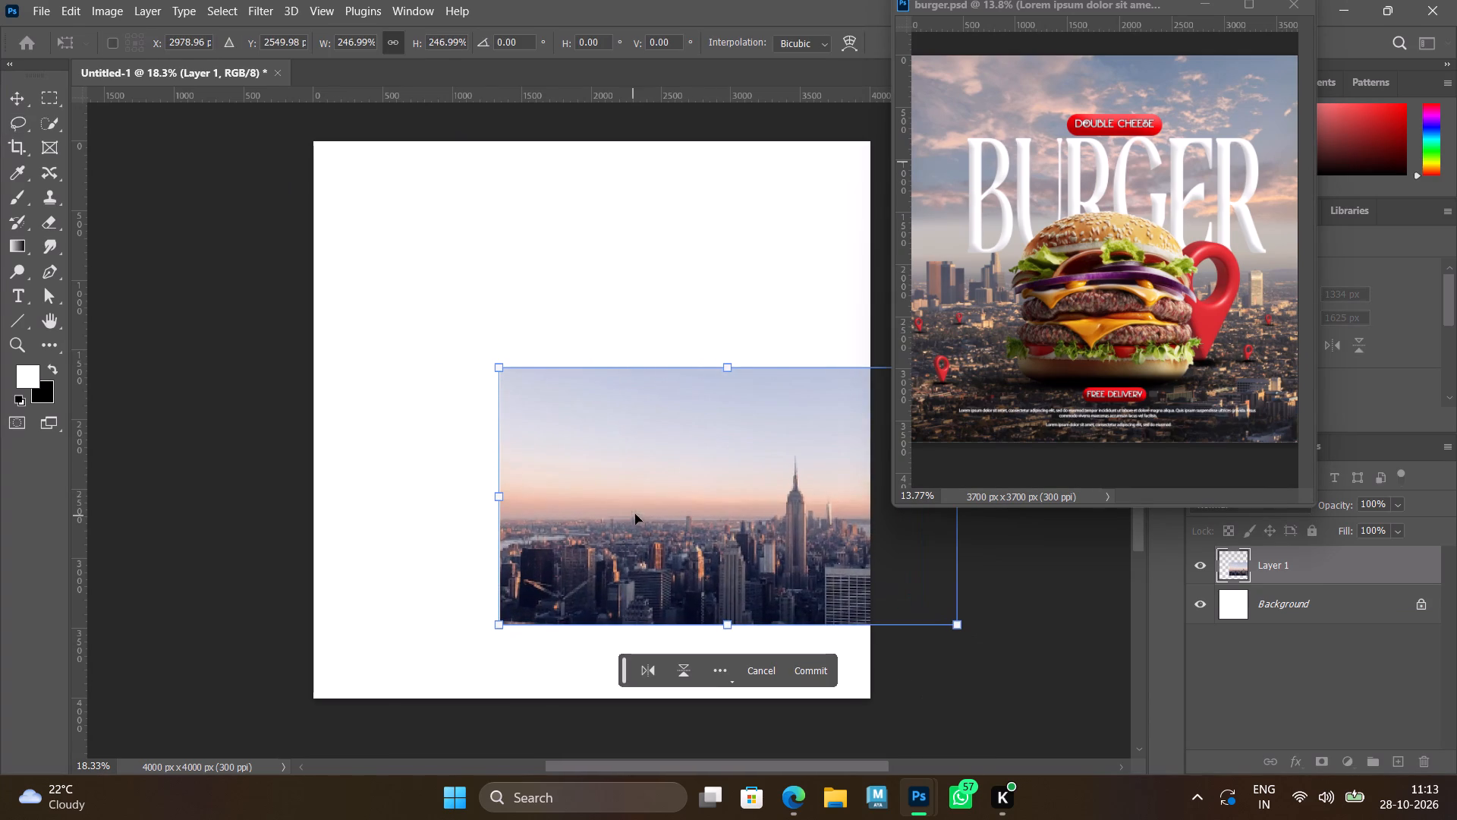
{"action": "left_click_drag", "start_coordinate": [646, 511], "coordinate": [466, 288]}
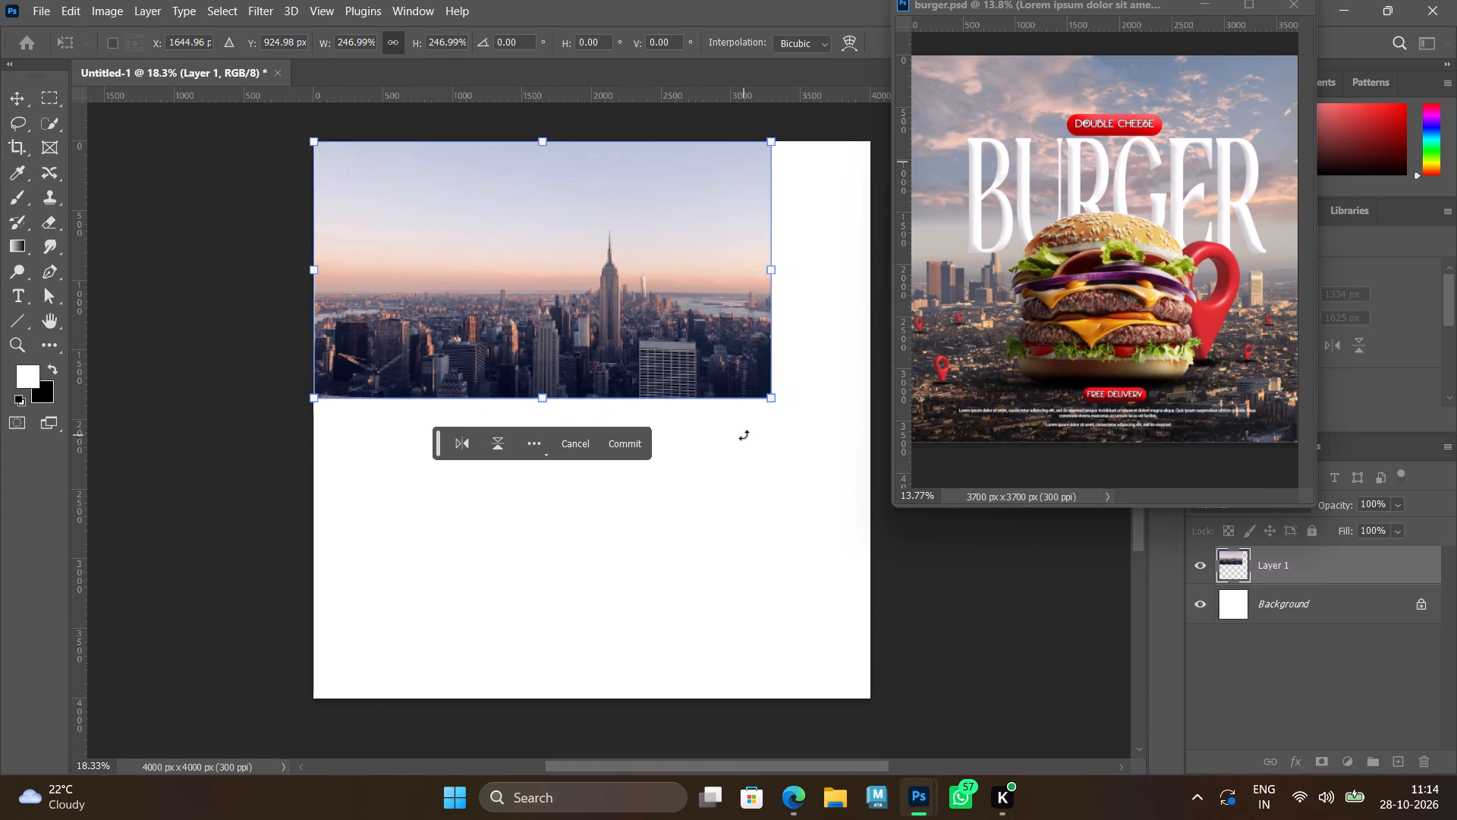
{"action": "left_click_drag", "start_coordinate": [776, 402], "coordinate": [1020, 795]}
{"action": "scroll", "coordinate": [622, 409], "scroll_direction": "down", "scroll_amount": 4}
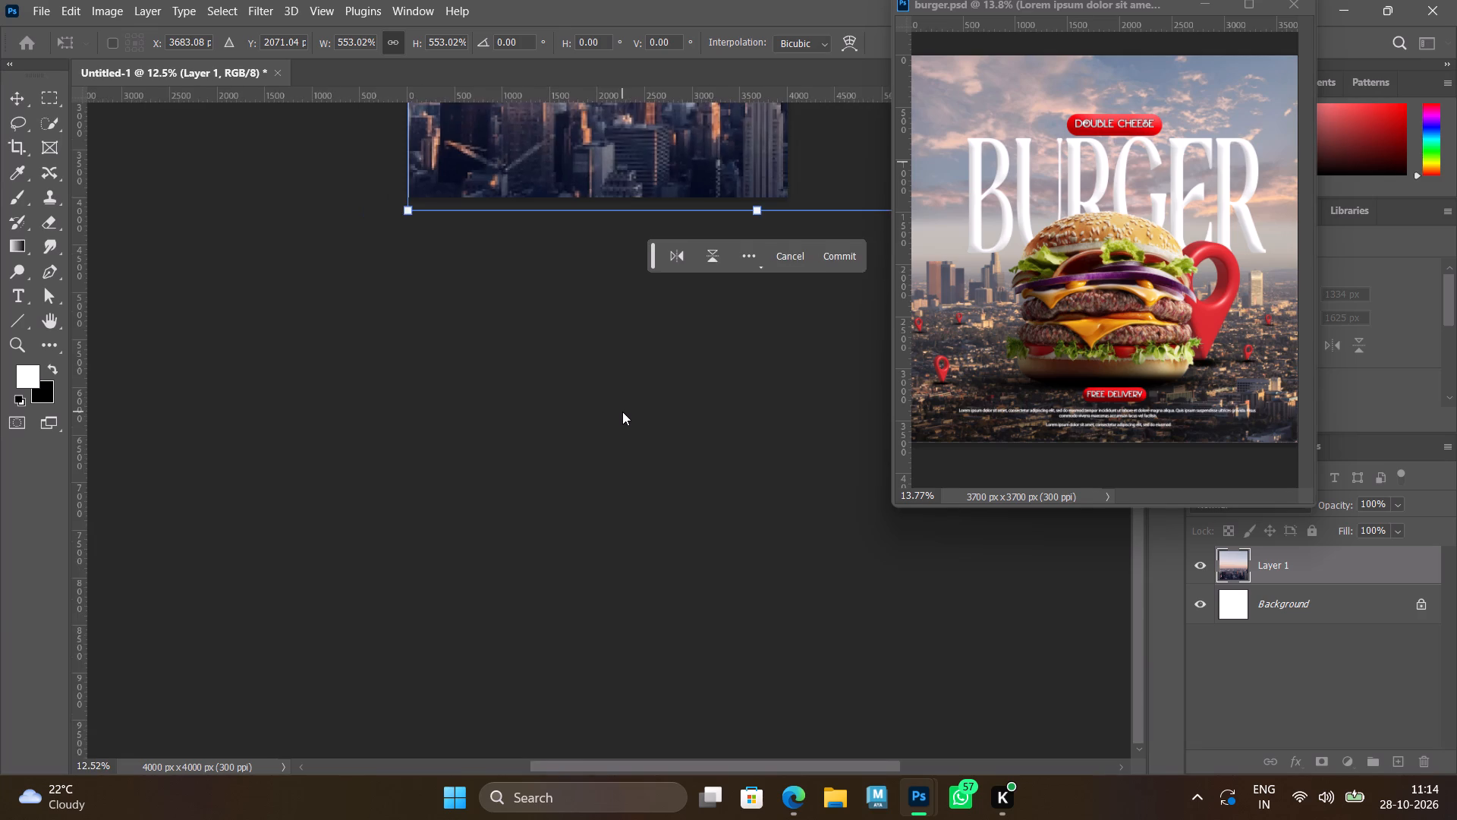
{"action": "key", "text": "space"}
{"action": "key", "text": "space"}
{"action": "key", "text": "space"}
{"action": "key", "text": "space"}
{"action": "key", "text": "space"}
{"action": "key", "text": "space"}
{"action": "key", "text": "space"}
{"action": "key", "text": "space"}
{"action": "key", "text": "space"}
{"action": "key", "text": "space"}
{"action": "key", "text": "space"}
{"action": "key", "text": "space"}
{"action": "key", "text": "space"}
{"action": "key", "text": "space"}
{"action": "left_click_drag", "start_coordinate": [668, 337], "coordinate": [612, 643]}
{"action": "scroll", "coordinate": [653, 418], "scroll_direction": "down", "scroll_amount": 2}
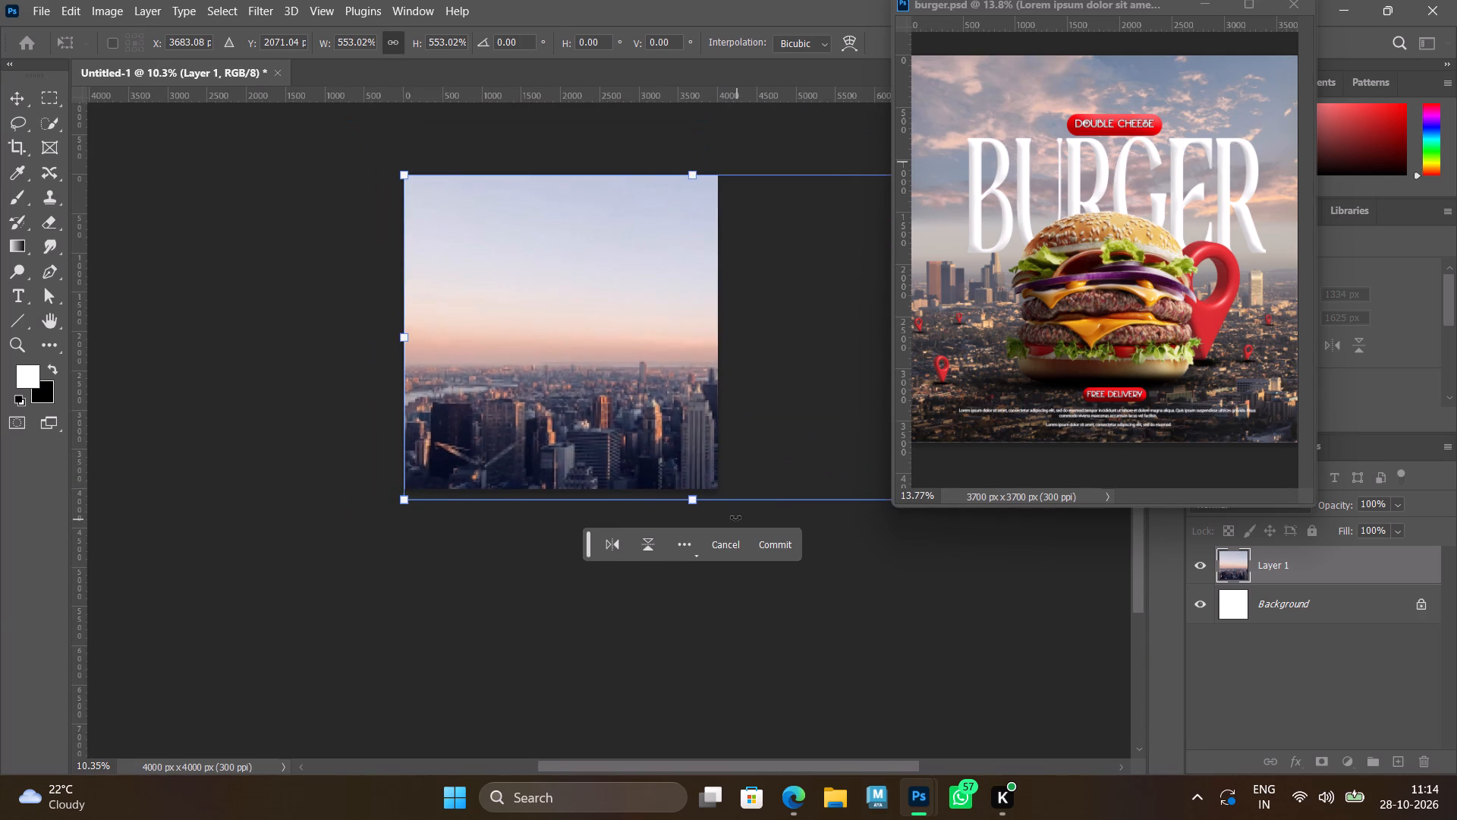
{"action": "key", "text": "space"}
{"action": "key", "text": "space"}
{"action": "key", "text": "space"}
{"action": "key", "text": "space"}
{"action": "key", "text": "space"}
{"action": "key", "text": "space"}
{"action": "left_click_drag", "start_coordinate": [675, 380], "coordinate": [587, 437]}
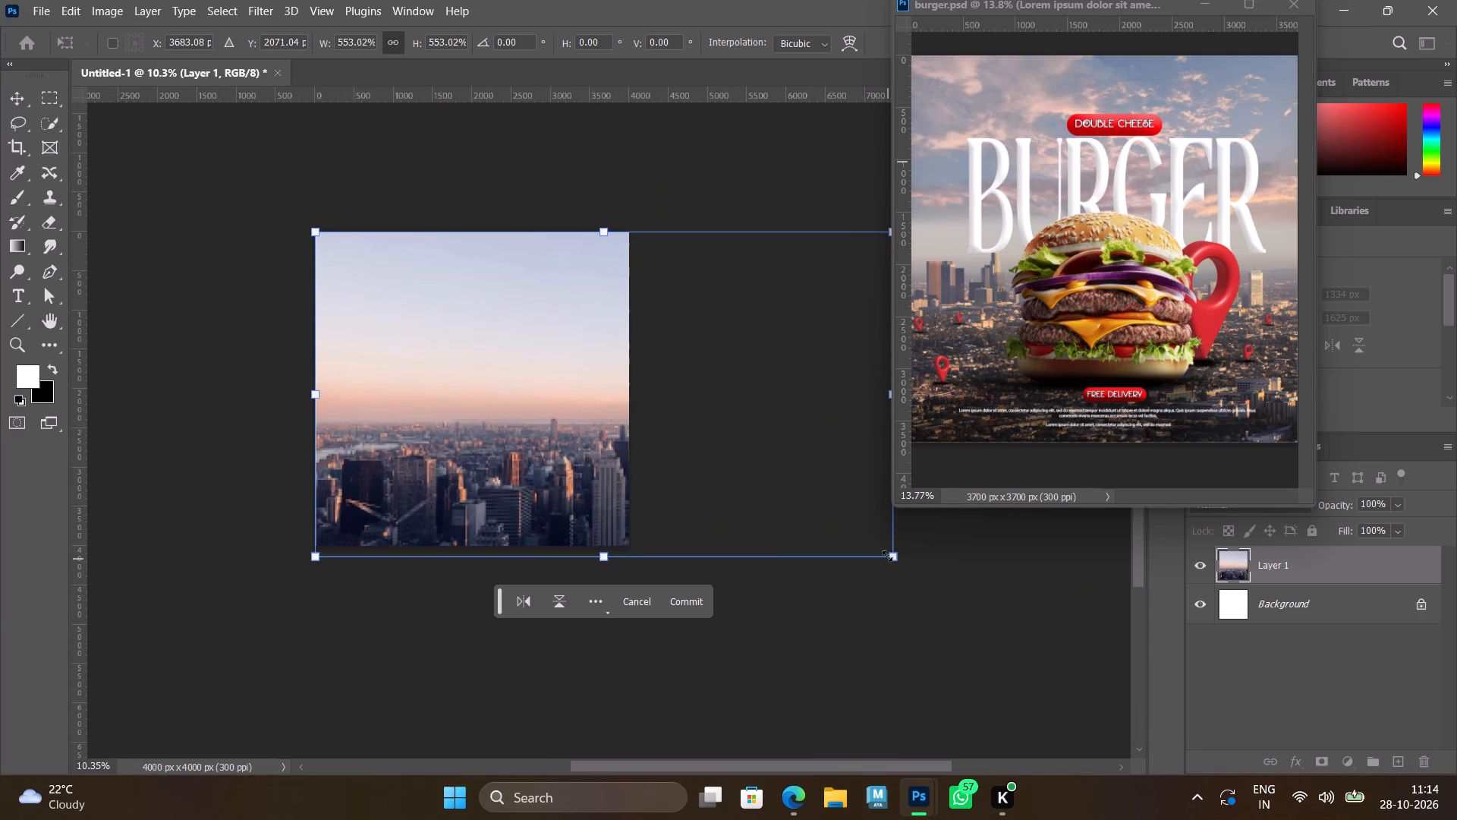
{"action": "left_click_drag", "start_coordinate": [887, 556], "coordinate": [553, 539]}
{"action": "left_click_drag", "start_coordinate": [483, 344], "coordinate": [485, 484]}
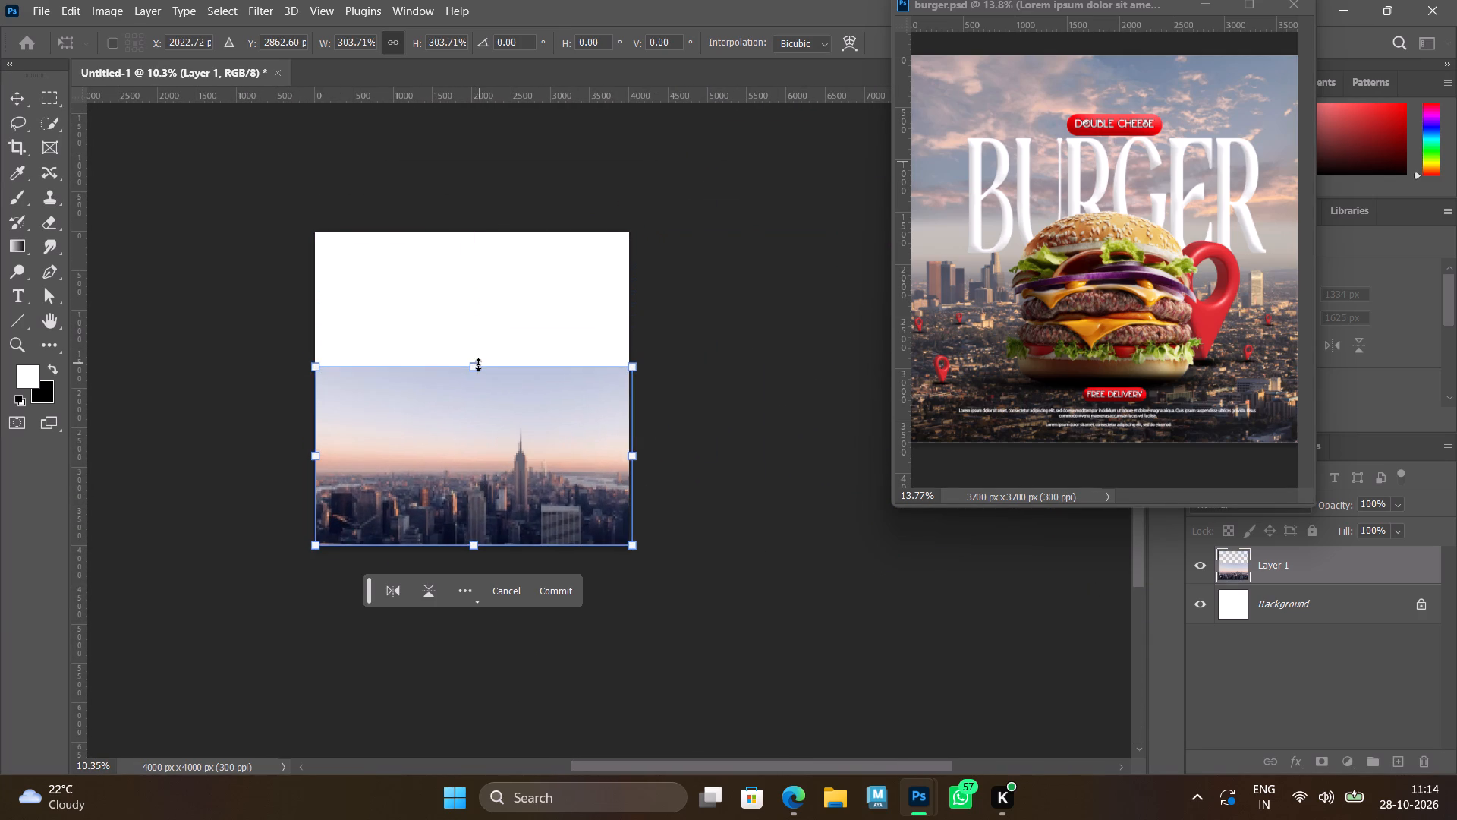
{"action": "left_click_drag", "start_coordinate": [478, 364], "coordinate": [522, 248]}
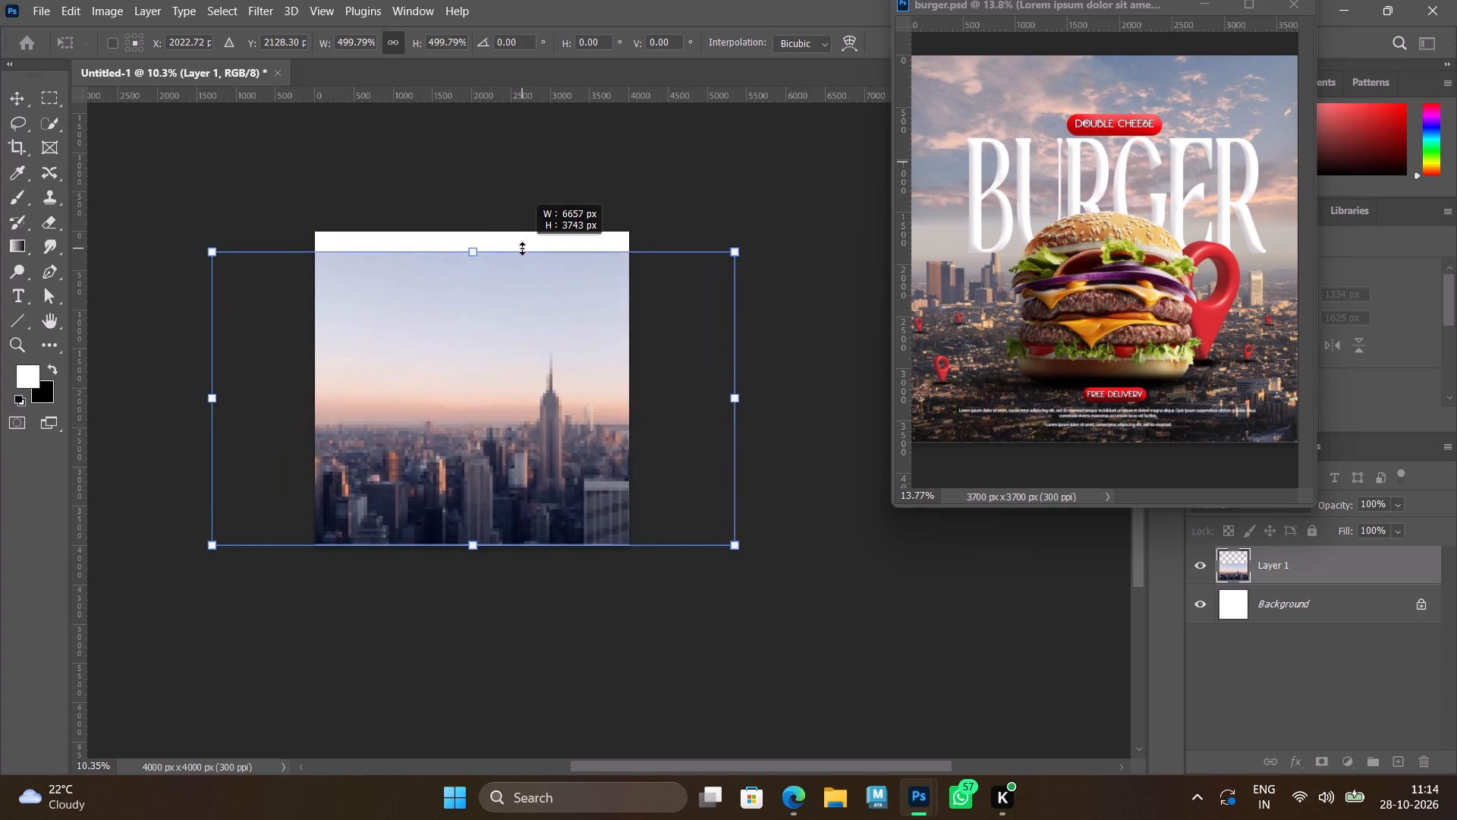
{"action": "left_click_drag", "start_coordinate": [522, 248], "coordinate": [575, 193]}
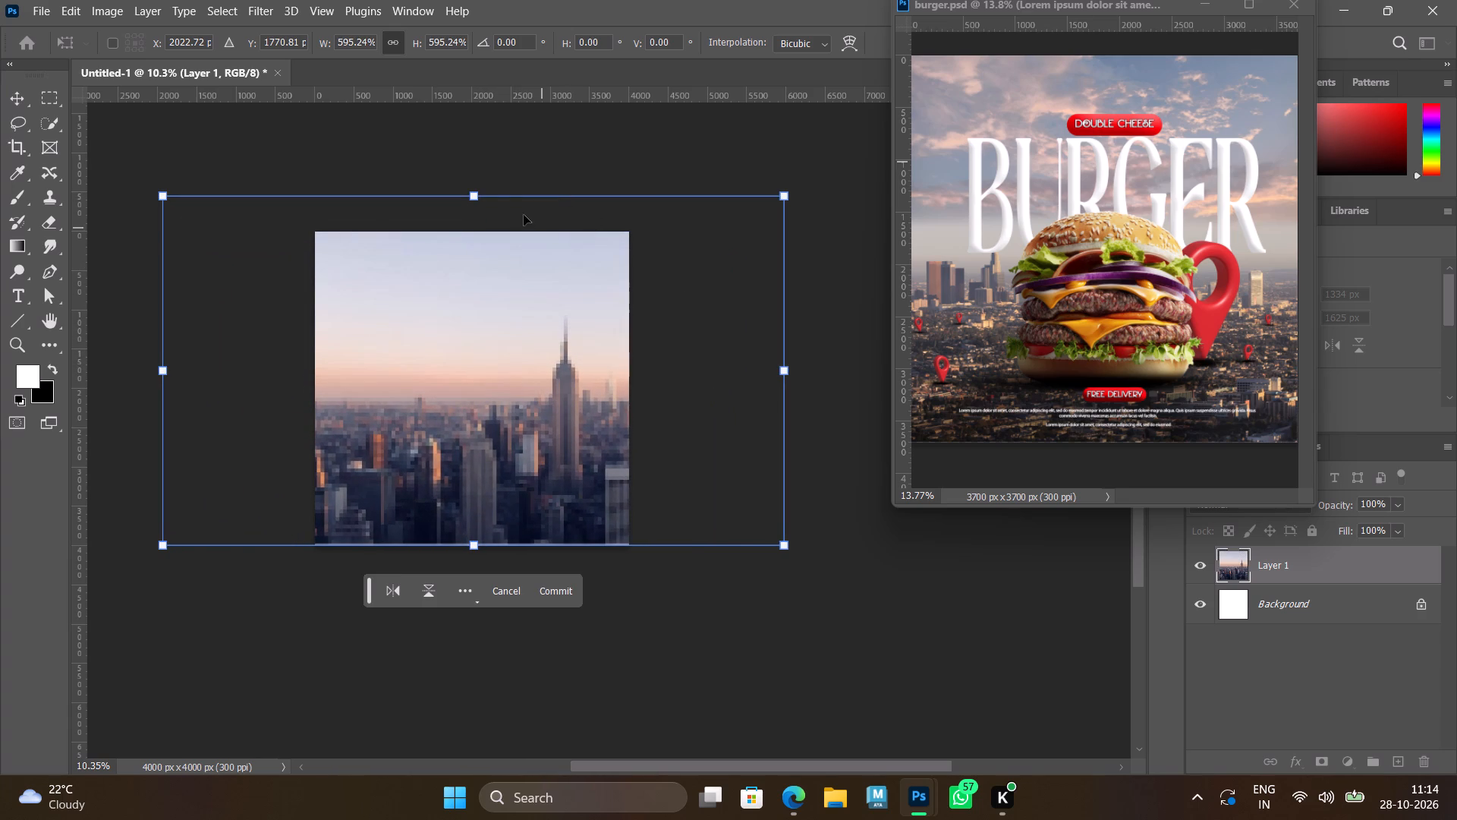
{"action": "left_click", "coordinate": [481, 194]}
{"action": "scroll", "coordinate": [502, 318], "scroll_direction": "up", "scroll_amount": 5}
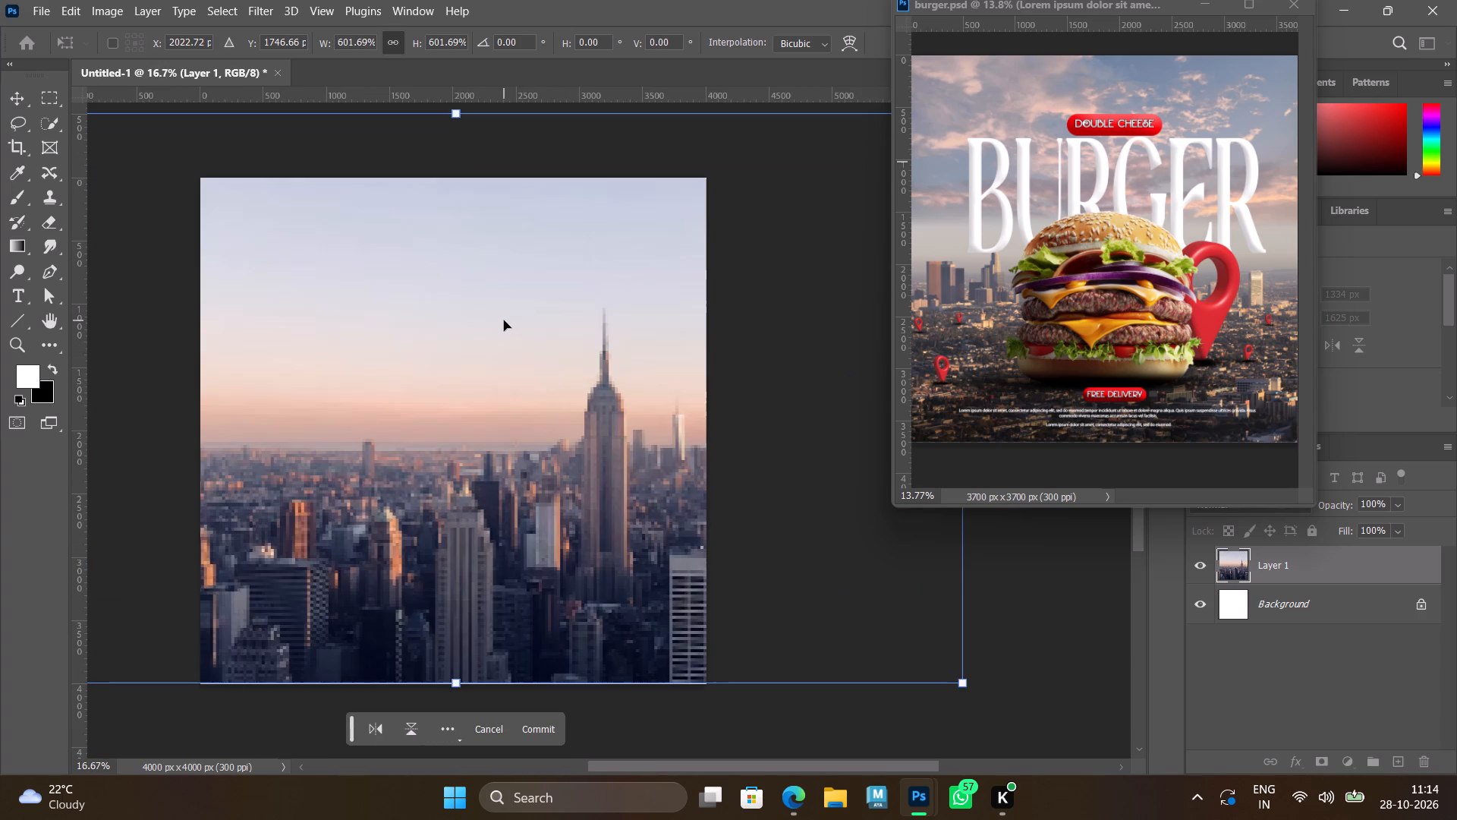
{"action": "key", "text": "Return"}
Examine the enlarged skyline's buildings and horizon at closer zoom to judge it as the poster background.
{"action": "key", "text": "space"}
{"action": "key", "text": "space"}
{"action": "key", "text": "space"}
{"action": "key", "text": "space"}
{"action": "key", "text": "space"}
{"action": "key", "text": "space"}
{"action": "key", "text": "space"}
{"action": "key", "text": "space"}
{"action": "key", "text": "space"}
{"action": "key", "text": "space"}
{"action": "key", "text": "space"}
{"action": "key", "text": "space"}
{"action": "key", "text": "space"}
{"action": "key", "text": "space"}
{"action": "key", "text": "space"}
{"action": "key", "text": "space"}
{"action": "key", "text": "space"}
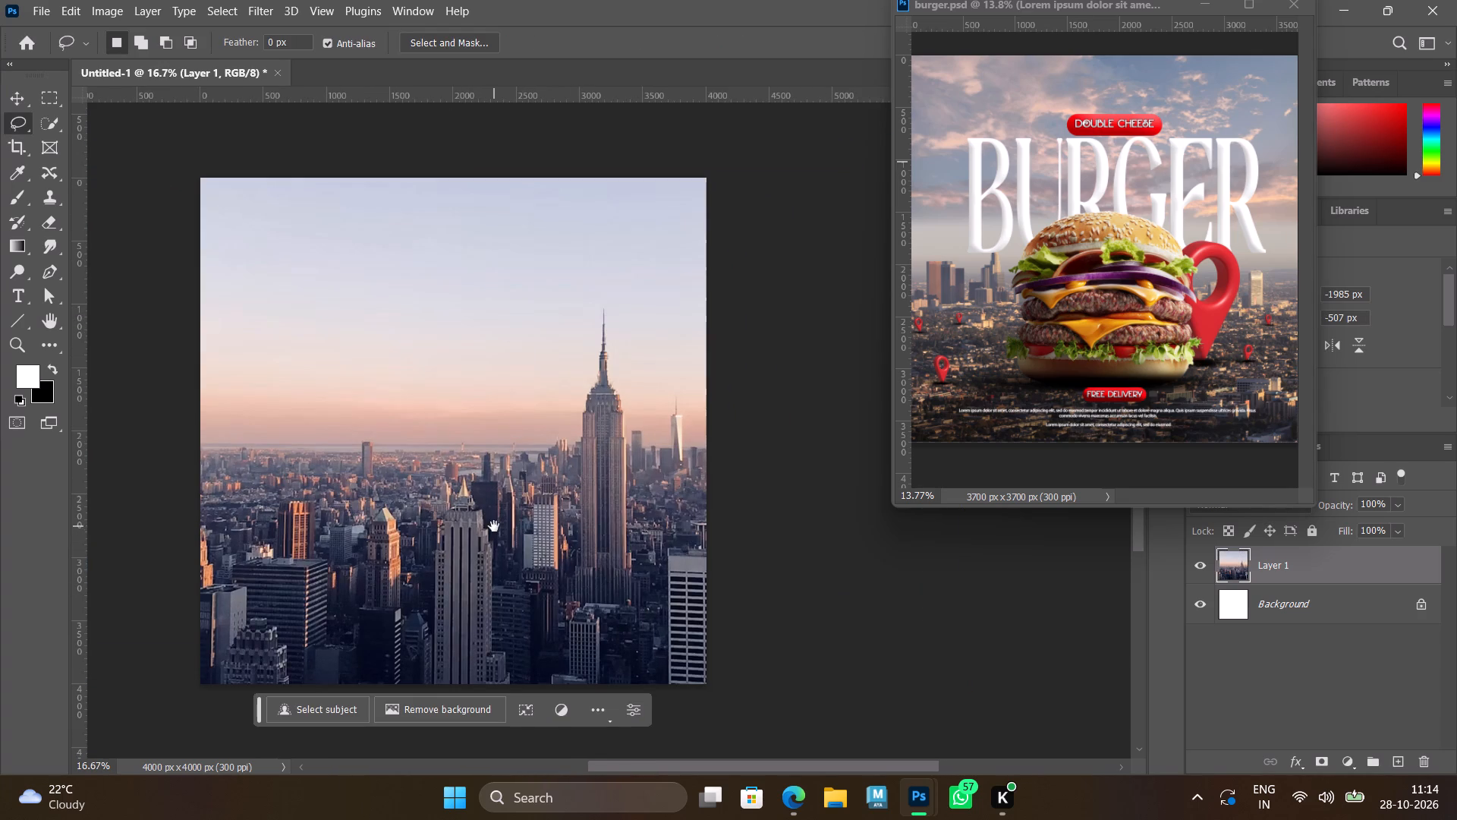
{"action": "left_click_drag", "start_coordinate": [516, 534], "coordinate": [578, 510]}
{"action": "scroll", "coordinate": [568, 540], "scroll_direction": "up", "scroll_amount": 6}
{"action": "scroll", "coordinate": [568, 540], "scroll_direction": "down", "scroll_amount": 3}
{"action": "key", "text": "space"}
{"action": "key", "text": "space"}
{"action": "key", "text": "space"}
{"action": "key", "text": "space"}
{"action": "key", "text": "space"}
{"action": "key", "text": "space"}
{"action": "left_click_drag", "start_coordinate": [438, 538], "coordinate": [489, 536]}
{"action": "scroll", "coordinate": [490, 535], "scroll_direction": "down", "scroll_amount": 1}
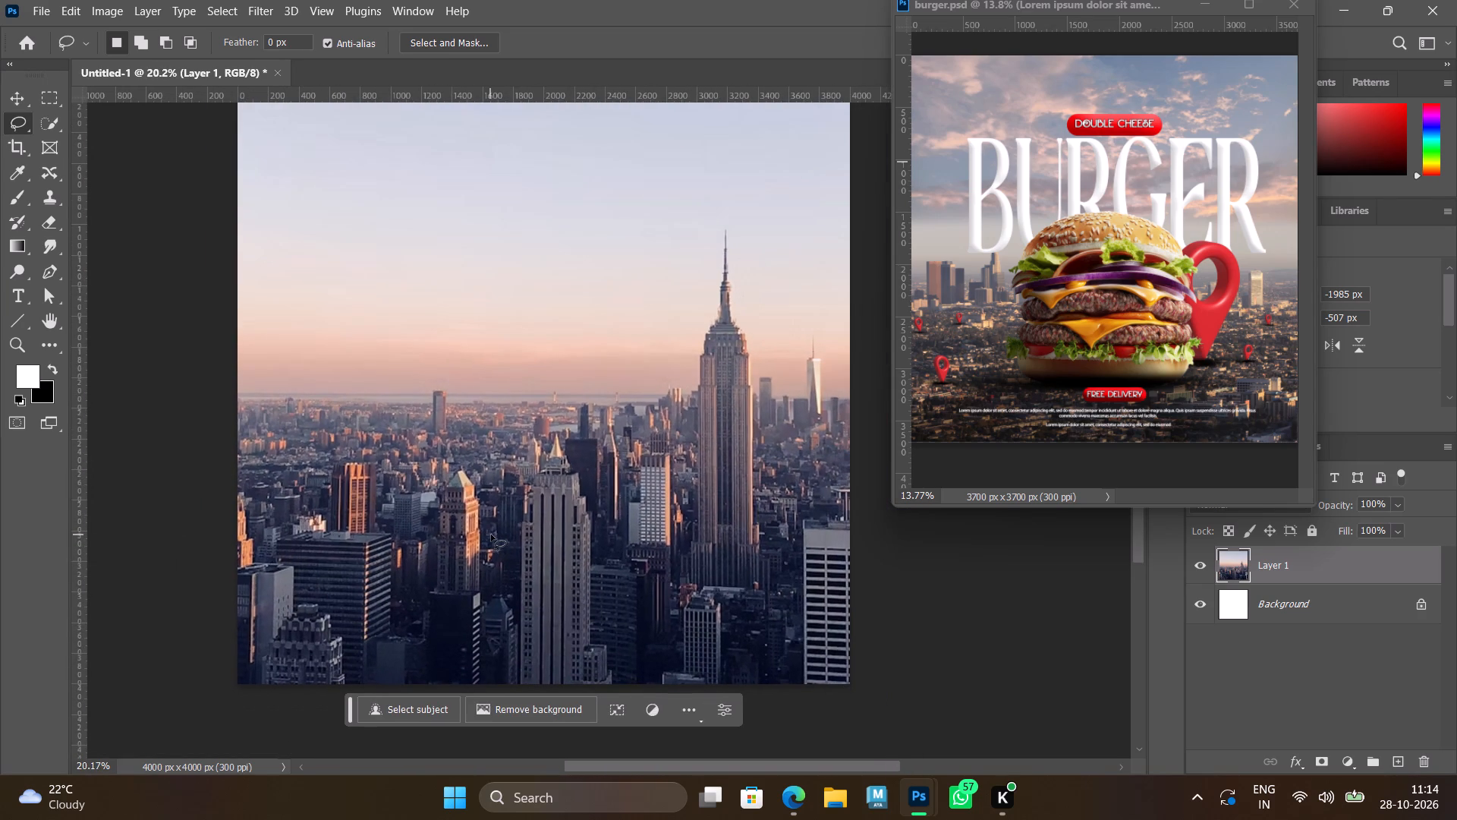
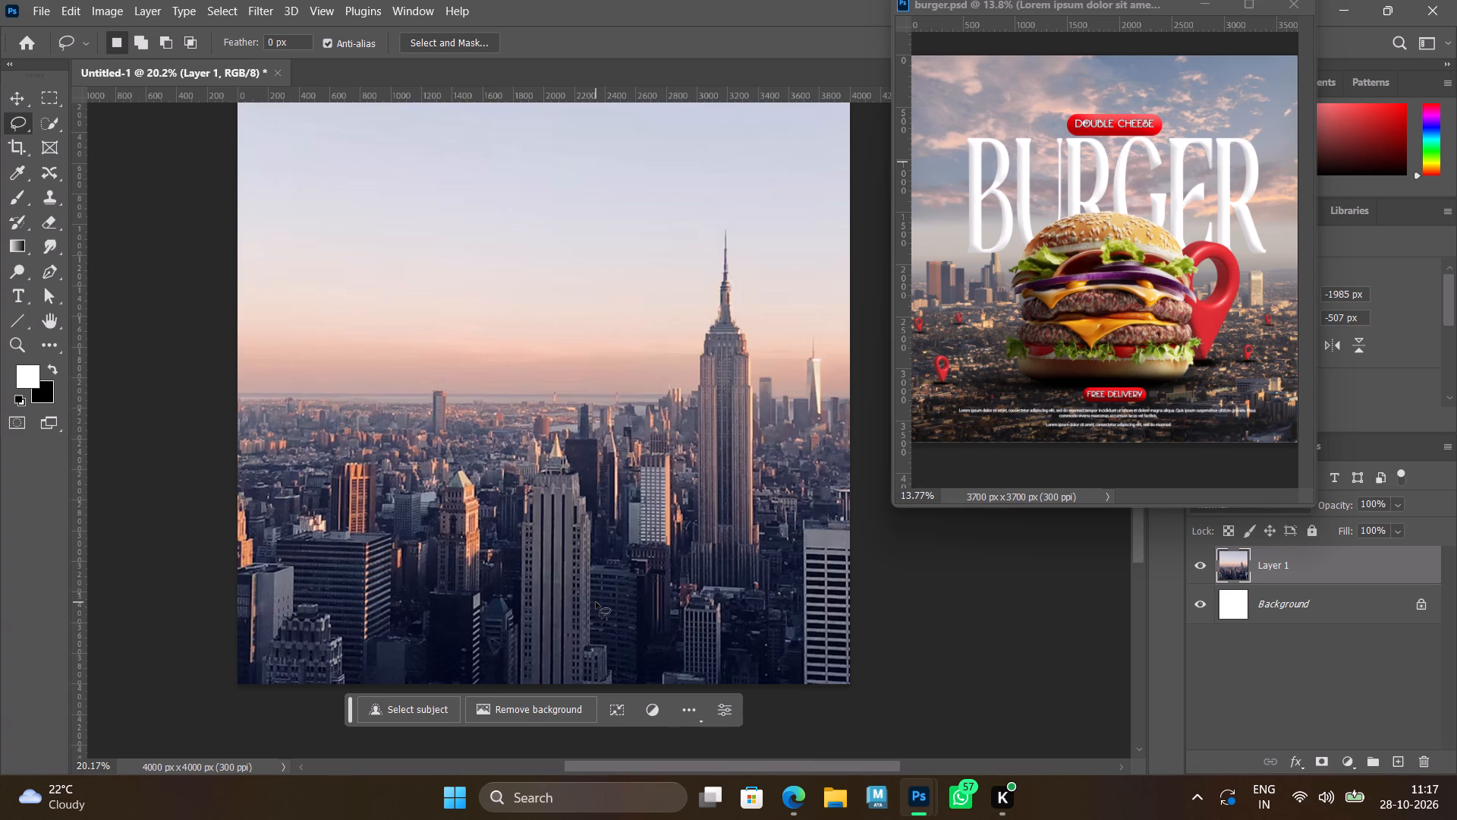
Scale the skyline photo proportionally to about 99.4% and centre it horizontally on the canvas, its top edge on the canvas's top edge.
{"action": "key", "text": "ctrl+t"}
{"action": "scroll", "coordinate": [588, 475], "scroll_direction": "down", "scroll_amount": 5}
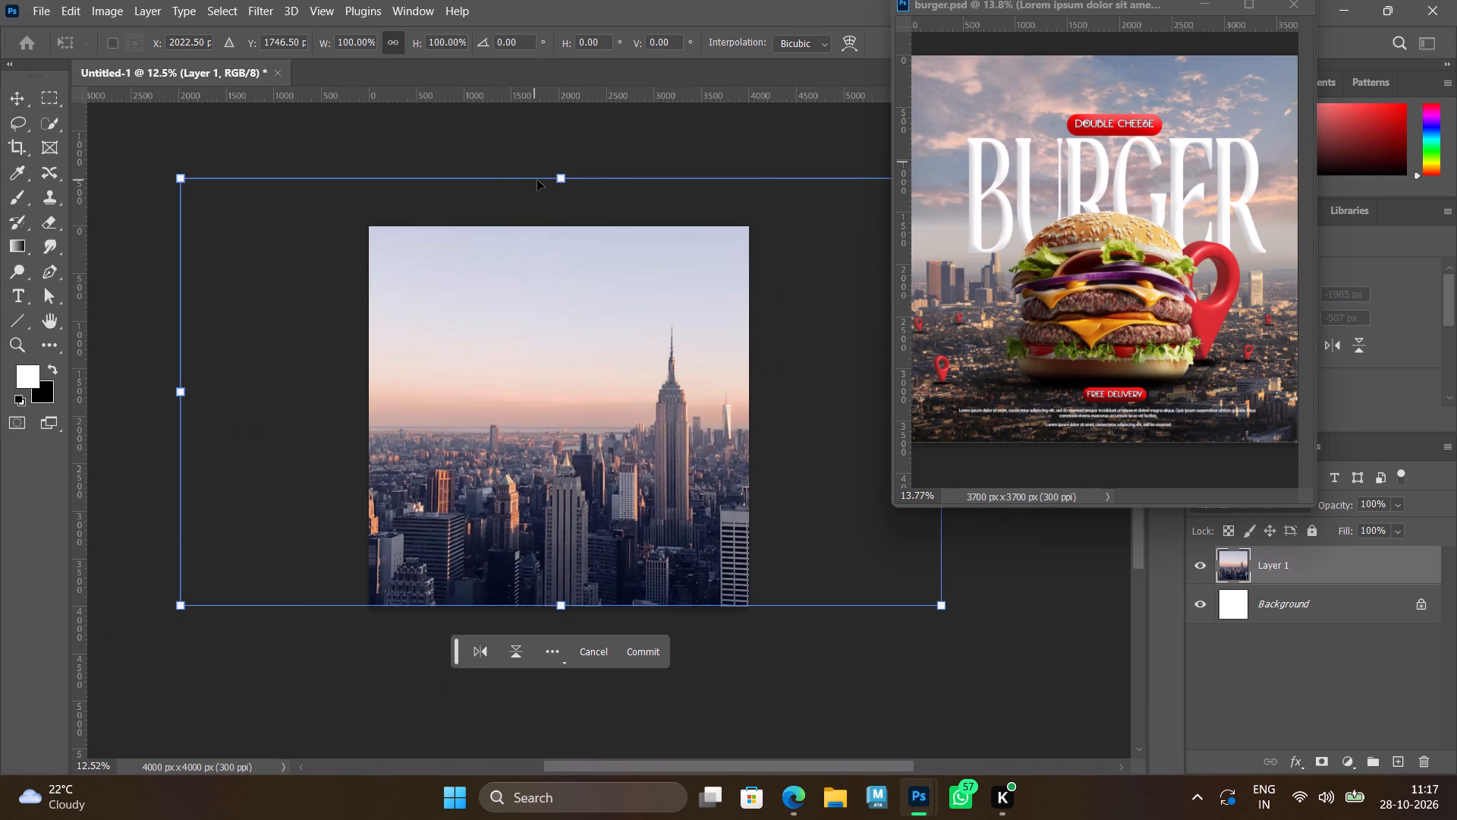
{"action": "left_click_drag", "start_coordinate": [562, 177], "coordinate": [562, 238]}
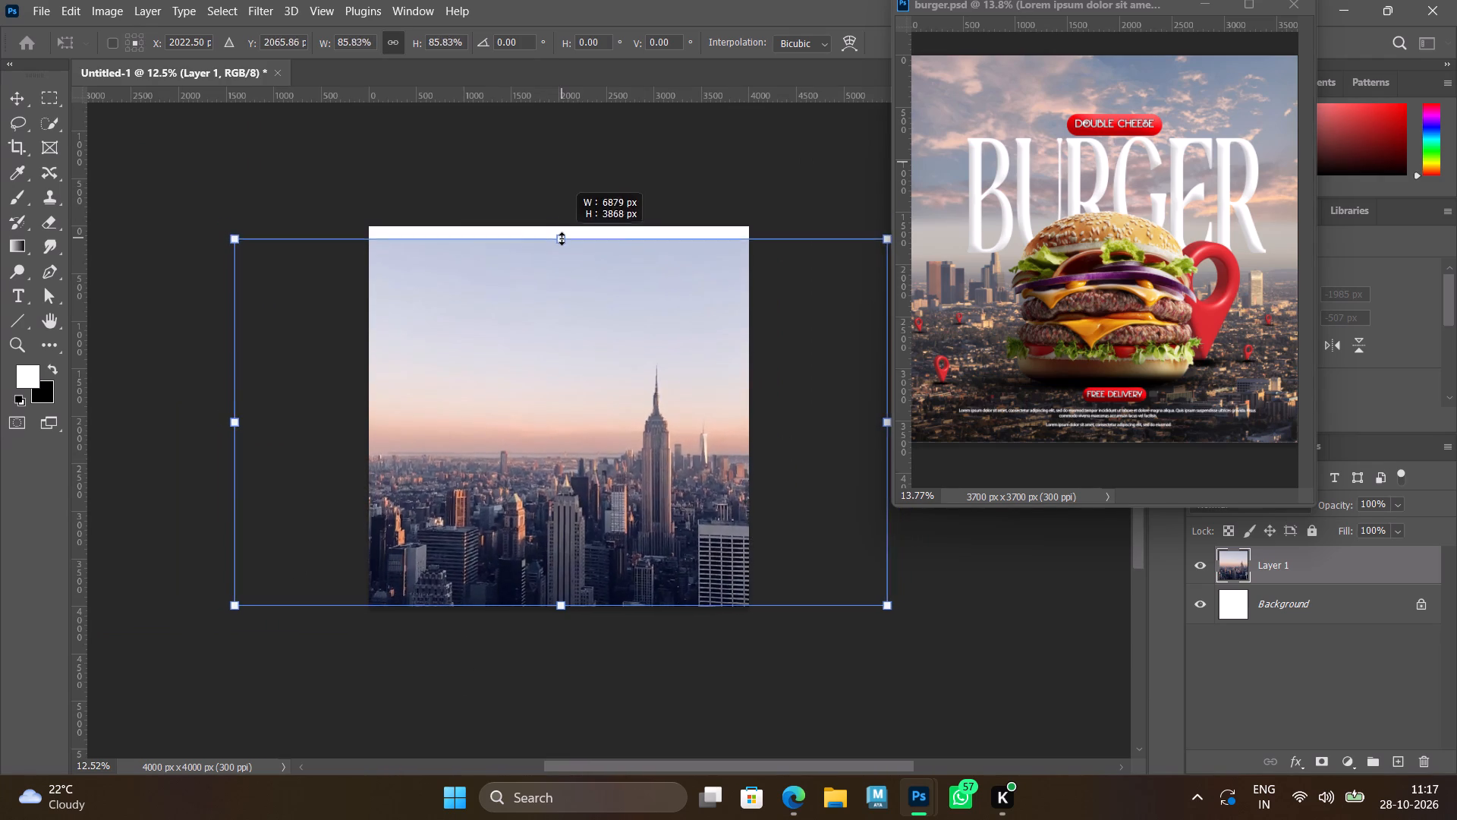
{"action": "left_click_drag", "start_coordinate": [562, 238], "coordinate": [558, 230]}
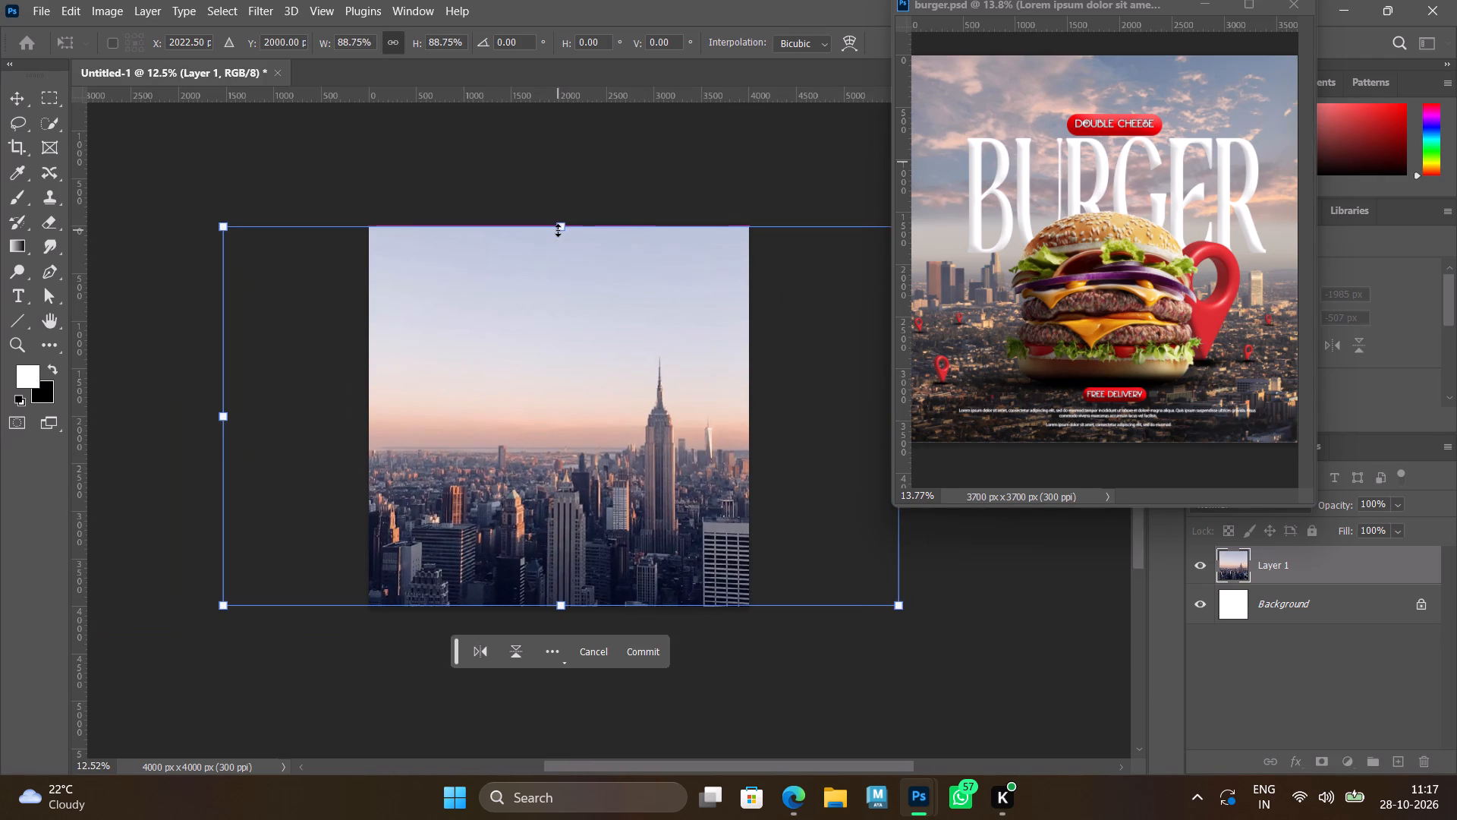
{"action": "left_click_drag", "start_coordinate": [557, 399], "coordinate": [555, 389]}
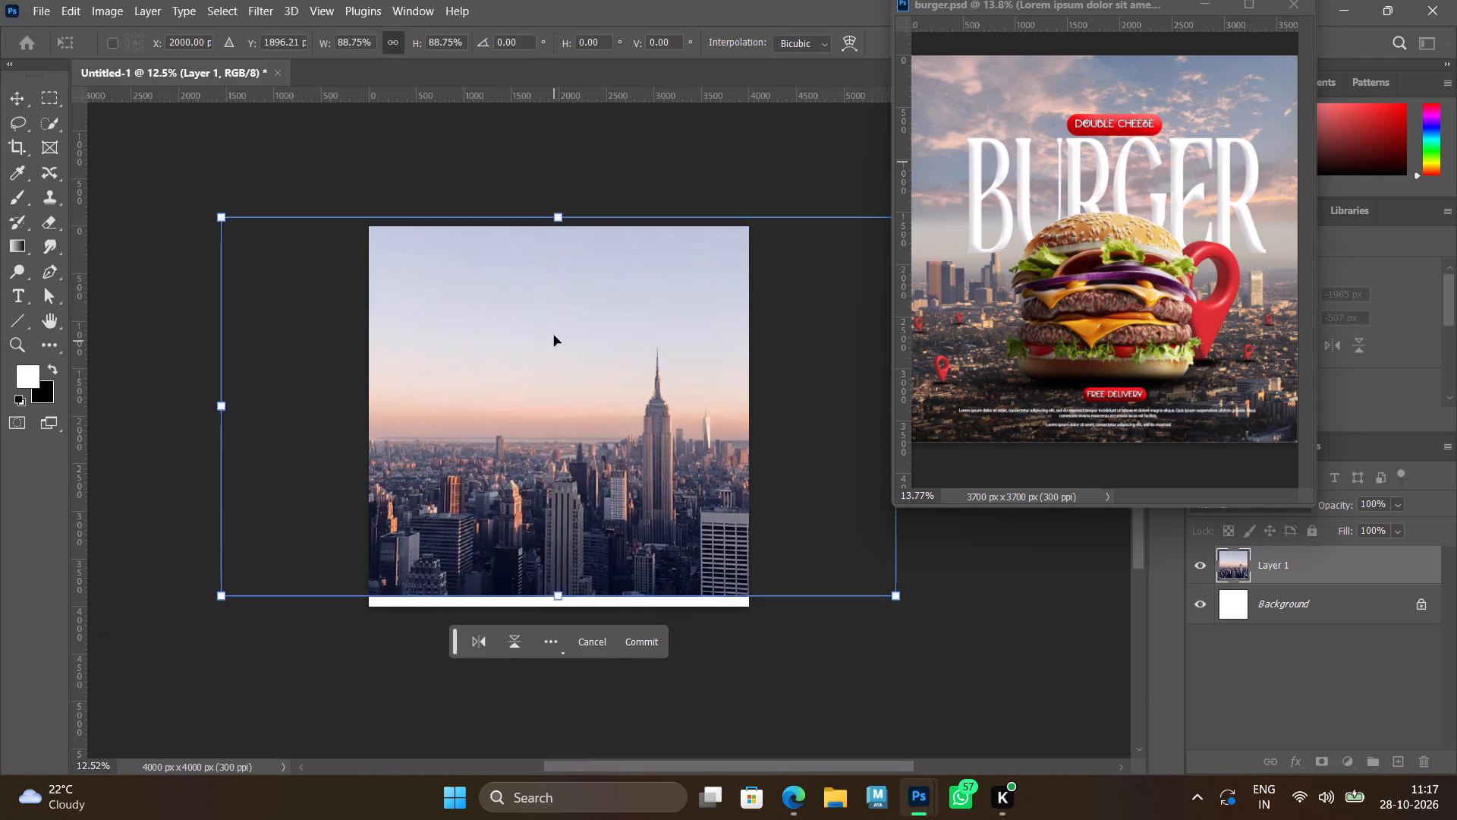
{"action": "left_click_drag", "start_coordinate": [568, 422], "coordinate": [567, 435]}
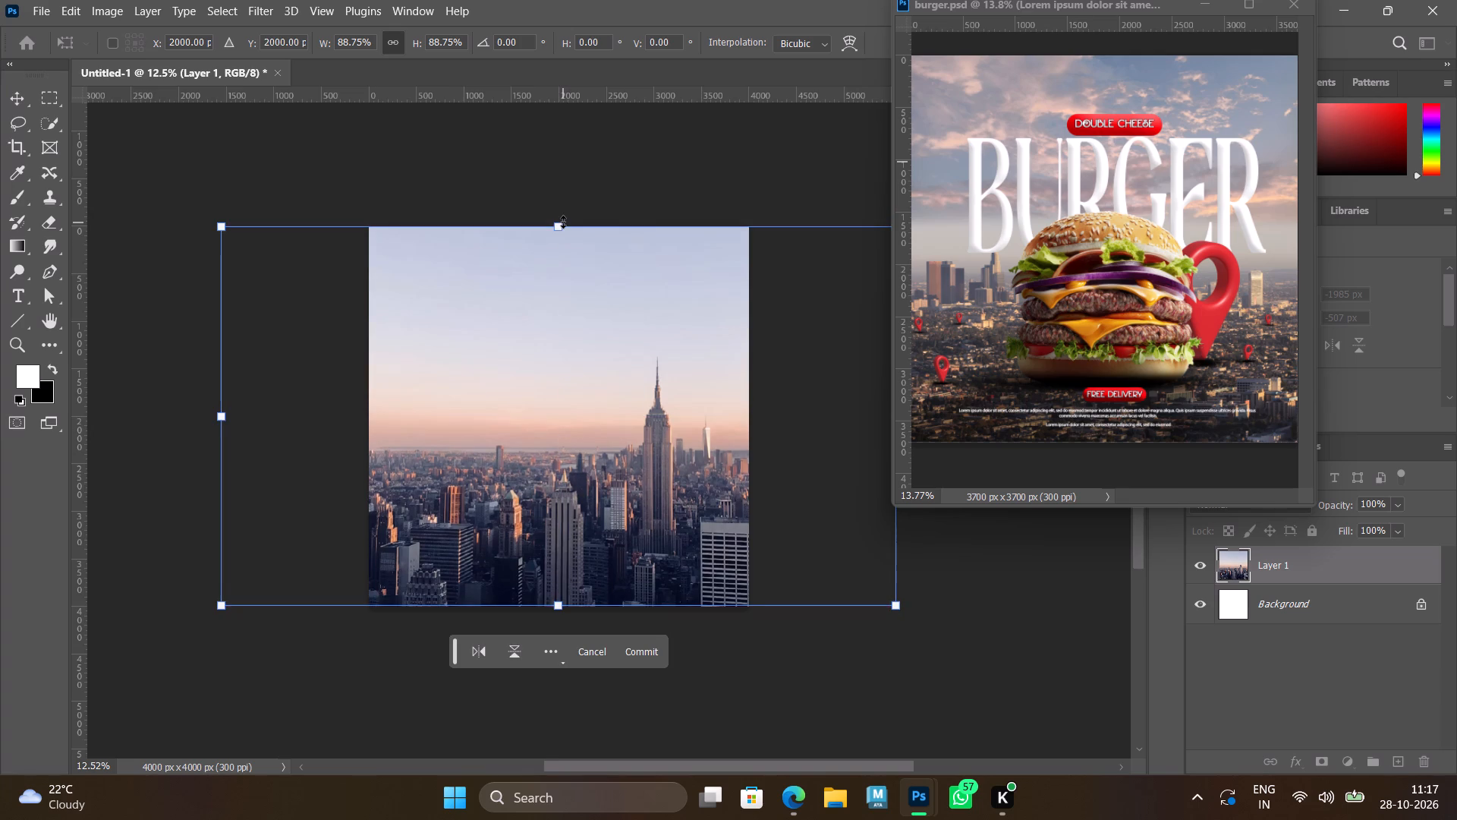
{"action": "left_click_drag", "start_coordinate": [563, 222], "coordinate": [568, 176]}
{"action": "left_click_drag", "start_coordinate": [575, 320], "coordinate": [577, 333]}
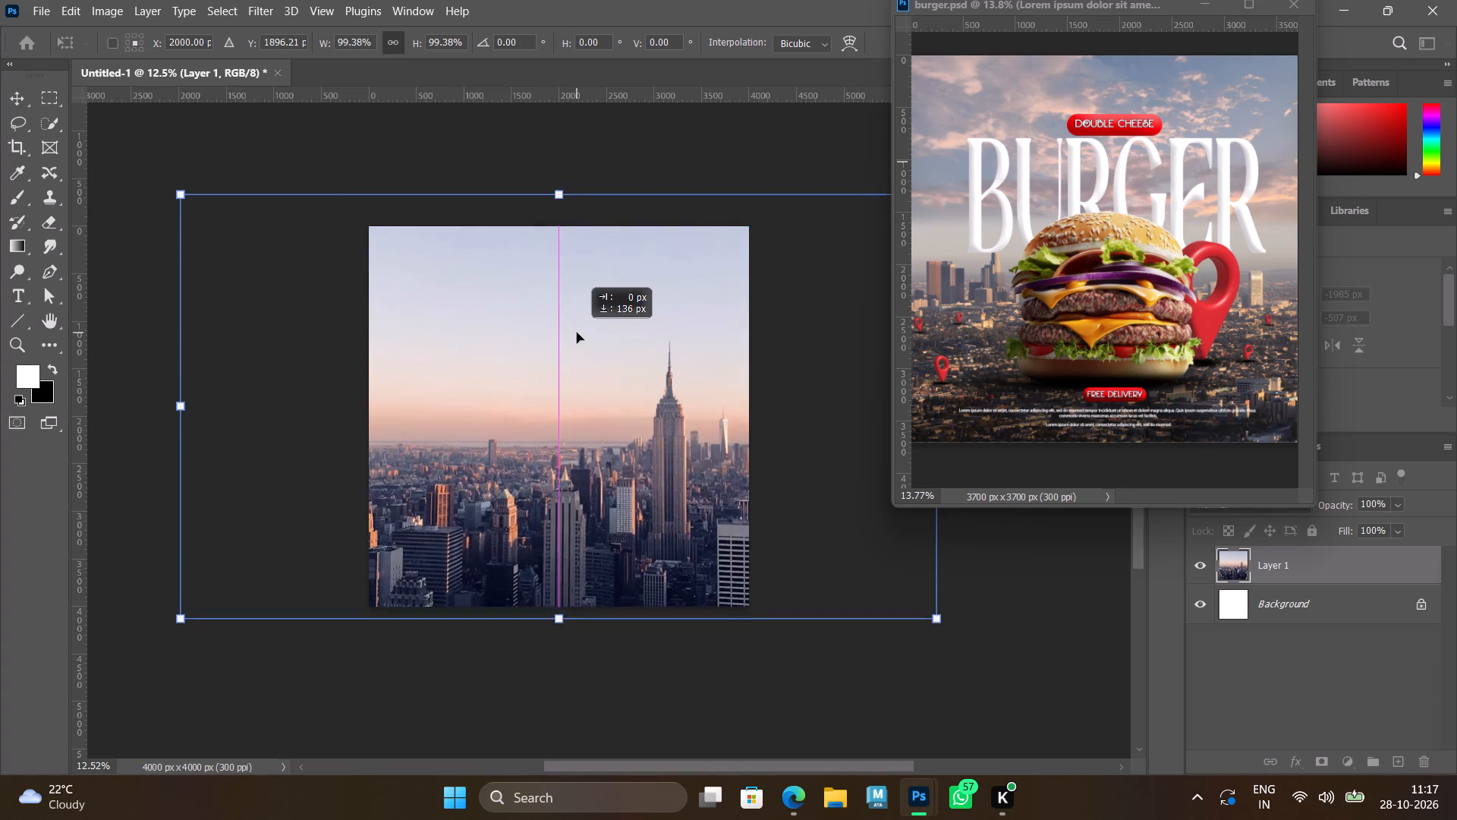
{"action": "left_click_drag", "start_coordinate": [577, 333], "coordinate": [584, 361]}
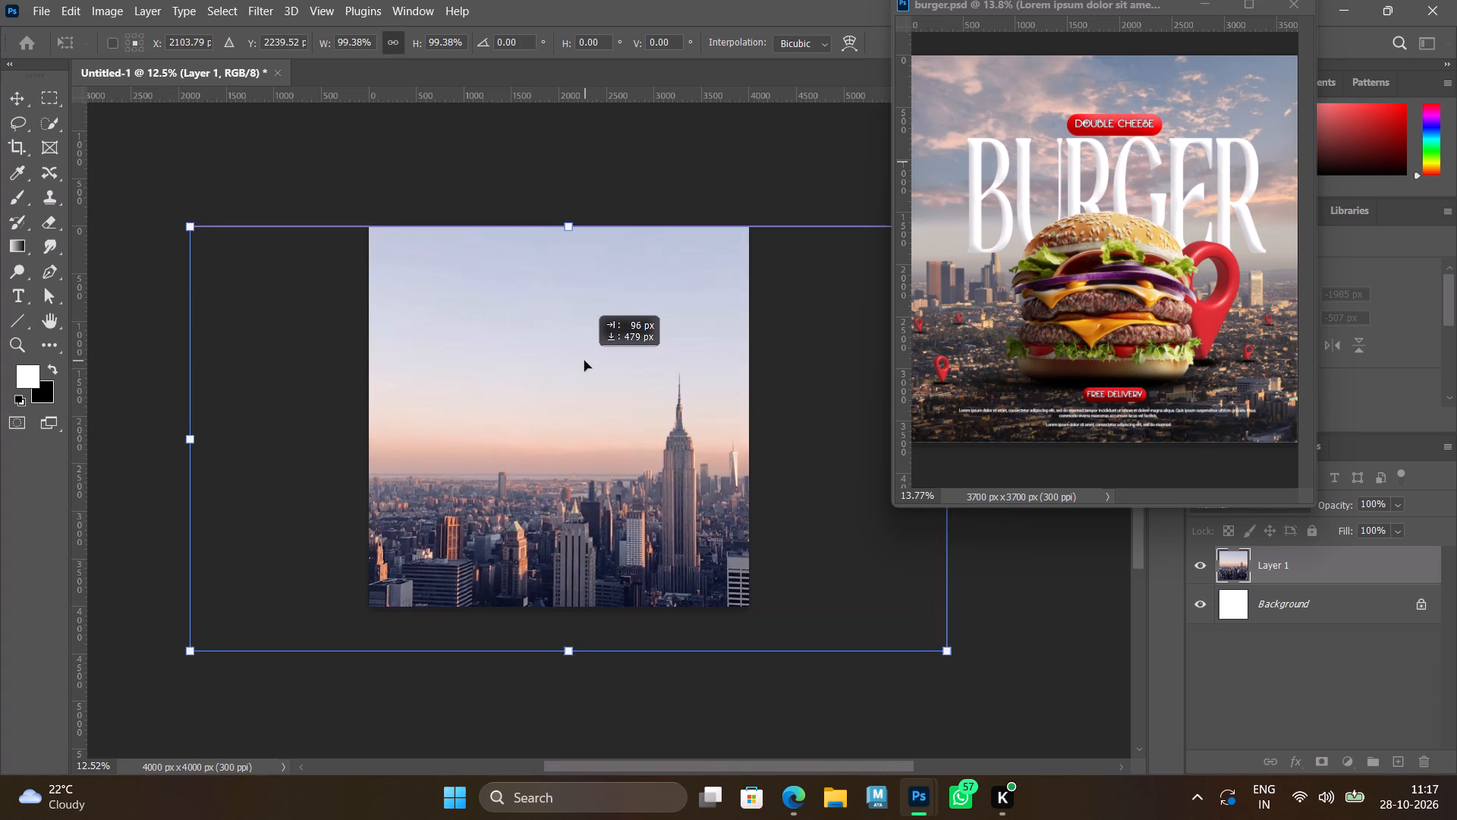
{"action": "left_click_drag", "start_coordinate": [584, 361], "coordinate": [578, 360]}
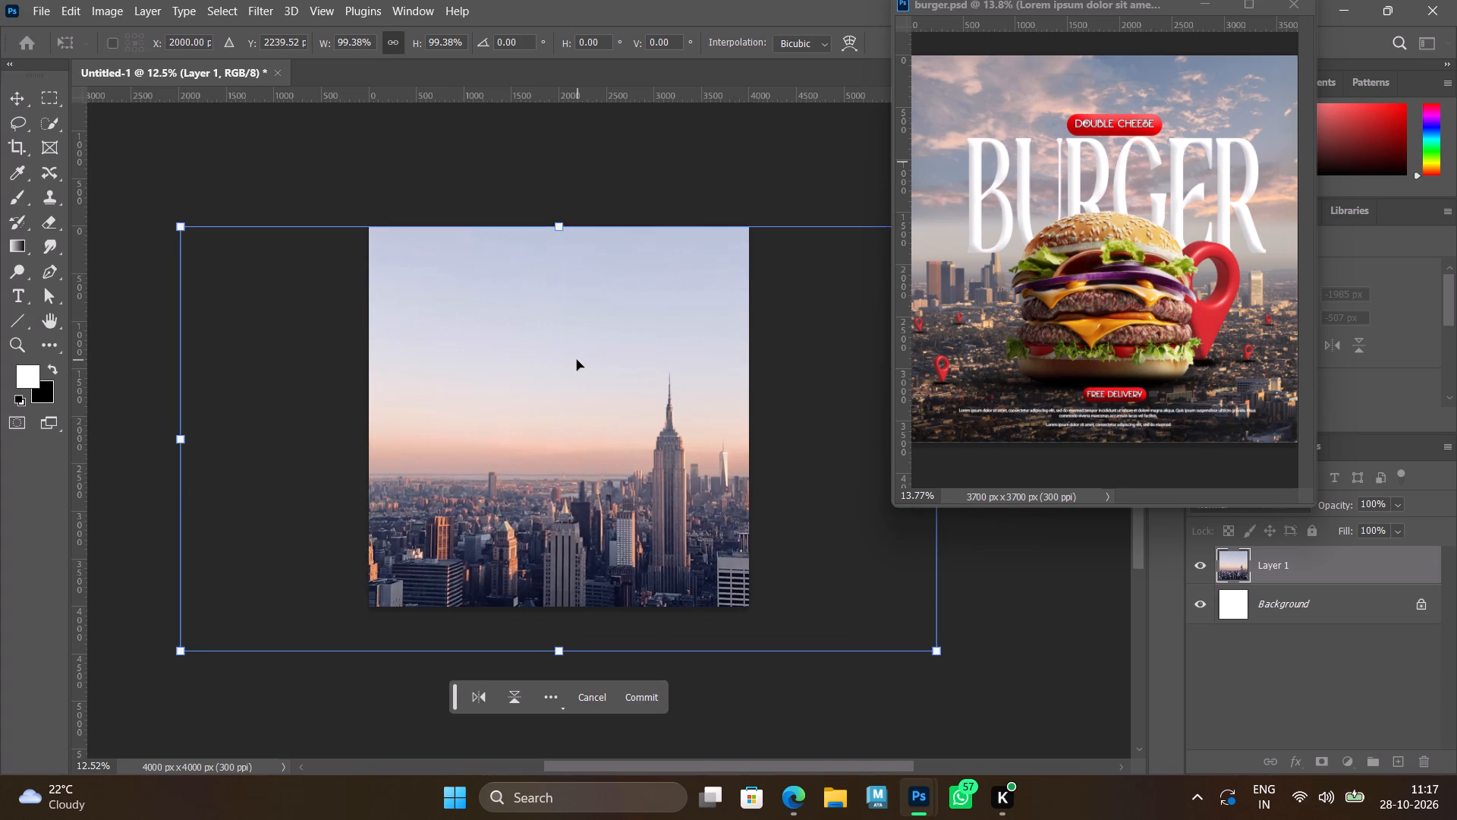
{"action": "key", "text": "Return"}
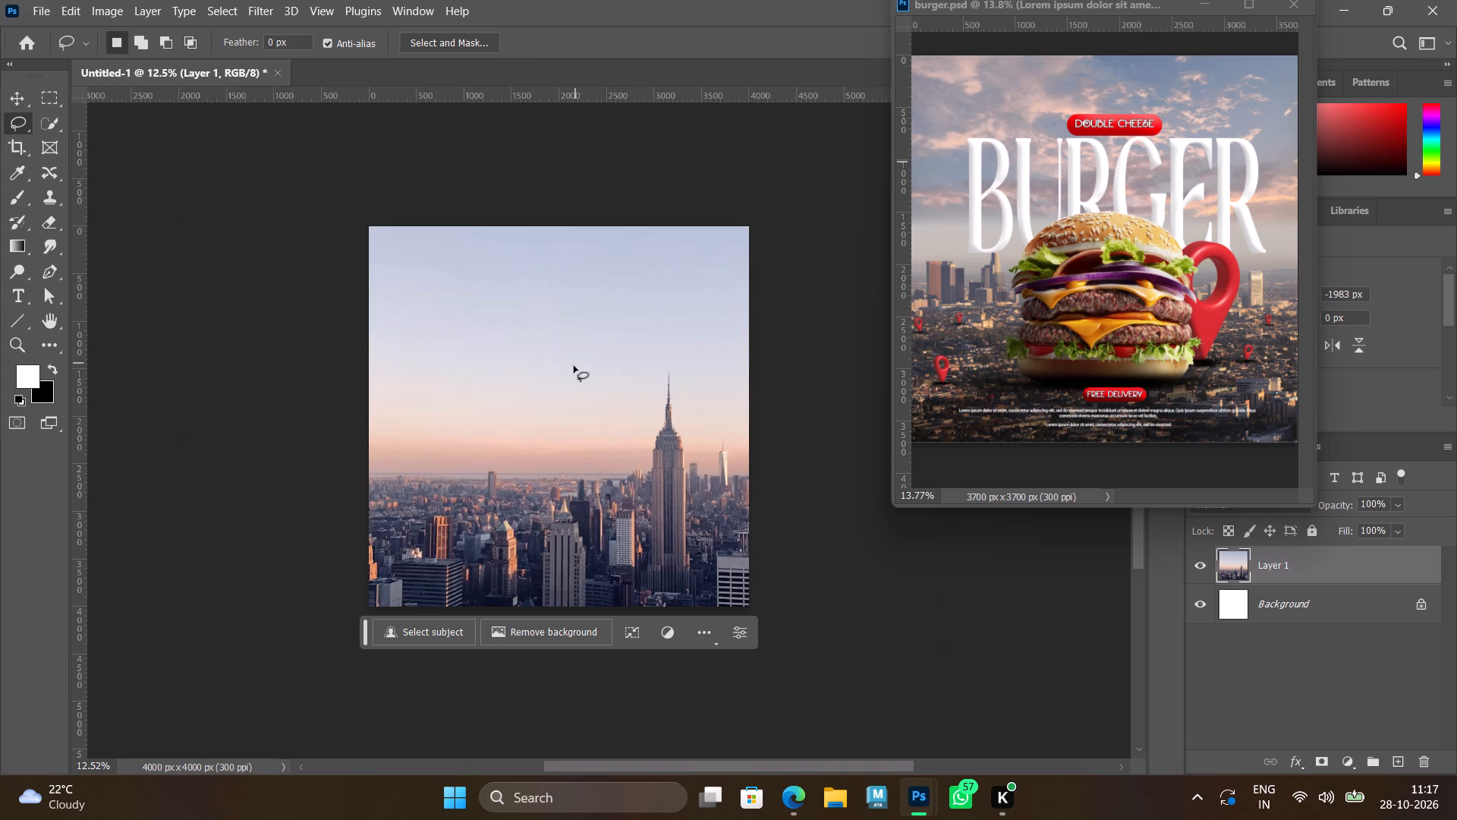
Switch to Edge and close the Empire State Building photo to return to the Unsplash city image results.
{"action": "left_click", "coordinate": [795, 803]}
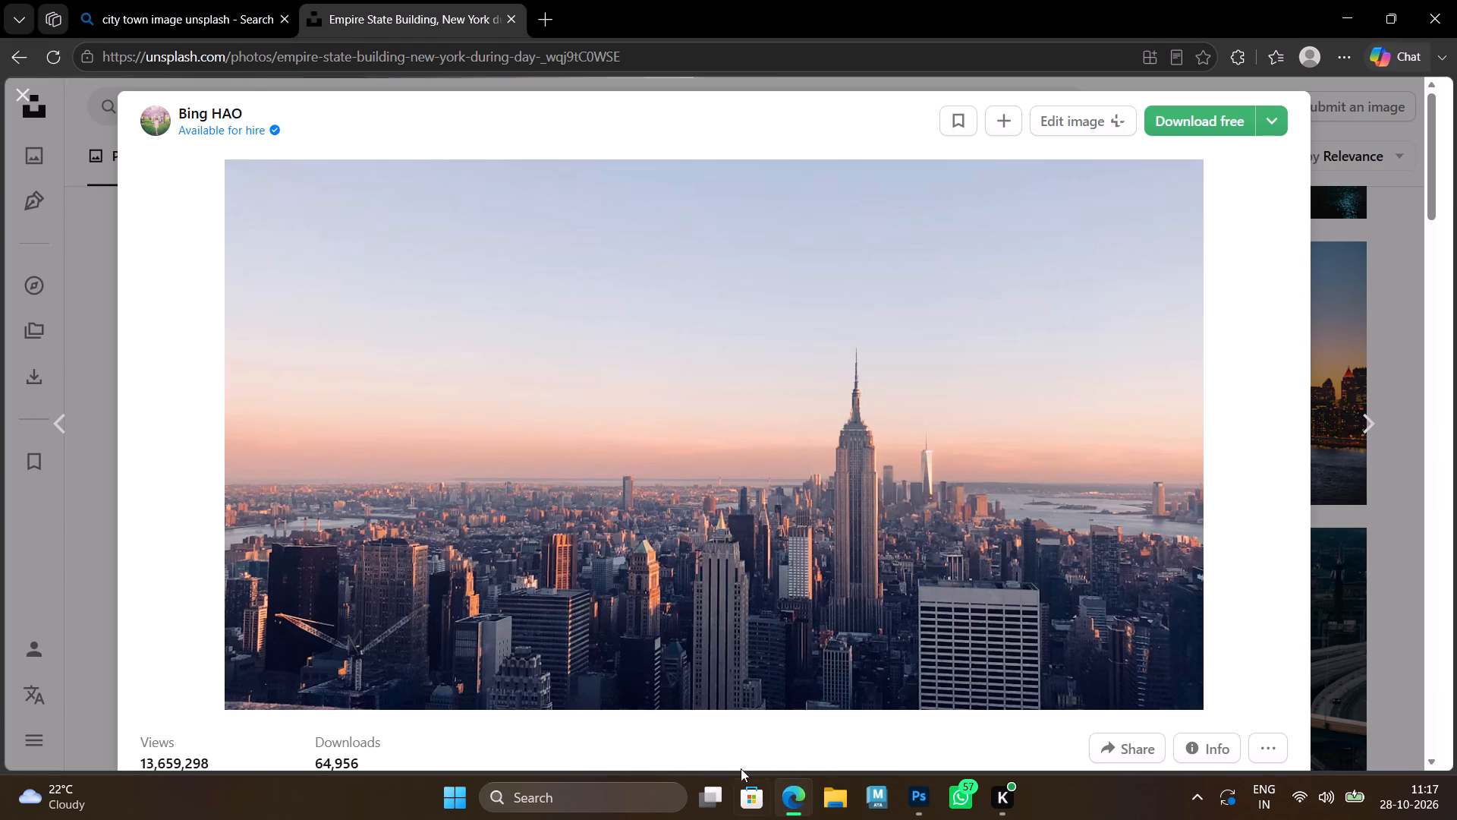
{"action": "left_click", "coordinate": [23, 99]}
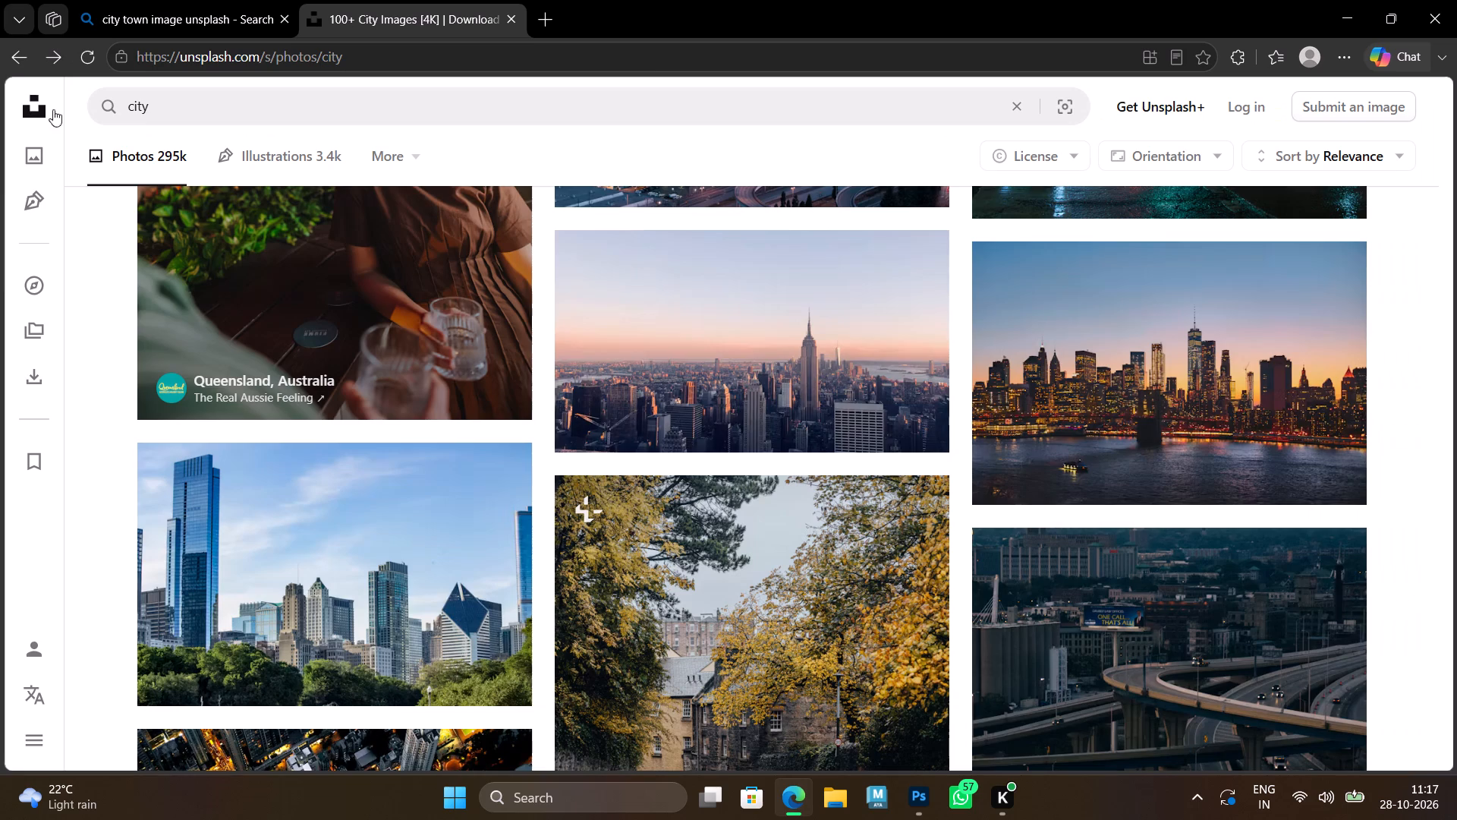
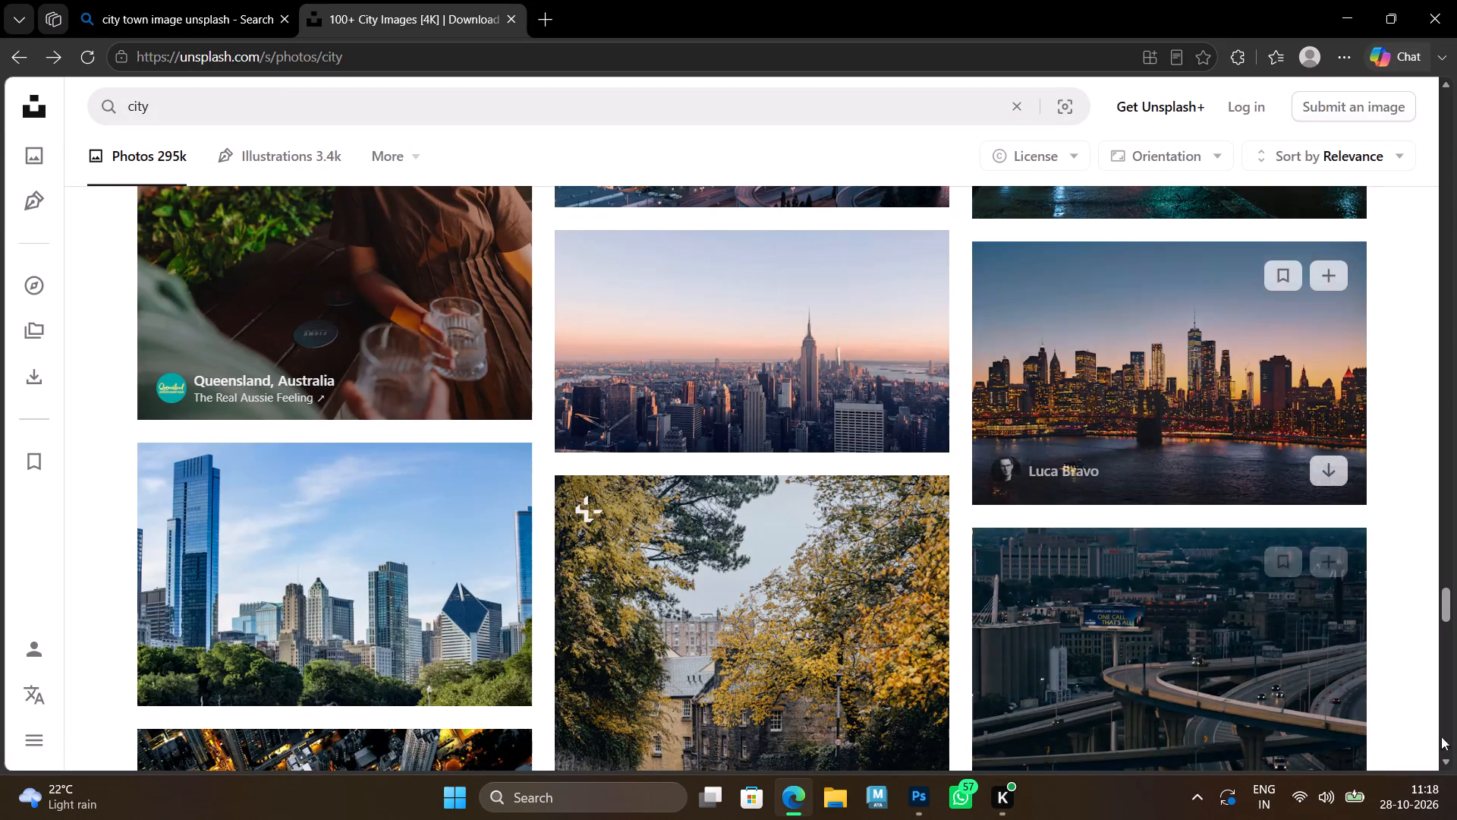
Turn on Bluetooth in the system quick settings and connect the HBTS001 audio device, then return to the browser.
{"action": "left_click", "coordinate": [1302, 797]}
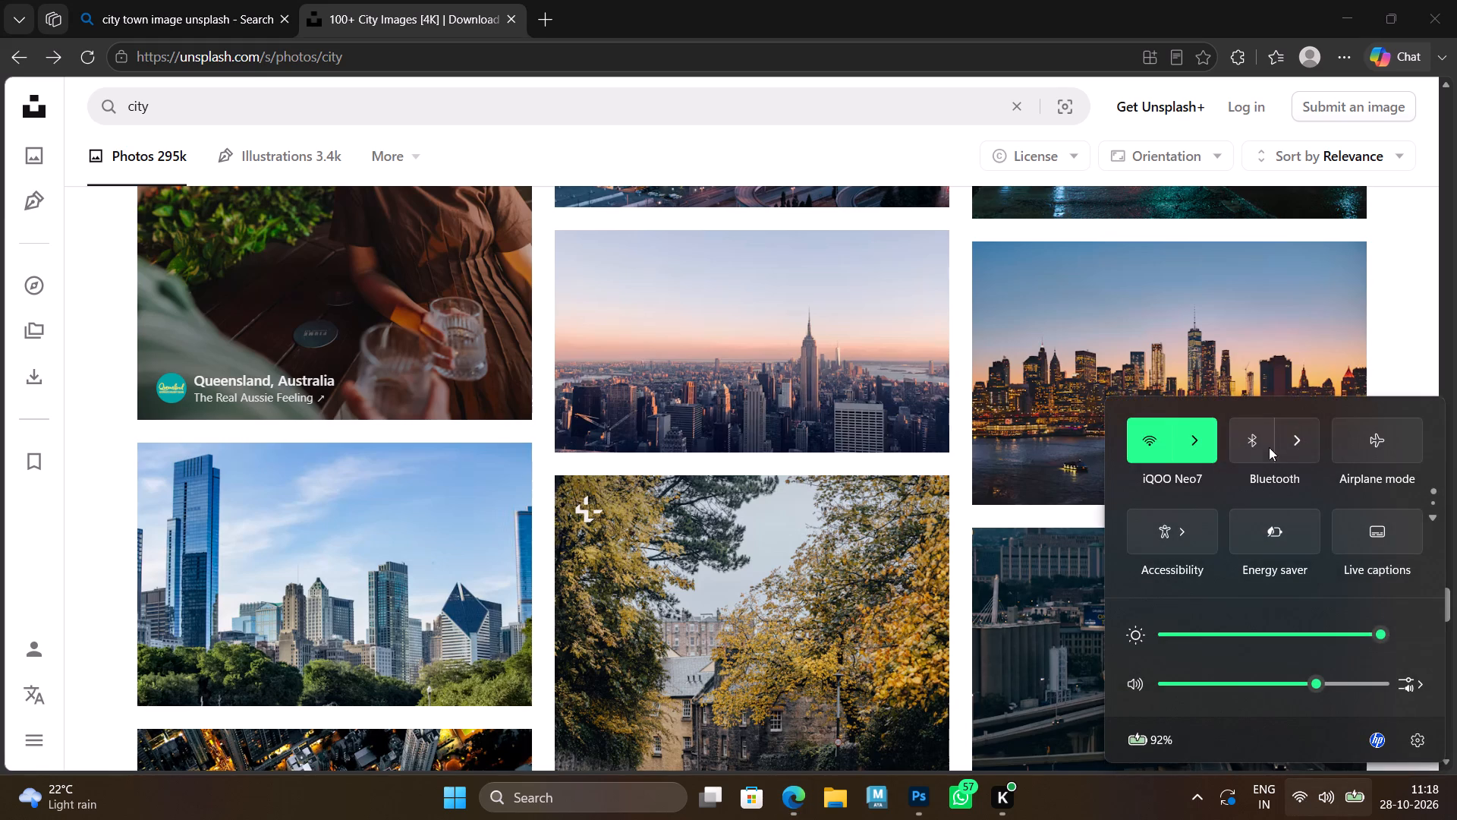
{"action": "left_click", "coordinate": [1247, 443]}
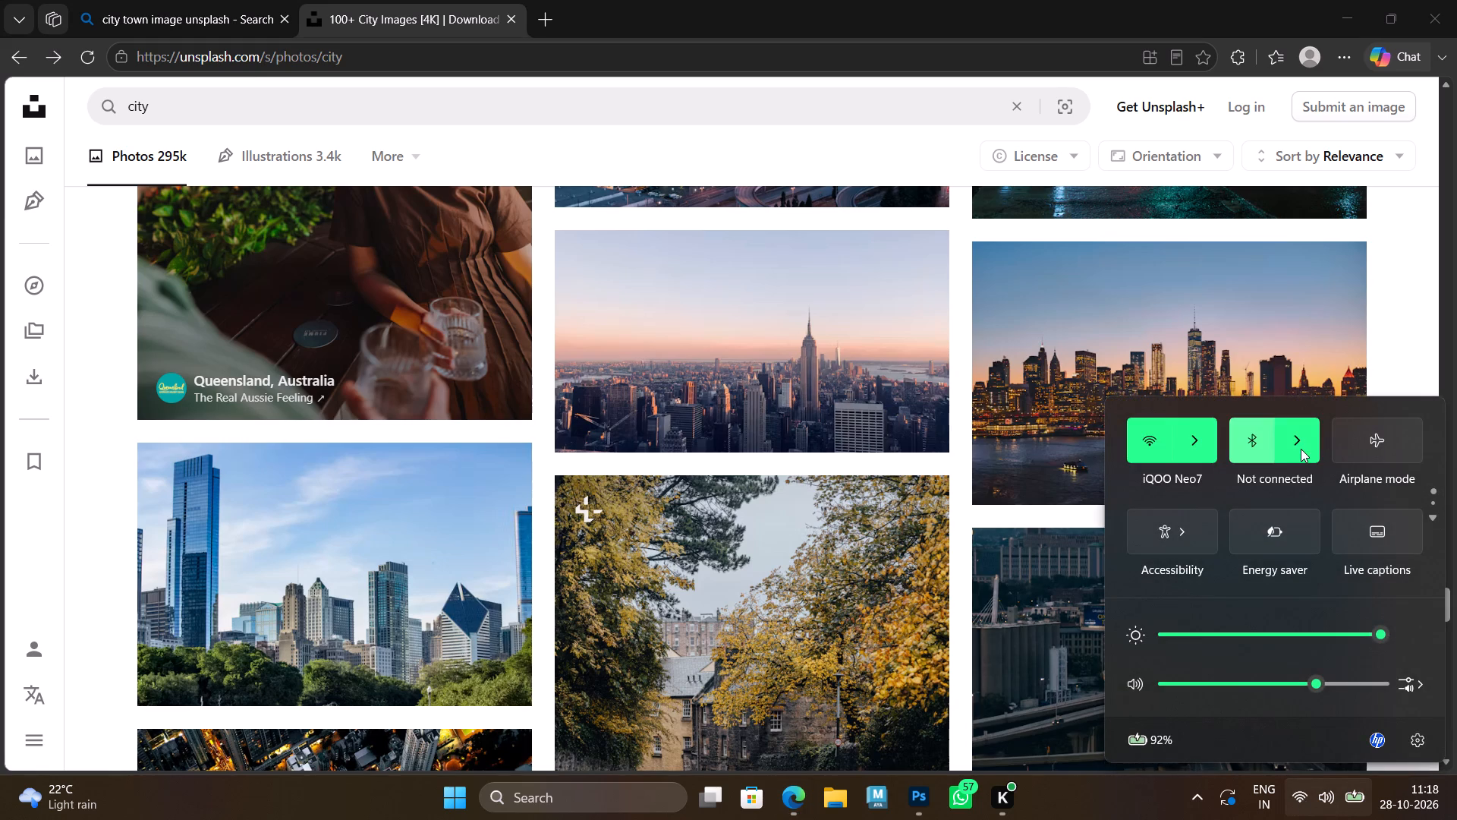
{"action": "left_click", "coordinate": [1301, 449]}
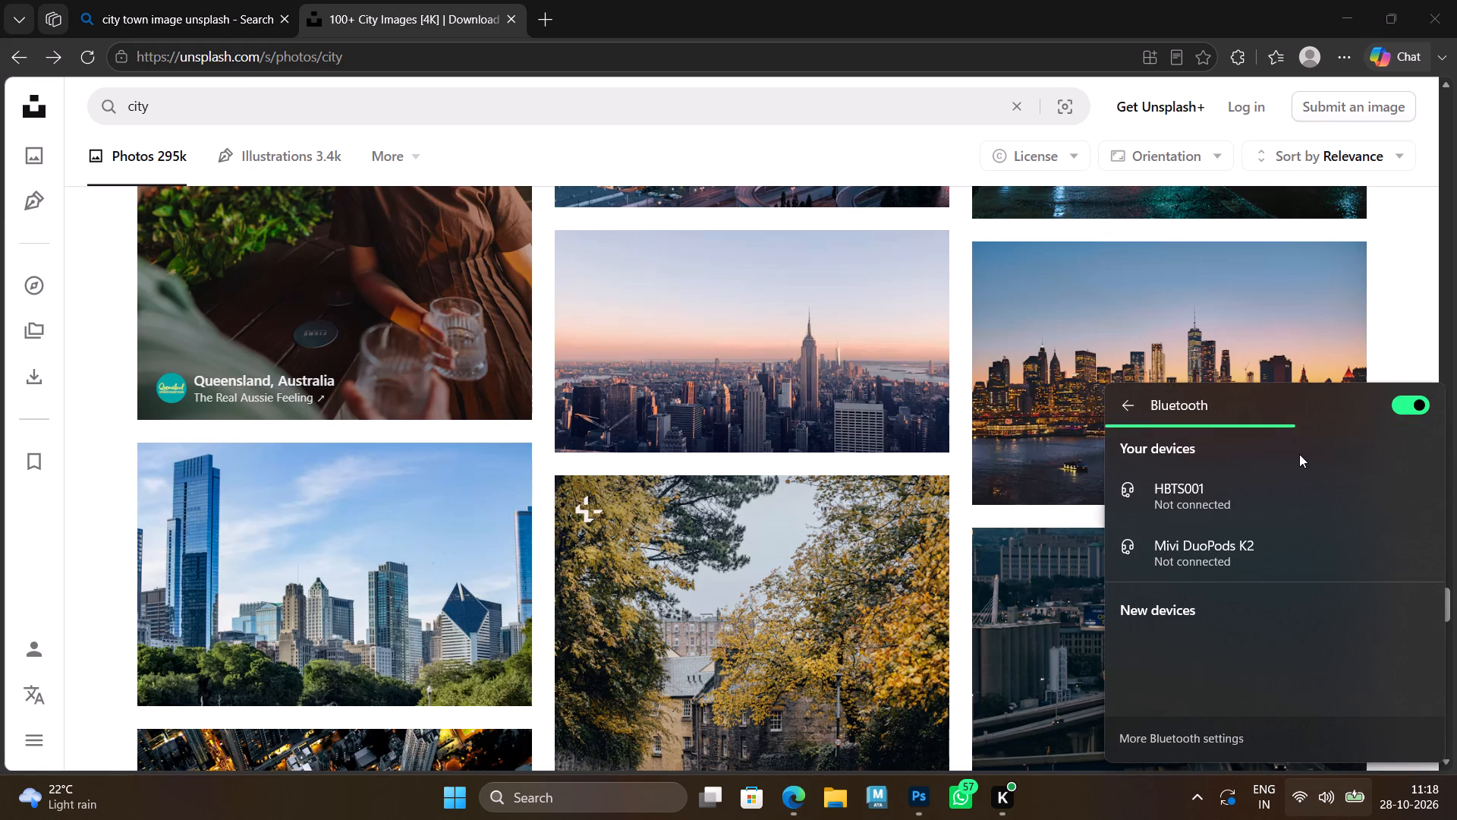
{"action": "left_click", "coordinate": [1273, 498]}
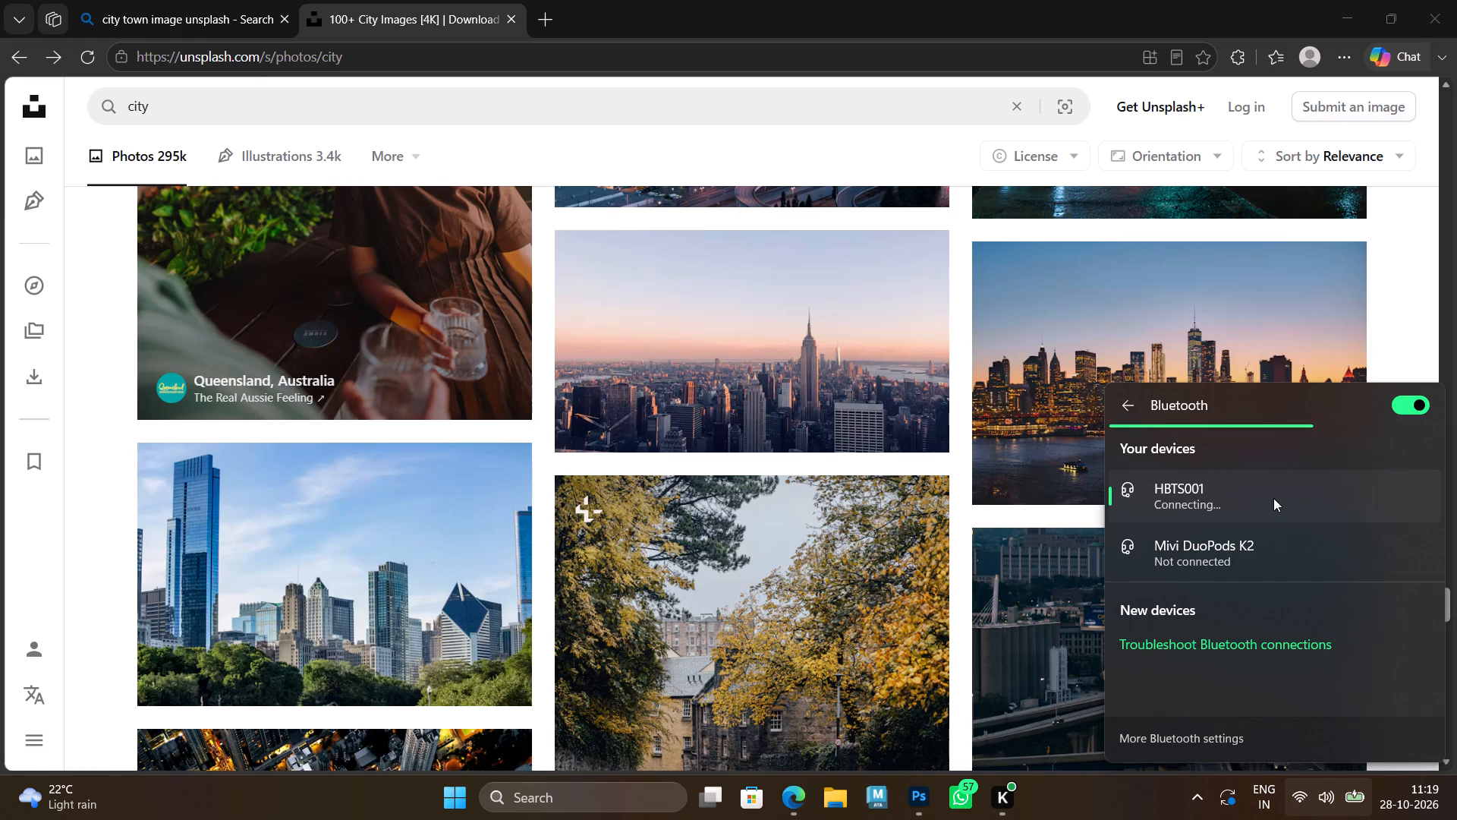
{"action": "left_click", "coordinate": [804, 796]}
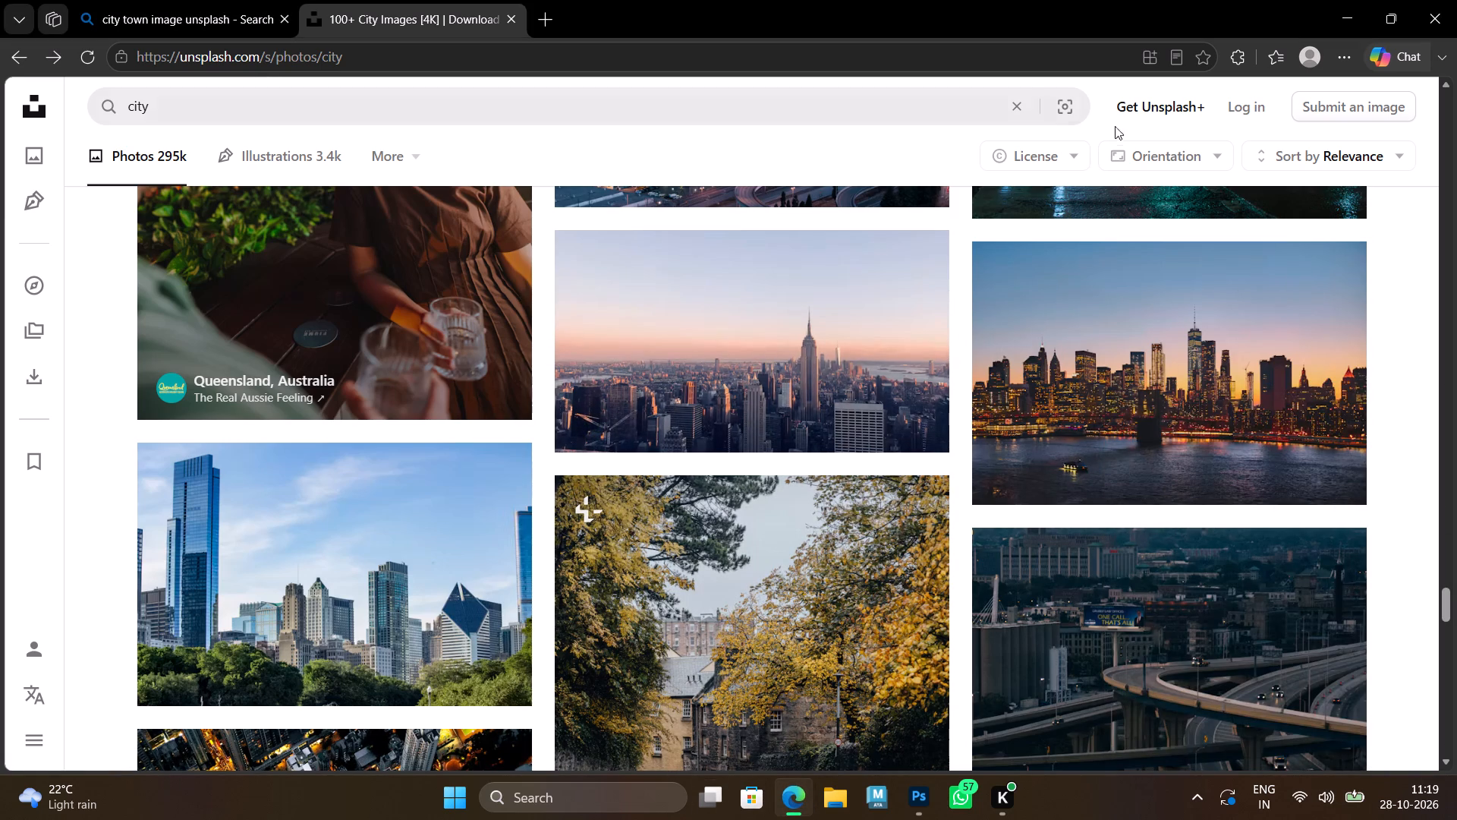
Replace the Unsplash search term "city" with "burger" and run the search.
{"action": "left_click", "coordinate": [1015, 109]}
{"action": "left_click", "coordinate": [845, 115]}
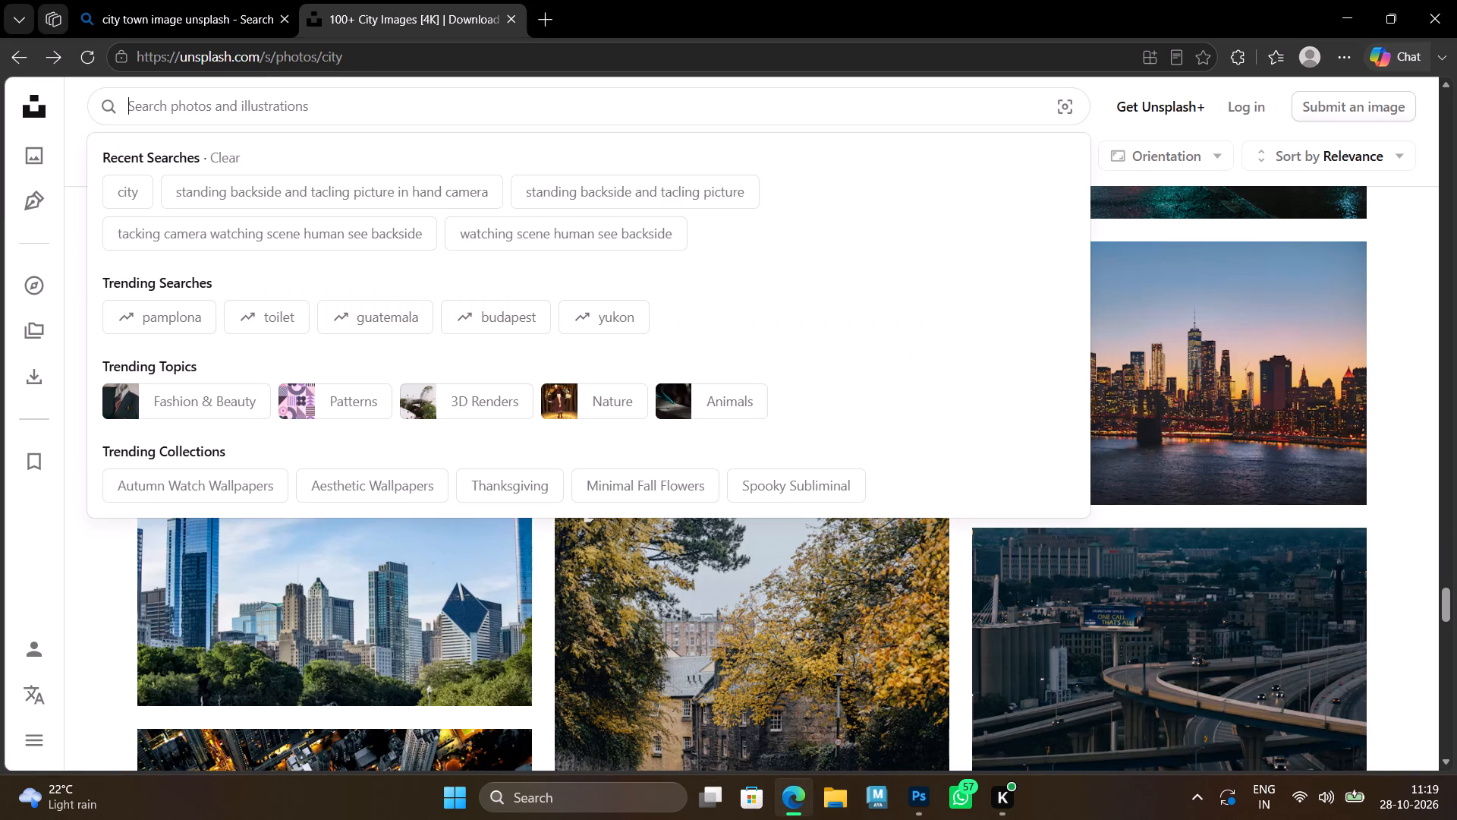
{"action": "type", "text": "burger"}
{"action": "key", "text": "space"}
{"action": "key", "text": "Return"}
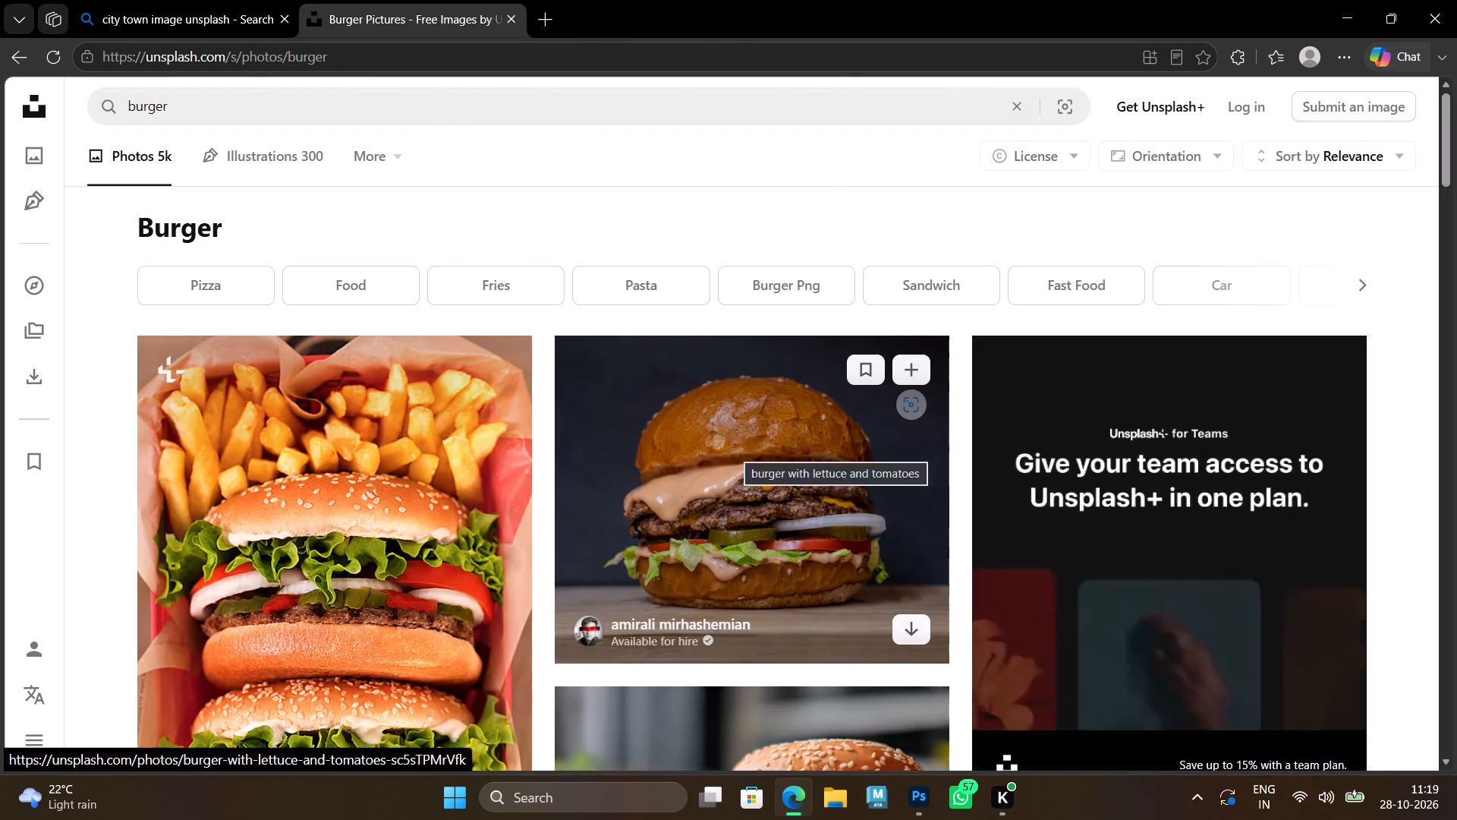
Look through the first batch of Unsplash burger photos for one suited to the poster.
{"action": "scroll", "coordinate": [735, 447], "scroll_direction": "down", "scroll_amount": 7}
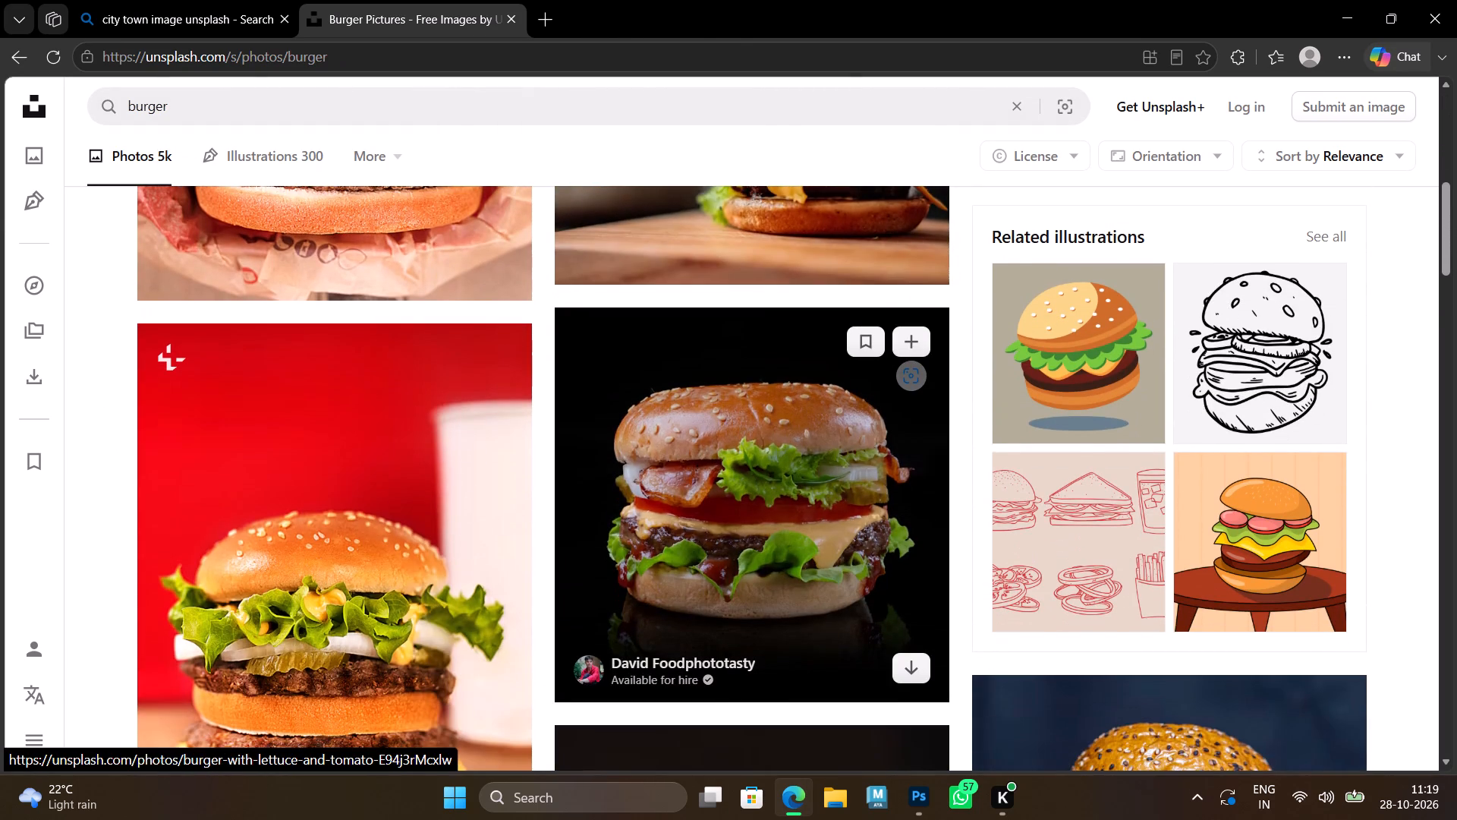
{"action": "scroll", "coordinate": [401, 471], "scroll_direction": "down", "scroll_amount": 2}
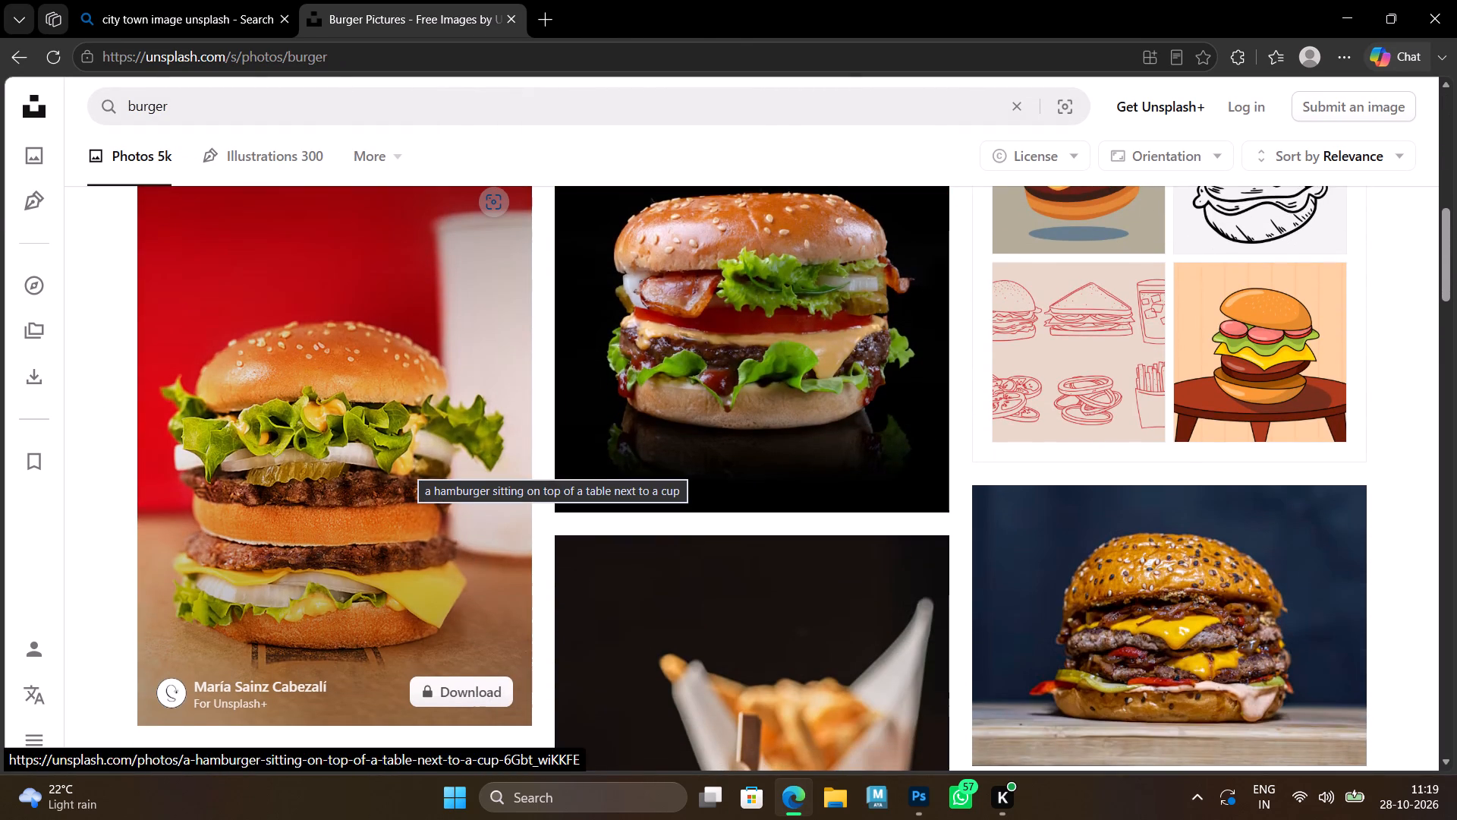
{"action": "scroll", "coordinate": [424, 426], "scroll_direction": "down", "scroll_amount": 9}
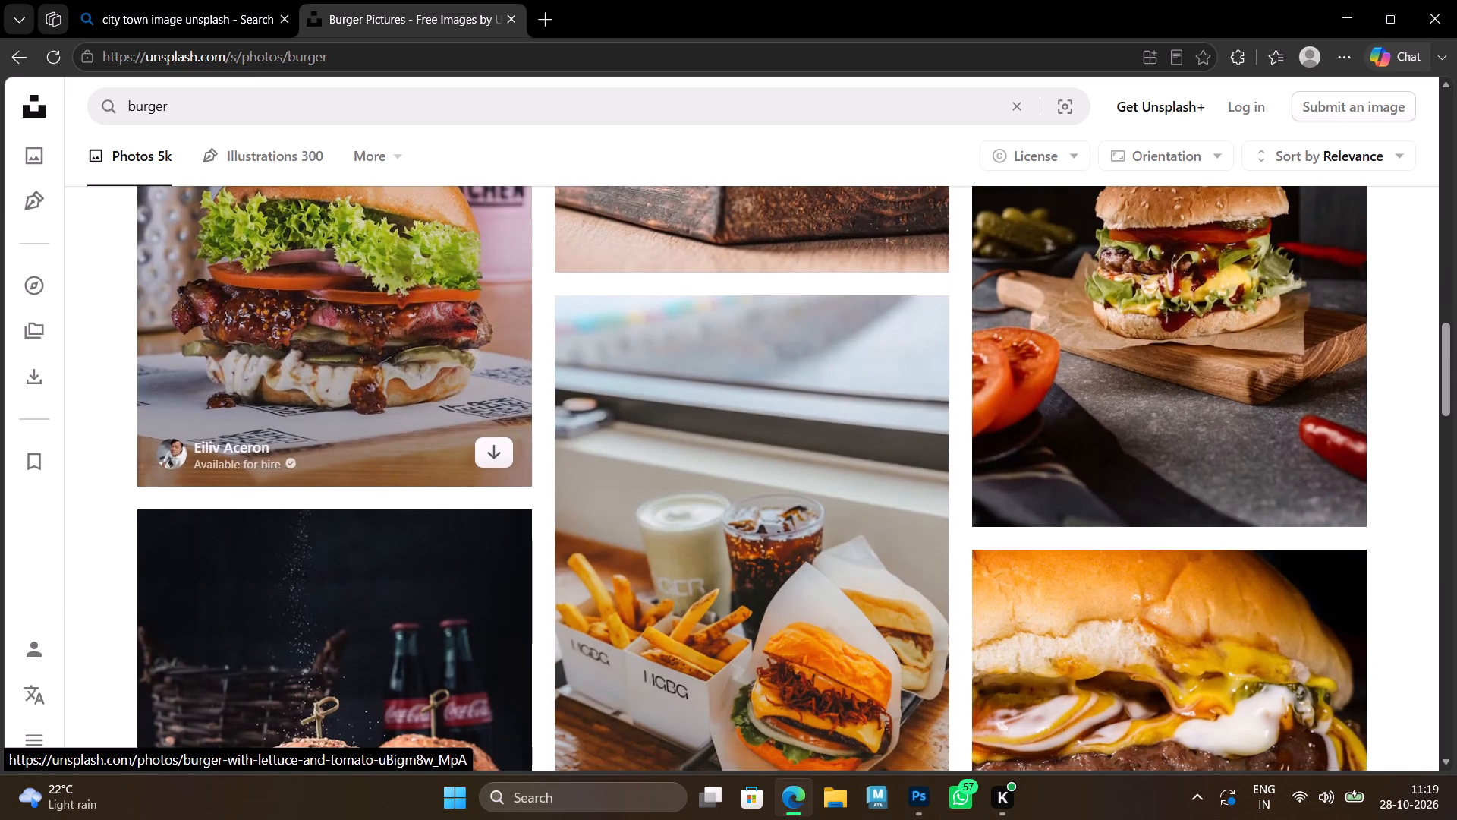
{"action": "scroll", "coordinate": [426, 429], "scroll_direction": "down", "scroll_amount": 13}
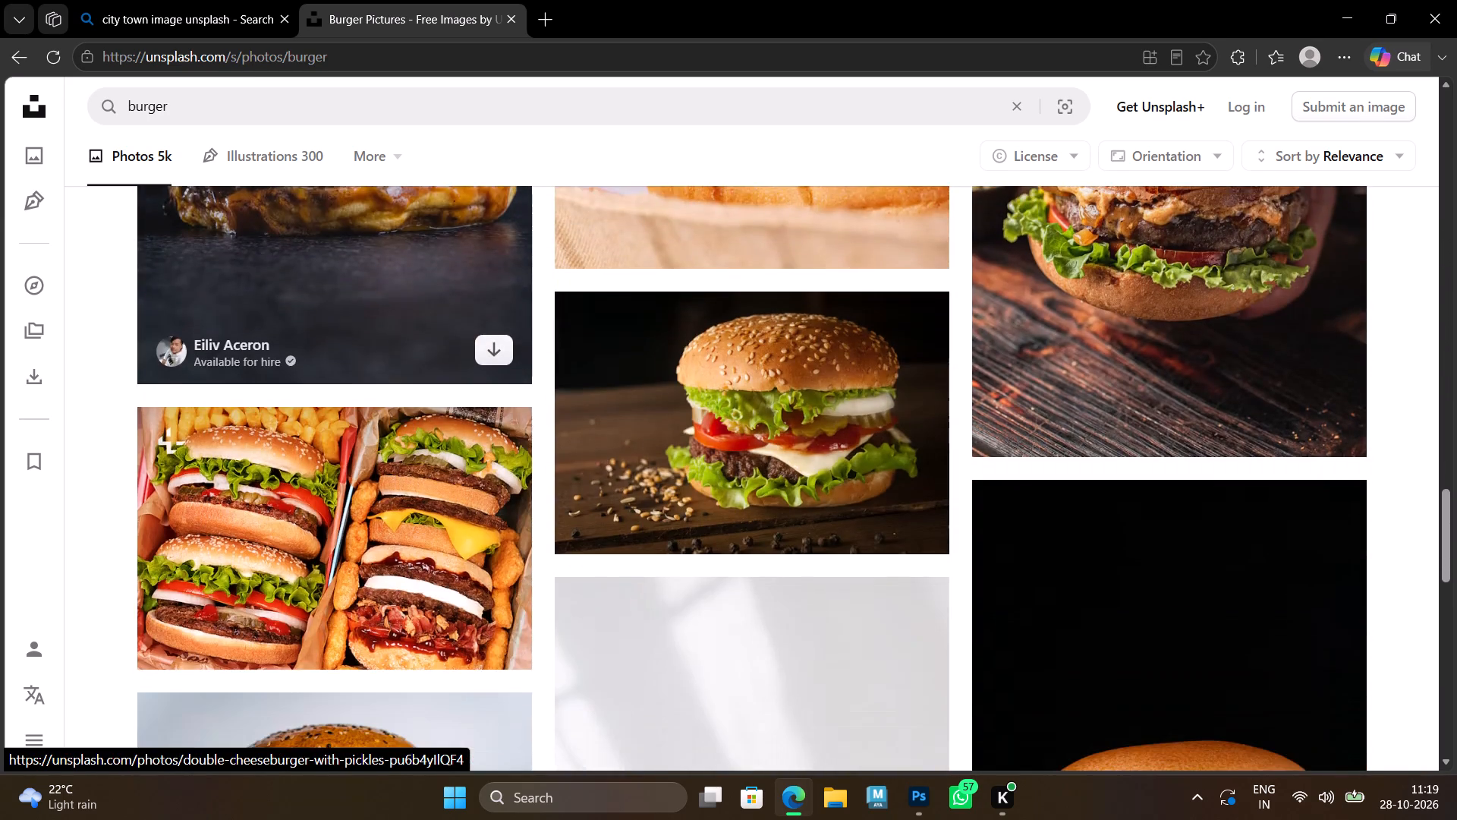
{"action": "scroll", "coordinate": [429, 429], "scroll_direction": "down", "scroll_amount": 7}
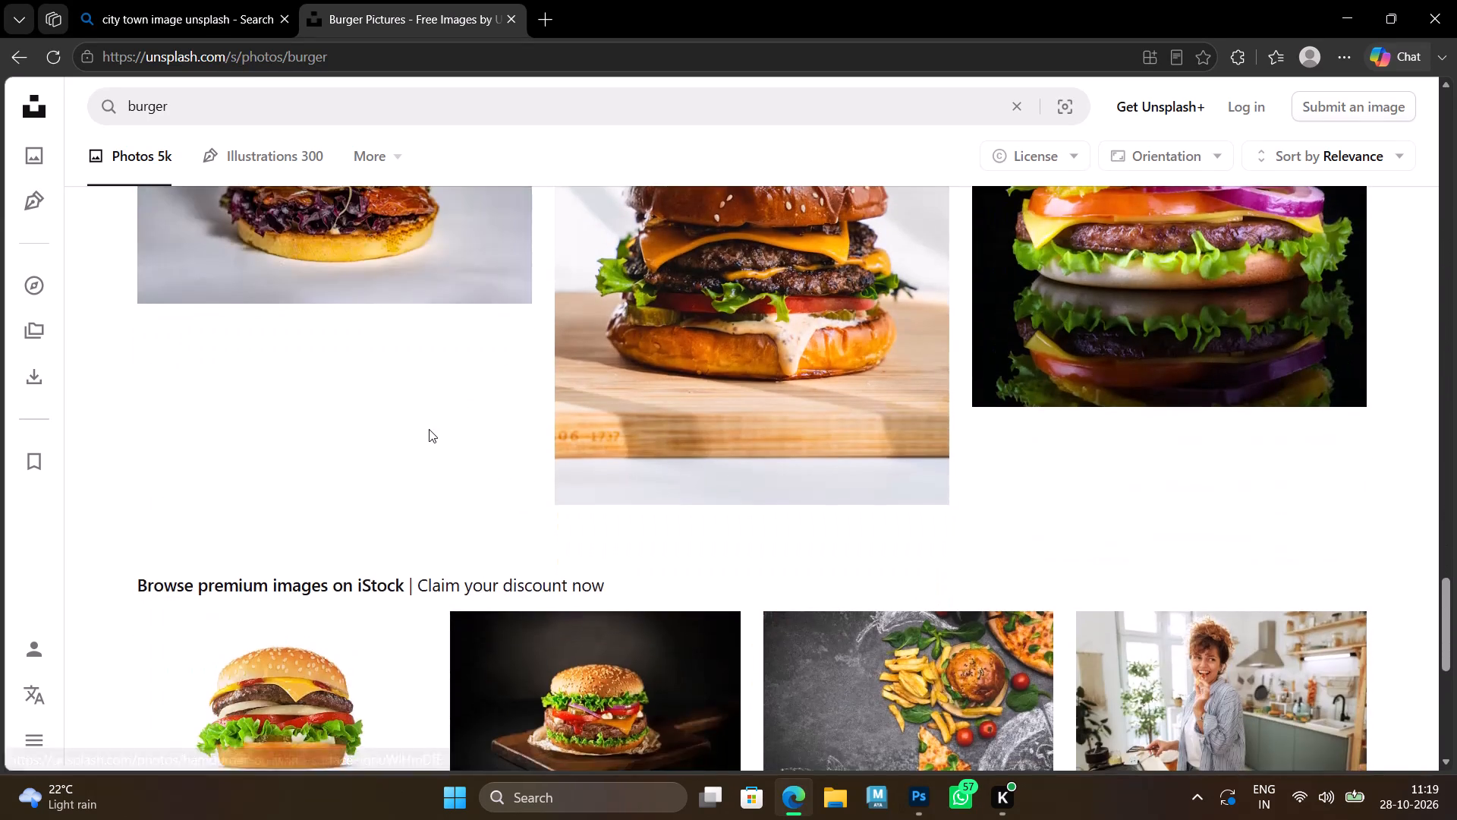
{"action": "scroll", "coordinate": [429, 429], "scroll_direction": "down", "scroll_amount": 1}
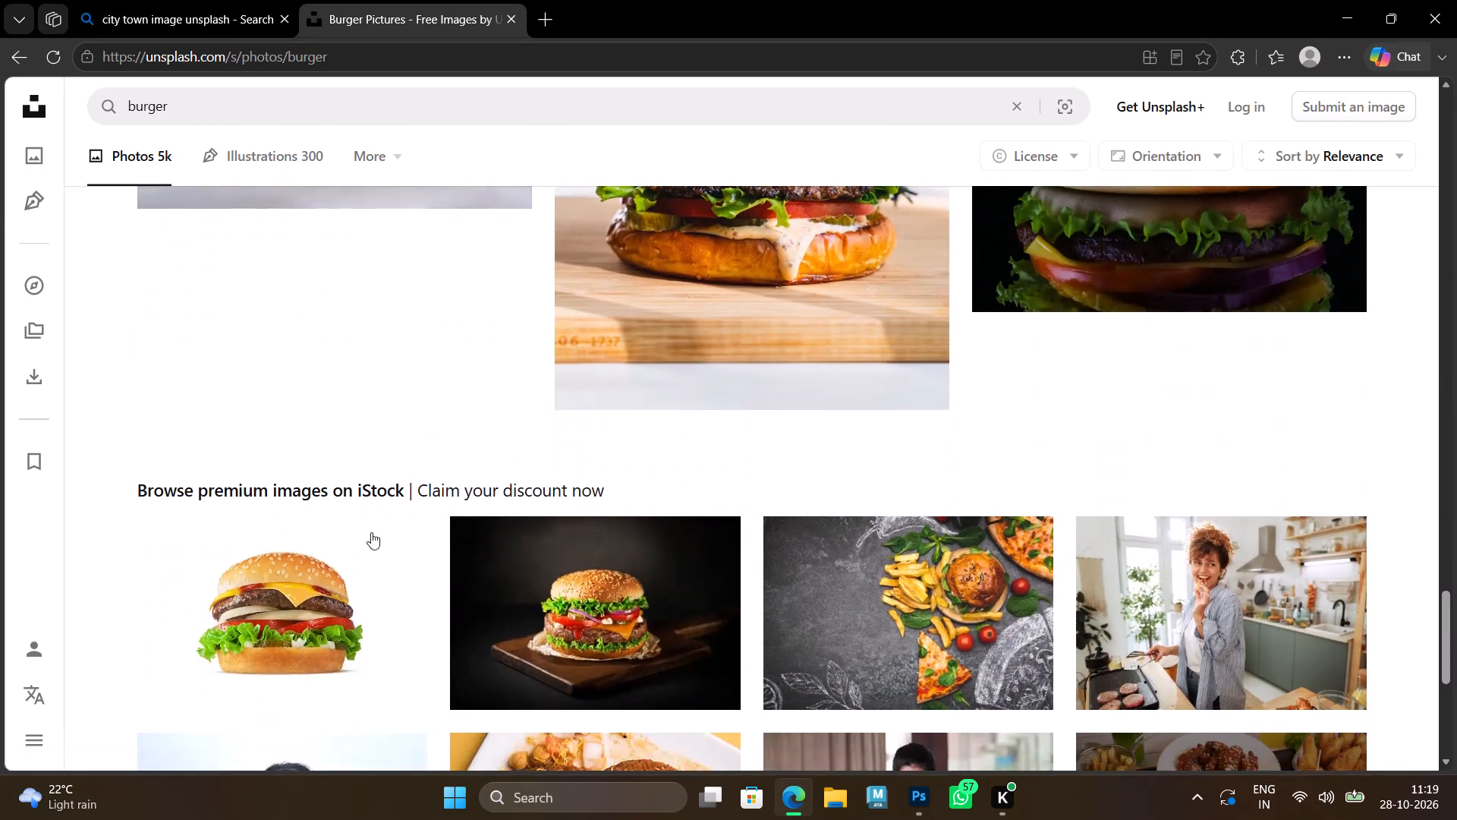
{"action": "scroll", "coordinate": [352, 581], "scroll_direction": "up", "scroll_amount": 4}
{"action": "scroll", "coordinate": [358, 572], "scroll_direction": "down", "scroll_amount": 7}
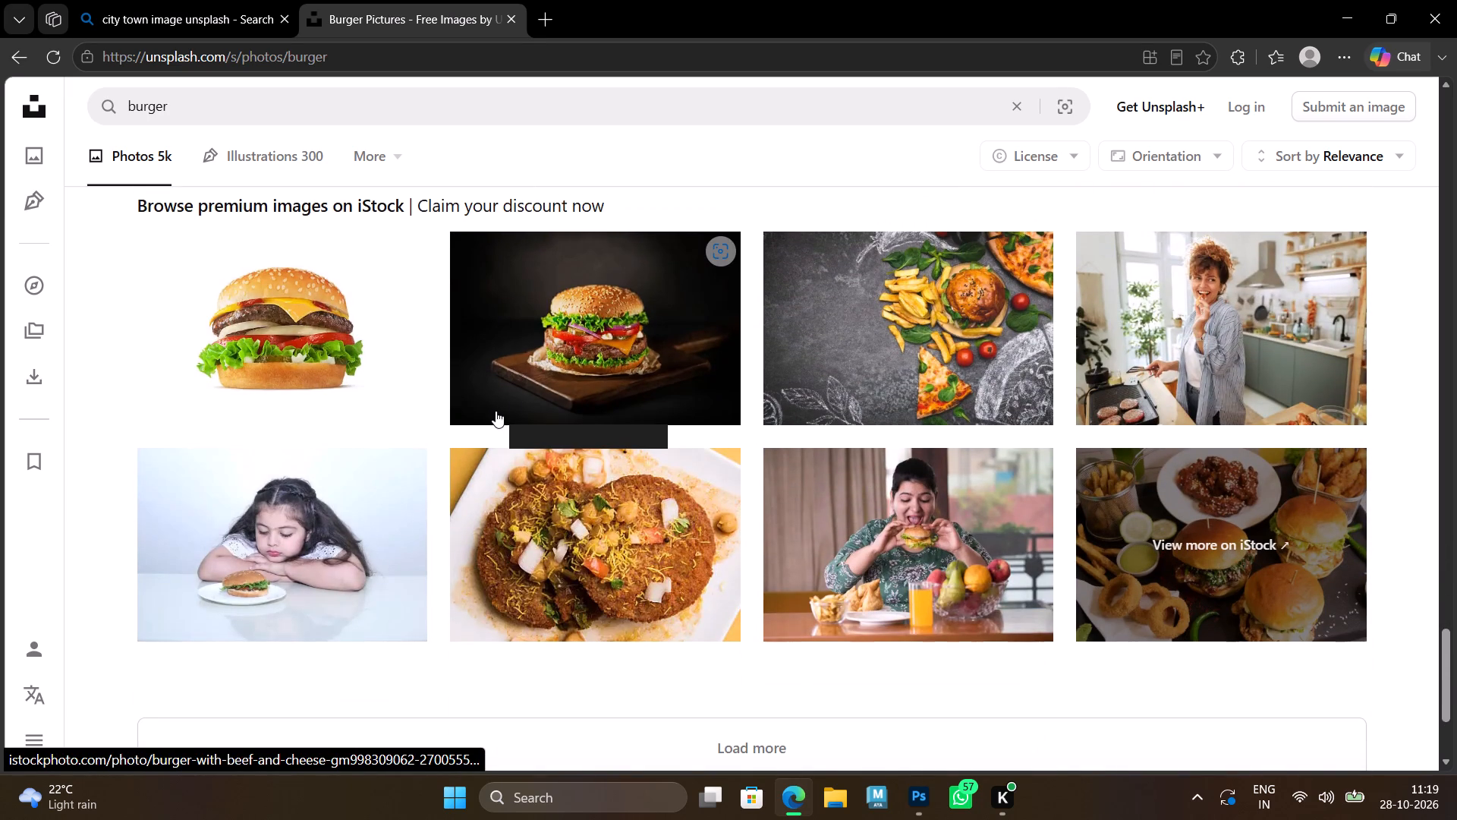
Load more burger results and examine them for a suitable burger photo for the poster.
{"action": "left_click", "coordinate": [749, 733]}
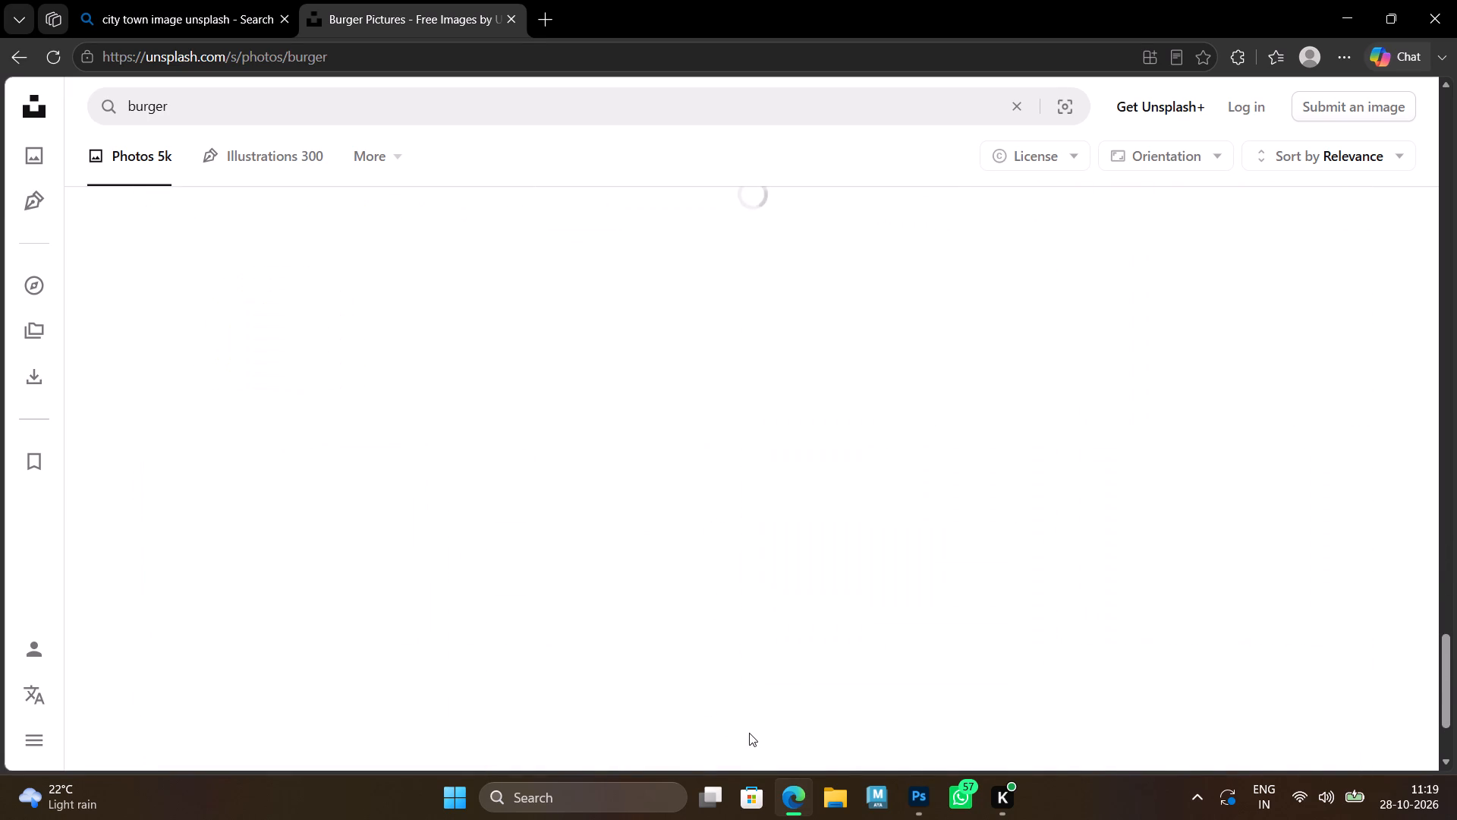
{"action": "scroll", "coordinate": [706, 541], "scroll_direction": "down", "scroll_amount": 9}
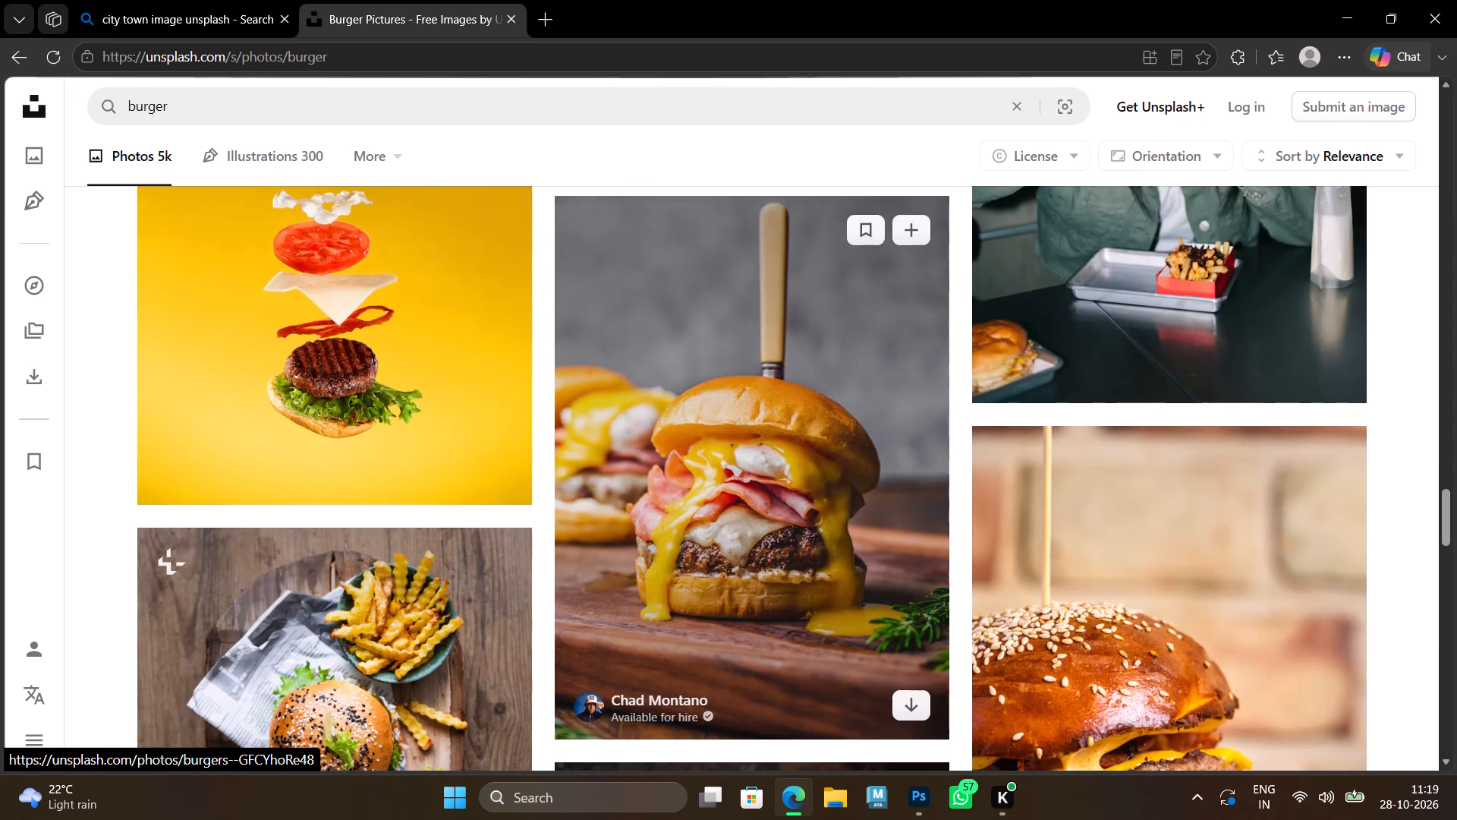
{"action": "scroll", "coordinate": [707, 543], "scroll_direction": "down", "scroll_amount": 6}
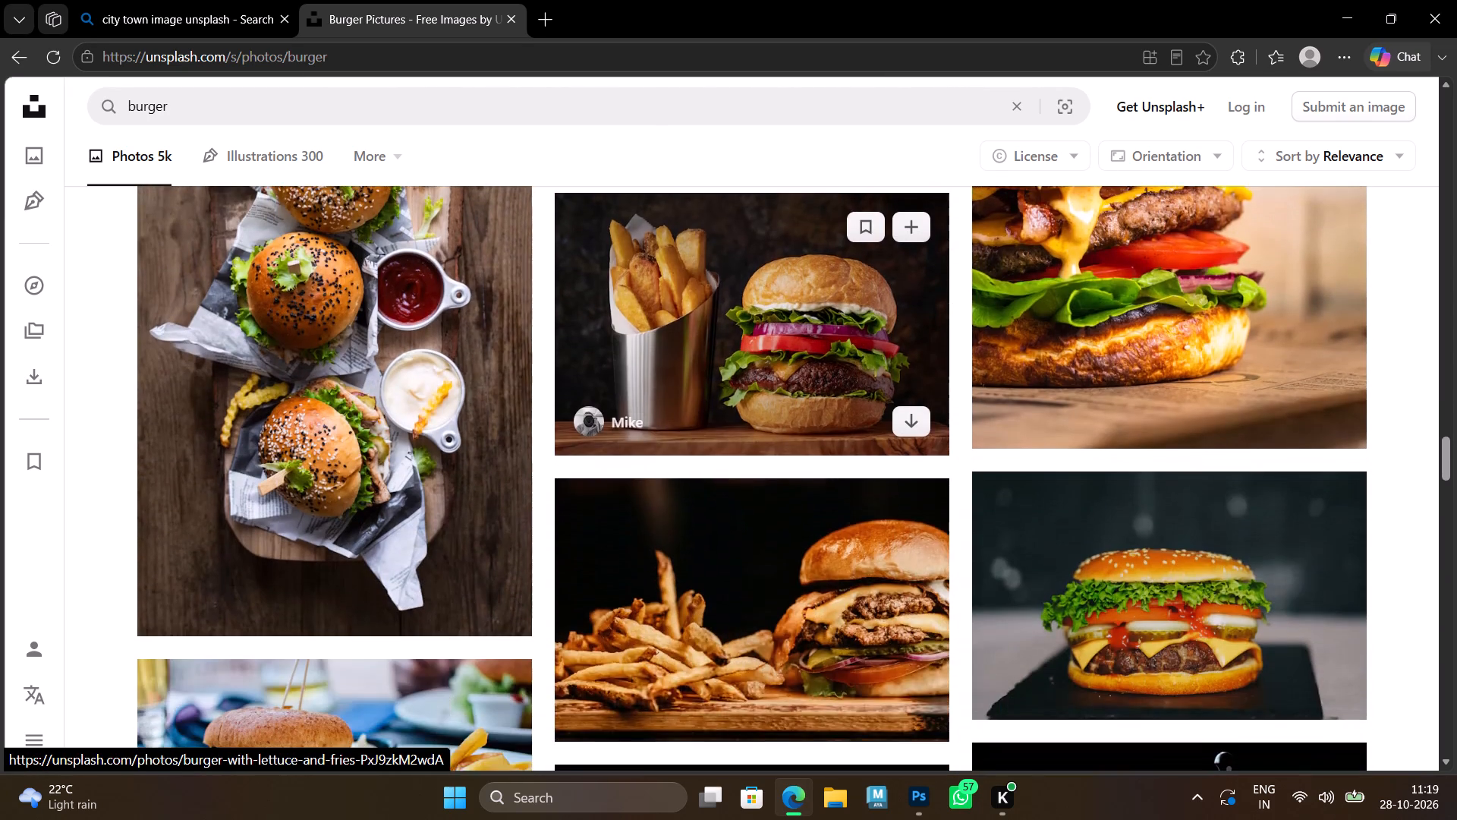
{"action": "scroll", "coordinate": [707, 543], "scroll_direction": "down", "scroll_amount": 2}
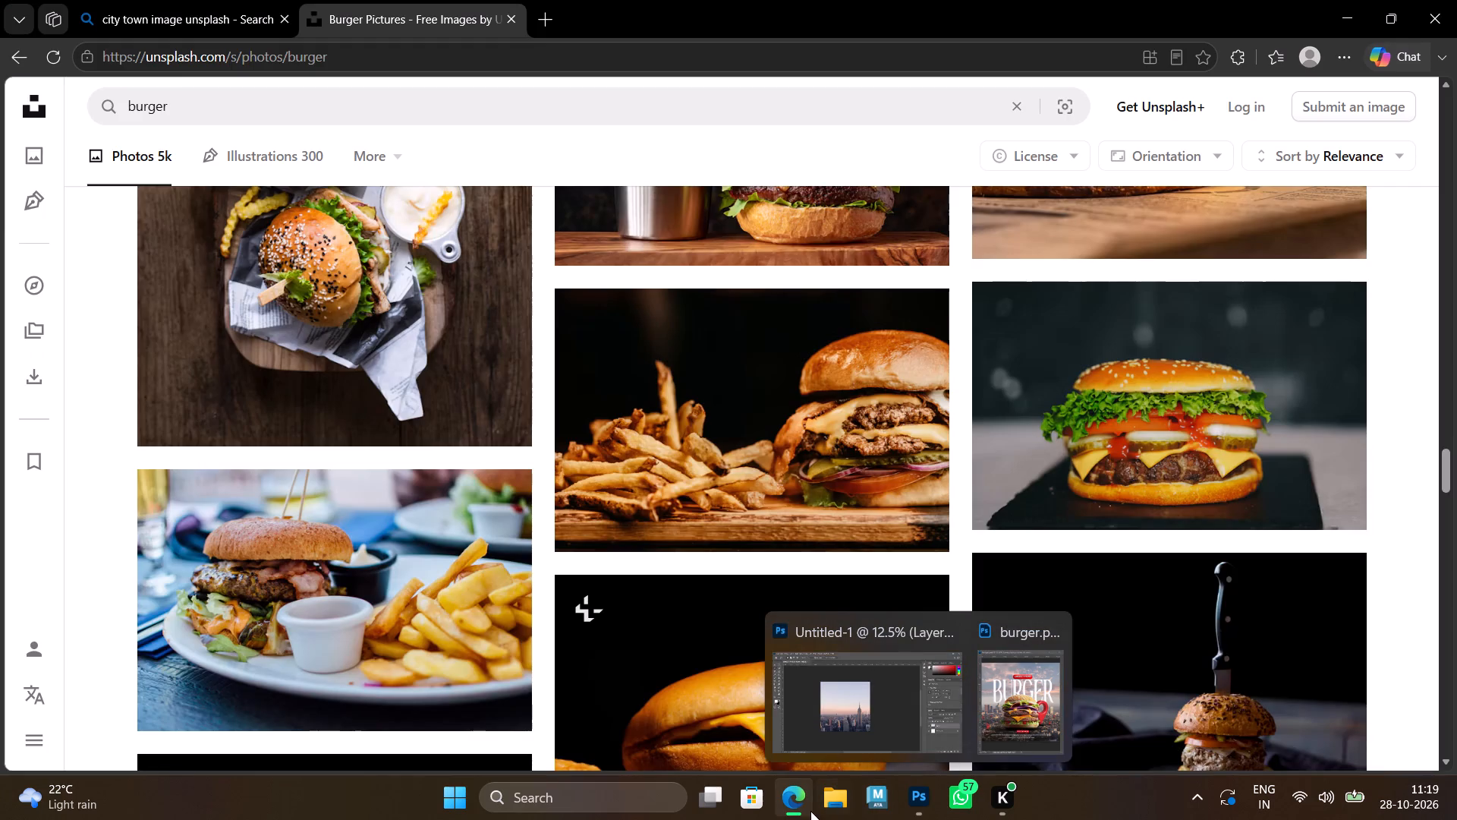
{"action": "scroll", "coordinate": [858, 424], "scroll_direction": "down", "scroll_amount": 3}
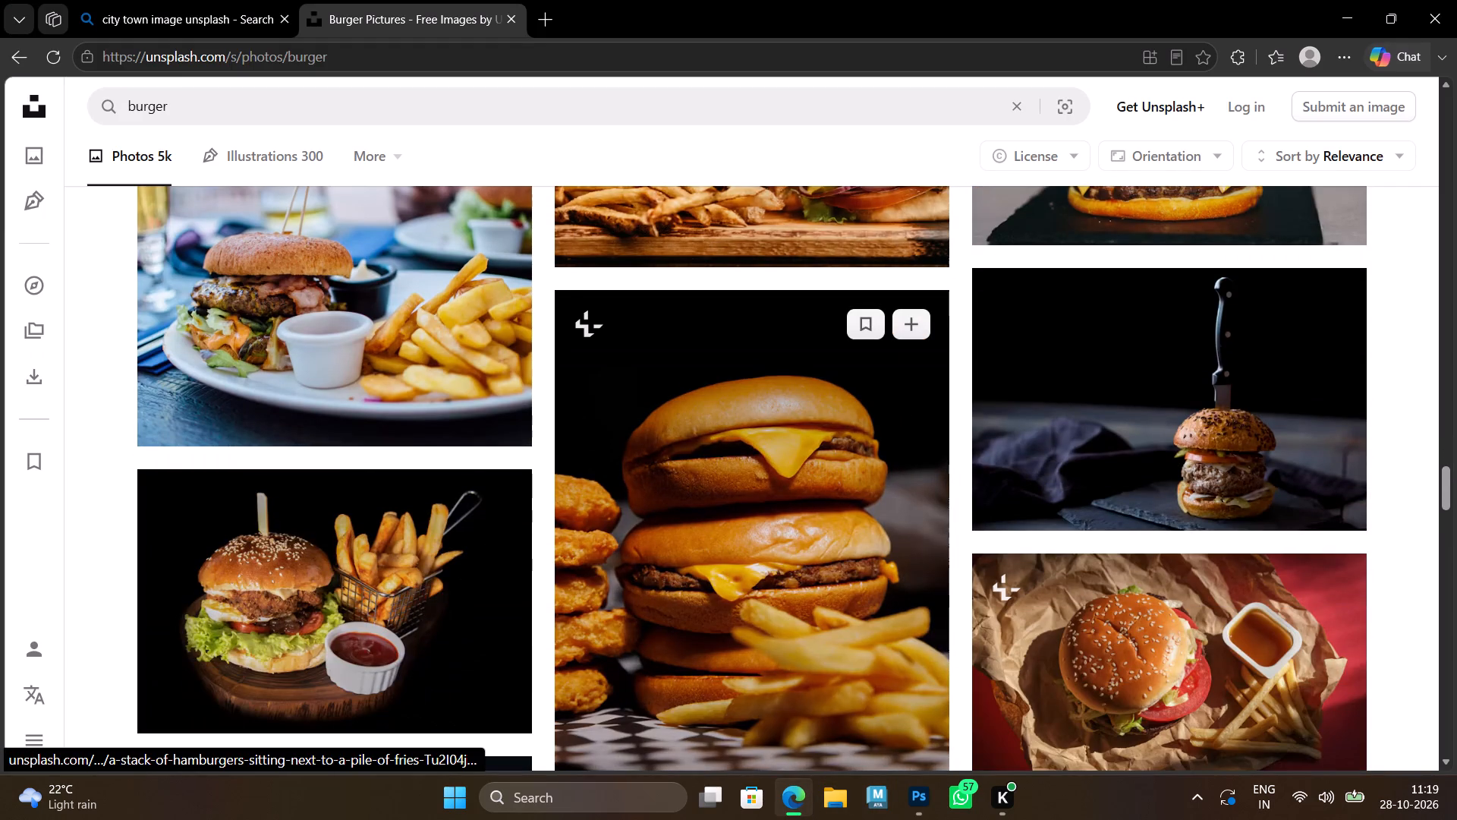
{"action": "scroll", "coordinate": [858, 428], "scroll_direction": "down", "scroll_amount": 5}
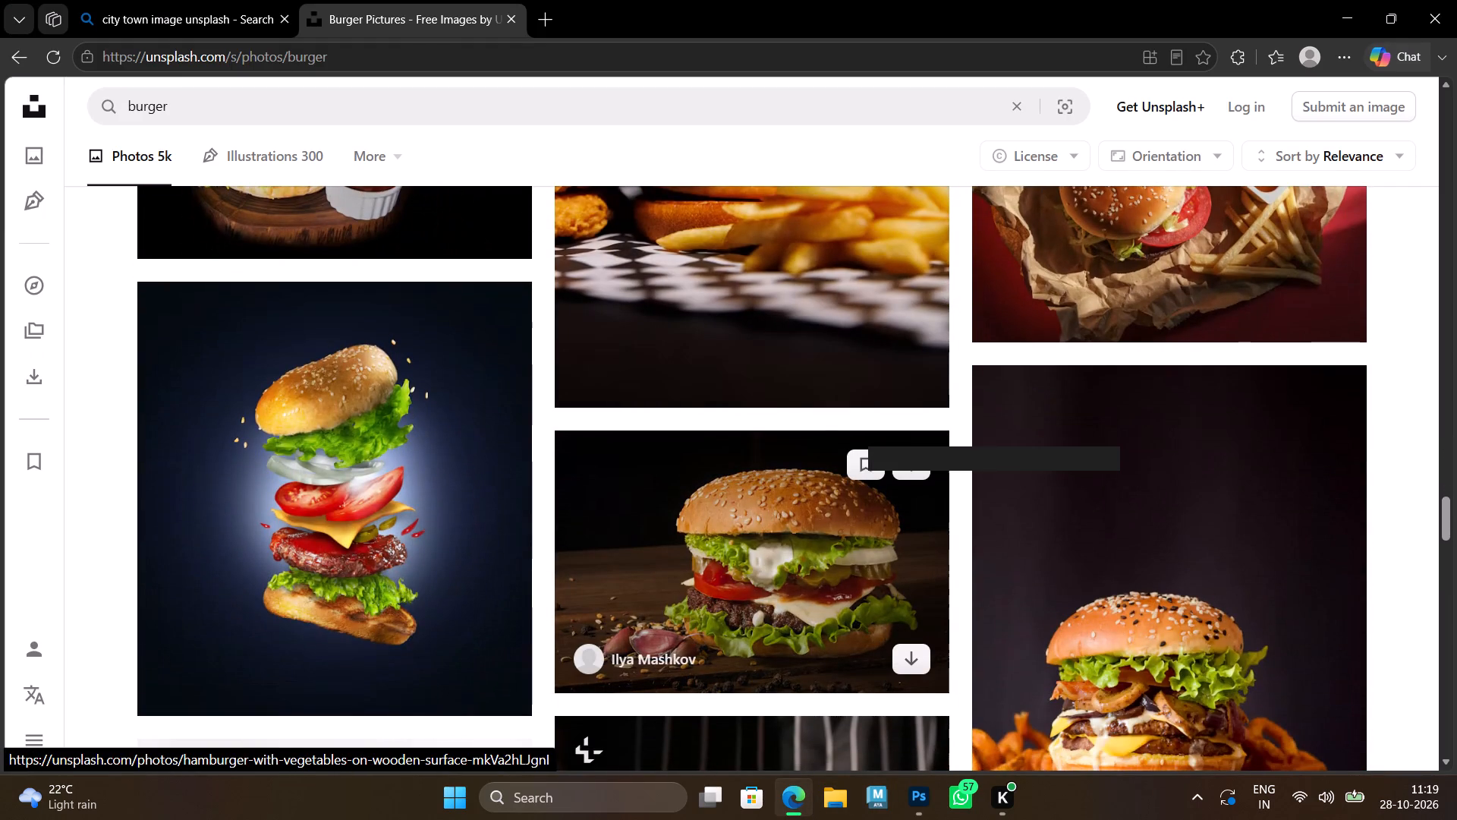
{"action": "scroll", "coordinate": [859, 432], "scroll_direction": "down", "scroll_amount": 1}
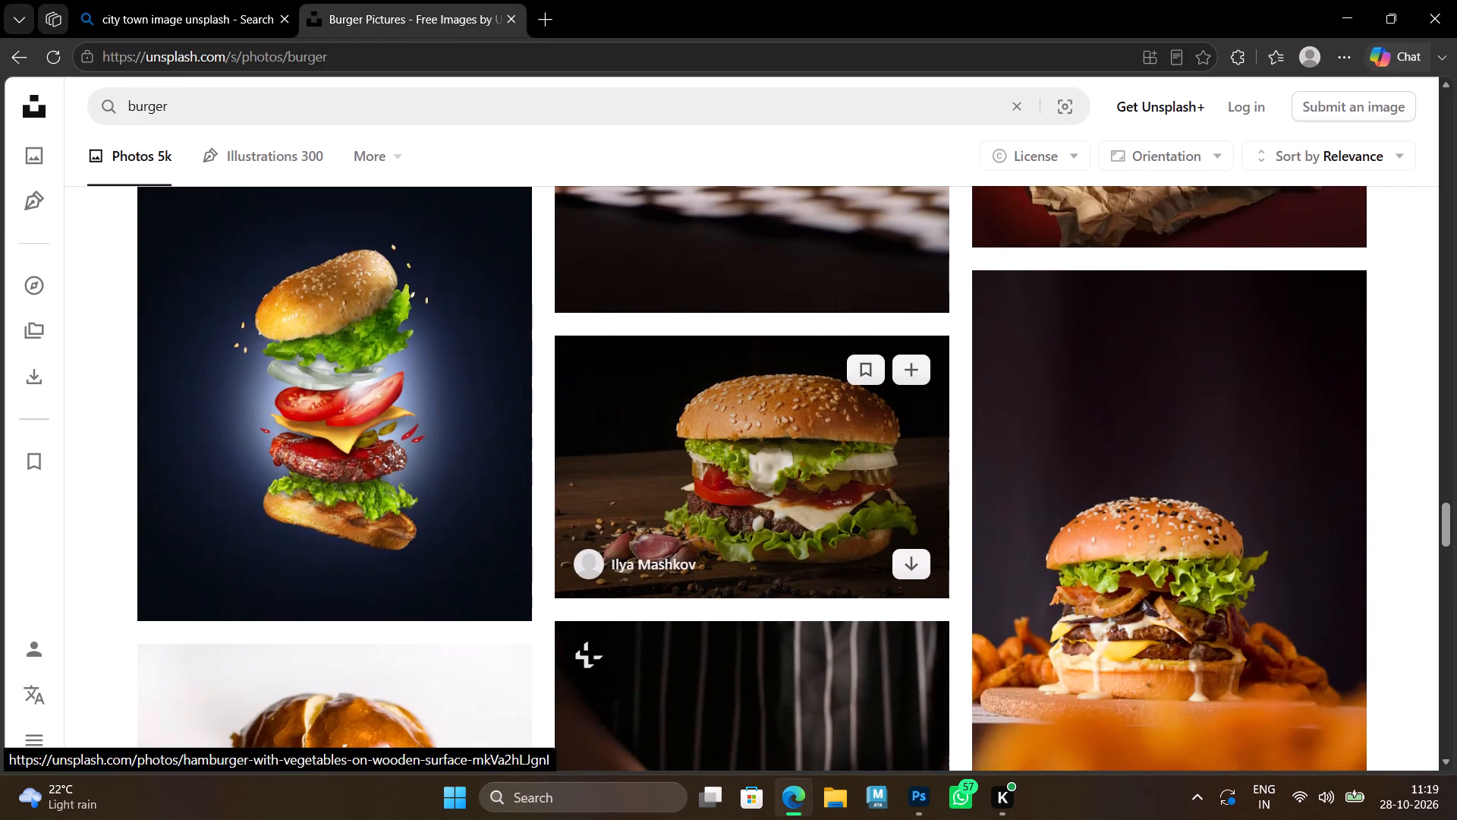
{"action": "scroll", "coordinate": [859, 432], "scroll_direction": "down", "scroll_amount": 2}
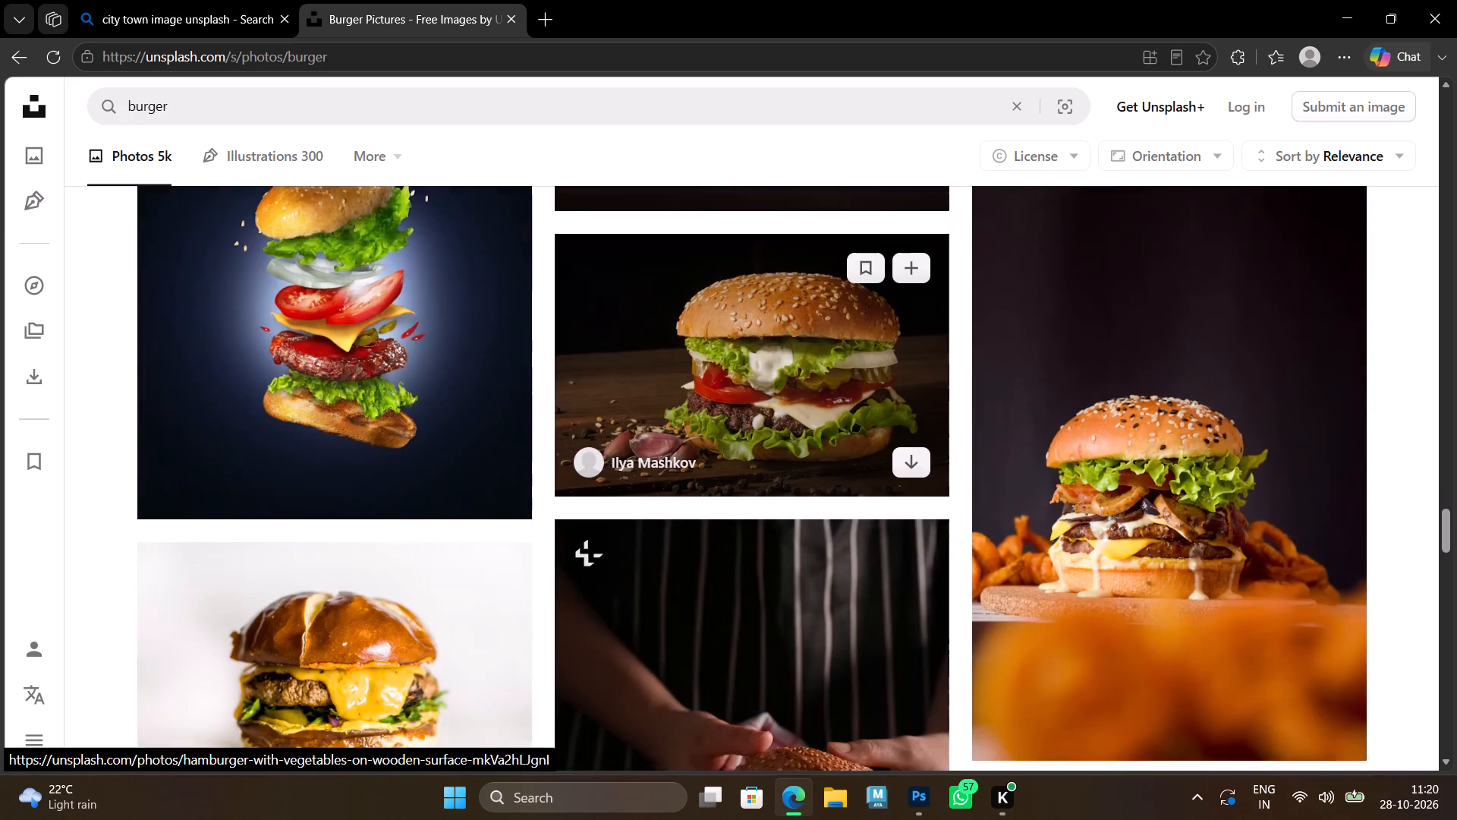
{"action": "scroll", "coordinate": [860, 436], "scroll_direction": "down", "scroll_amount": 7}
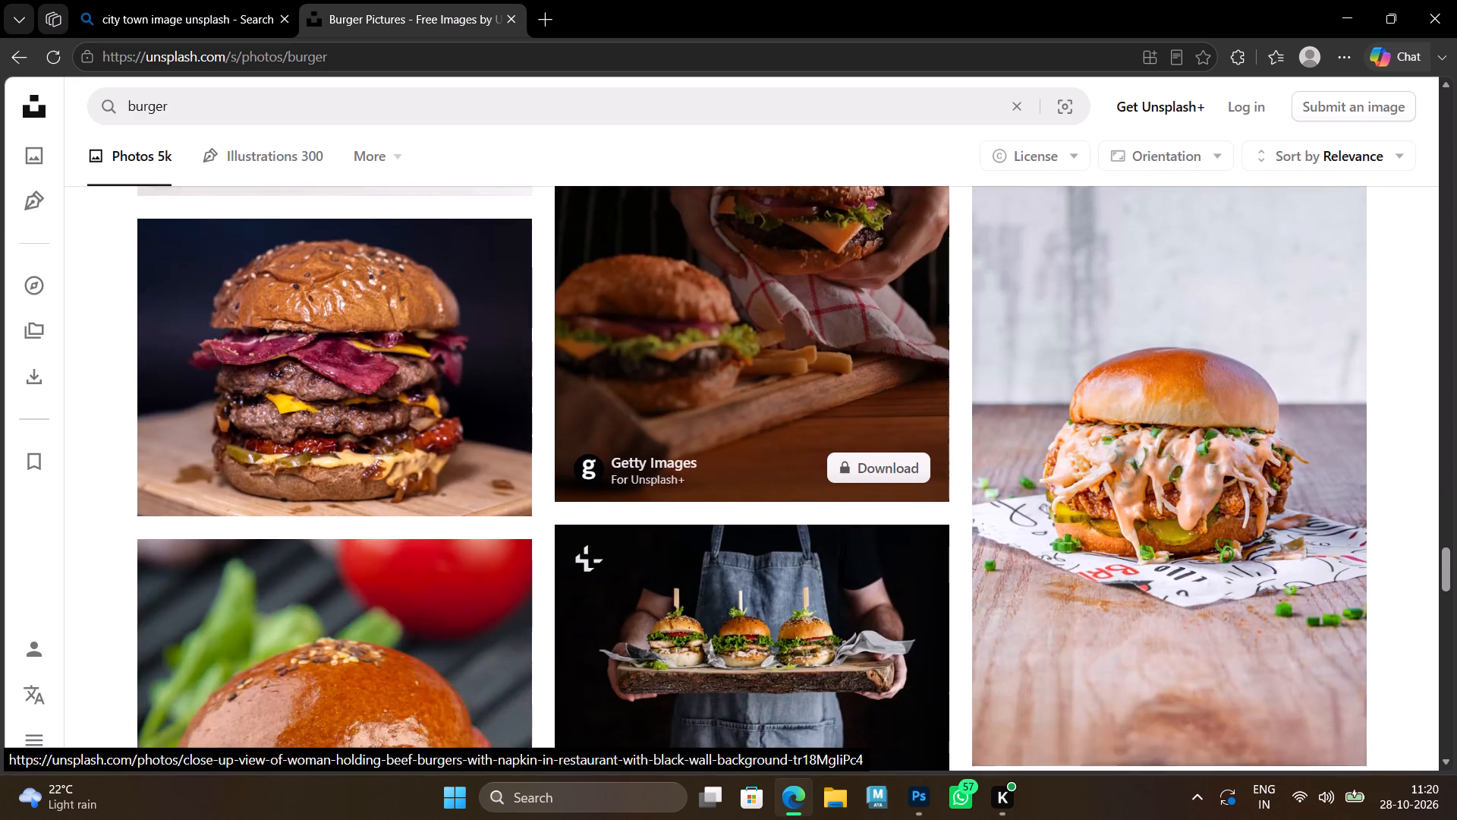
{"action": "scroll", "coordinate": [860, 436], "scroll_direction": "down", "scroll_amount": 8}
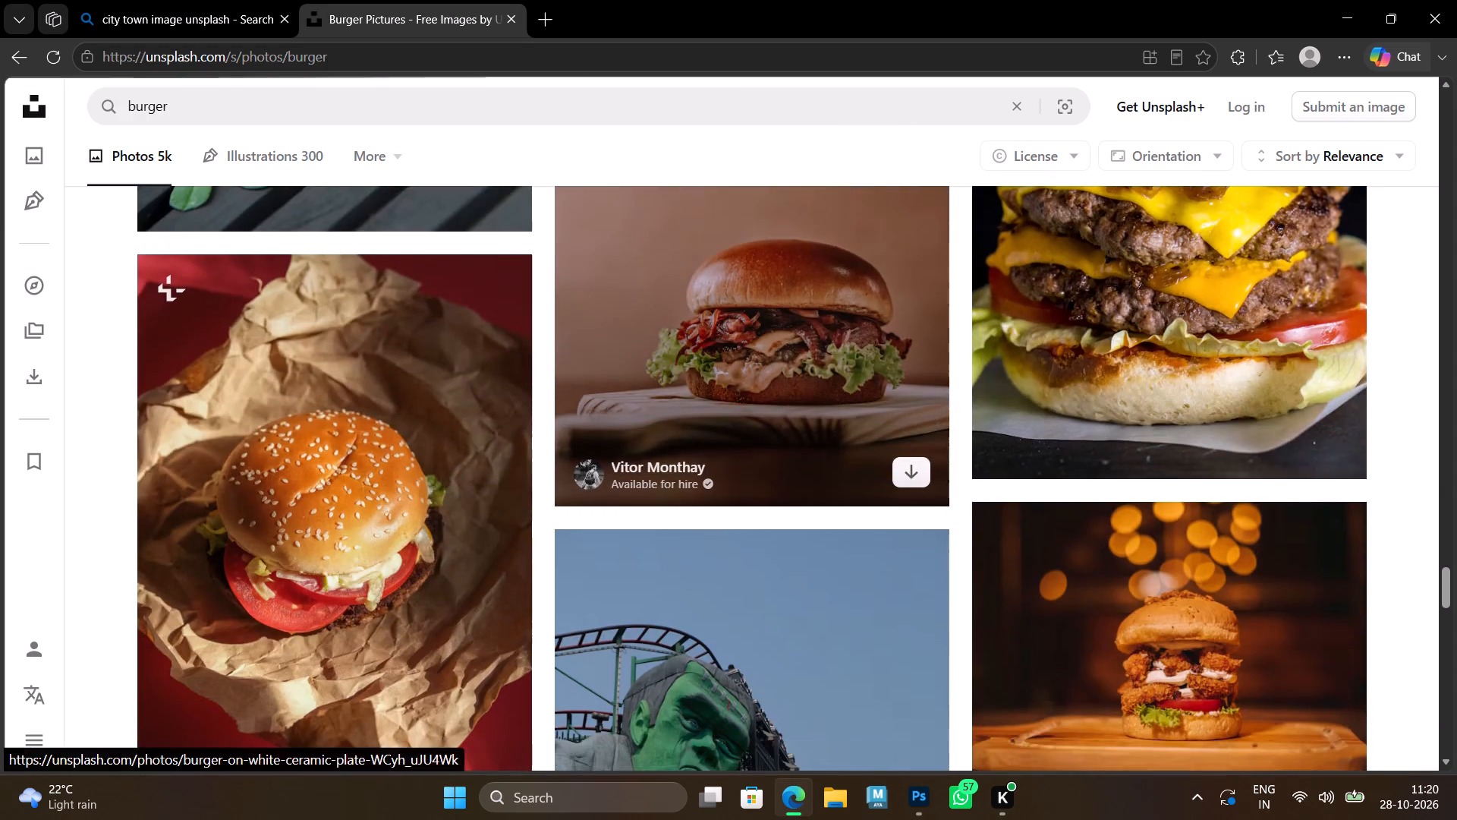
{"action": "scroll", "coordinate": [860, 436], "scroll_direction": "down", "scroll_amount": 9}
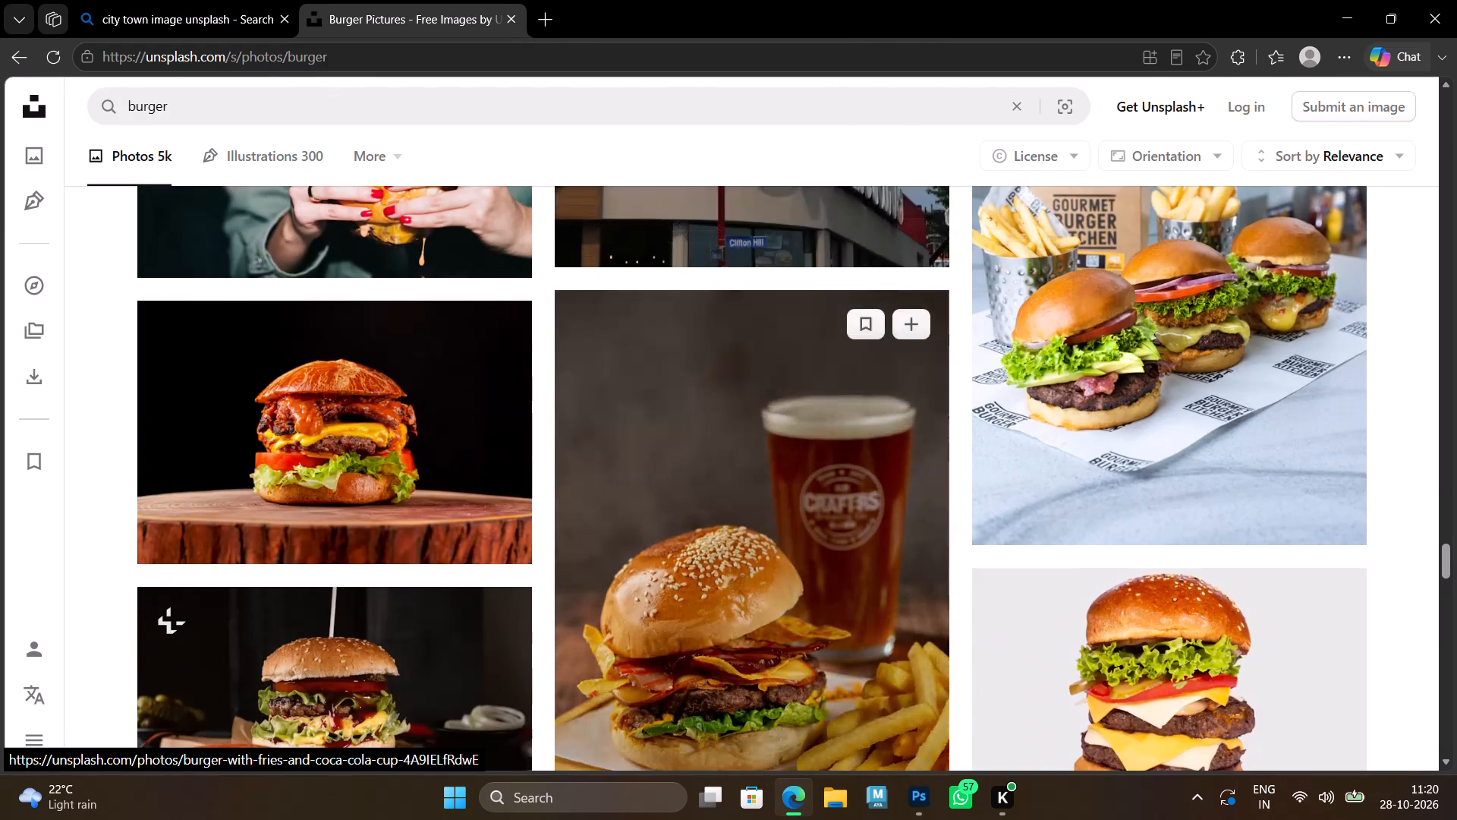
{"action": "scroll", "coordinate": [860, 436], "scroll_direction": "down", "scroll_amount": 5}
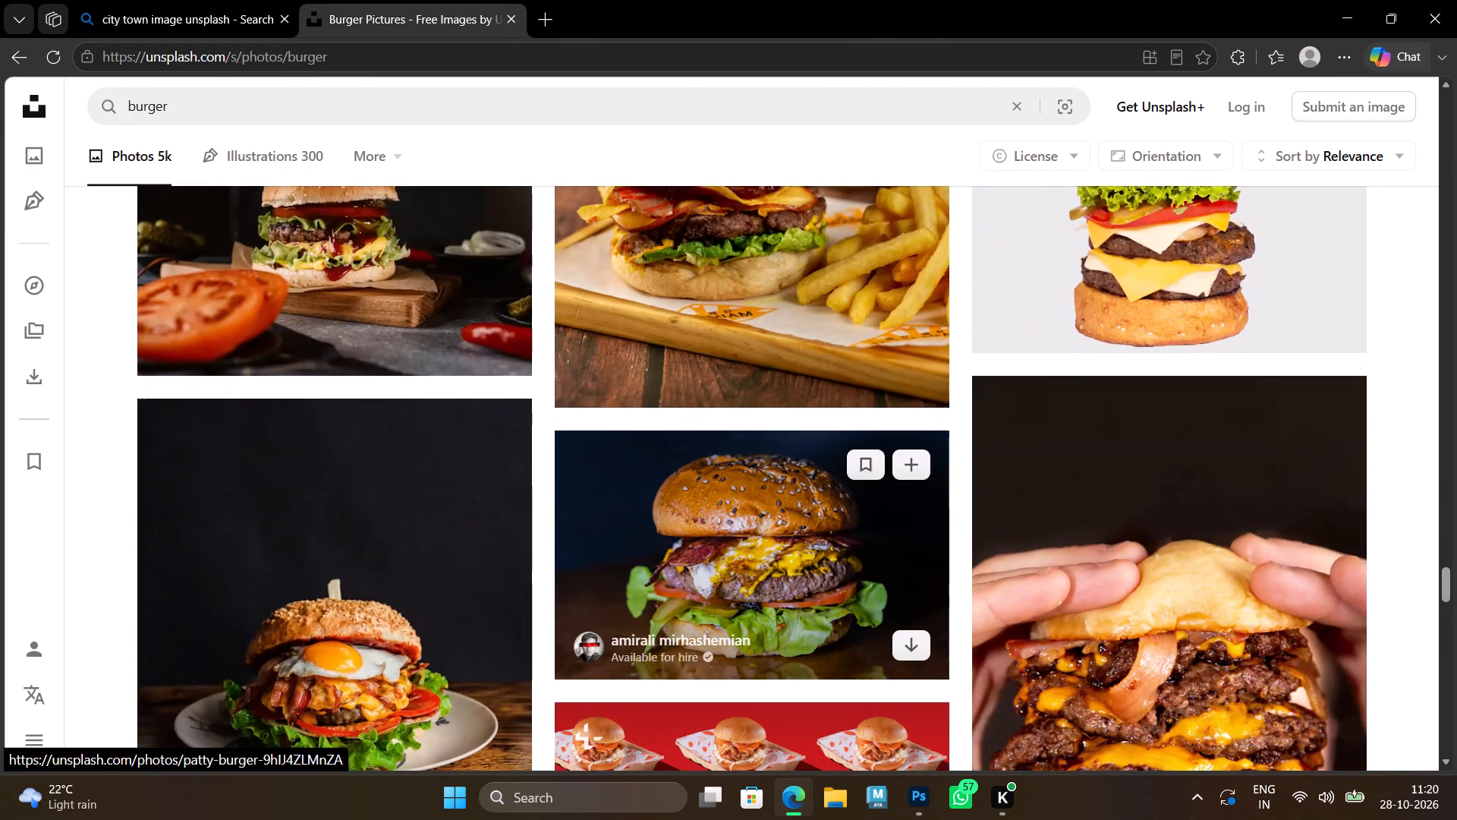
{"action": "scroll", "coordinate": [860, 436], "scroll_direction": "down", "scroll_amount": 1}
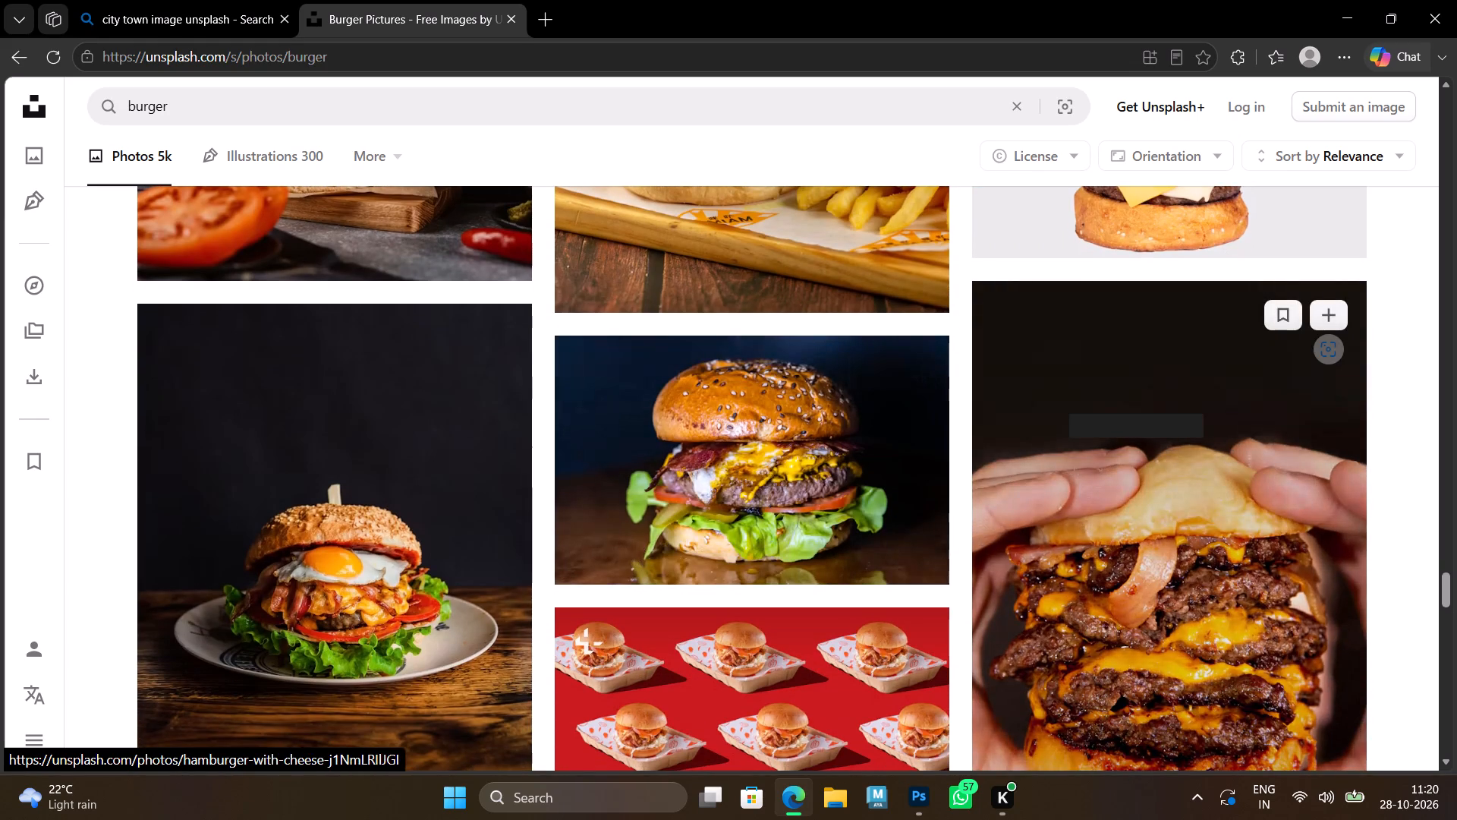
{"action": "scroll", "coordinate": [756, 390], "scroll_direction": "down", "scroll_amount": 1}
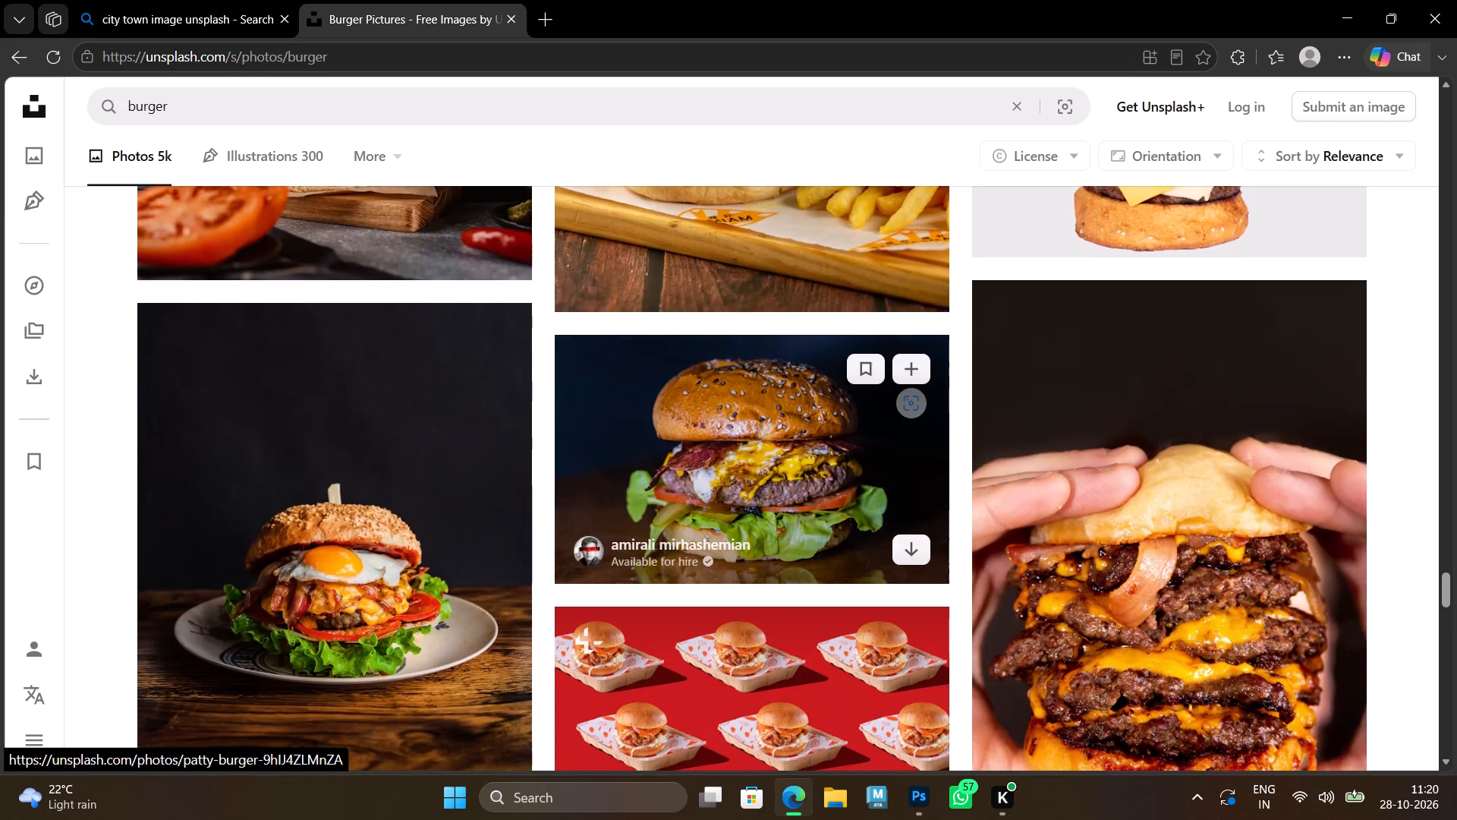
{"action": "scroll", "coordinate": [756, 390], "scroll_direction": "down", "scroll_amount": 6}
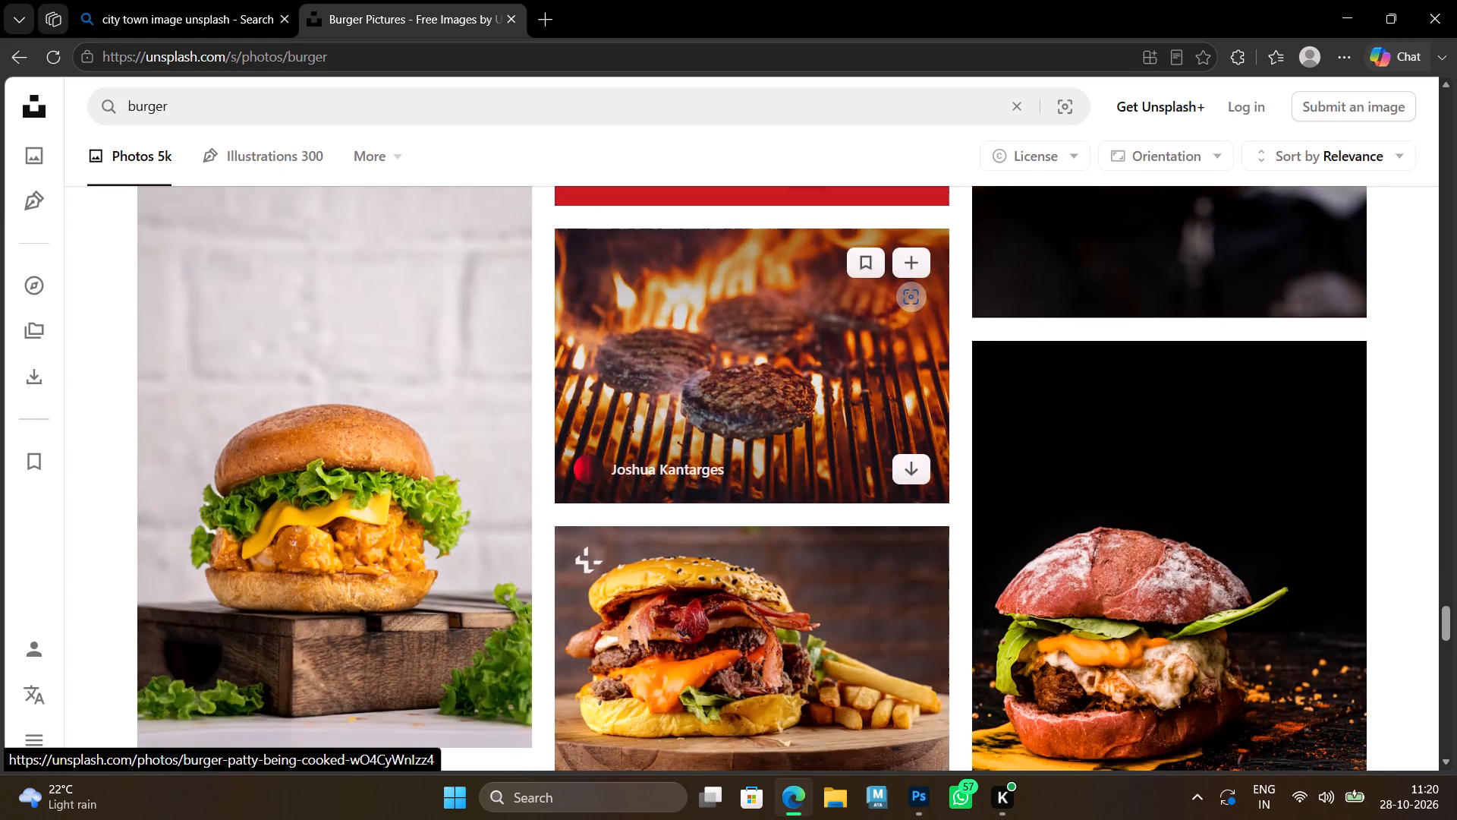
{"action": "scroll", "coordinate": [756, 393], "scroll_direction": "down", "scroll_amount": 4}
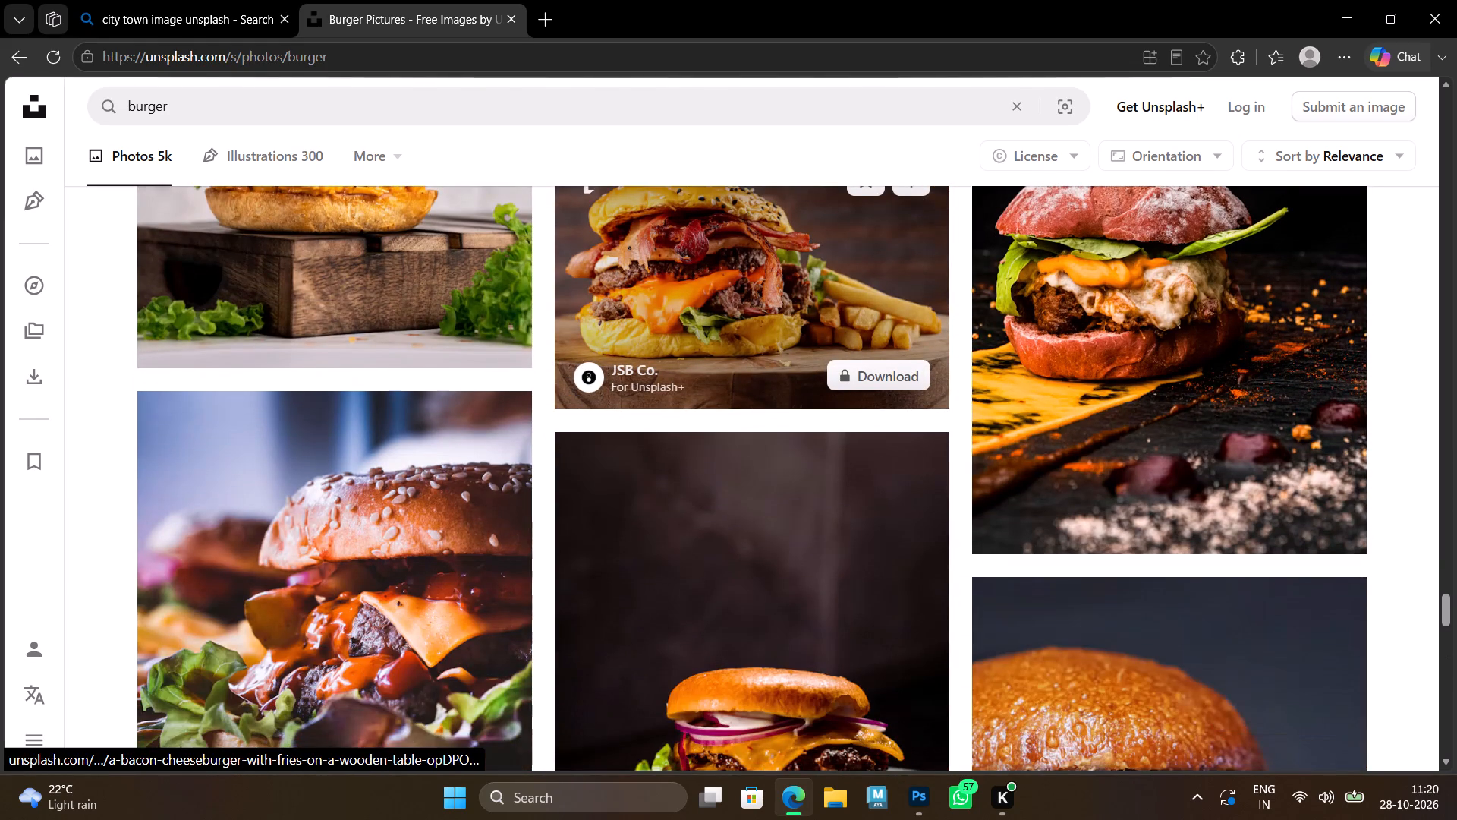
{"action": "scroll", "coordinate": [756, 393], "scroll_direction": "up", "scroll_amount": 3}
{"action": "scroll", "coordinate": [756, 393], "scroll_direction": "down", "scroll_amount": 6}
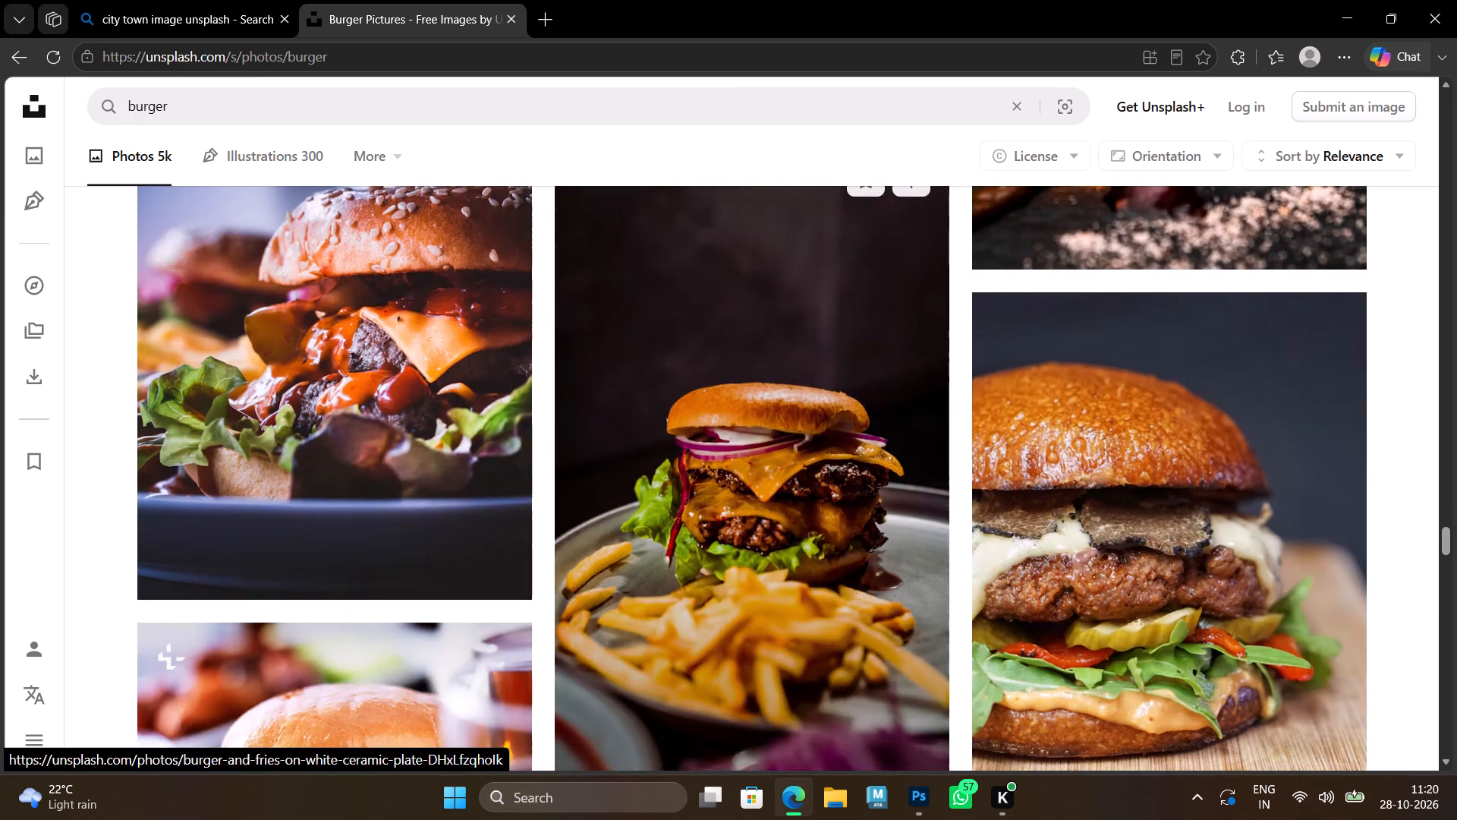
{"action": "scroll", "coordinate": [757, 393], "scroll_direction": "down", "scroll_amount": 13}
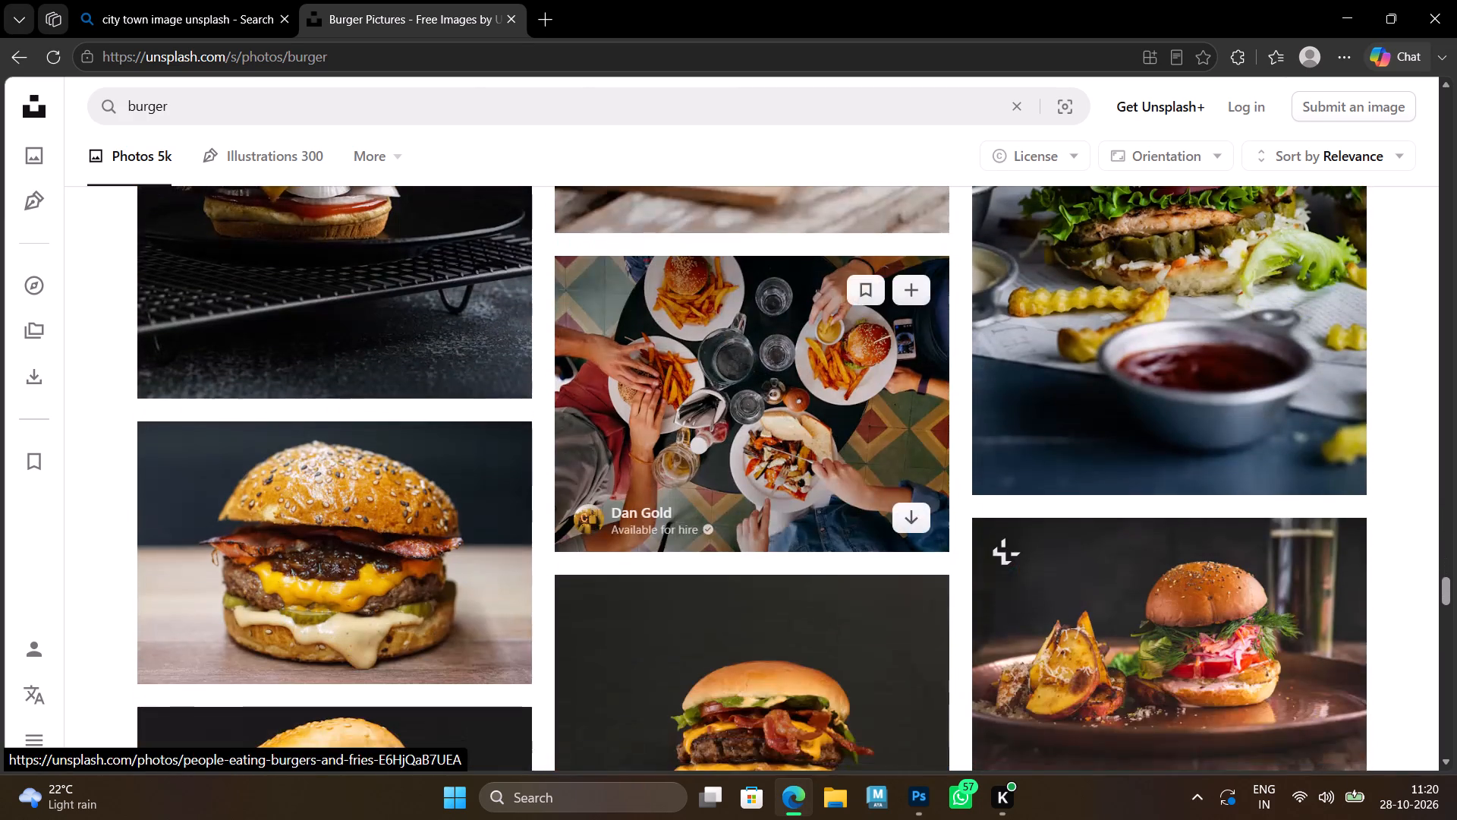
{"action": "scroll", "coordinate": [757, 393], "scroll_direction": "down", "scroll_amount": 4}
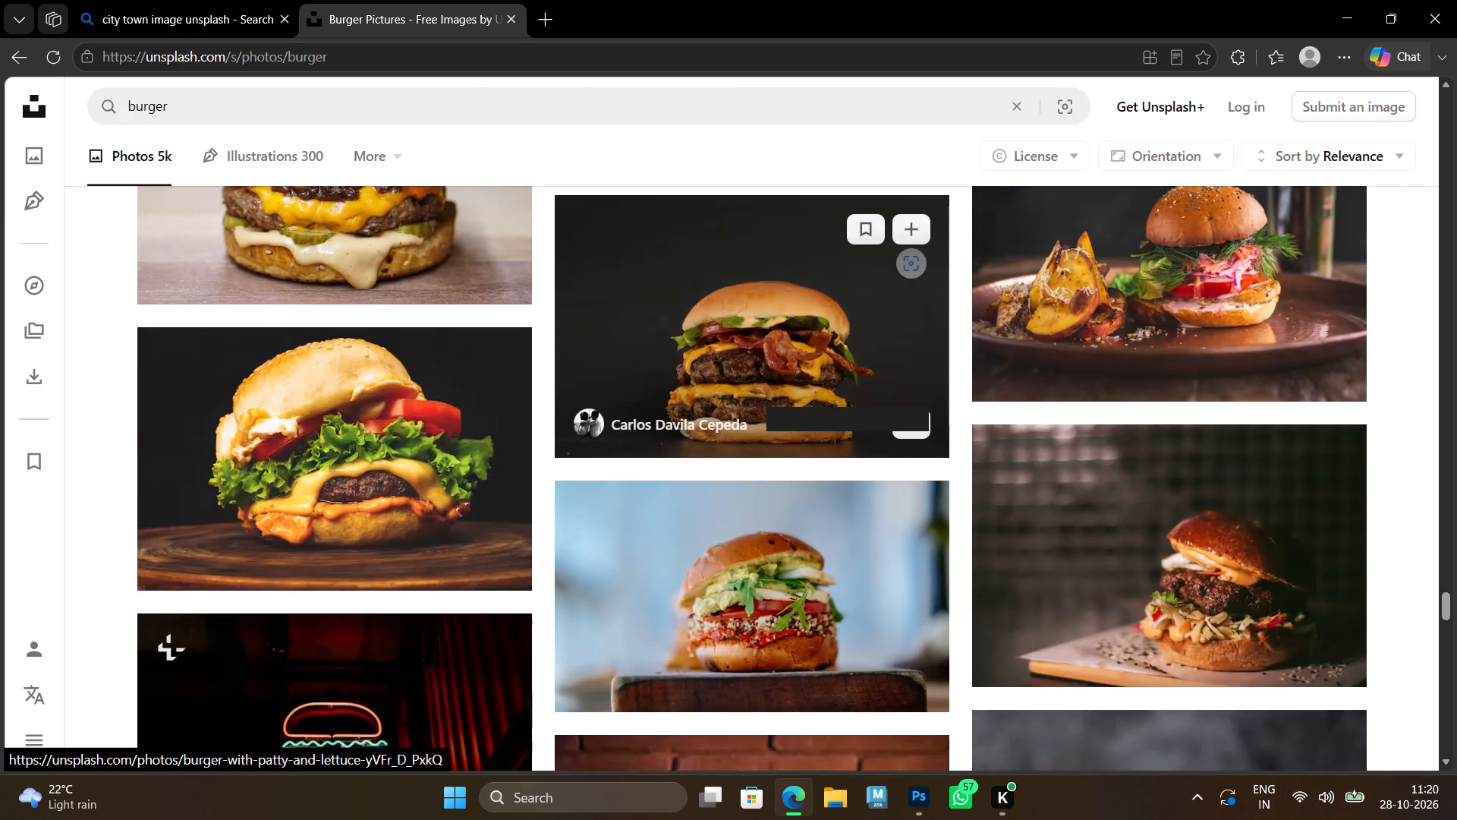
{"action": "scroll", "coordinate": [757, 393], "scroll_direction": "up", "scroll_amount": 11}
Search Unsplash for "burger paneer" and look through the photos for one suited to the poster.
{"action": "left_click", "coordinate": [291, 106]}
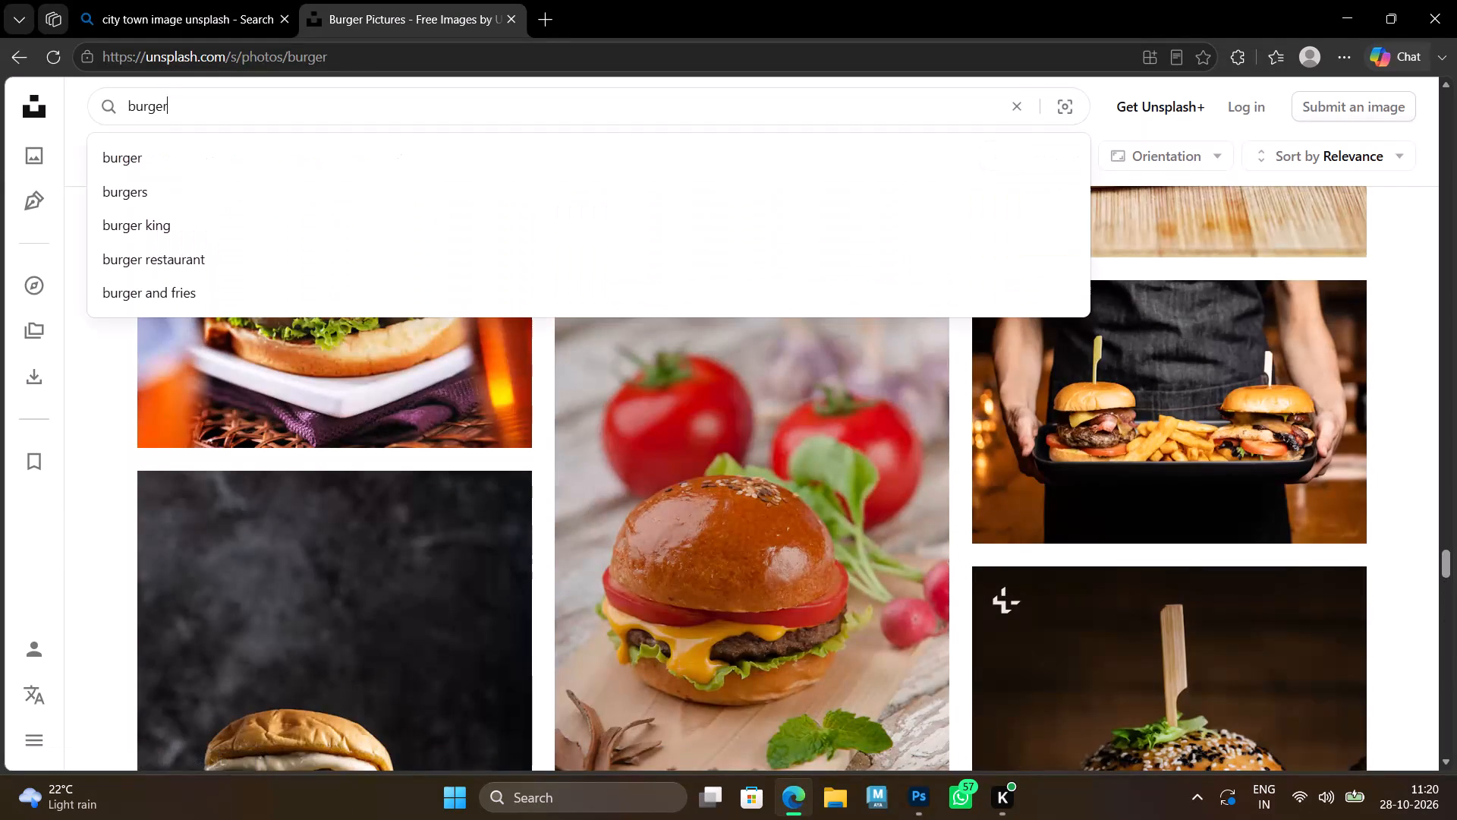
{"action": "key", "text": "space"}
{"action": "type", "text": "paneer"}
{"action": "key", "text": "space"}
{"action": "key", "text": "Return"}
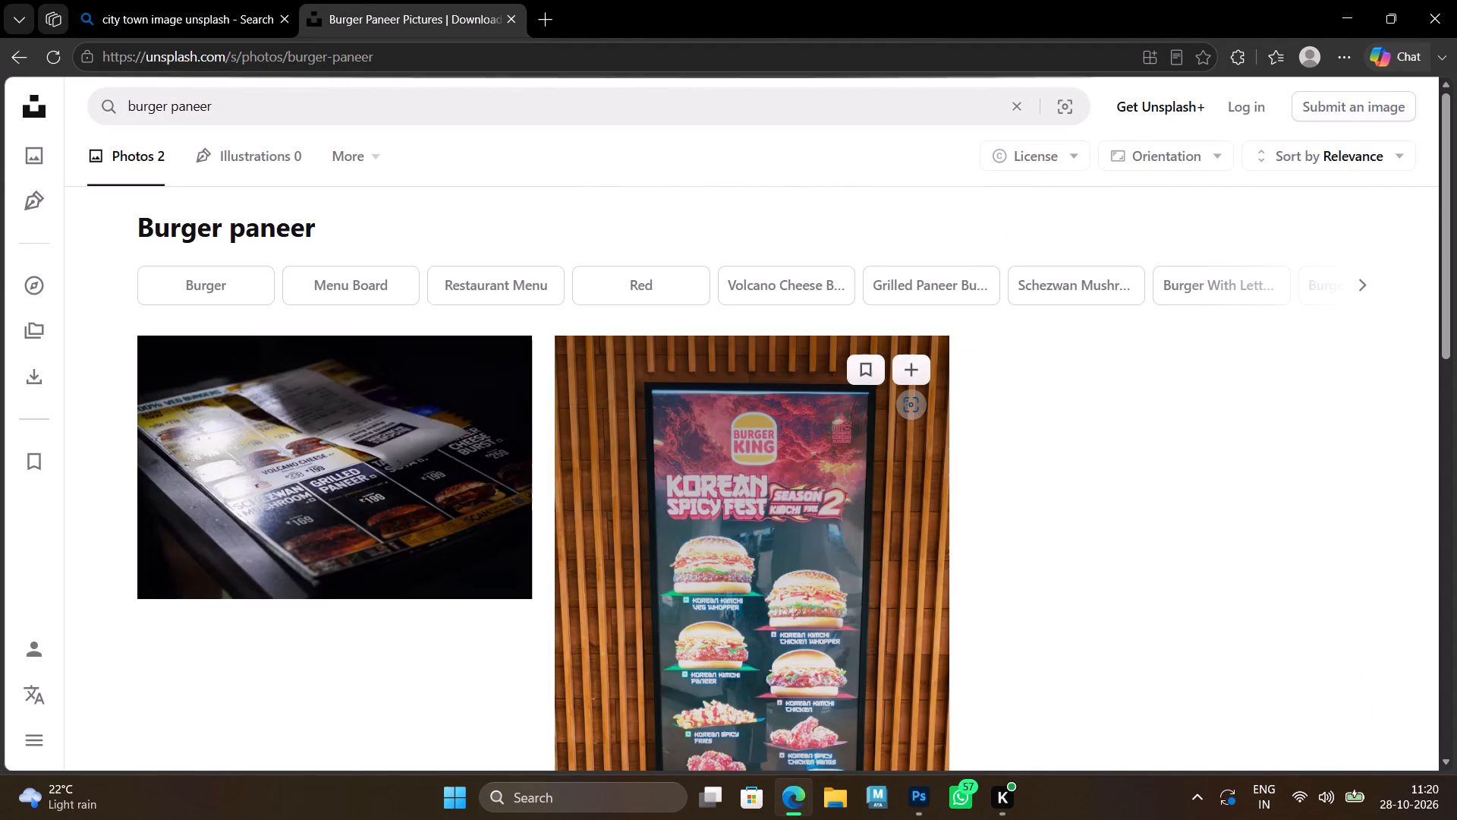
{"action": "scroll", "coordinate": [701, 423], "scroll_direction": "down", "scroll_amount": 11}
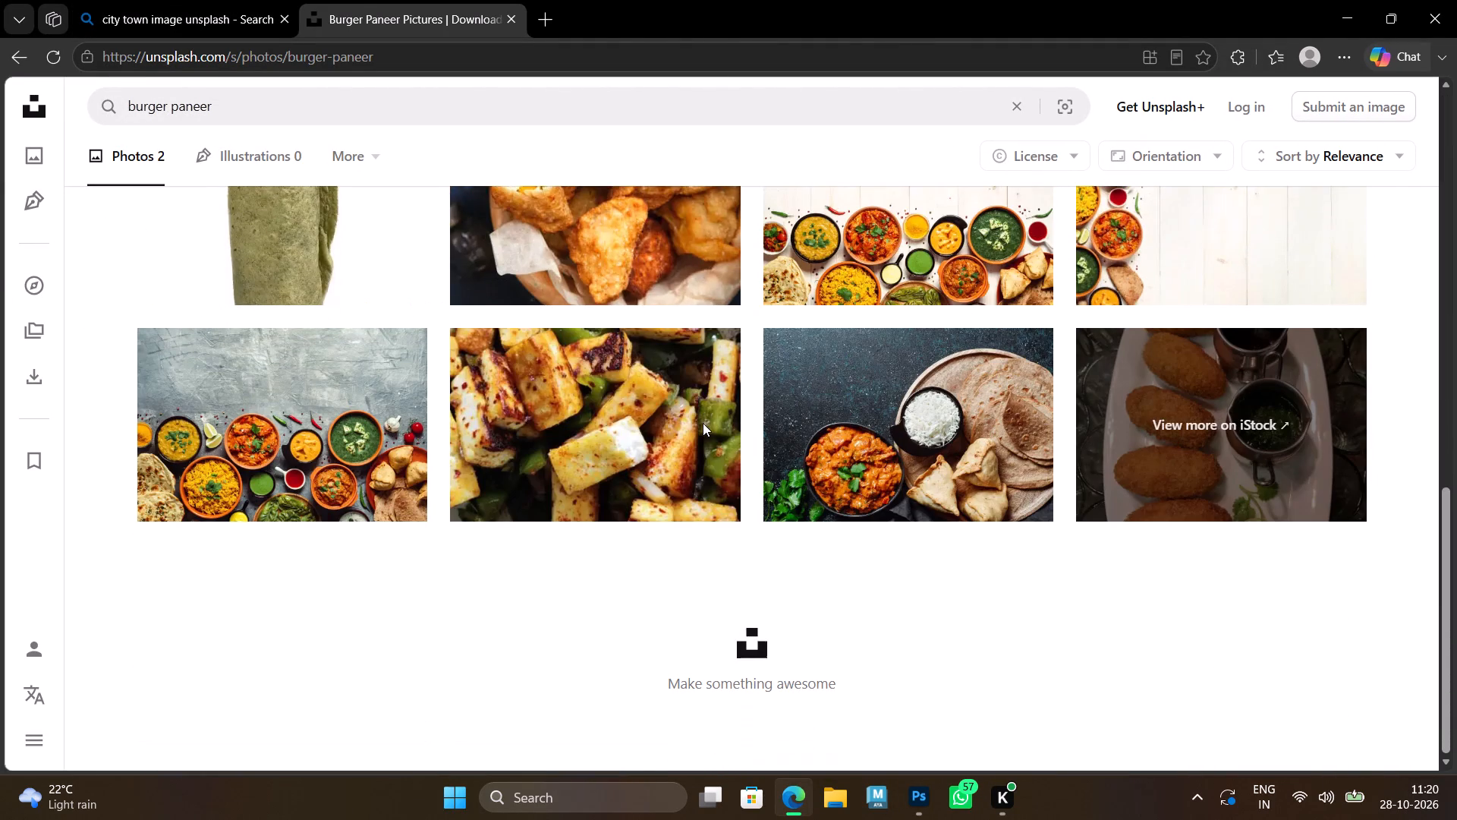
{"action": "scroll", "coordinate": [703, 423], "scroll_direction": "up", "scroll_amount": 9}
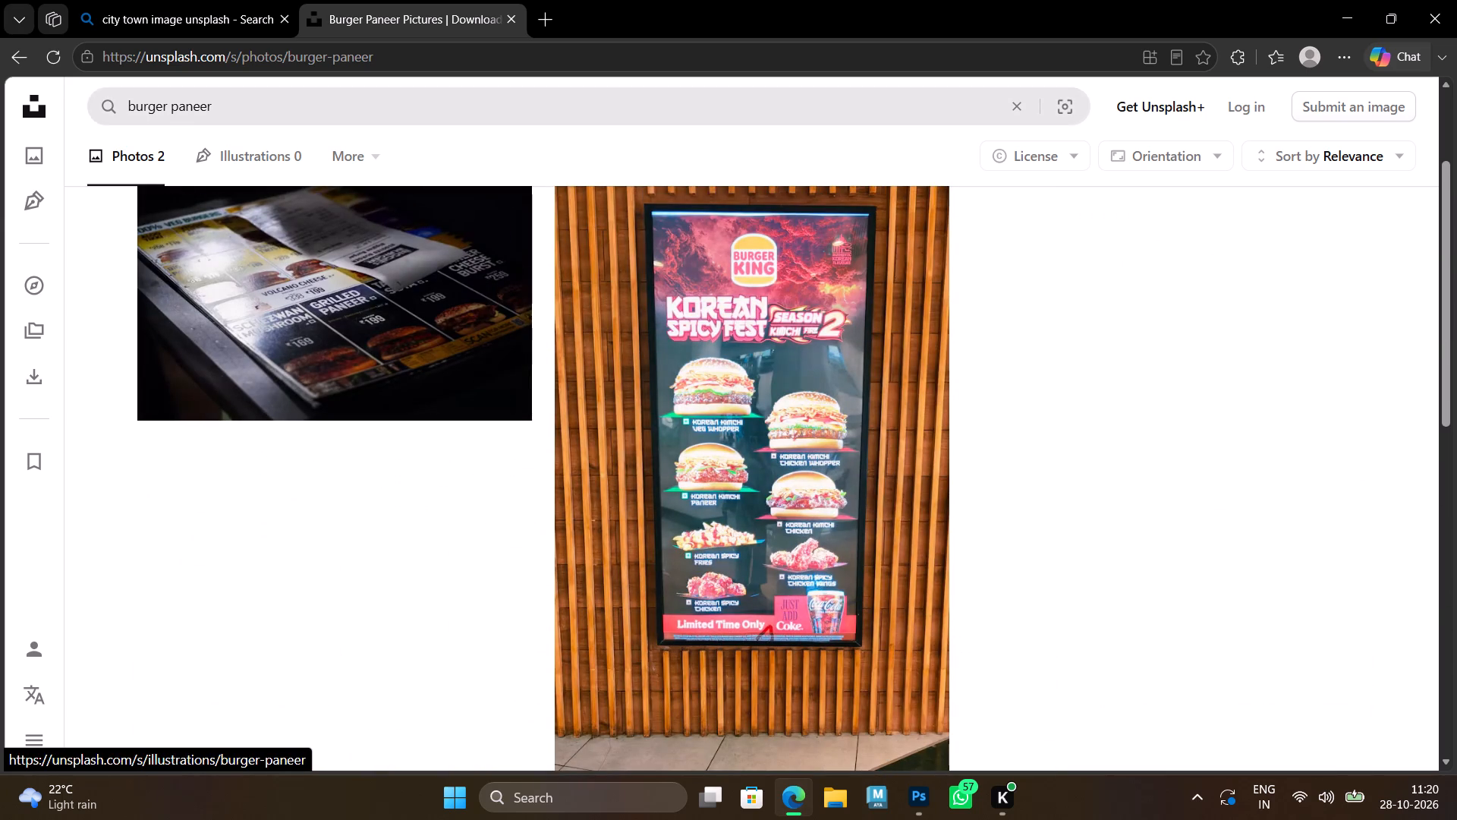
Shorten the Unsplash search term back to "burger", run it and look through the top photos for a suitable burger.
{"action": "left_click", "coordinate": [226, 112]}
{"action": "key", "text": "BackSpace"}
{"action": "key", "text": "BackSpace"}
{"action": "key", "text": "BackSpace"}
{"action": "key", "text": "BackSpace"}
{"action": "key", "text": "BackSpace"}
{"action": "key", "text": "BackSpace"}
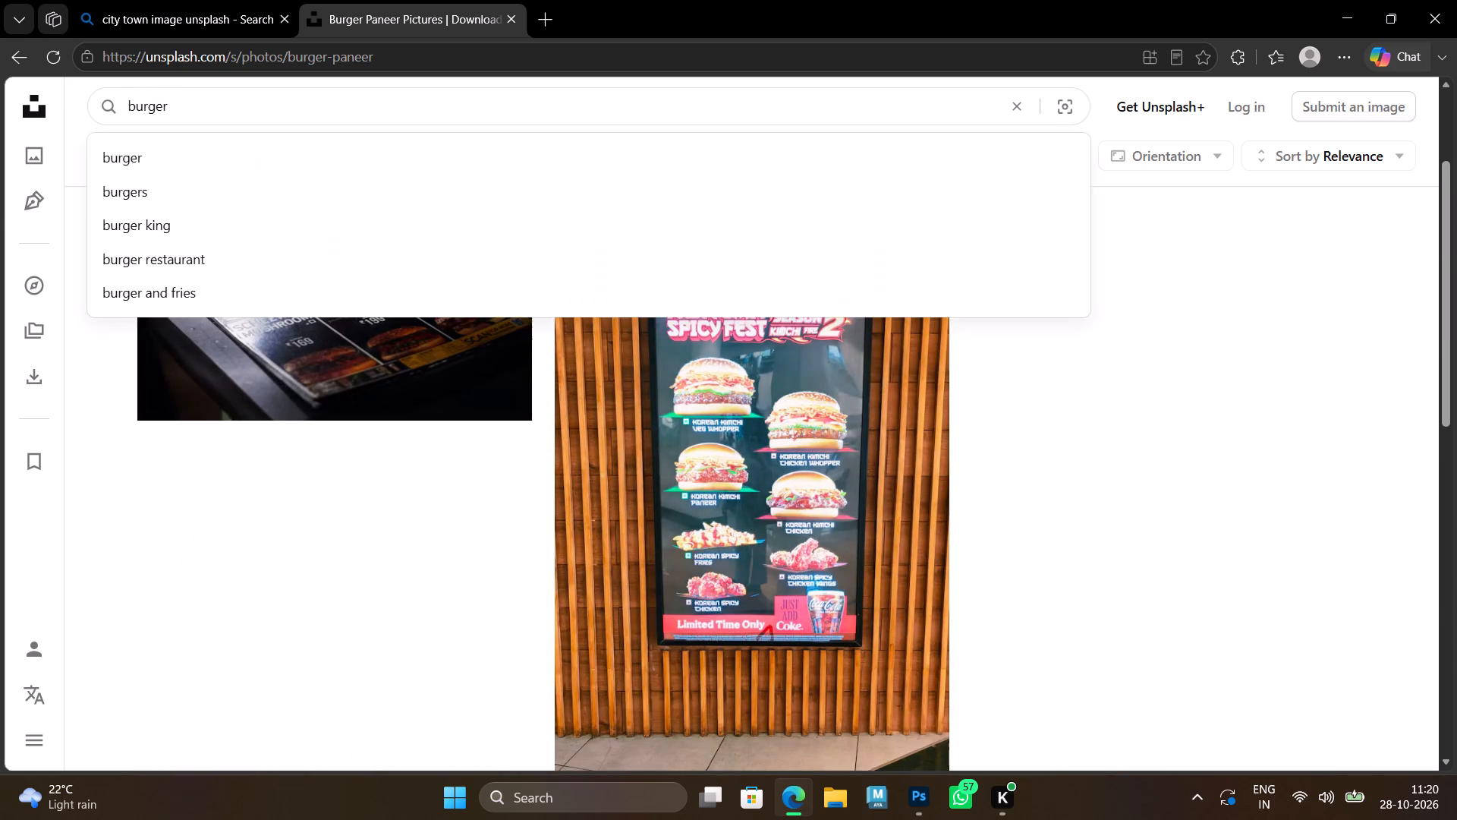
{"action": "key", "text": "Return"}
{"action": "scroll", "coordinate": [351, 498], "scroll_direction": "down", "scroll_amount": 1}
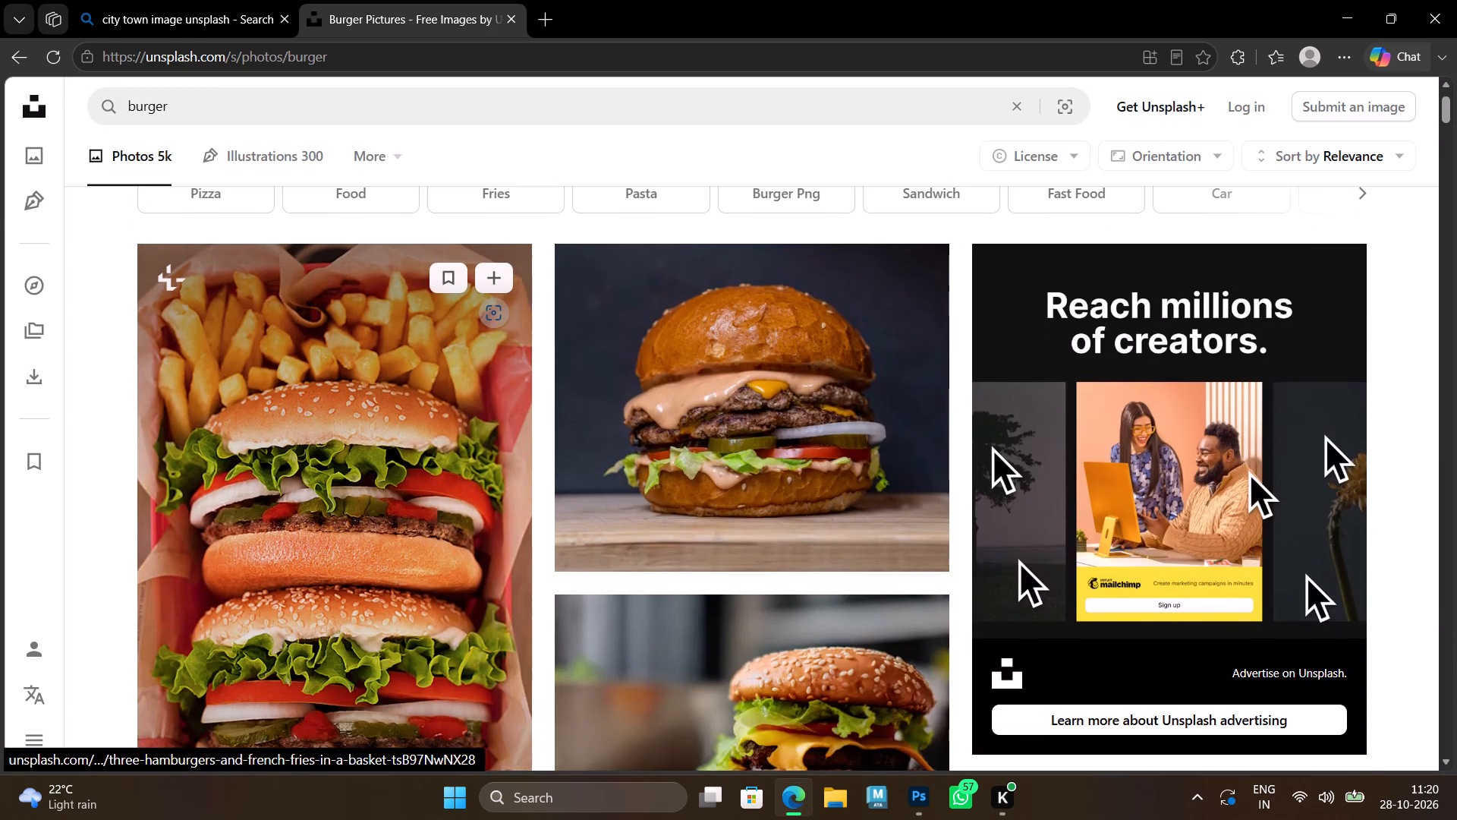
{"action": "scroll", "coordinate": [354, 496], "scroll_direction": "down", "scroll_amount": 4}
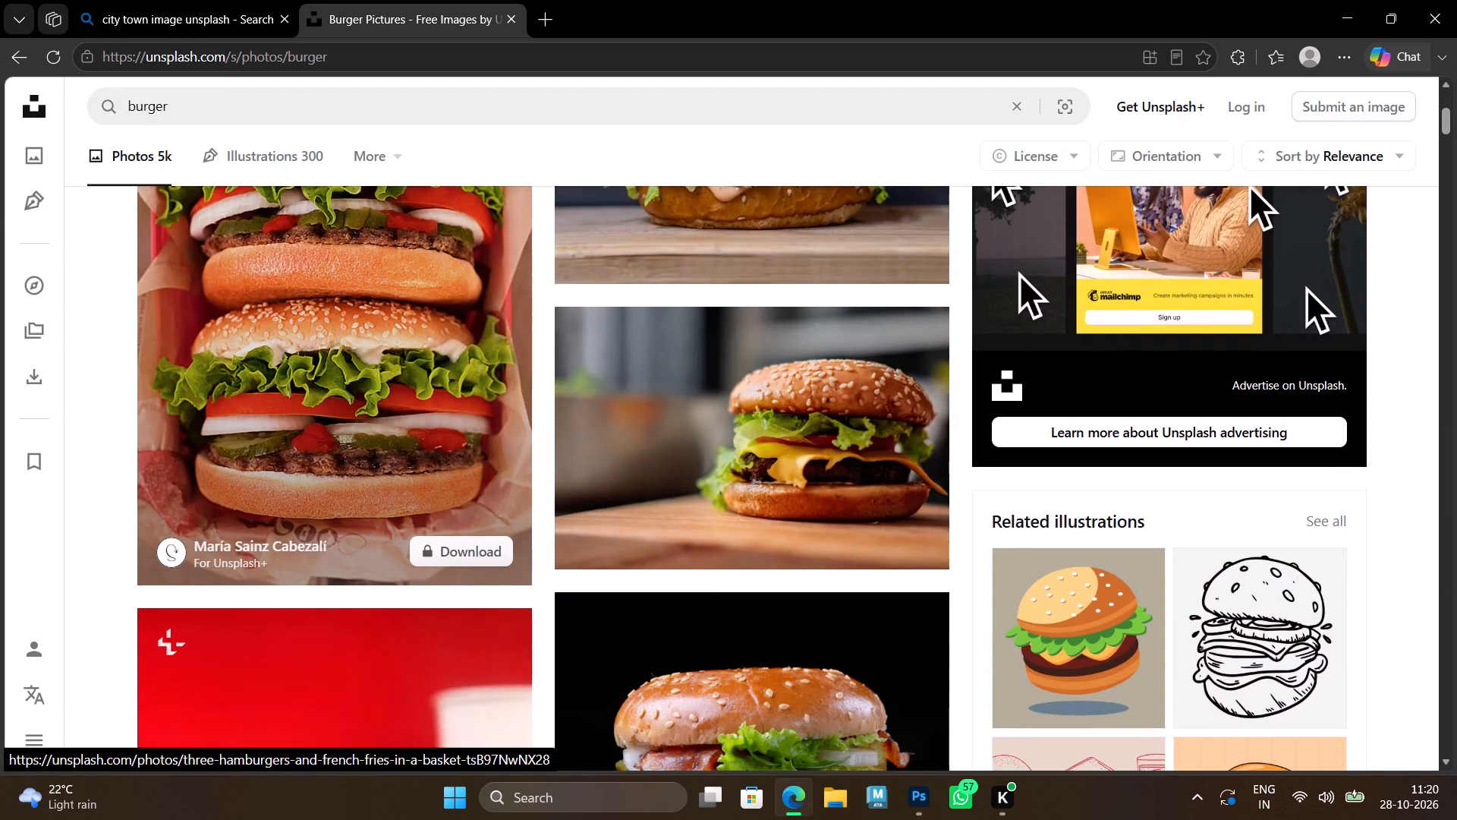
{"action": "scroll", "coordinate": [354, 495], "scroll_direction": "down", "scroll_amount": 3}
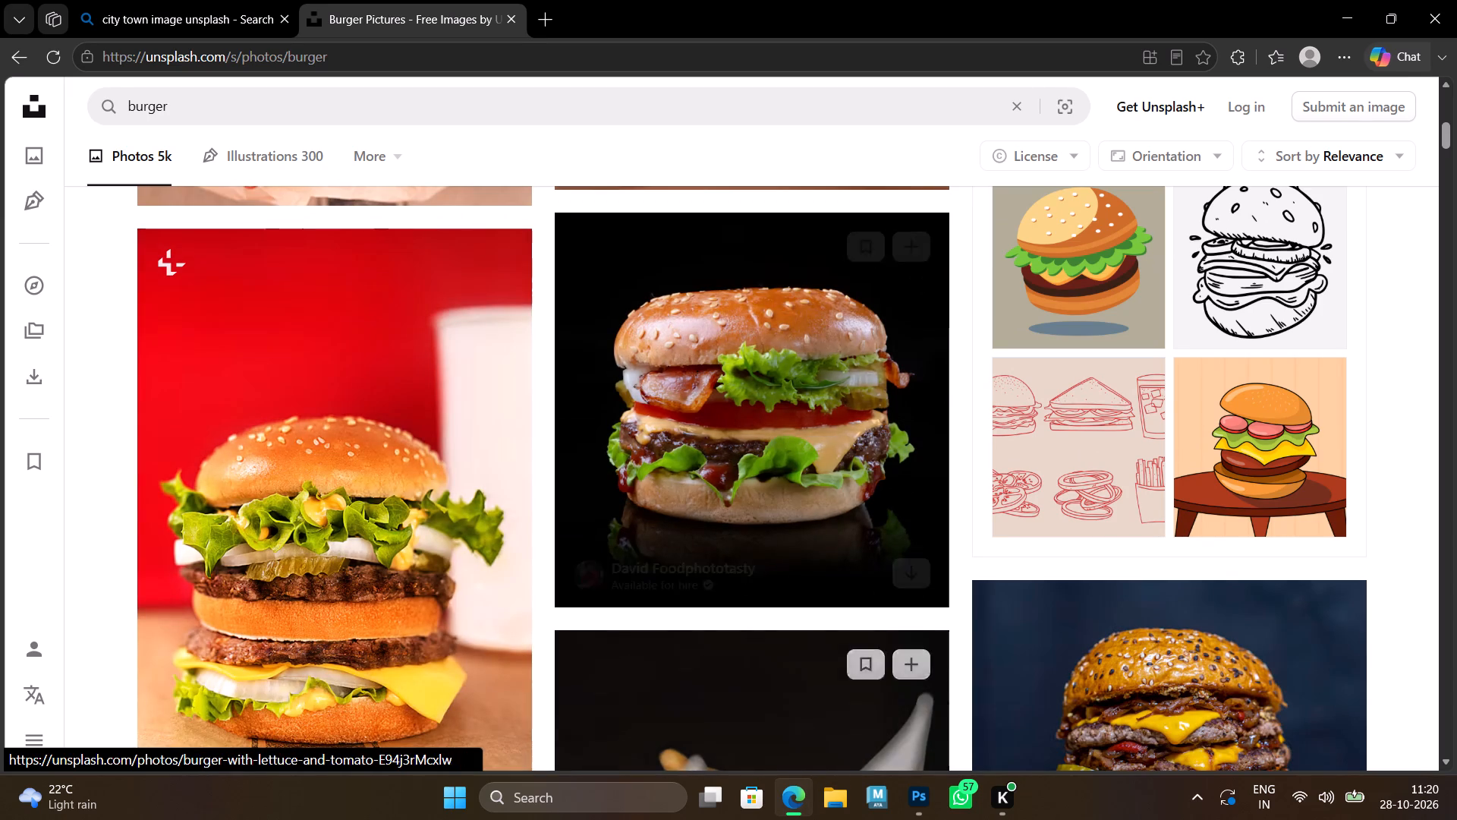
Open the black-background photo of the burger with lettuce and tomato and examine its related images.
{"action": "left_click", "coordinate": [789, 440]}
{"action": "scroll", "coordinate": [653, 435], "scroll_direction": "down", "scroll_amount": 5}
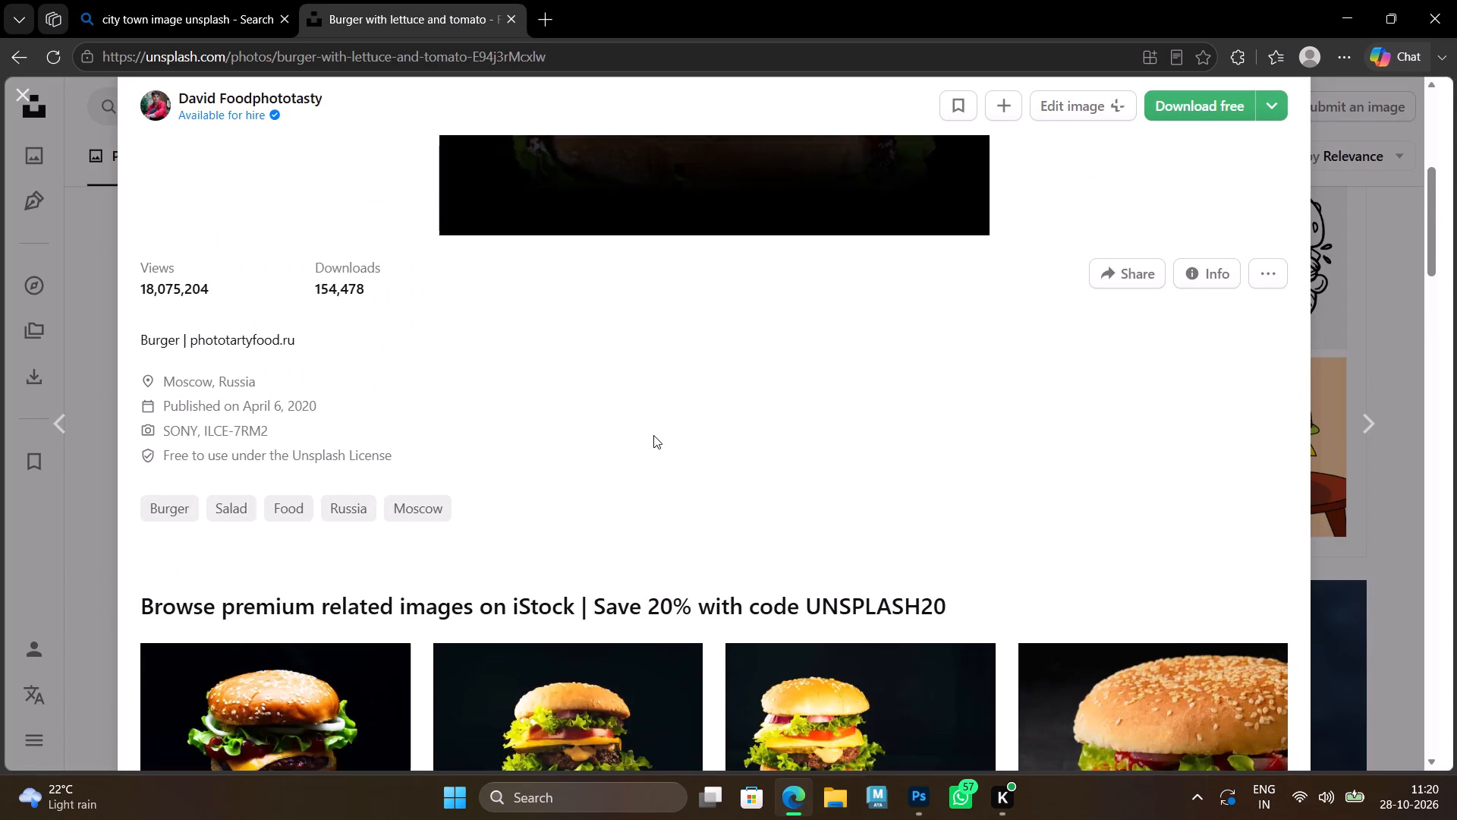
{"action": "scroll", "coordinate": [653, 435], "scroll_direction": "down", "scroll_amount": 5}
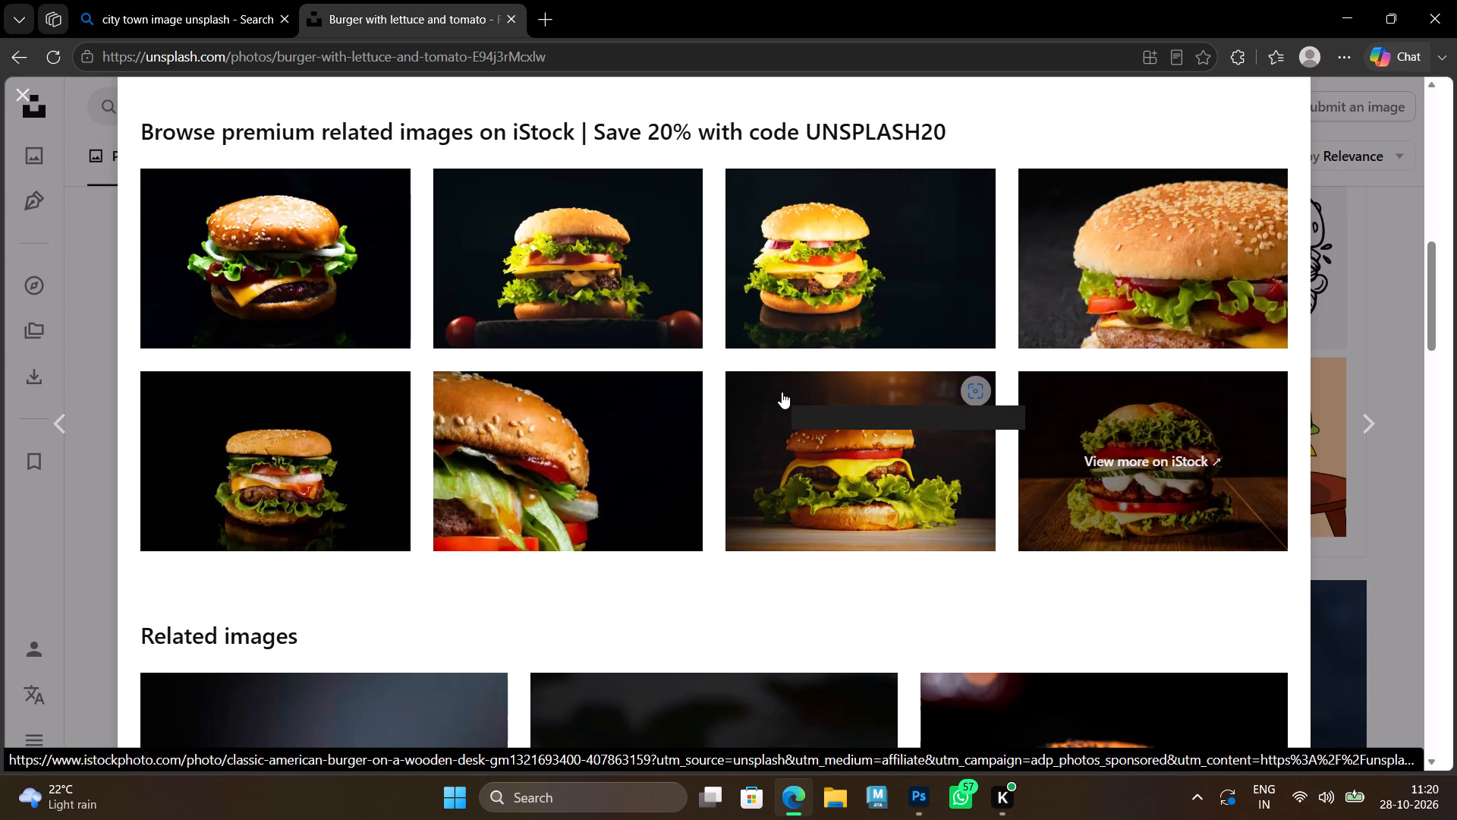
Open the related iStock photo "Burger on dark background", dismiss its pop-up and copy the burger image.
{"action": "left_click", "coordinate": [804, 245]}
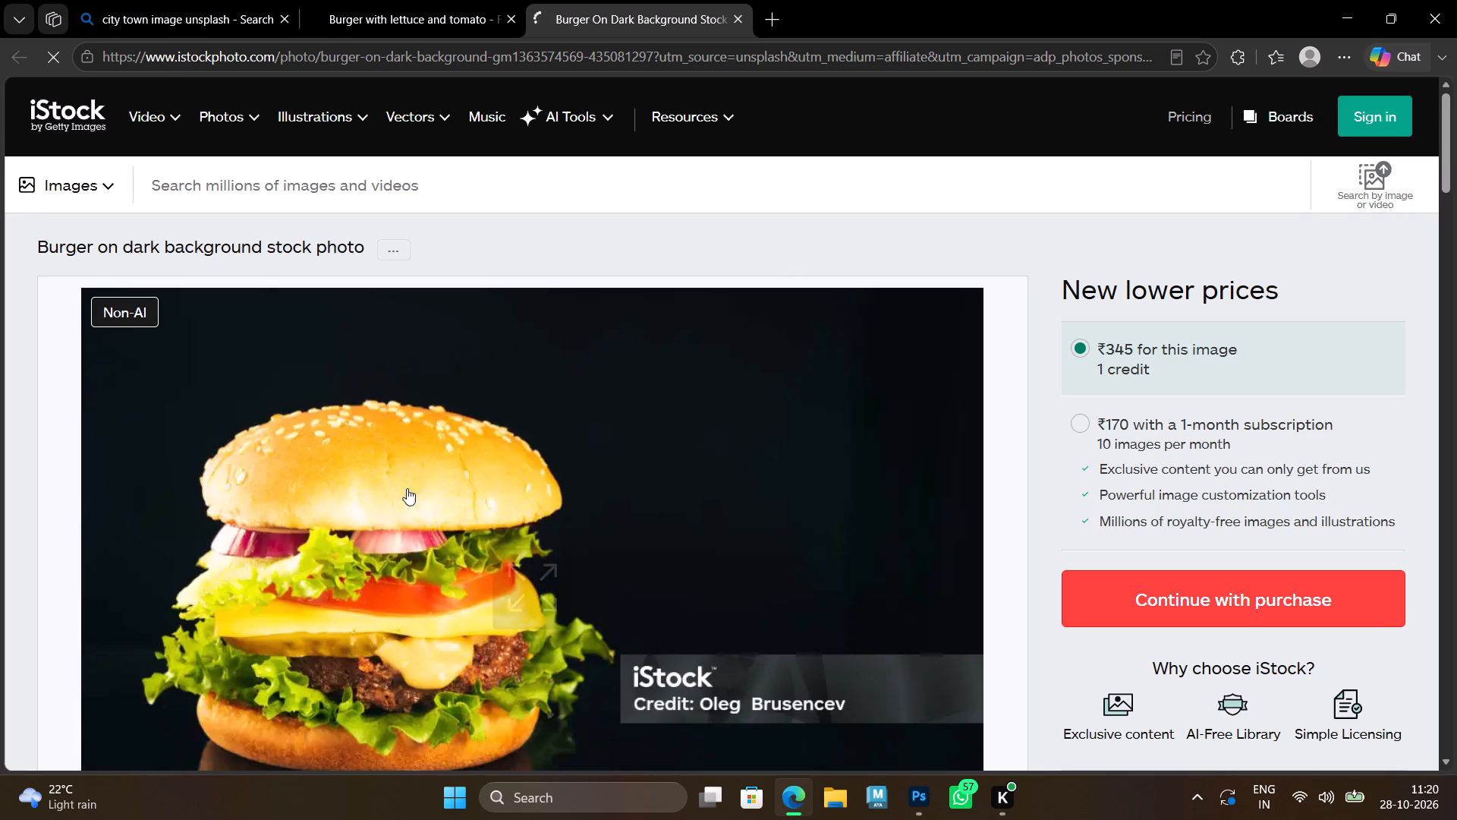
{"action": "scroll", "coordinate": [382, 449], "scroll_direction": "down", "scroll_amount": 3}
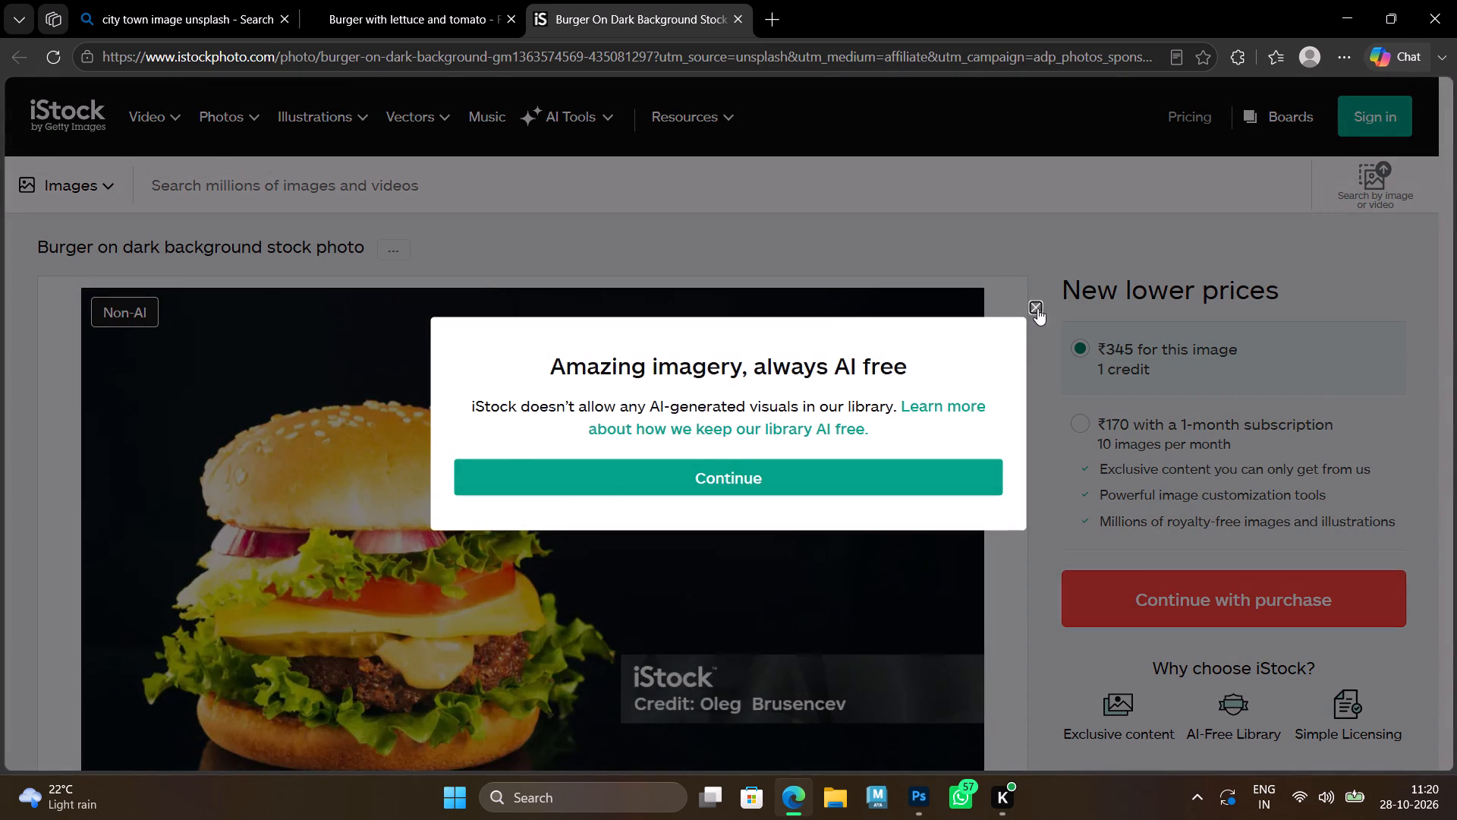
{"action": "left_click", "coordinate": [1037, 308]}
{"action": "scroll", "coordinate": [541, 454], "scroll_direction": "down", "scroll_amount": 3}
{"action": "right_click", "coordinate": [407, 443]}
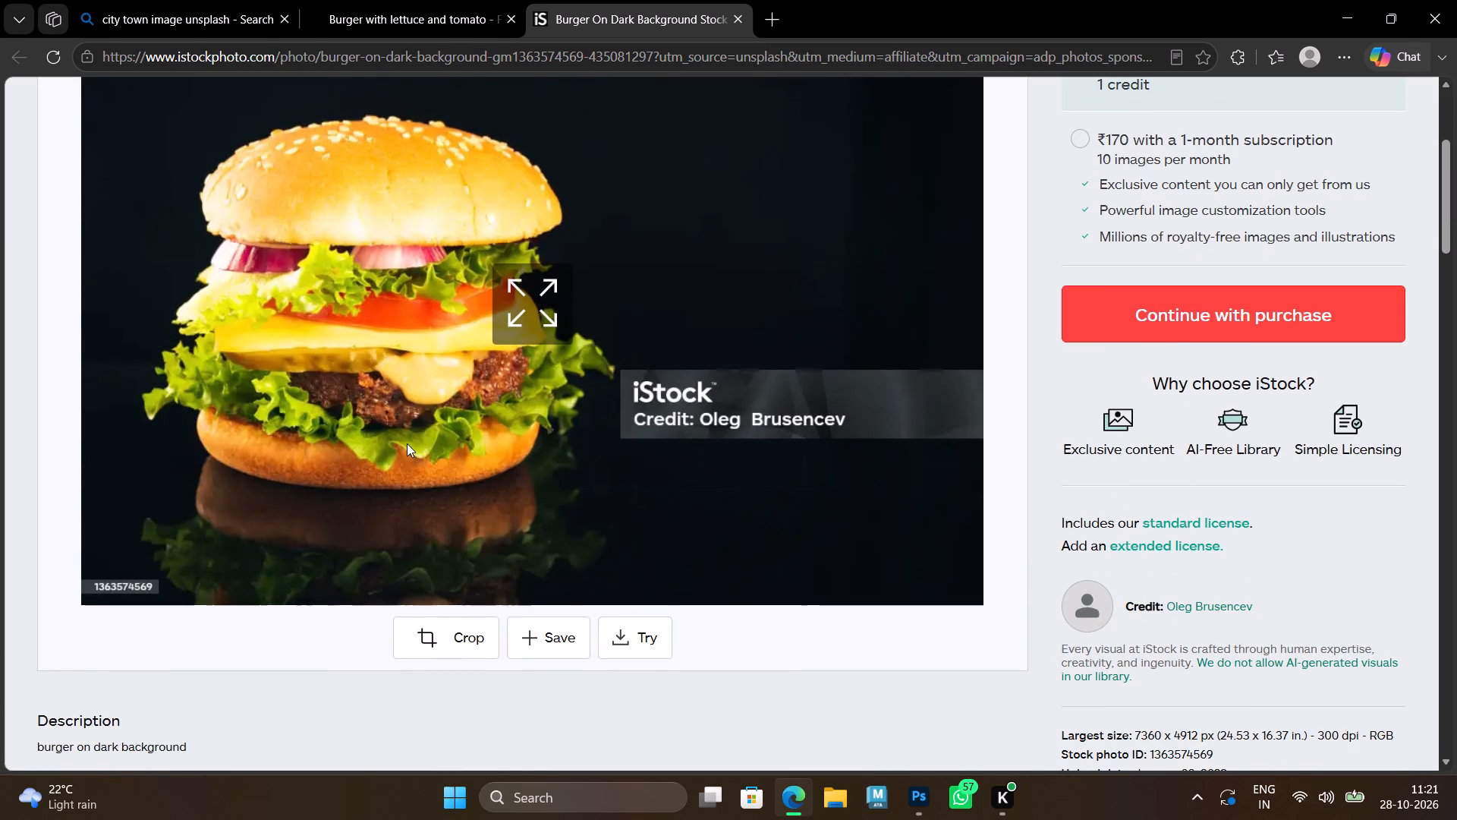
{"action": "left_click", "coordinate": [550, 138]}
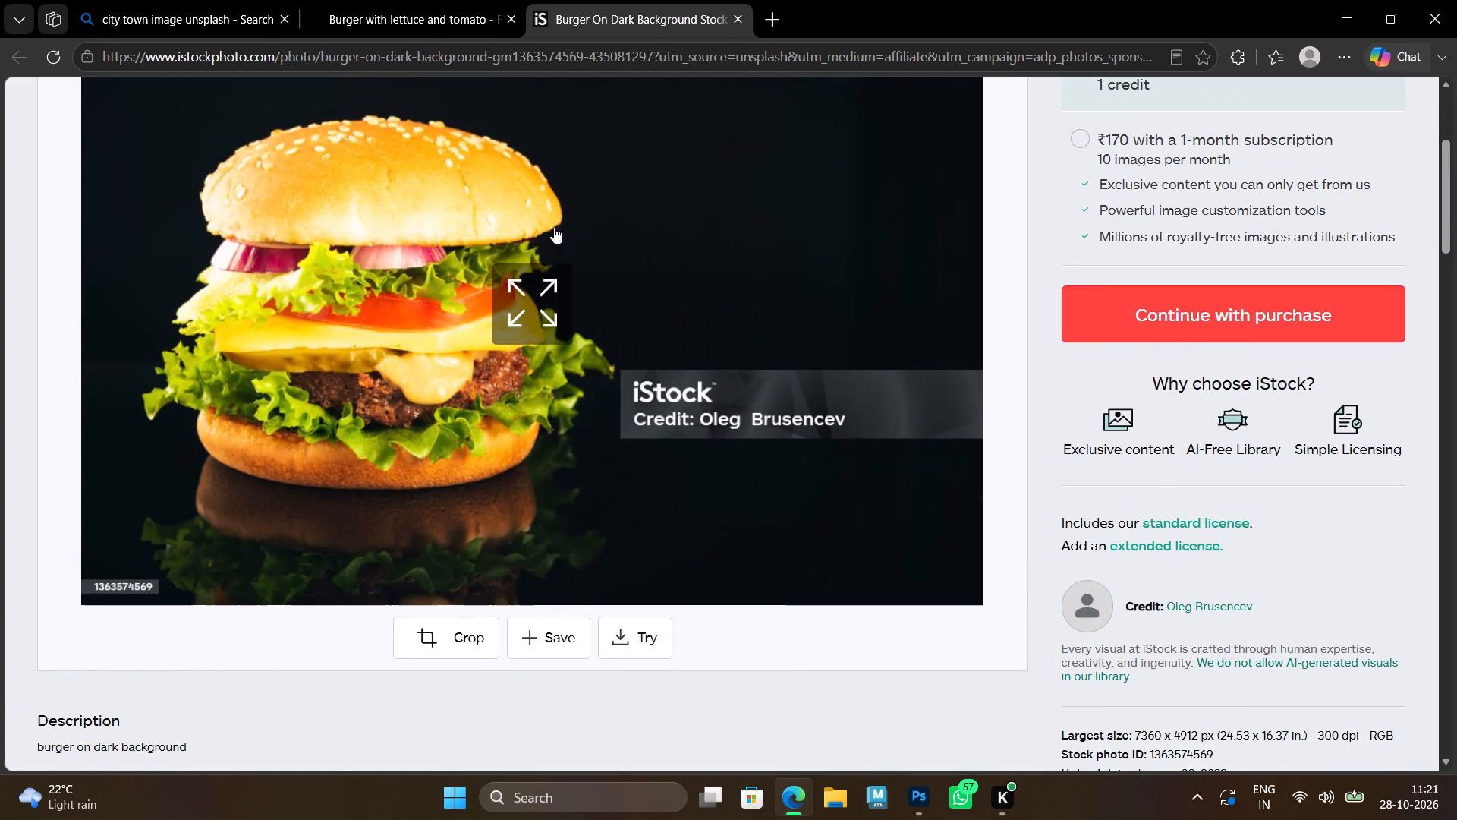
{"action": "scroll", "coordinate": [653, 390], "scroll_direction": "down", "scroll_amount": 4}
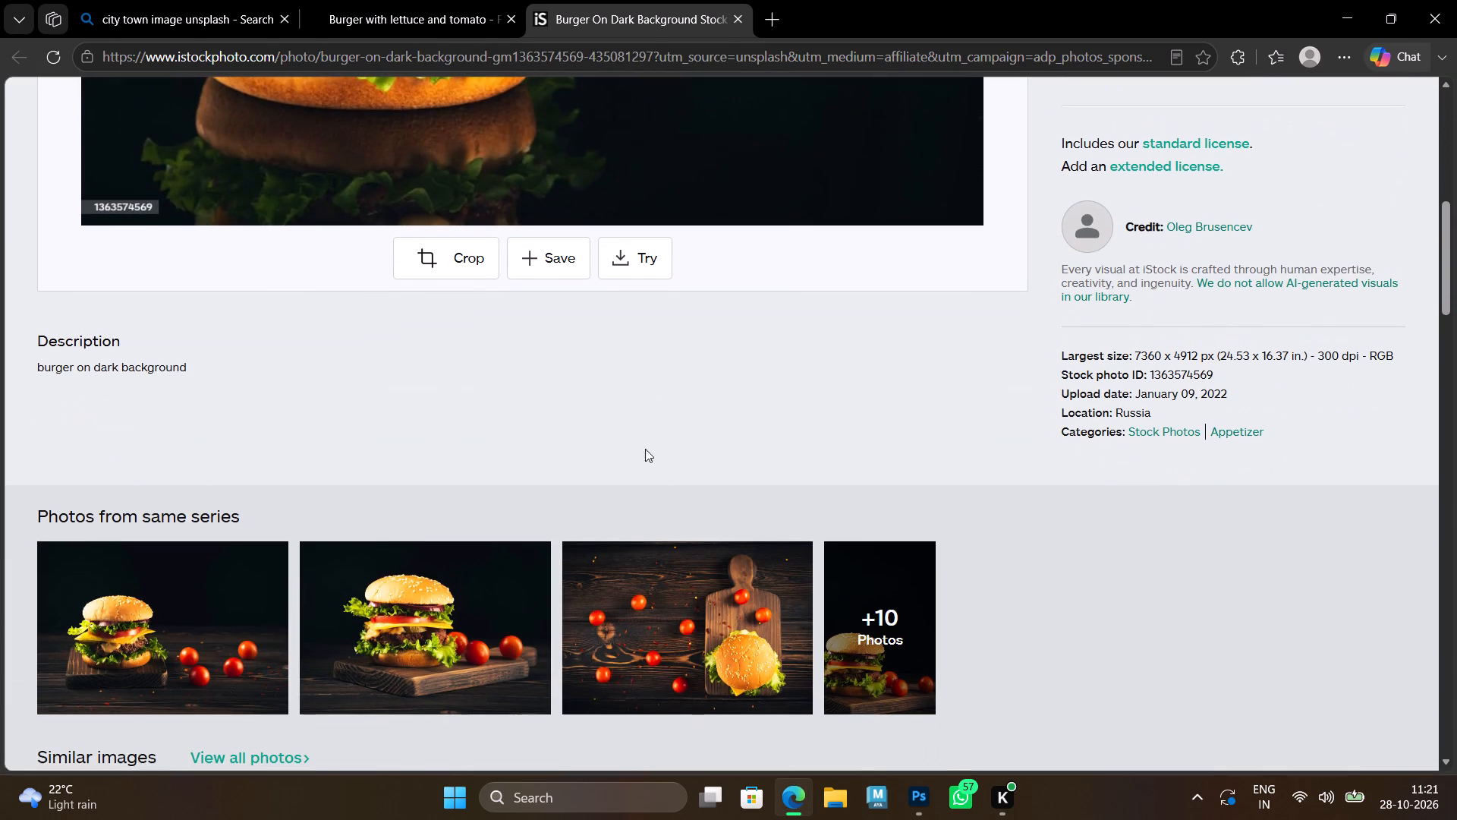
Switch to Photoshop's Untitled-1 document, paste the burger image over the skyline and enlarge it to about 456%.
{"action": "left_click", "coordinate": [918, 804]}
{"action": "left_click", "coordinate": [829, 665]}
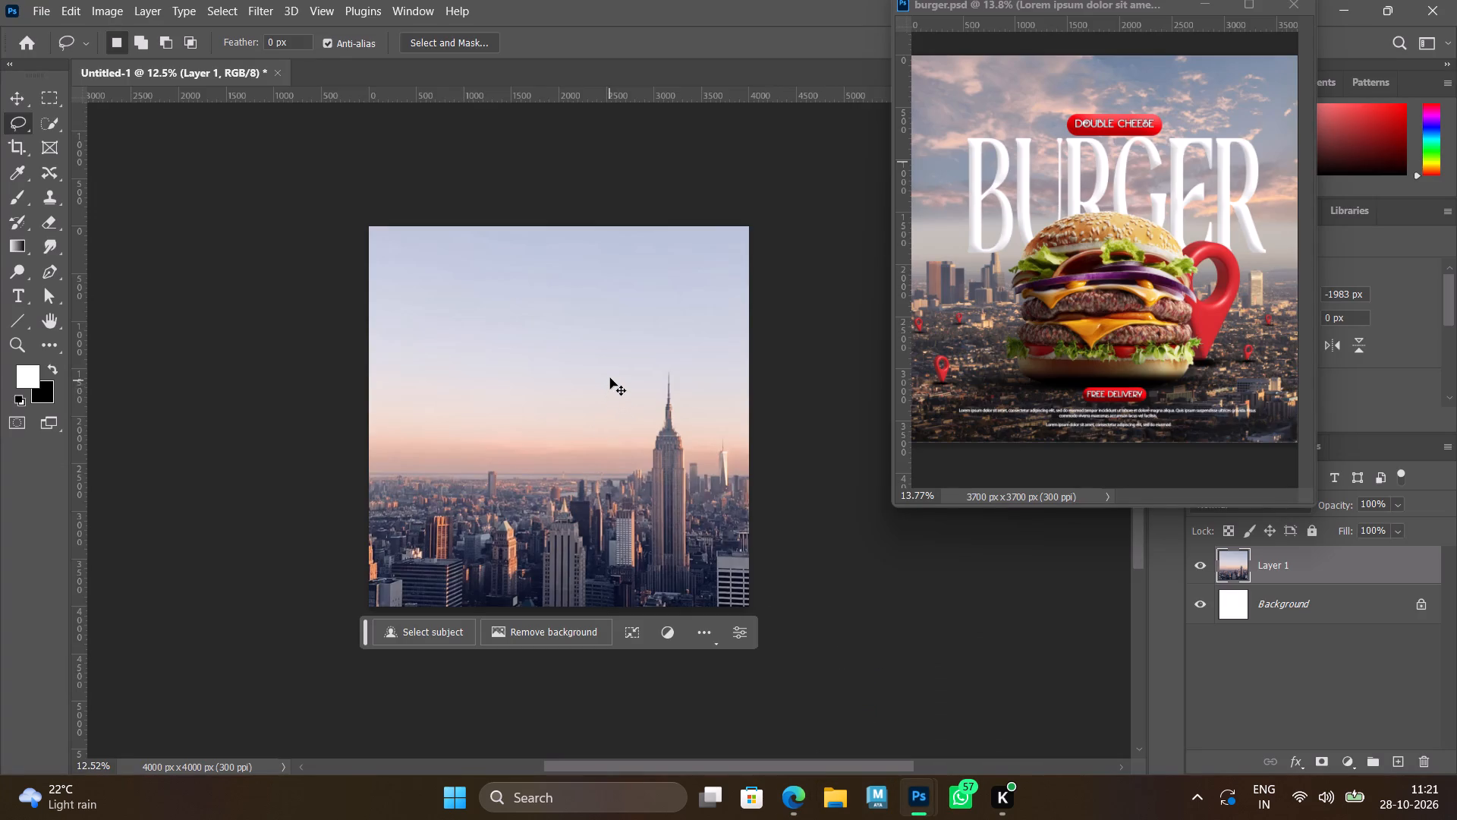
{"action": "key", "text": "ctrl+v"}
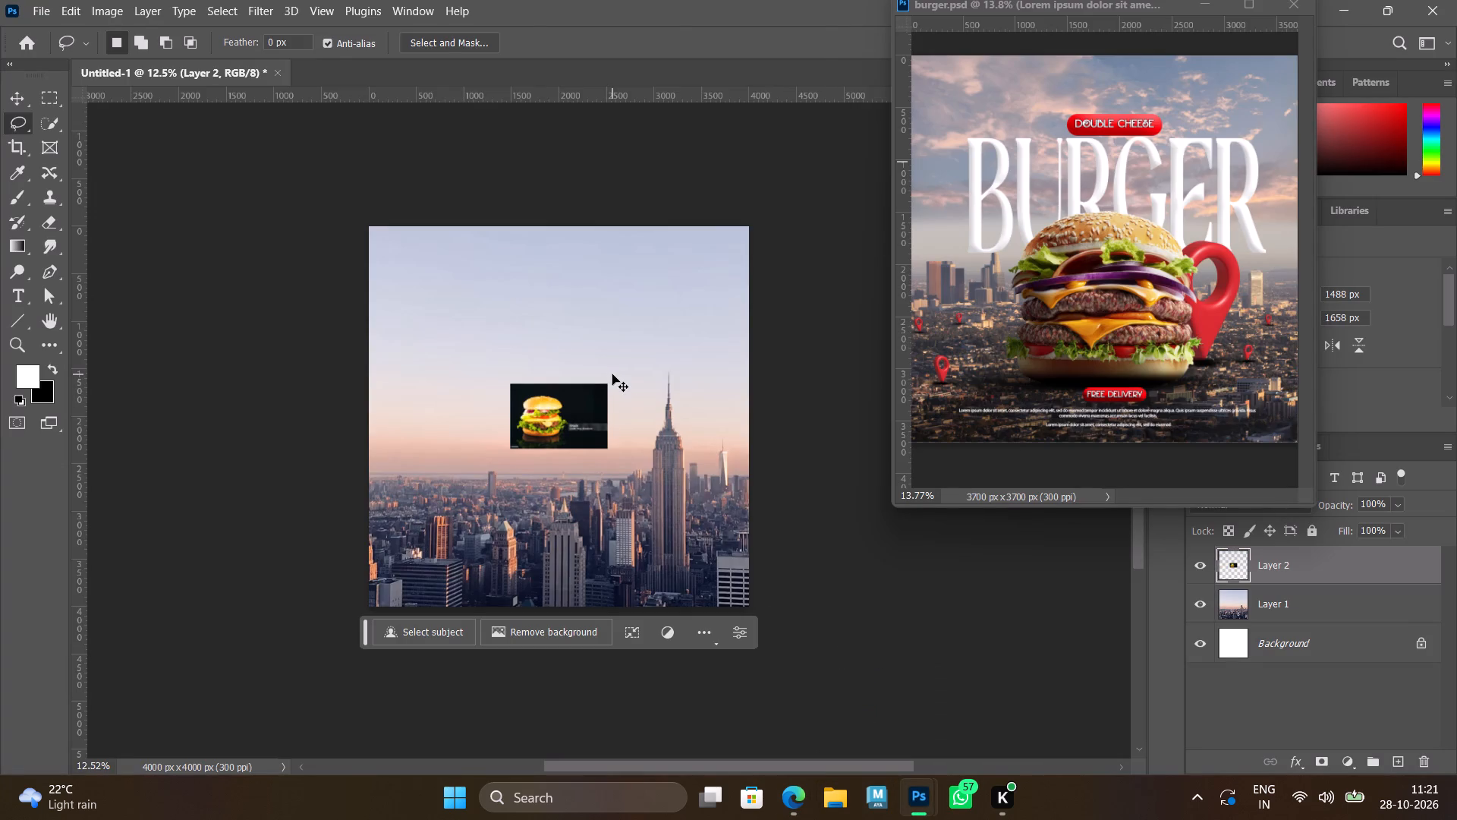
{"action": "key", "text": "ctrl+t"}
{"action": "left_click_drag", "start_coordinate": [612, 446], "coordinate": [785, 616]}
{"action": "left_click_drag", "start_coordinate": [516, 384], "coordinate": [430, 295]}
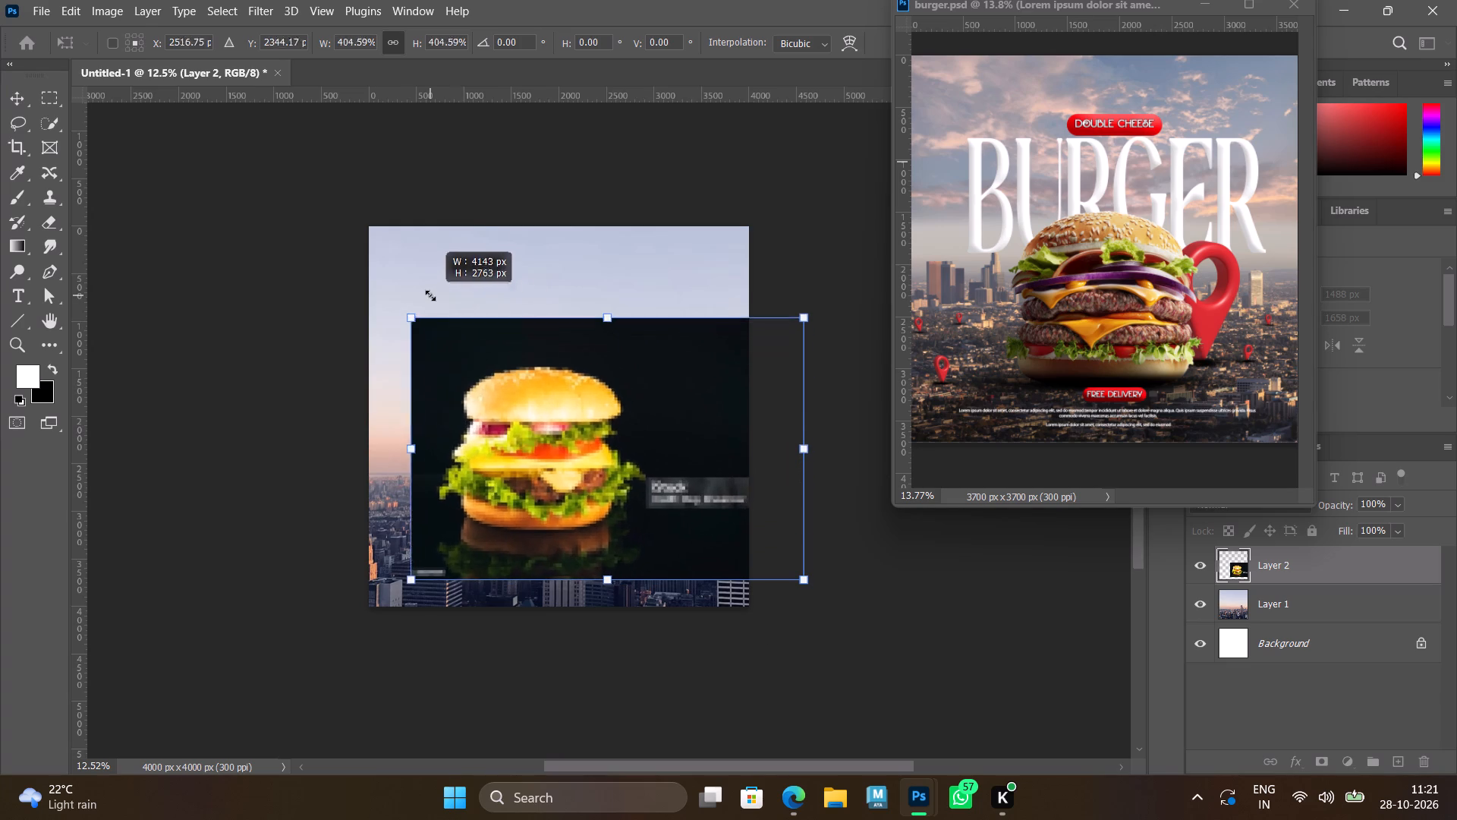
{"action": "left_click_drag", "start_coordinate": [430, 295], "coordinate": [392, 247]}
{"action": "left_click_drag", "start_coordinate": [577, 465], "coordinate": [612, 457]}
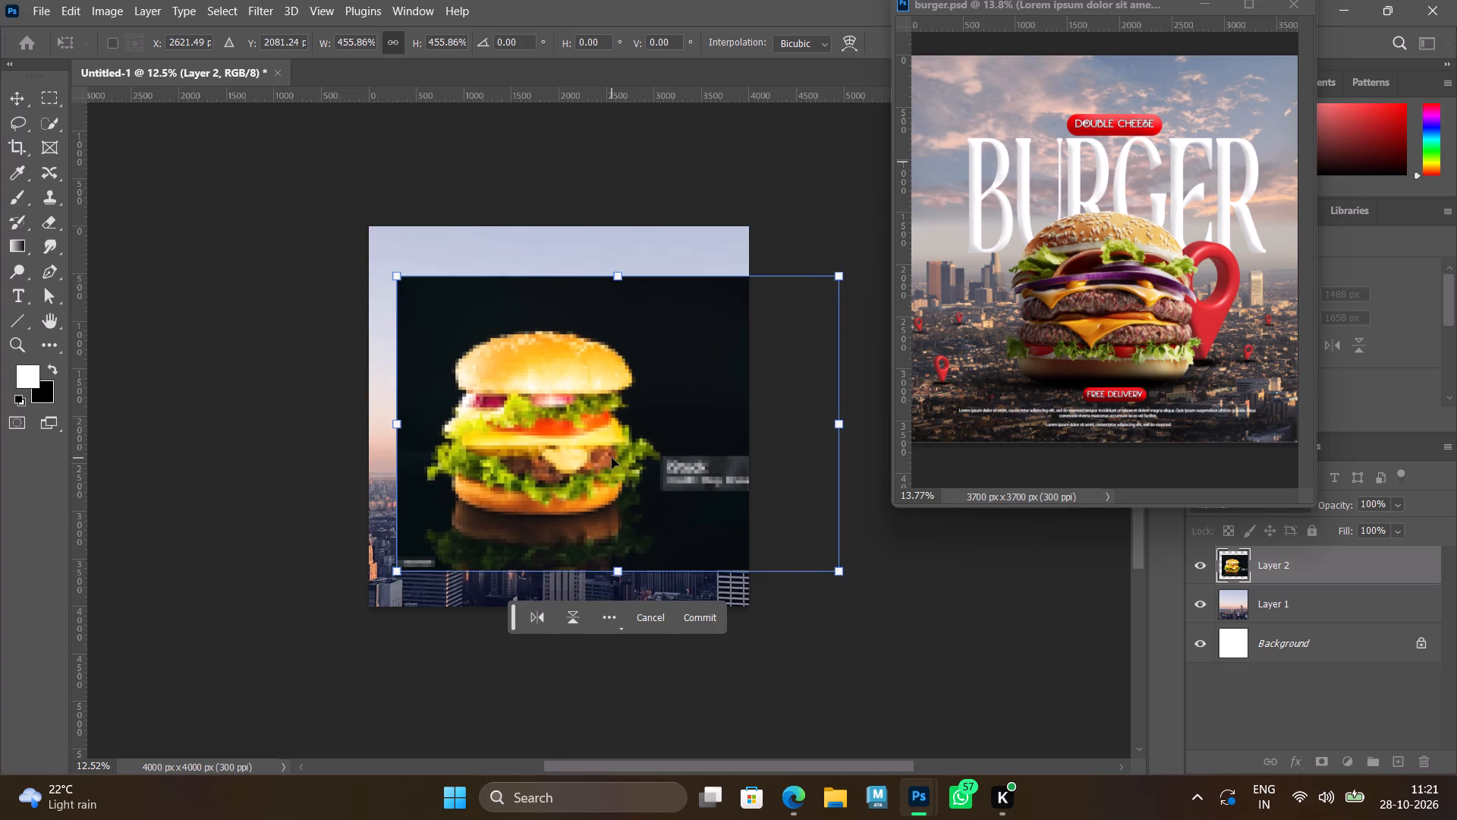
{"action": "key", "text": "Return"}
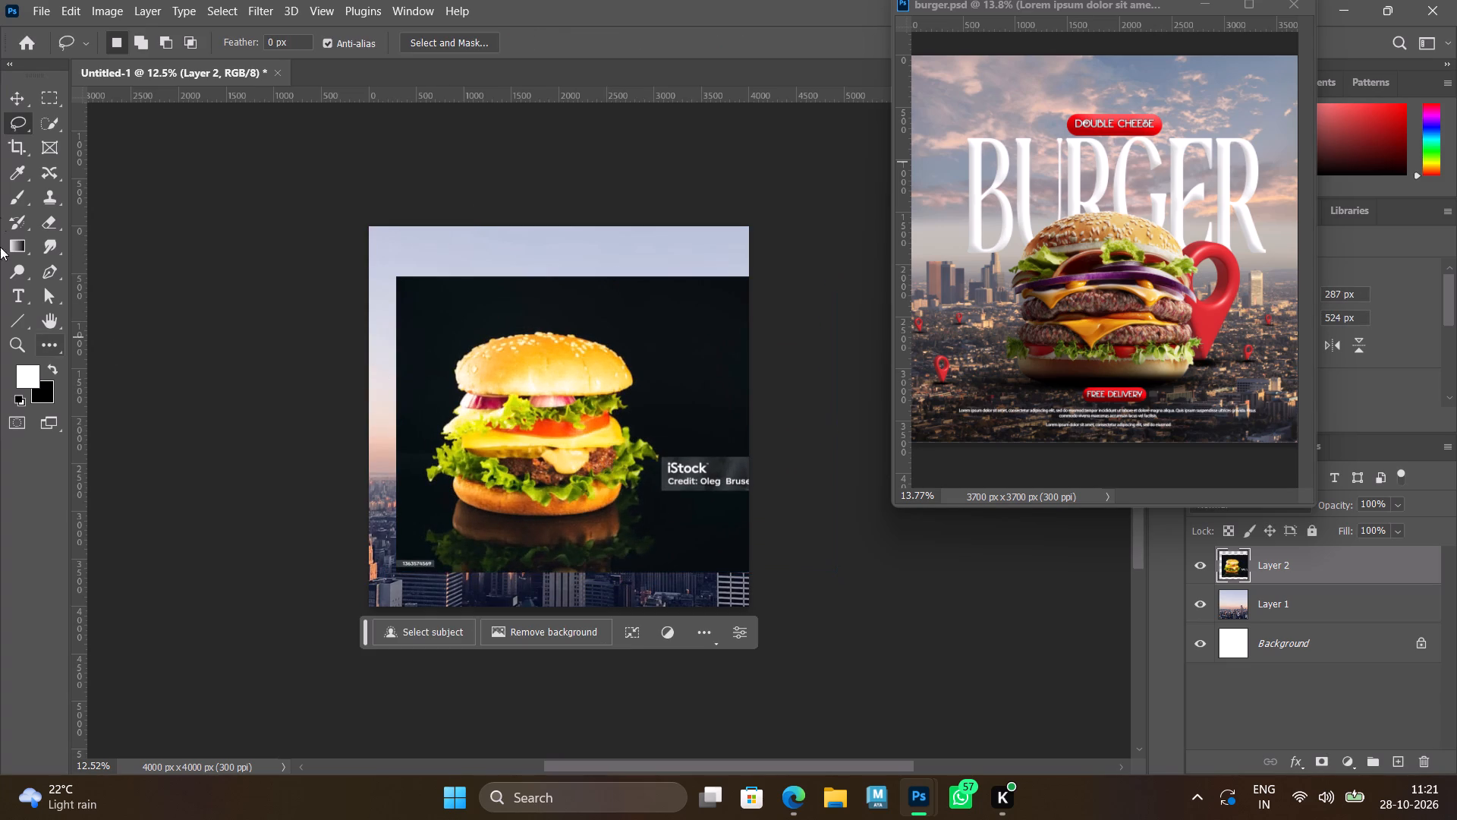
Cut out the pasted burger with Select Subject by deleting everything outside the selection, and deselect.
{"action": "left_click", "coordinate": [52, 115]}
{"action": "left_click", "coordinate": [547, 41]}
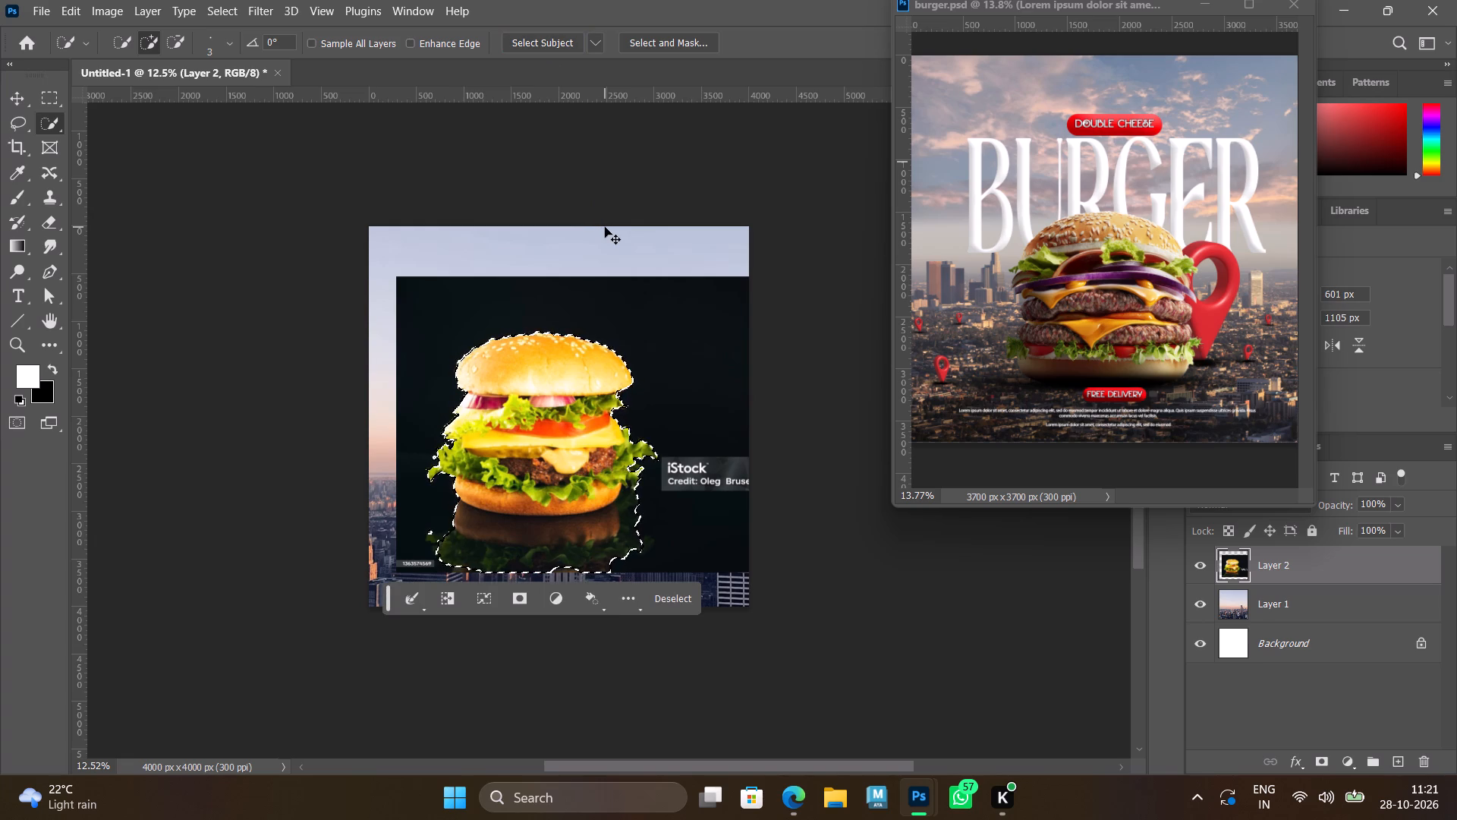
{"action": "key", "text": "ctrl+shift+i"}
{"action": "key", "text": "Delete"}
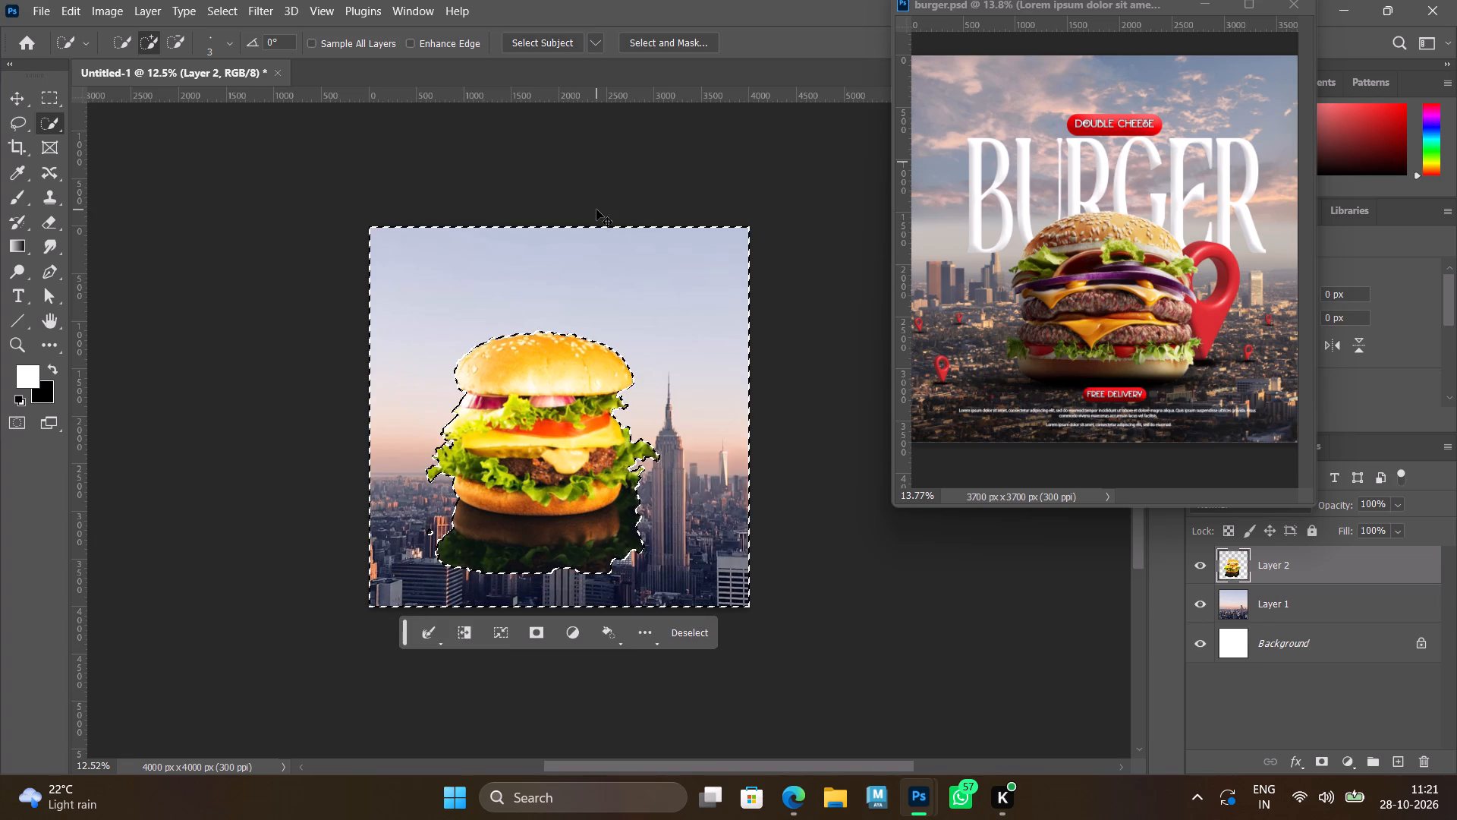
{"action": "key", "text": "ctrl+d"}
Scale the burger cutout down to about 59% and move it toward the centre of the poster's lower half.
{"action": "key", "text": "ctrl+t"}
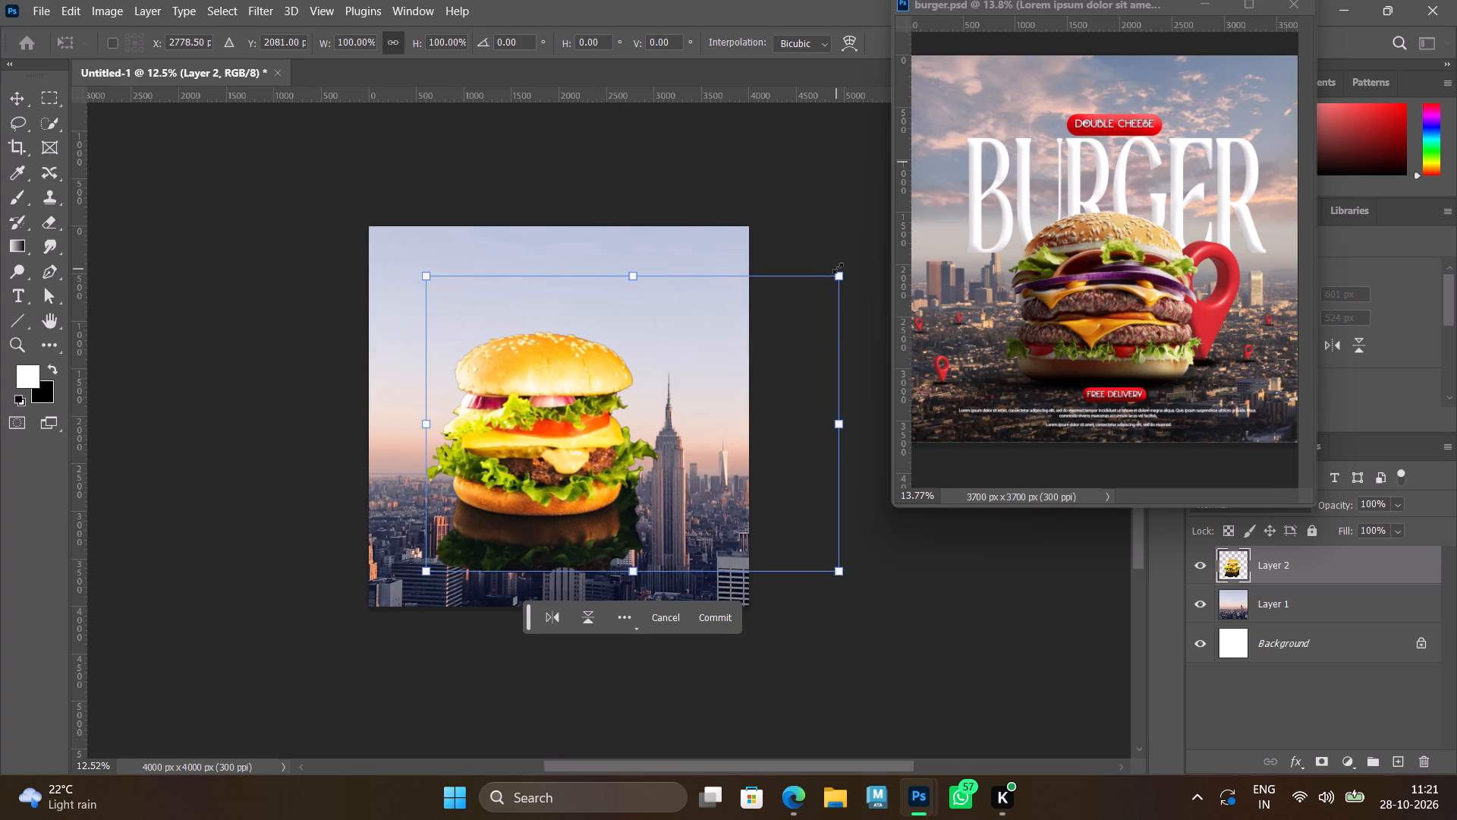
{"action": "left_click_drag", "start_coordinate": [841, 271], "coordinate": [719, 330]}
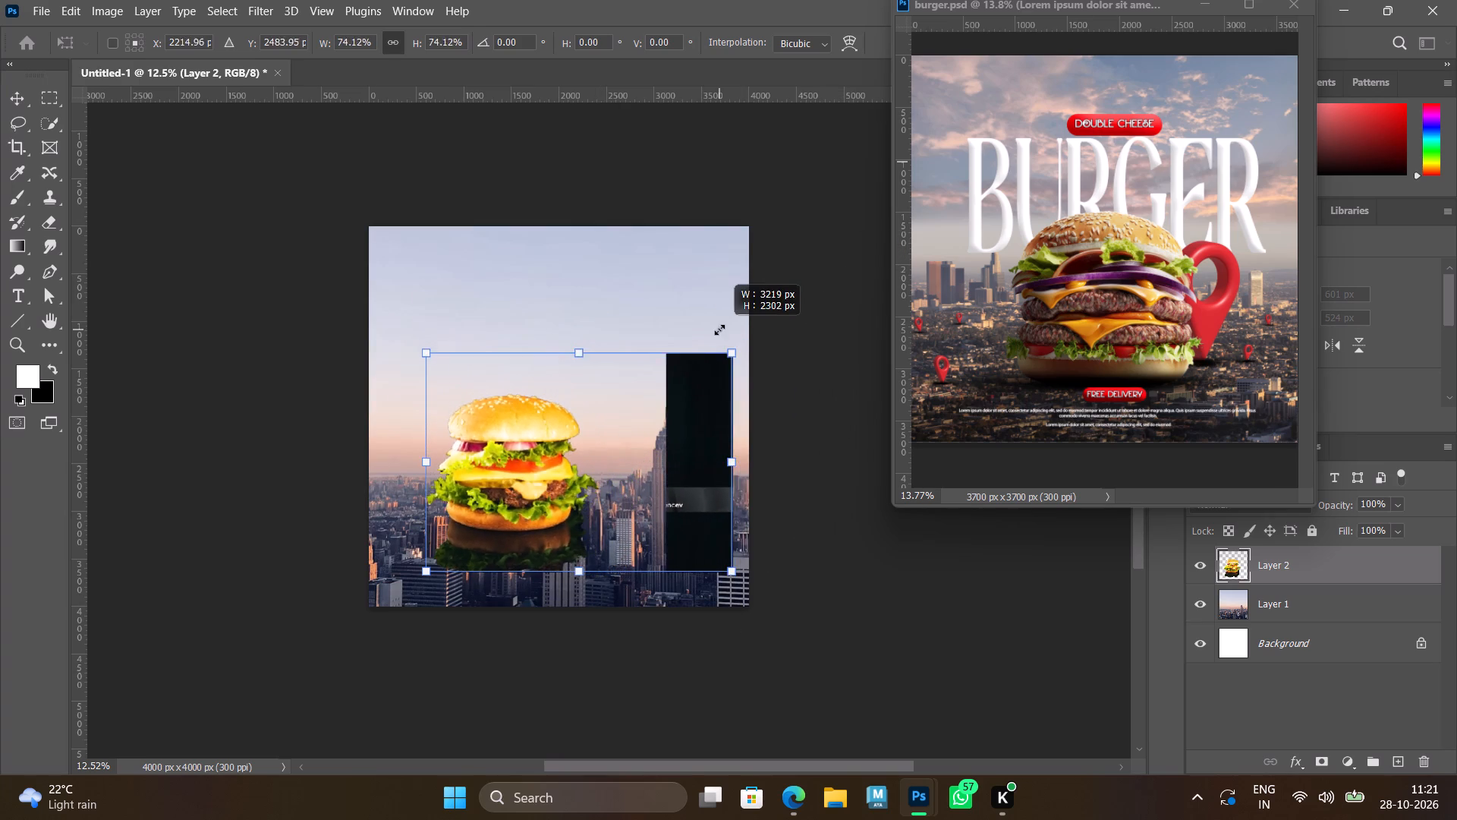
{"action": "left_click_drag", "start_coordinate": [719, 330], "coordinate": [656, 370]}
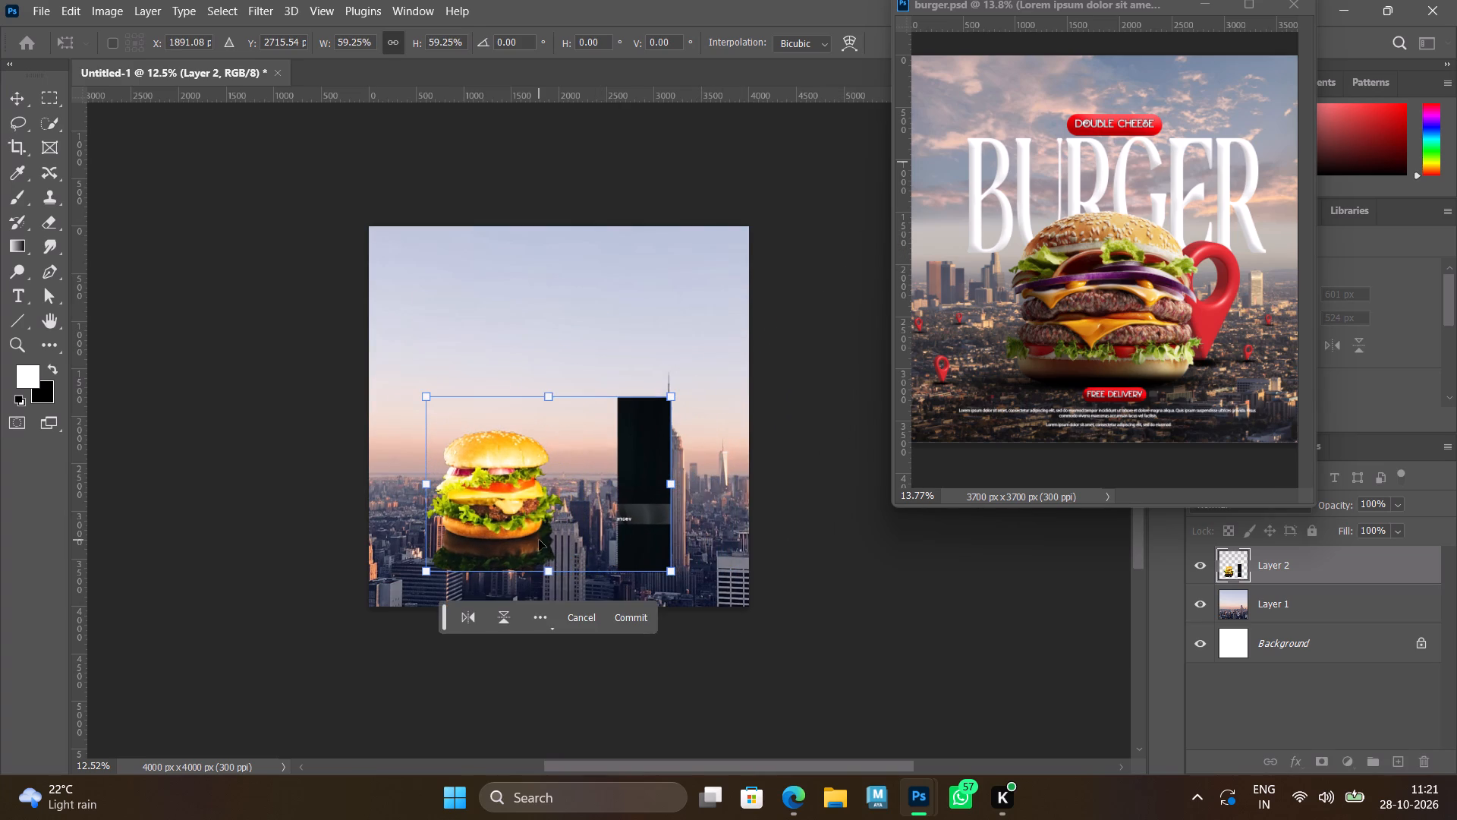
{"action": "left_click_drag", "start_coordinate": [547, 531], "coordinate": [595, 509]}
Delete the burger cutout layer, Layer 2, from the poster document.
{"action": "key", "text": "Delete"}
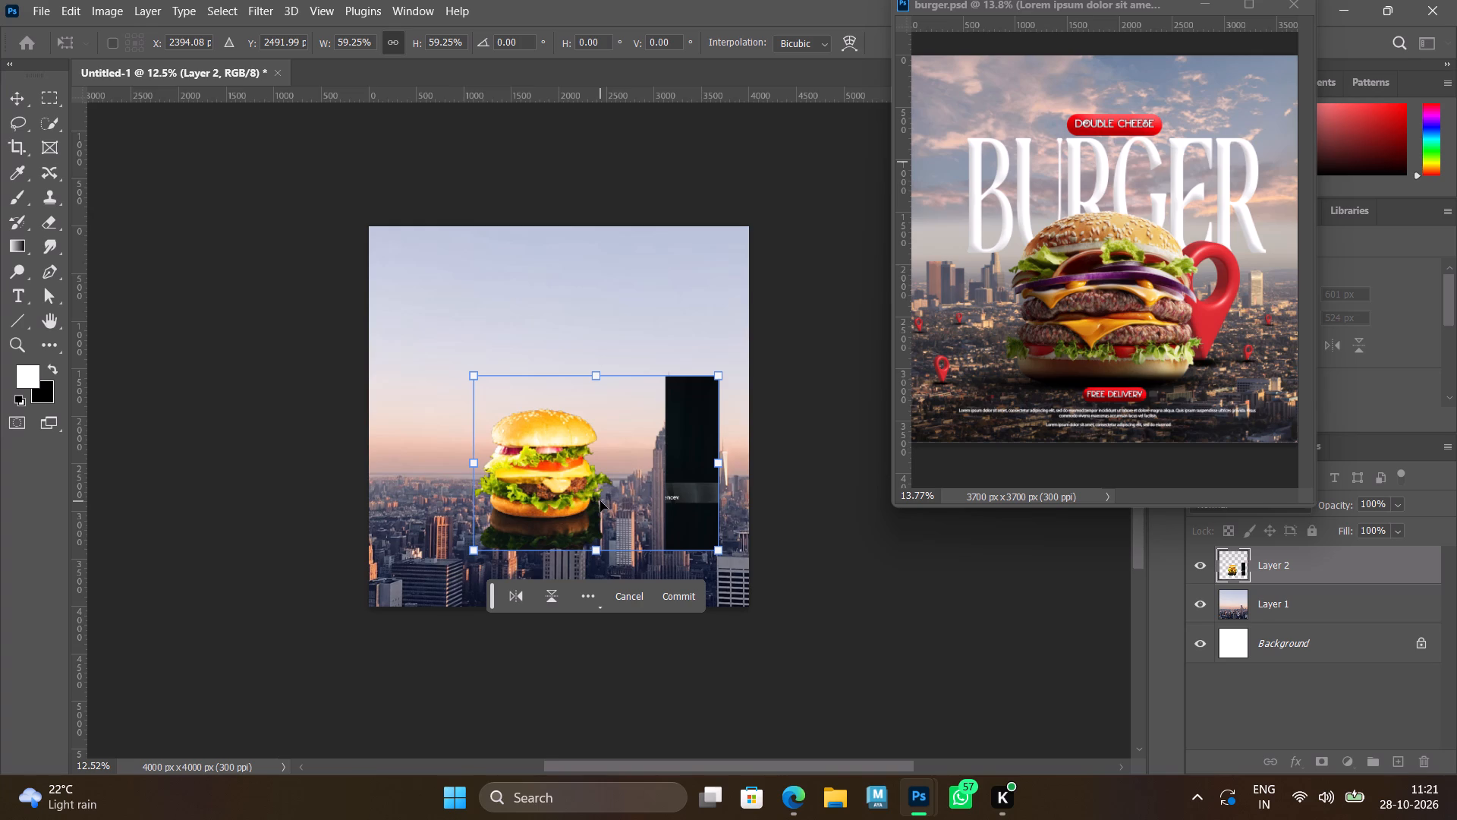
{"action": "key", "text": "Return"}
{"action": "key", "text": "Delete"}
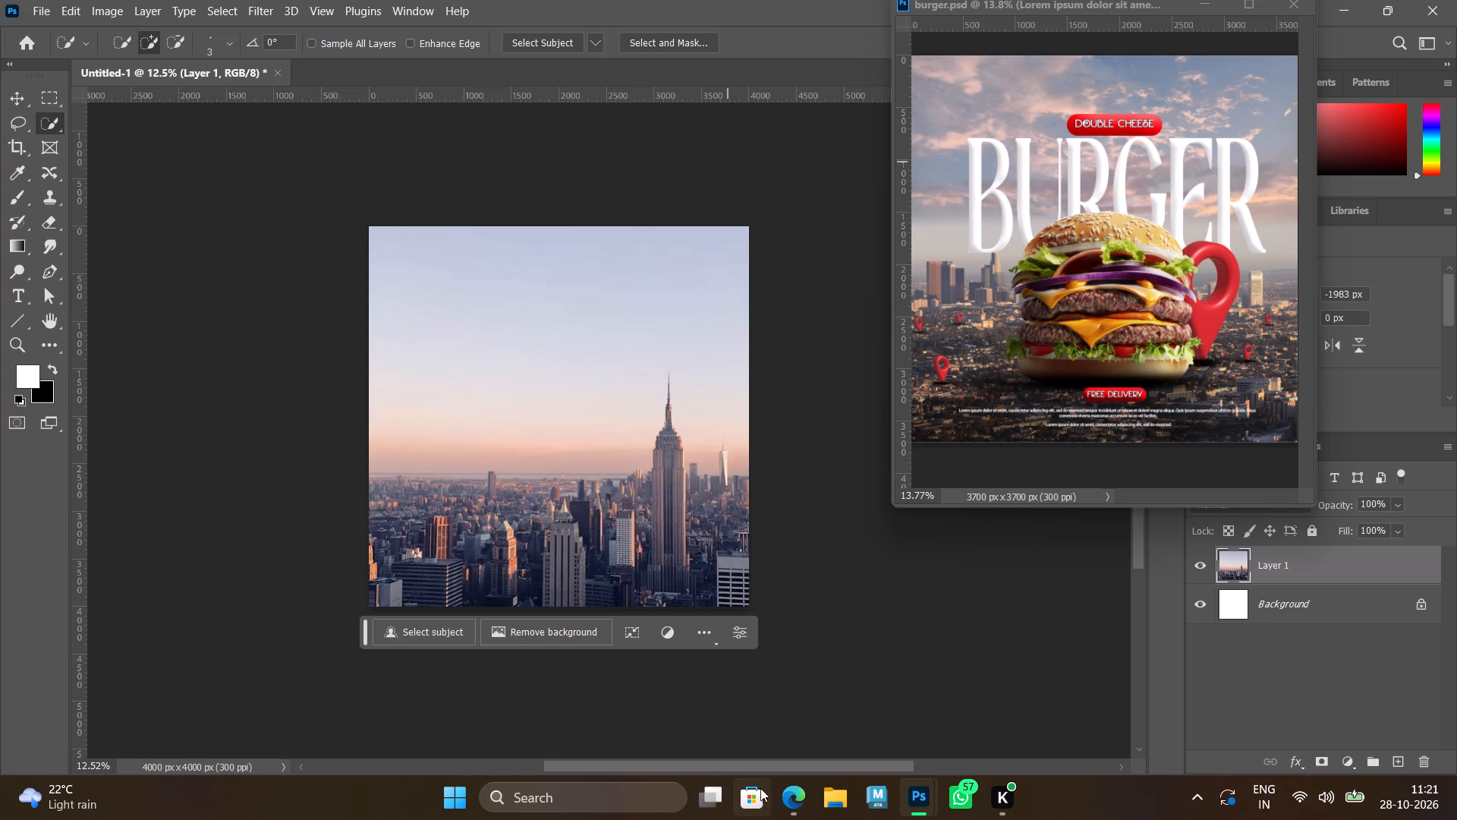
Return to the iStock page in the browser and open the "Big tasty hamburger or cheeseburger" photo from the similar images.
{"action": "left_click", "coordinate": [785, 792]}
{"action": "scroll", "coordinate": [505, 490], "scroll_direction": "down", "scroll_amount": 5}
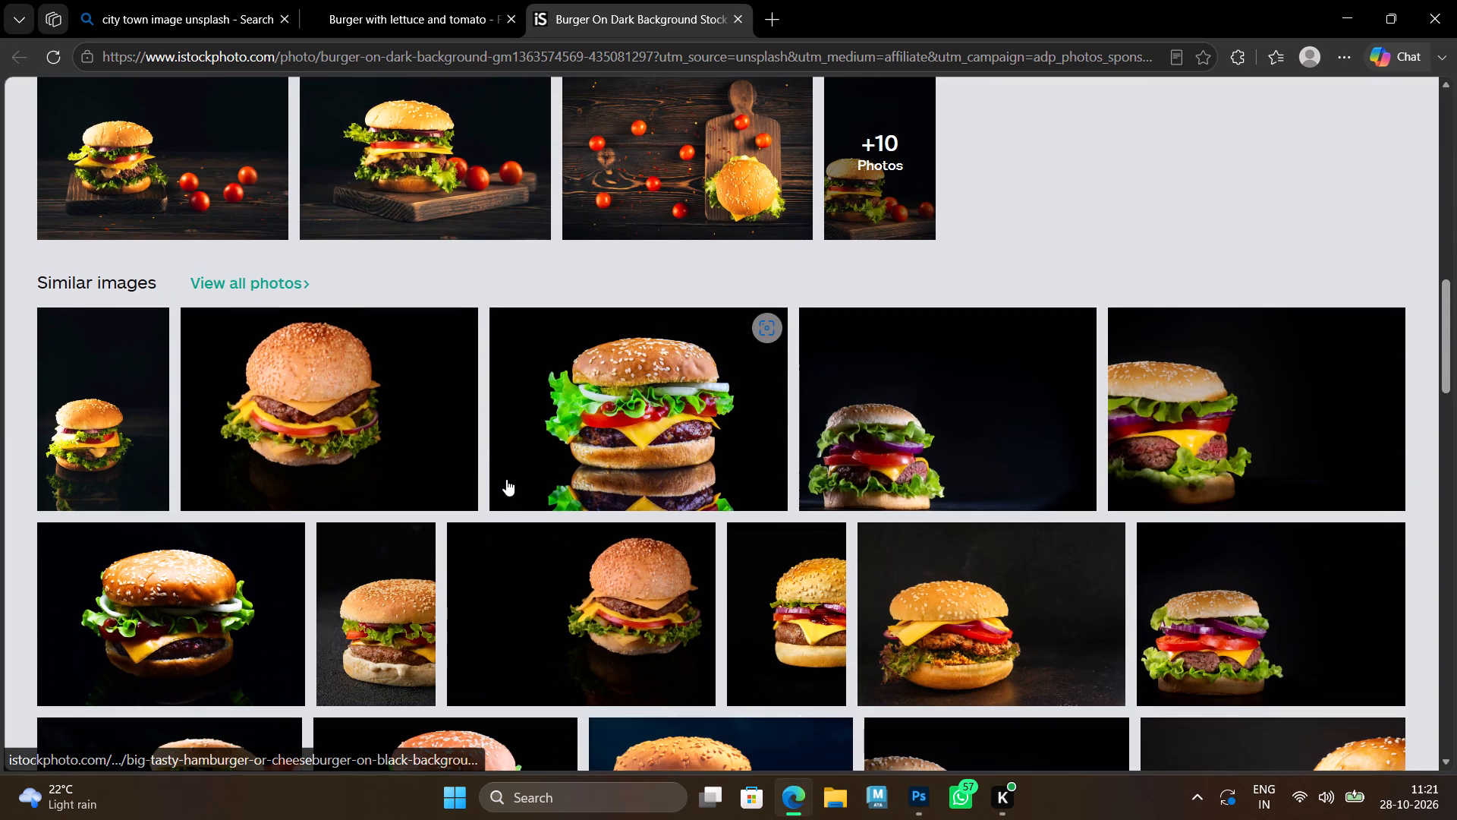
{"action": "scroll", "coordinate": [509, 472], "scroll_direction": "down", "scroll_amount": 1}
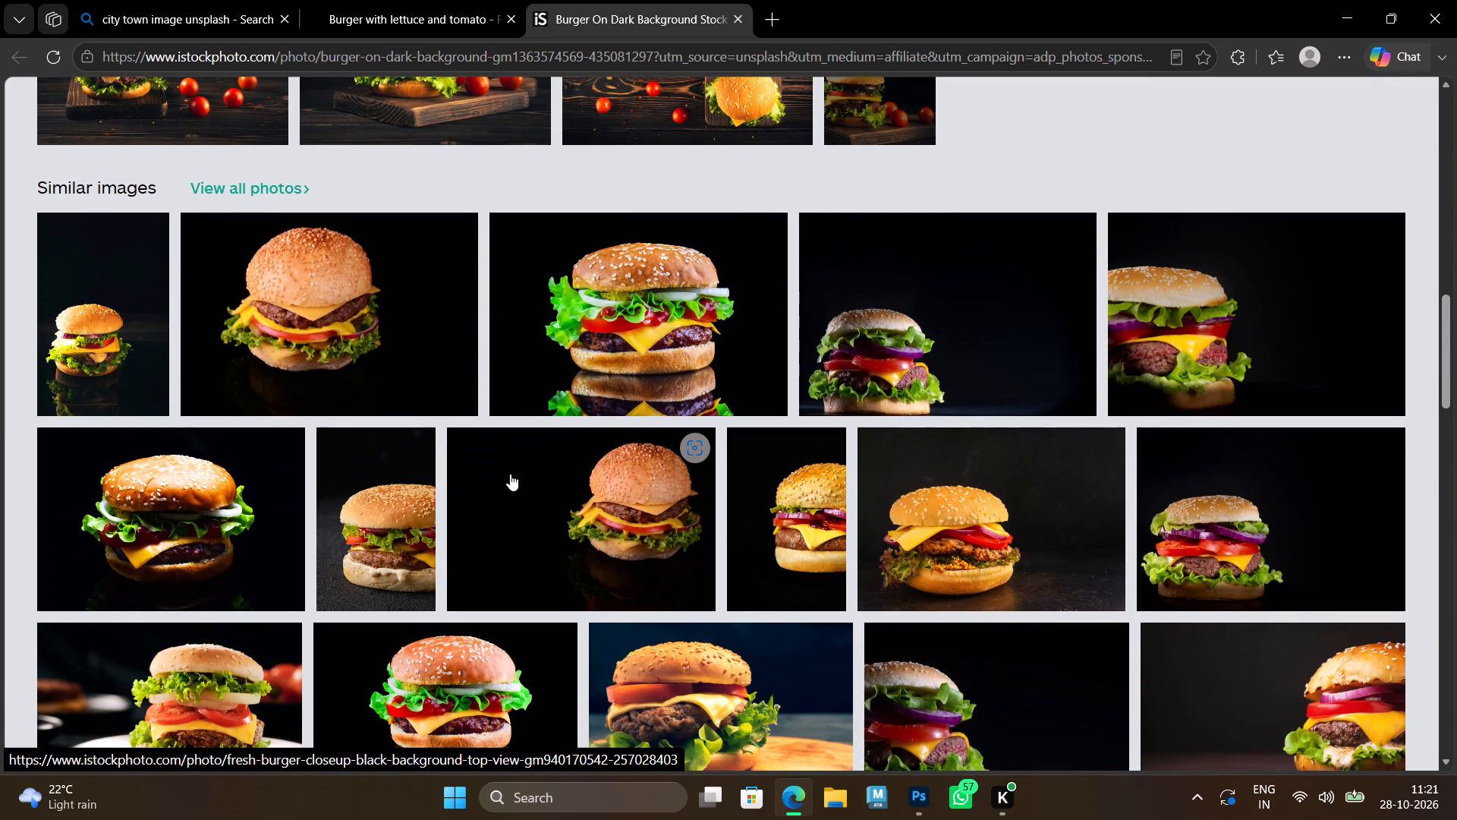
{"action": "left_click", "coordinate": [668, 338]}
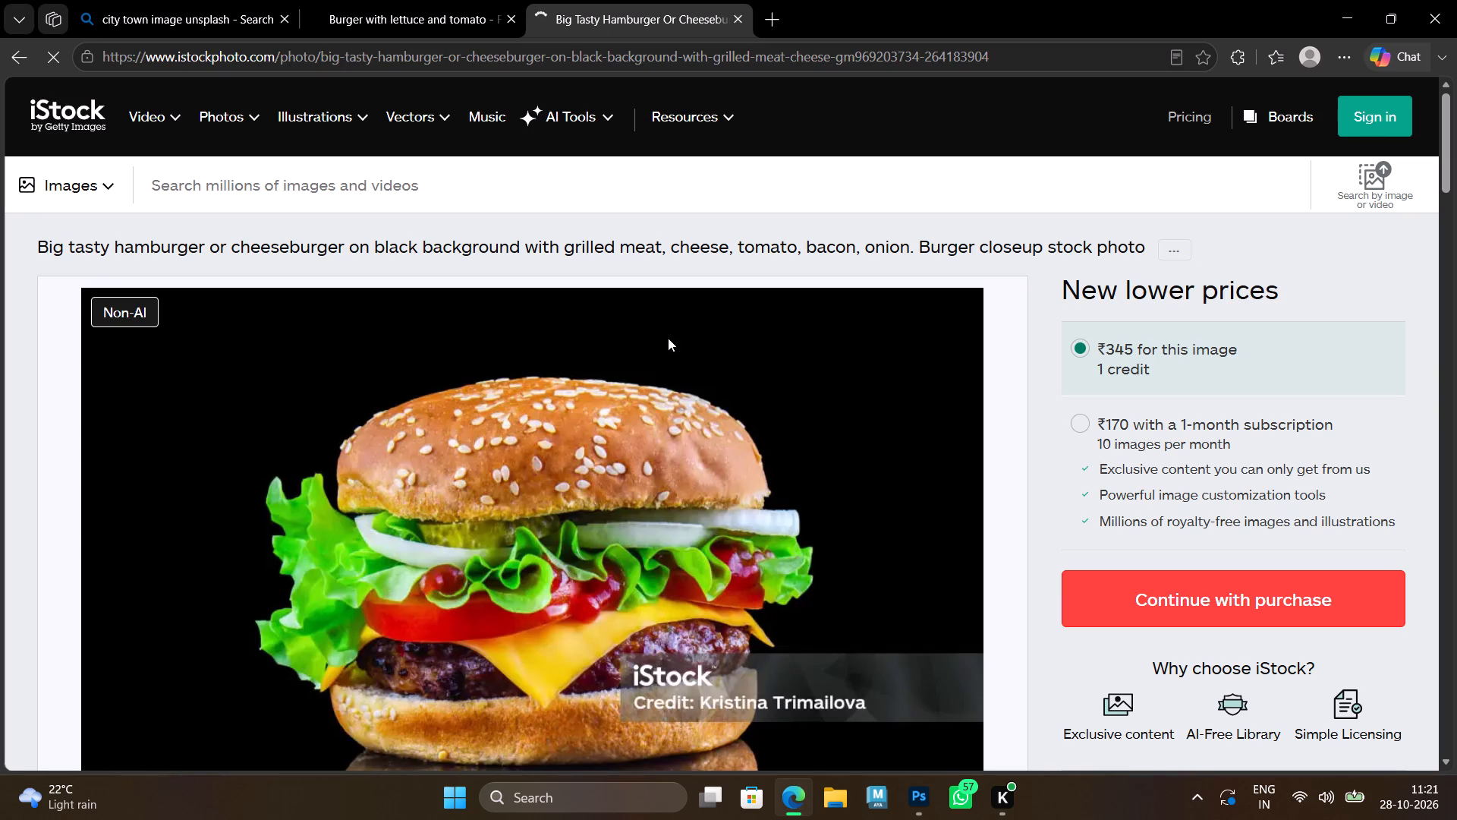
{"action": "scroll", "coordinate": [654, 356], "scroll_direction": "down", "scroll_amount": 3}
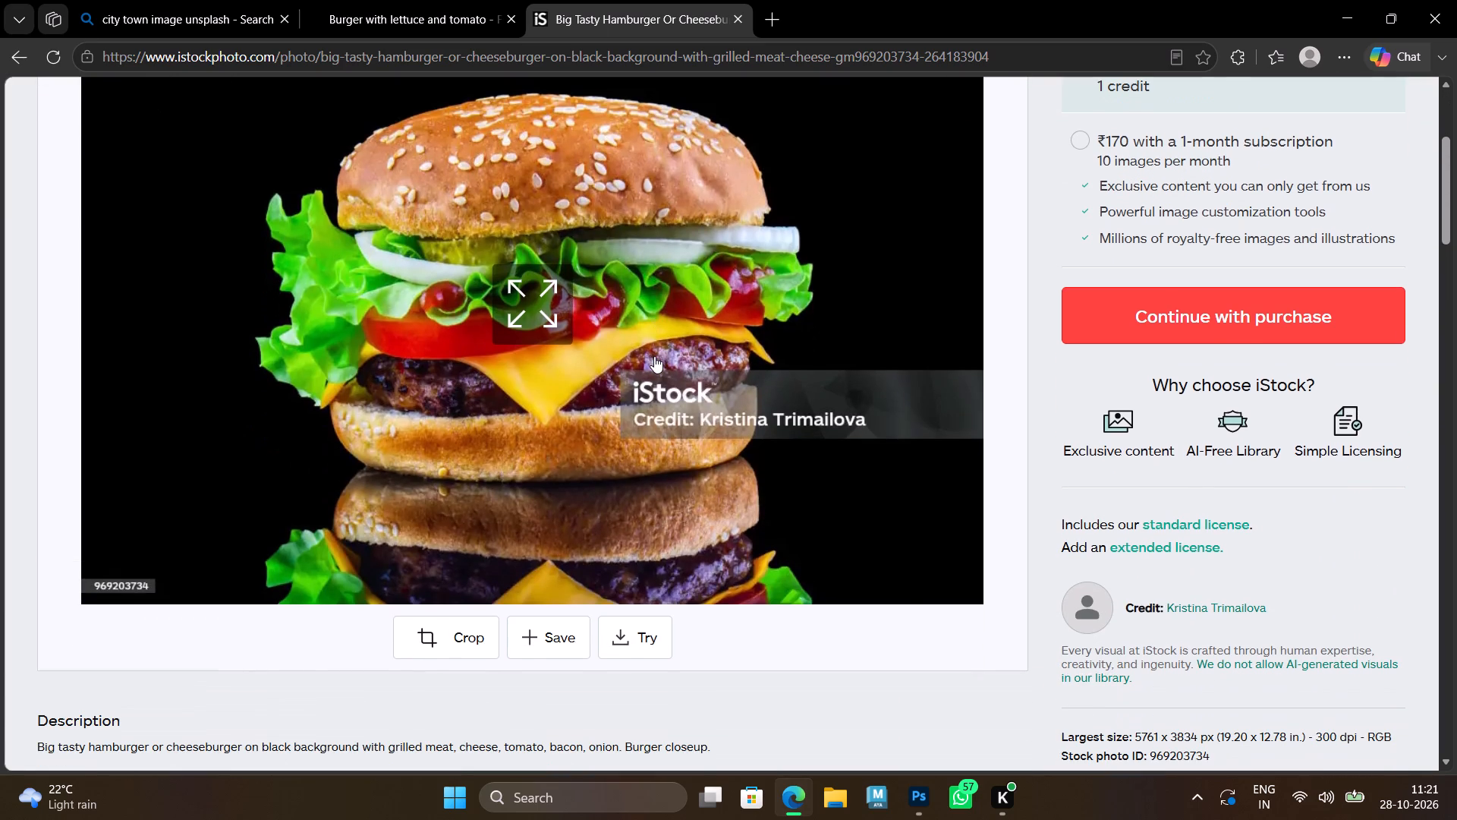
Browse the similar burger images on iStock and open the "Single home made burger with cheese" photo.
{"action": "scroll", "coordinate": [515, 393], "scroll_direction": "down", "scroll_amount": 5}
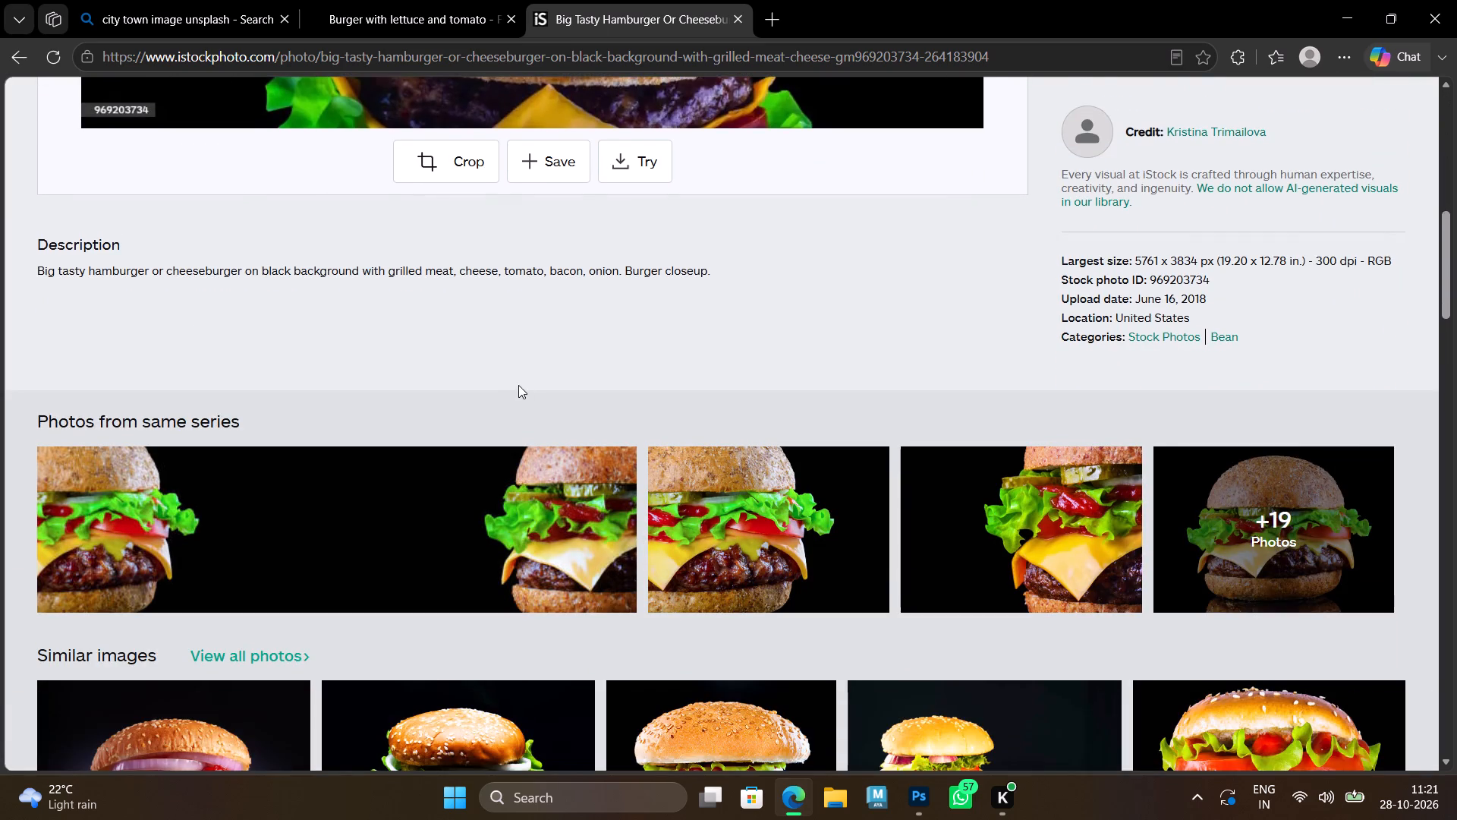
{"action": "scroll", "coordinate": [518, 385], "scroll_direction": "down", "scroll_amount": 4}
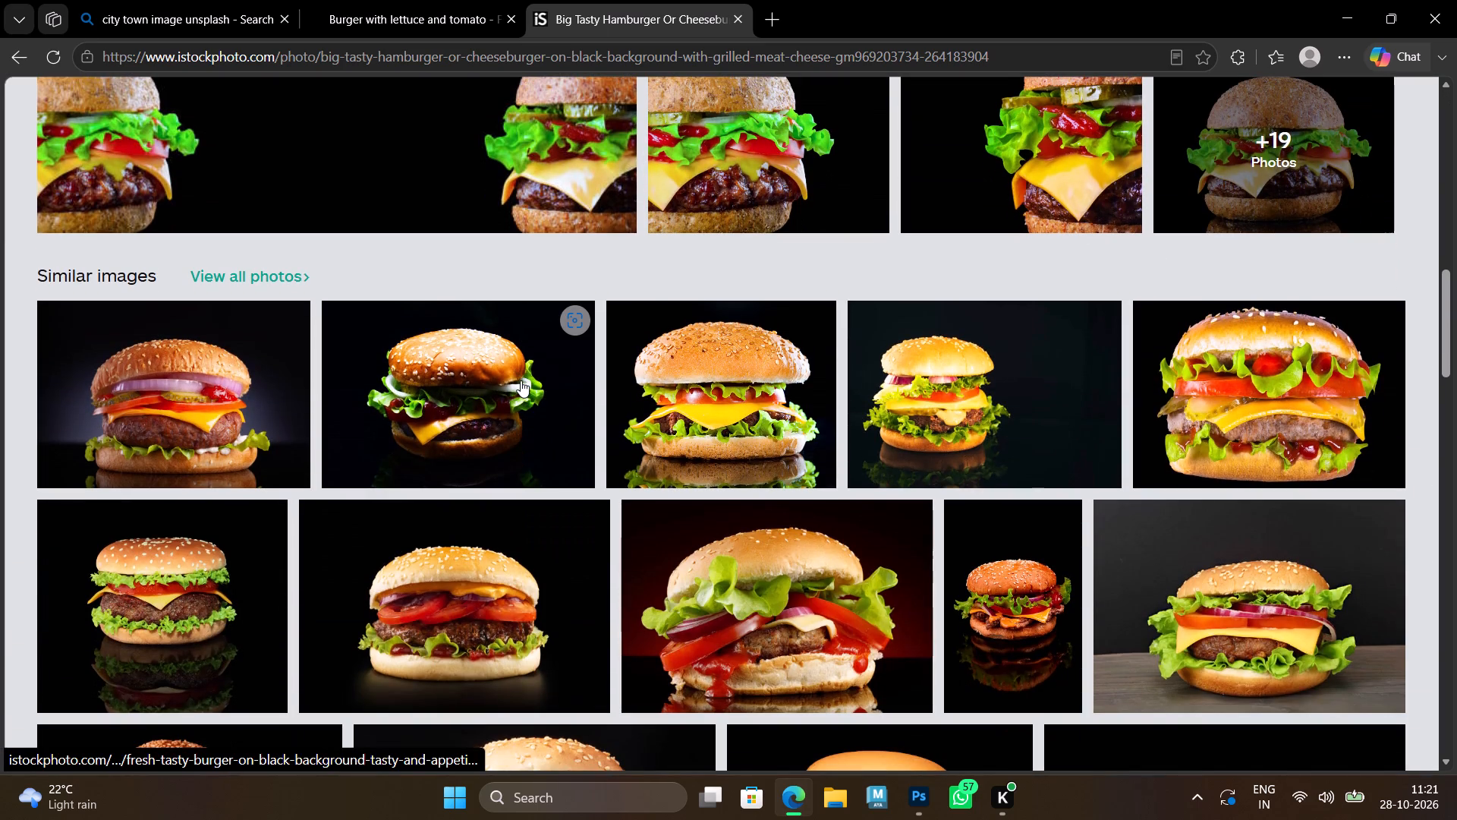
{"action": "scroll", "coordinate": [521, 380], "scroll_direction": "down", "scroll_amount": 4}
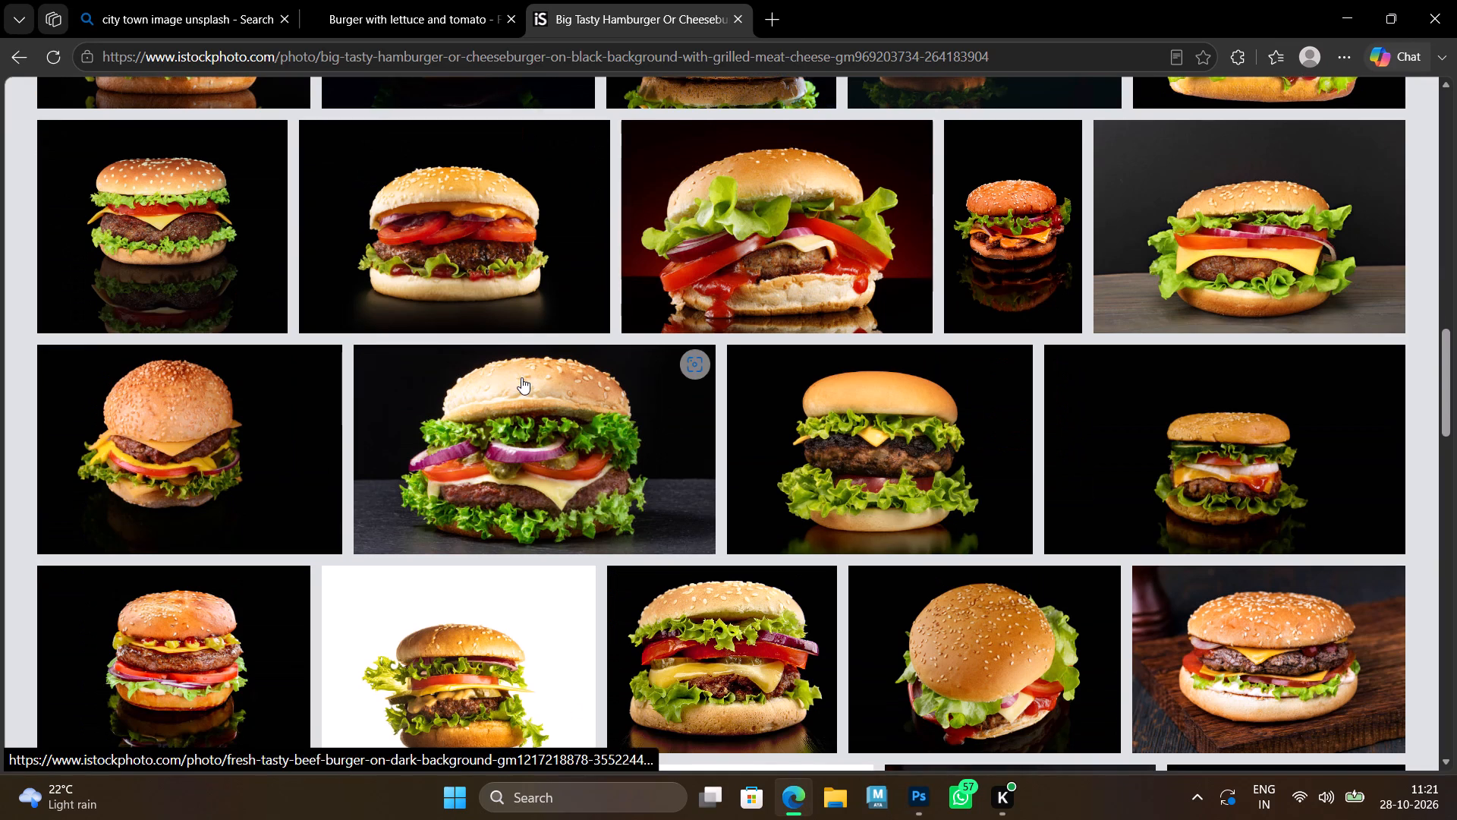
{"action": "scroll", "coordinate": [521, 377], "scroll_direction": "down", "scroll_amount": 2}
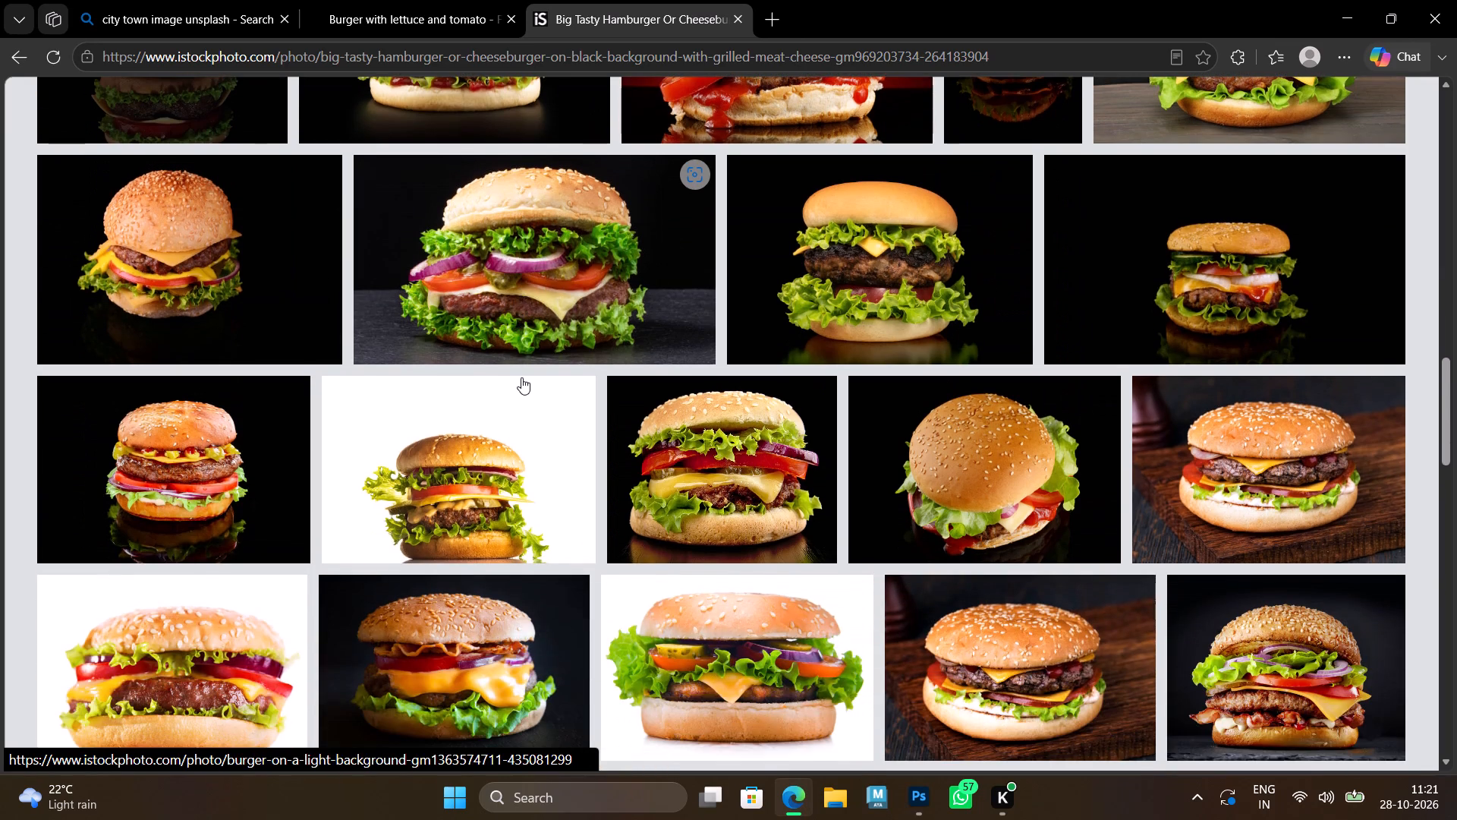
{"action": "scroll", "coordinate": [521, 377], "scroll_direction": "down", "scroll_amount": 4}
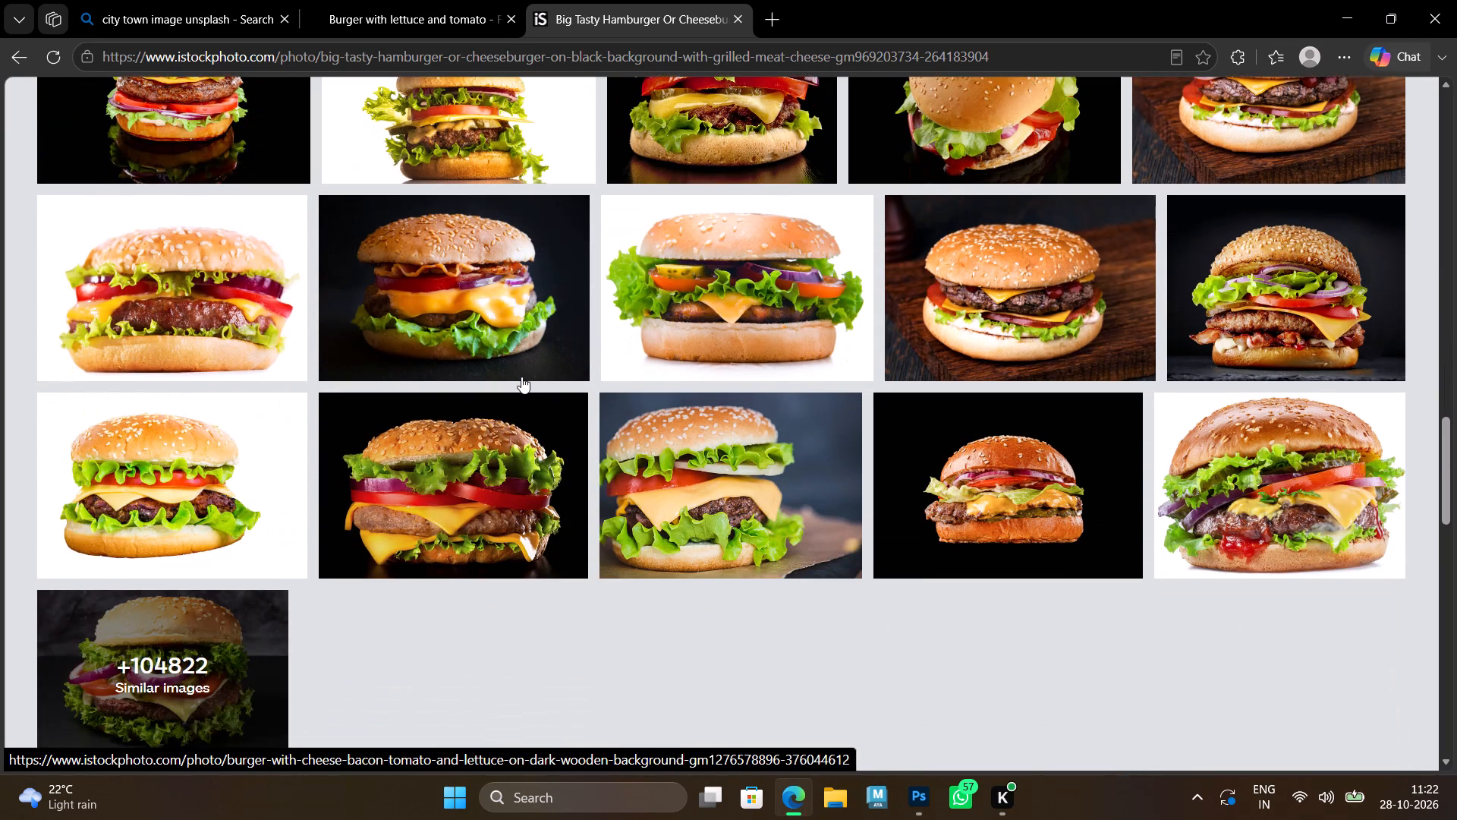
{"action": "left_click", "coordinate": [839, 481]}
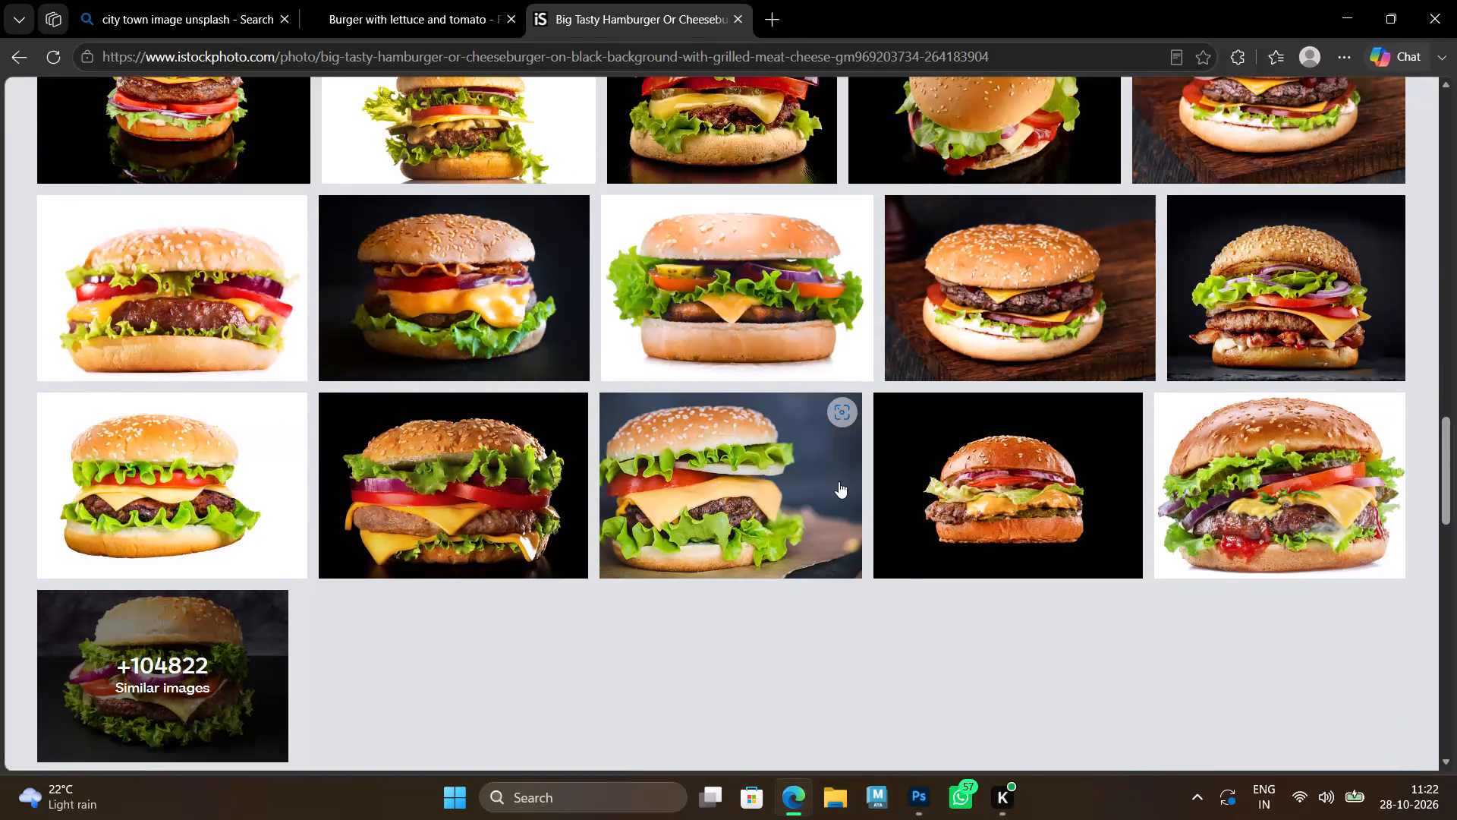
Copy the home-made cheeseburger photo from the iStock page and paste it into the Untitled-1 poster in Photoshop.
{"action": "scroll", "coordinate": [560, 418], "scroll_direction": "down", "scroll_amount": 3}
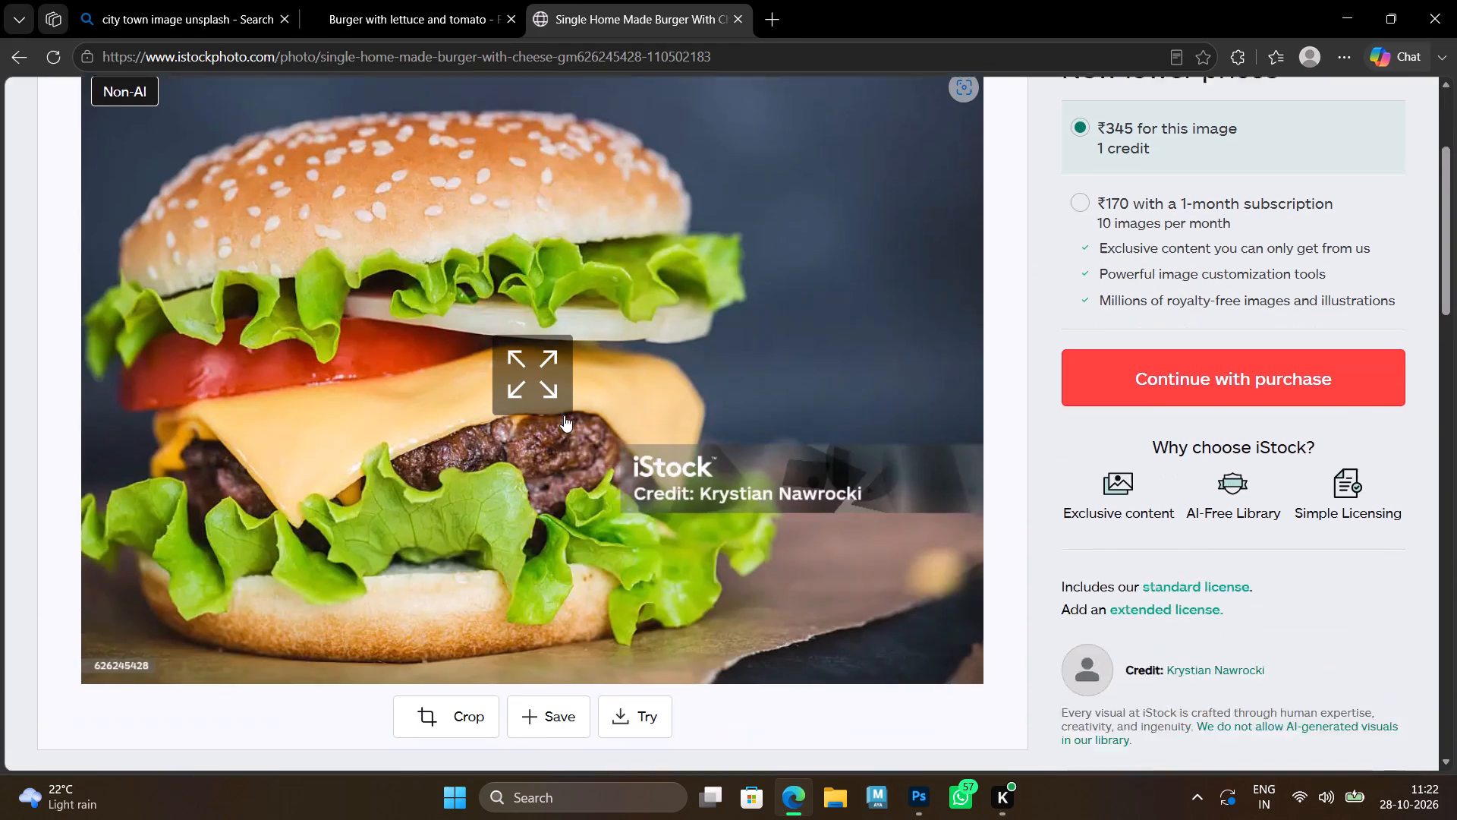
{"action": "scroll", "coordinate": [567, 410], "scroll_direction": "up", "scroll_amount": 1}
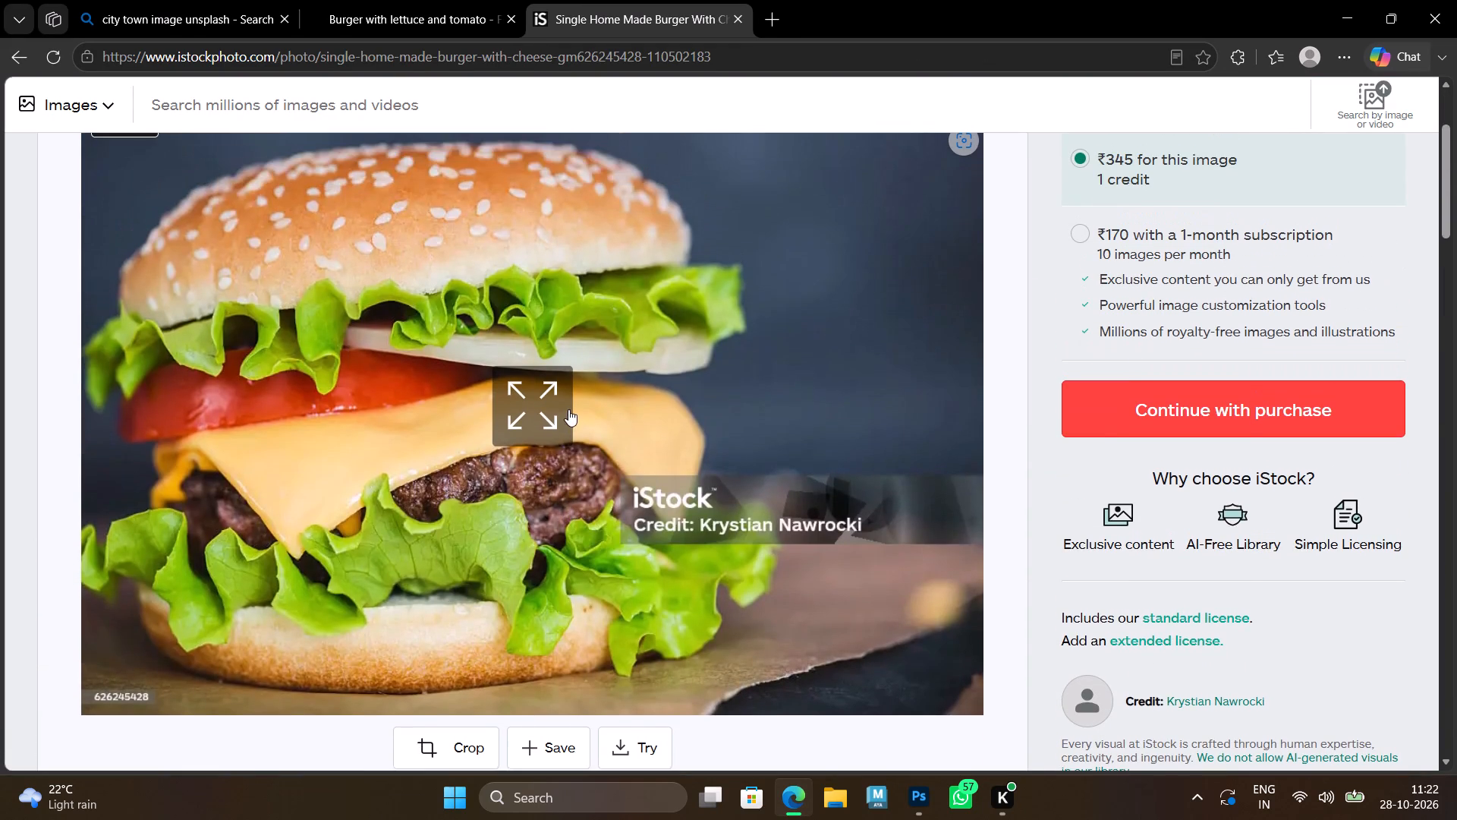
{"action": "right_click", "coordinate": [745, 326]}
{"action": "left_click", "coordinate": [858, 421]}
{"action": "left_click", "coordinate": [895, 733]}
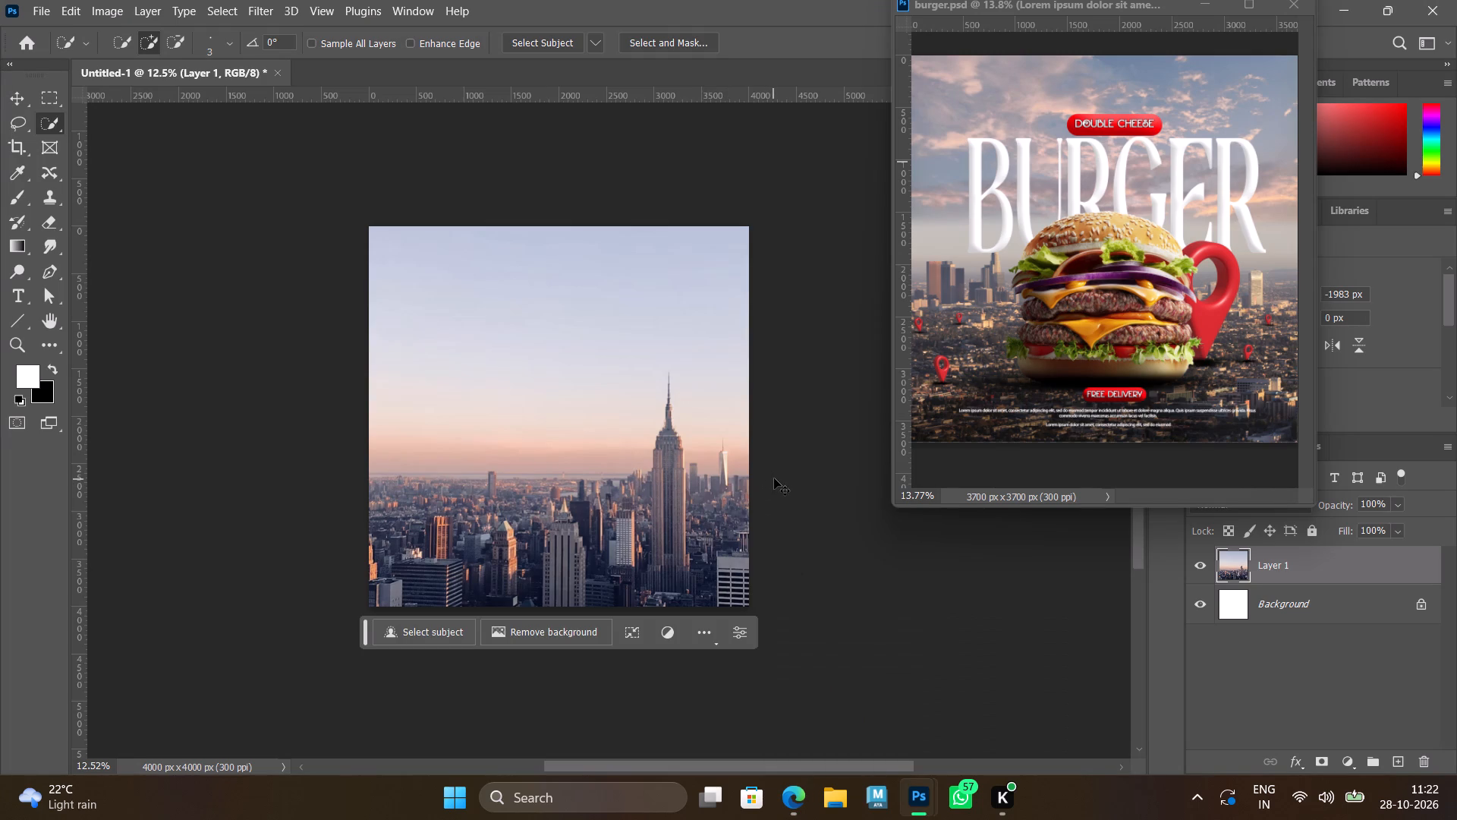
{"action": "key", "text": "ctrl+v"}
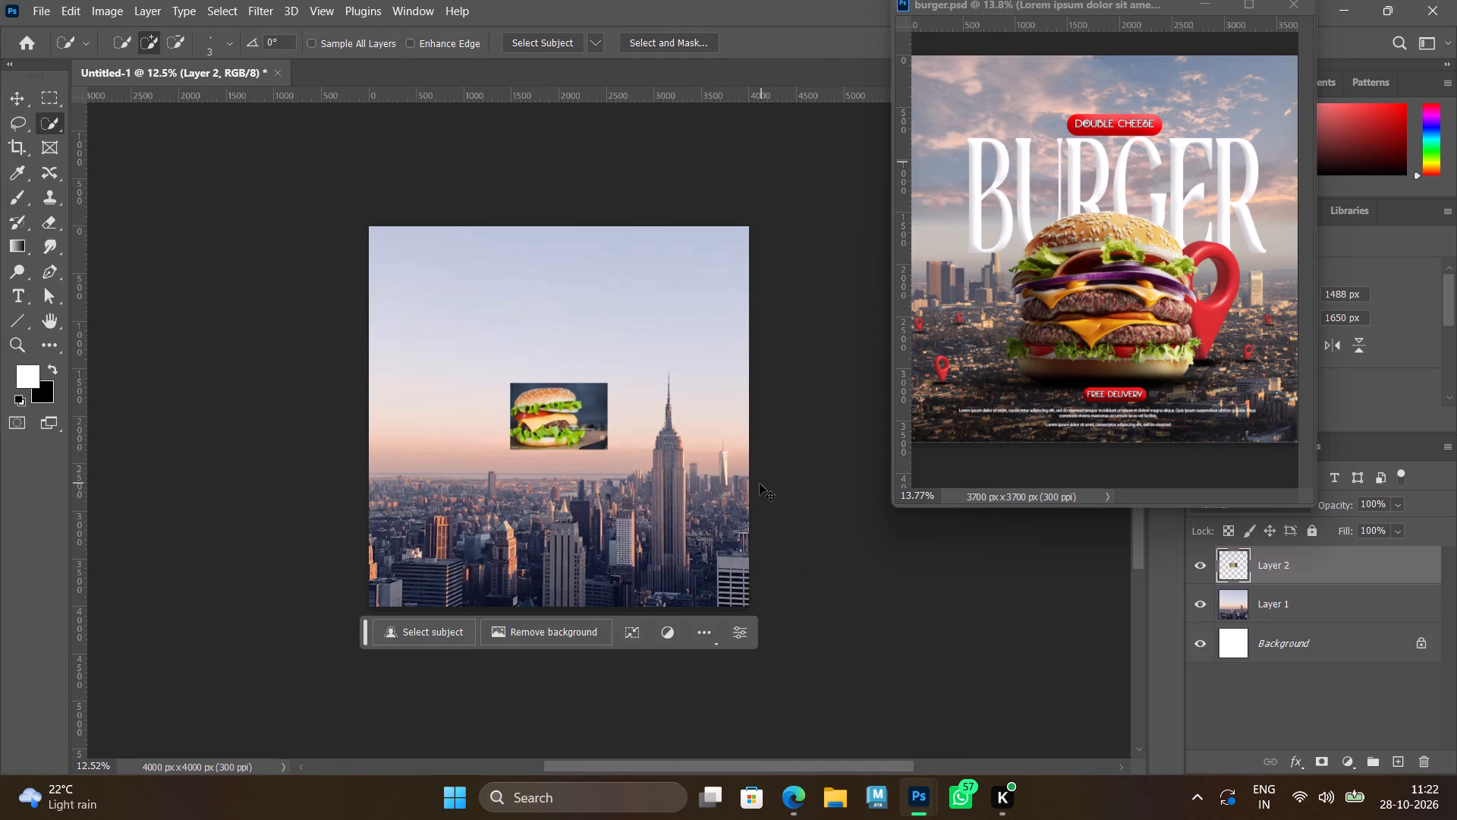
Scale the pasted burger photo up to about 299% and shift it slightly up and left over the skyline.
{"action": "key", "text": "ctrl+t"}
{"action": "left_click_drag", "start_coordinate": [603, 450], "coordinate": [765, 630]}
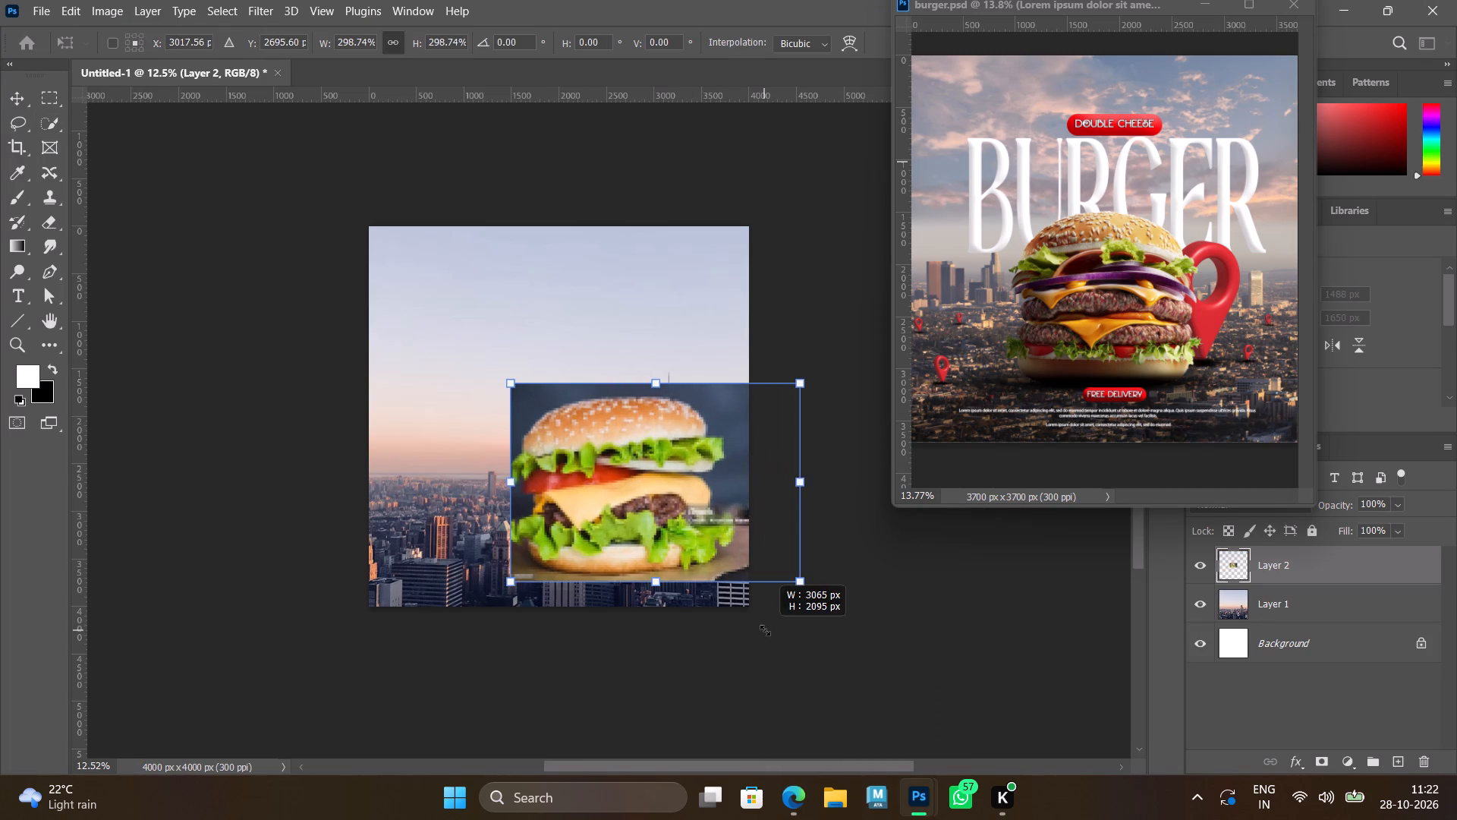
{"action": "left_click_drag", "start_coordinate": [765, 630], "coordinate": [763, 630]}
{"action": "left_click_drag", "start_coordinate": [655, 532], "coordinate": [631, 504]}
{"action": "key", "text": "Return"}
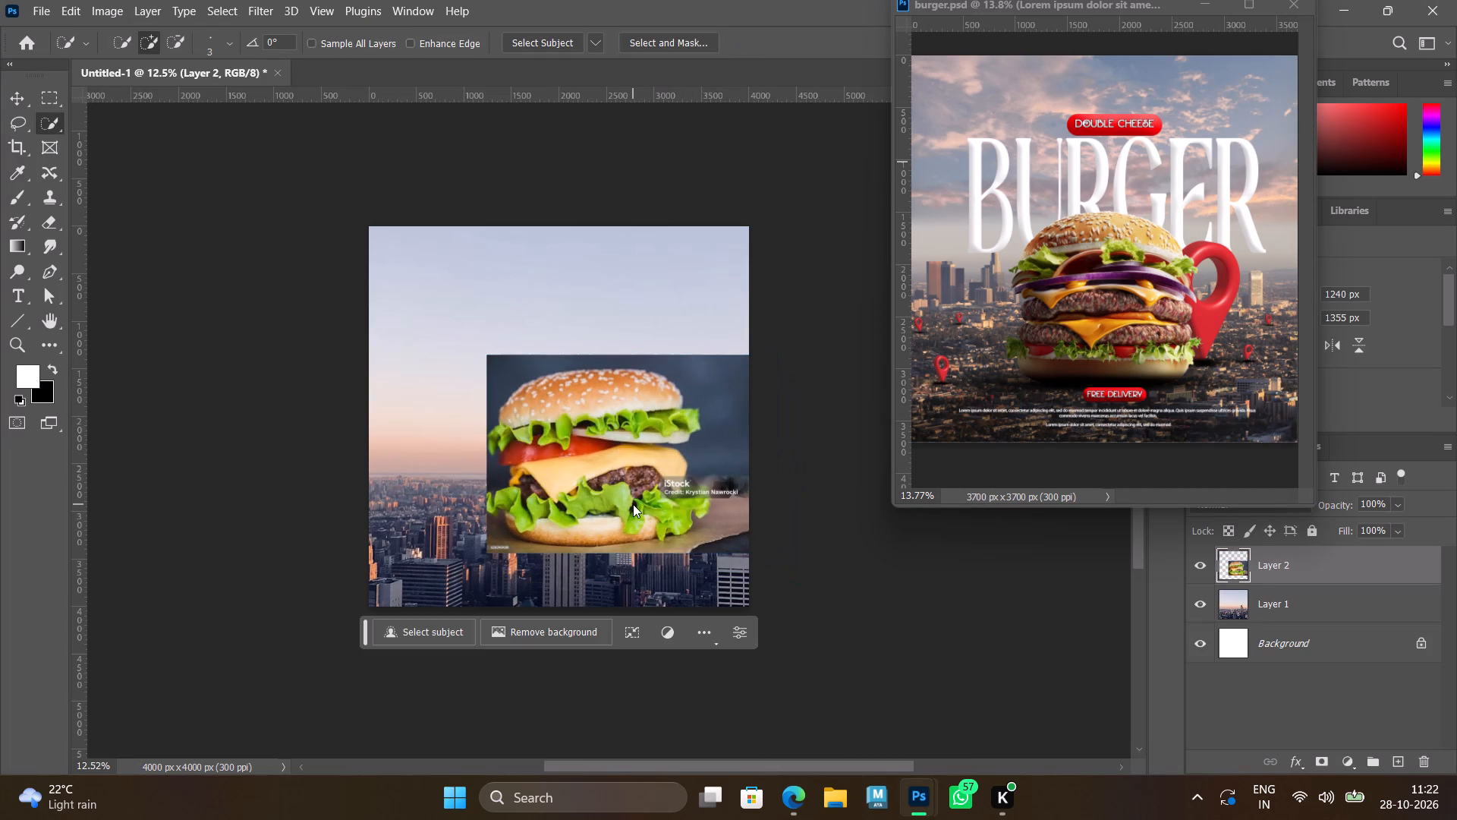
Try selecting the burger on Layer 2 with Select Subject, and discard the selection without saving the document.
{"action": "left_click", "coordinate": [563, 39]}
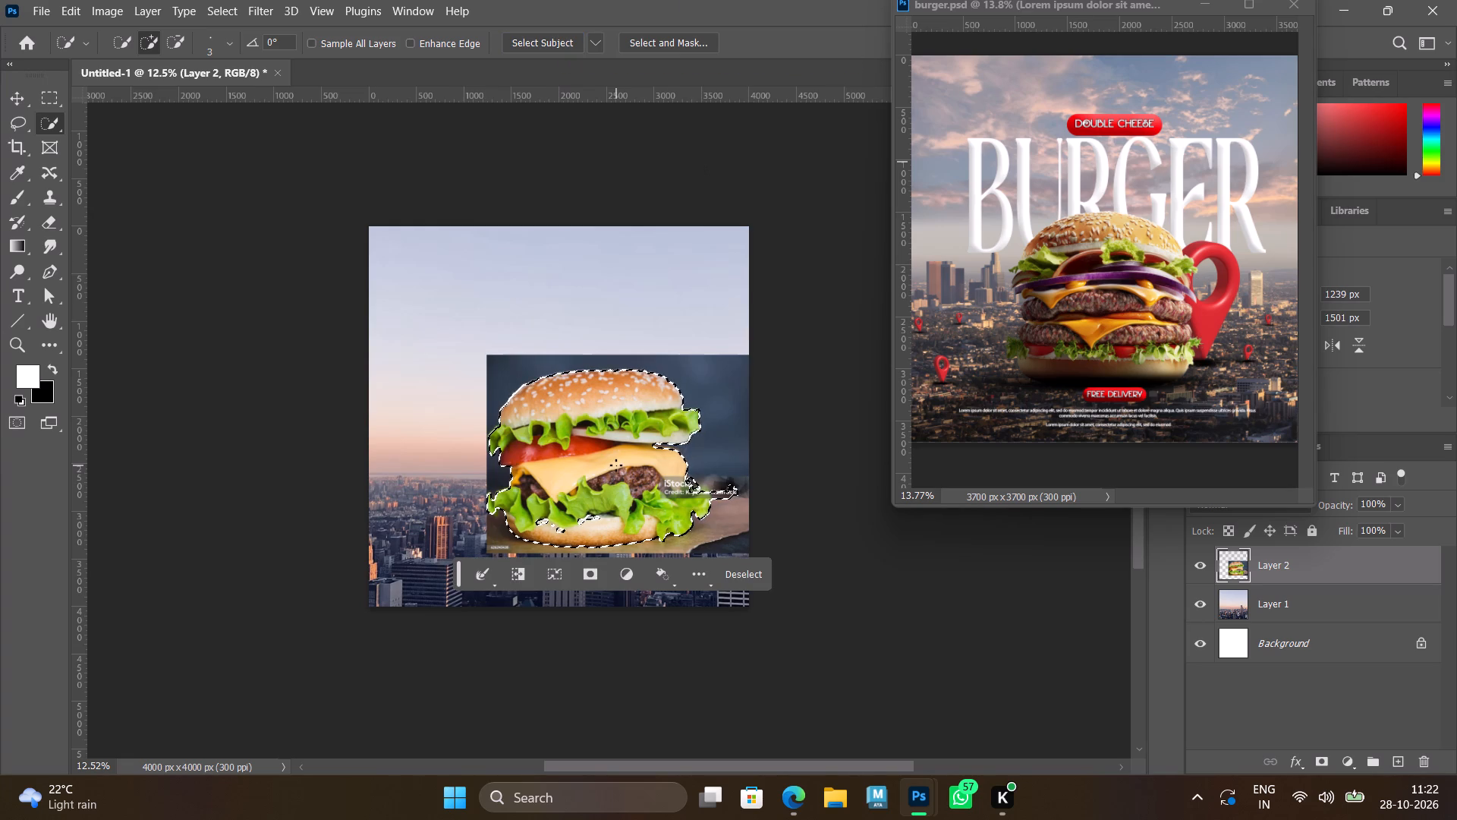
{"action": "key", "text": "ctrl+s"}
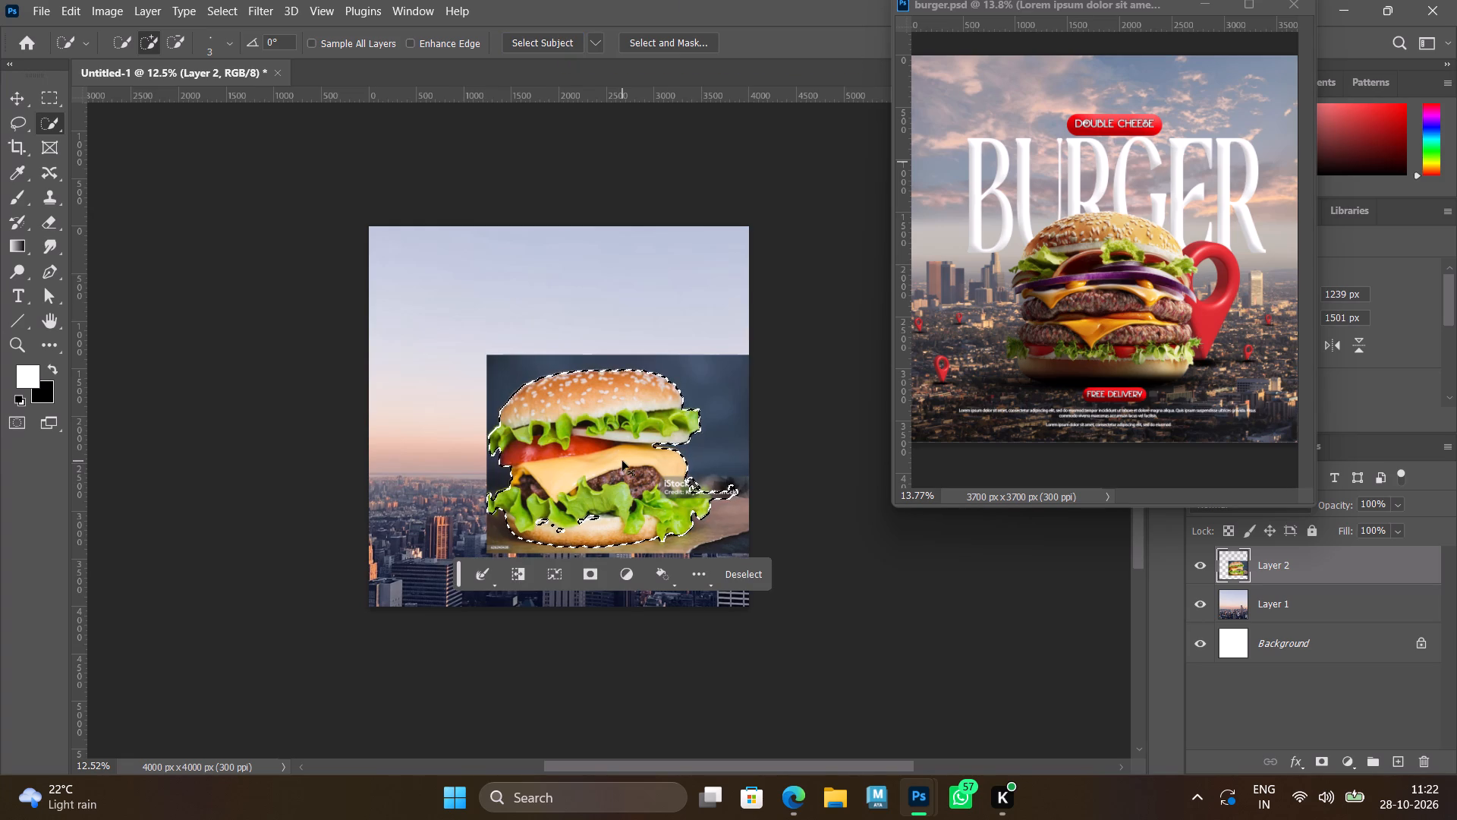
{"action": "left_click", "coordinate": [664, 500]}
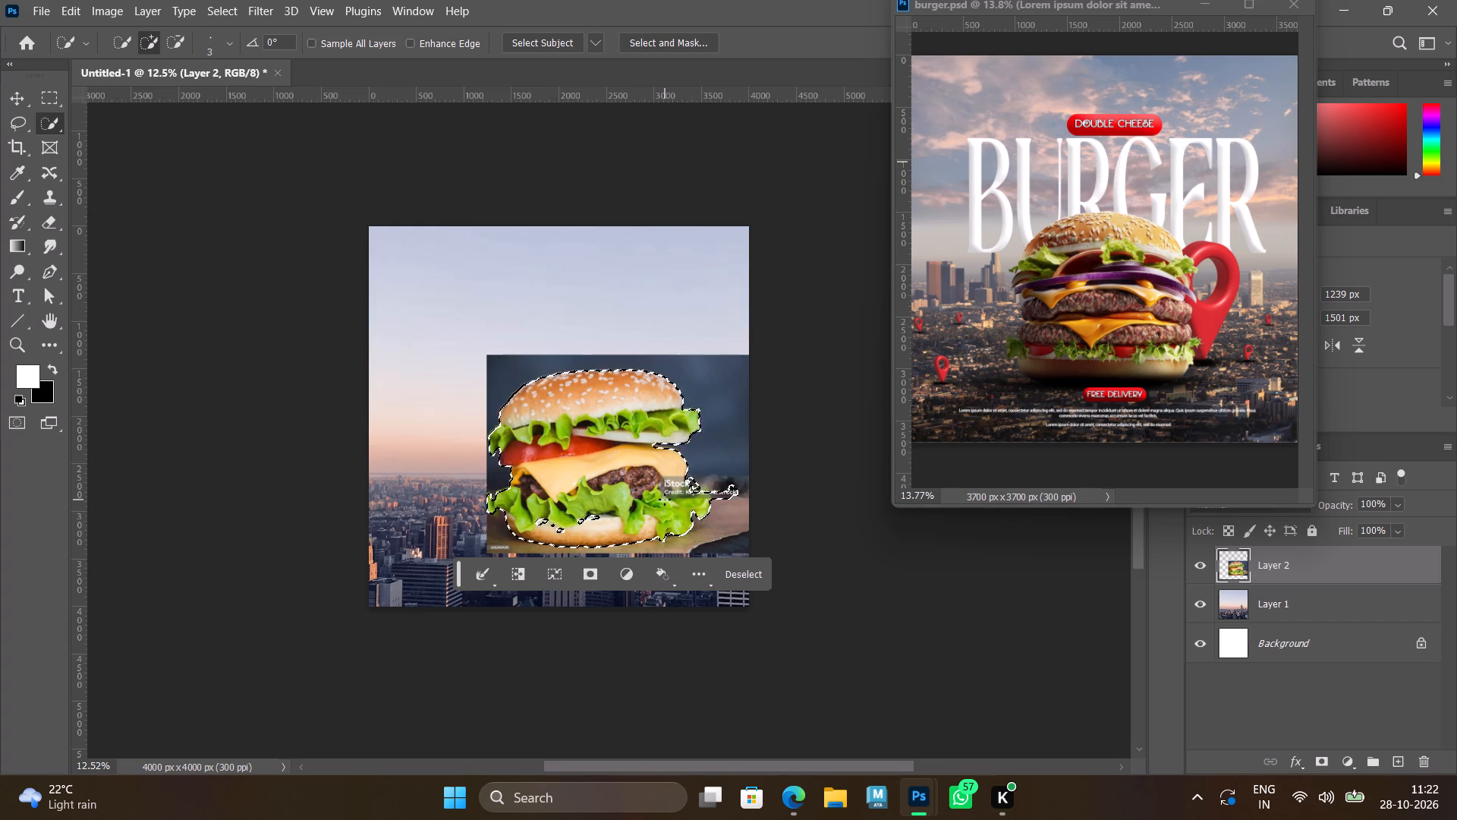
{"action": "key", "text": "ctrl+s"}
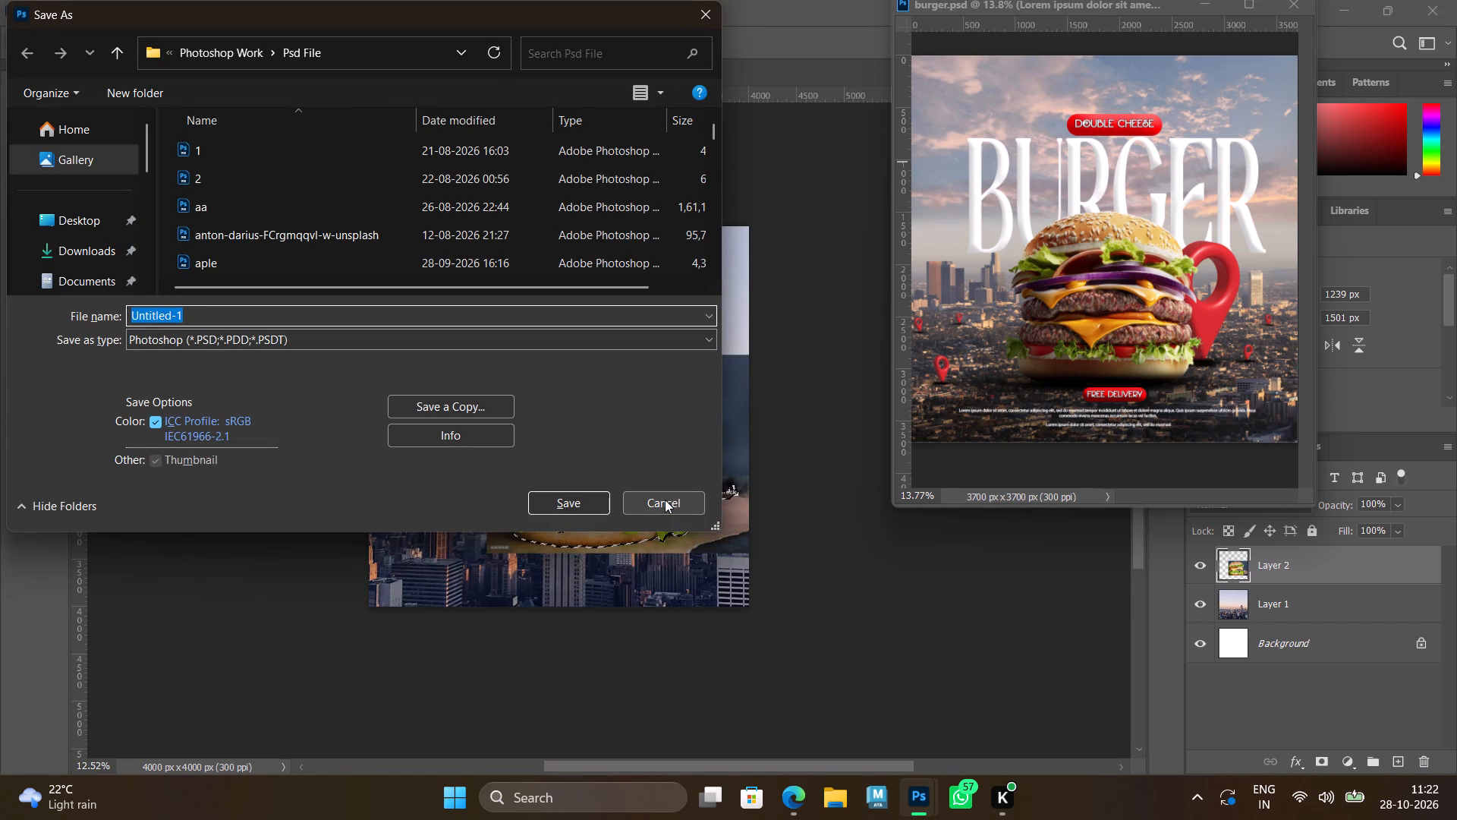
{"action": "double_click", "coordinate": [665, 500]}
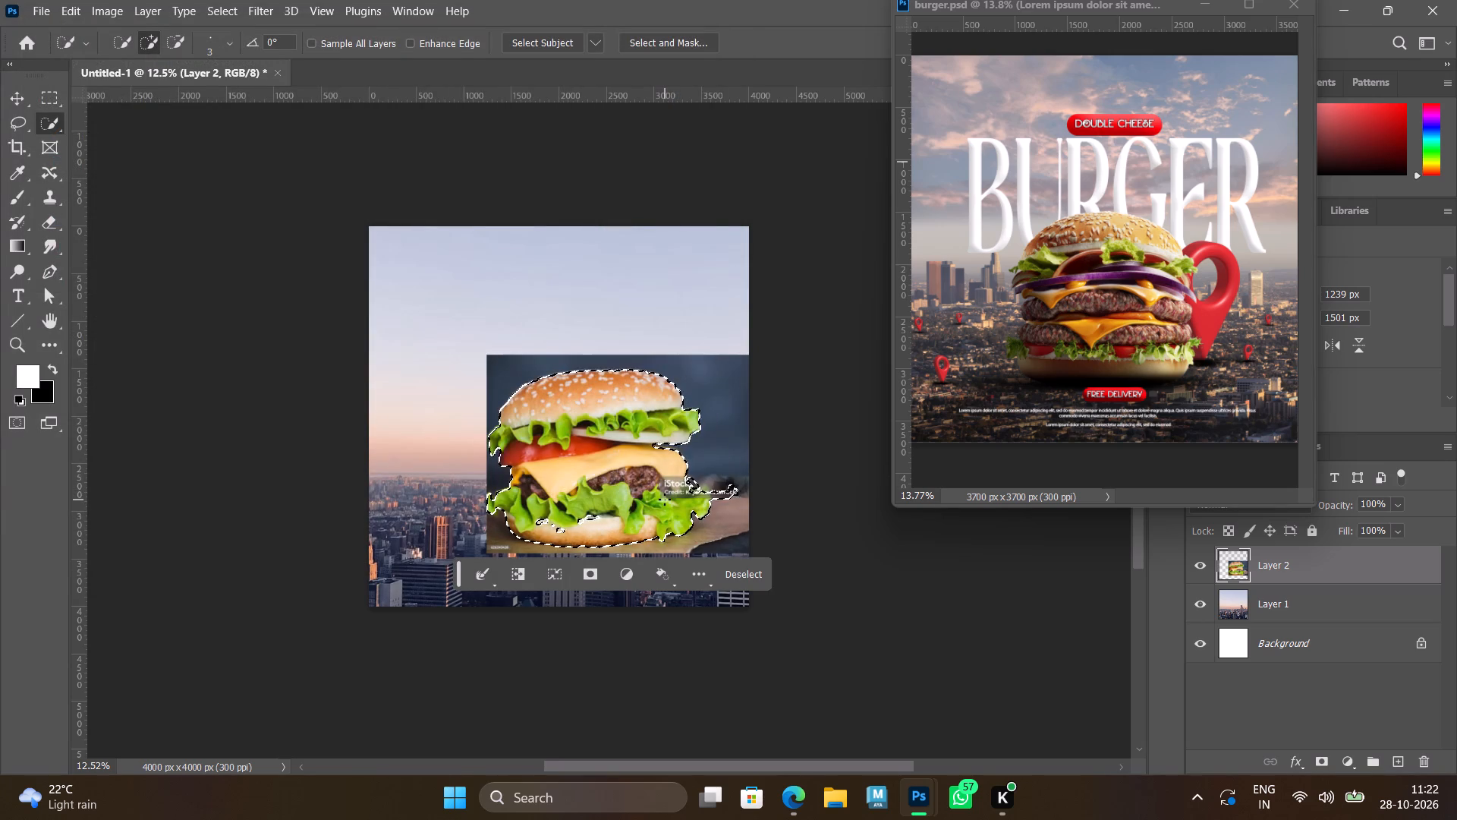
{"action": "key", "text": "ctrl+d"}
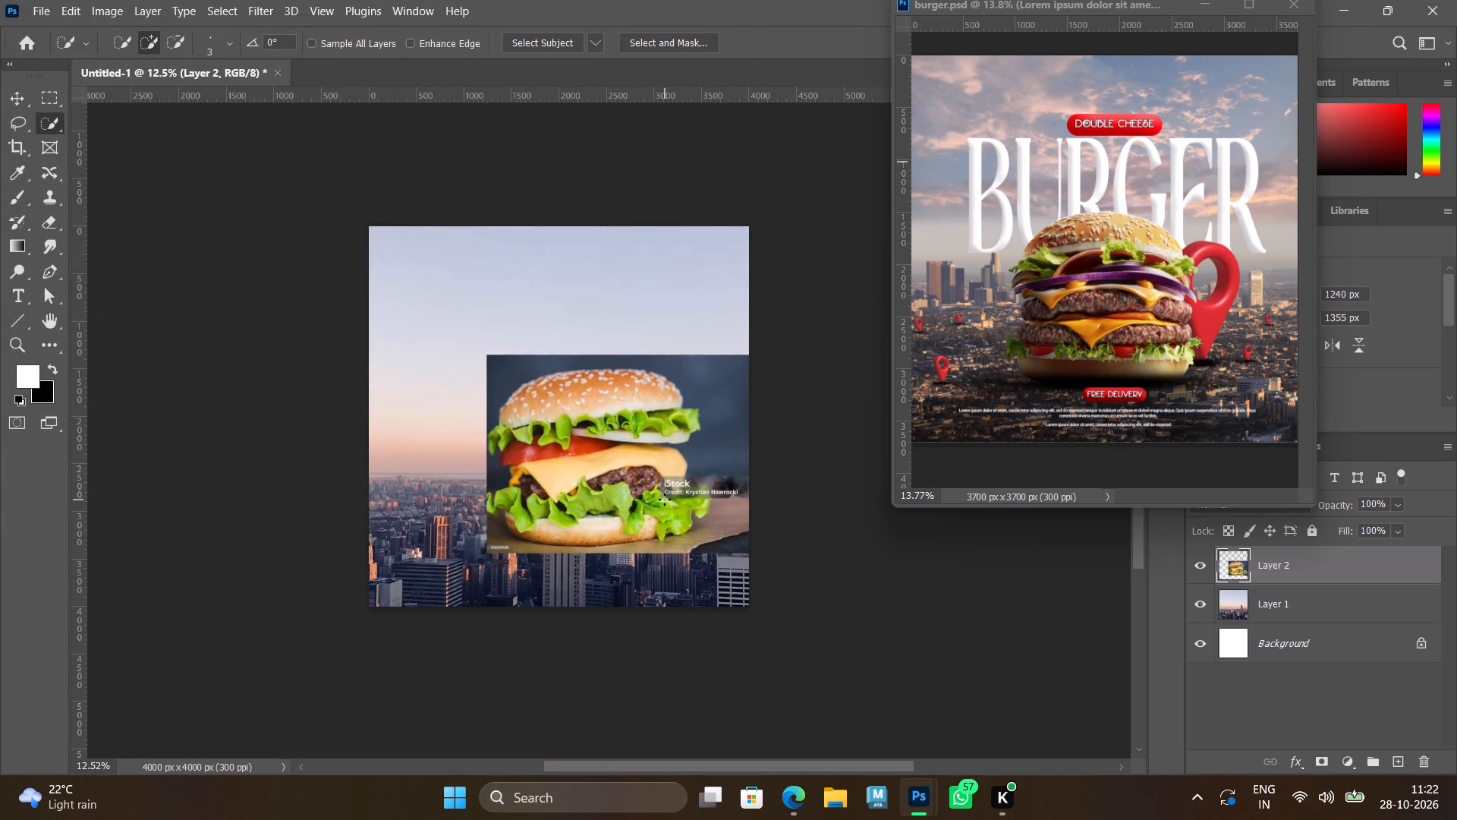
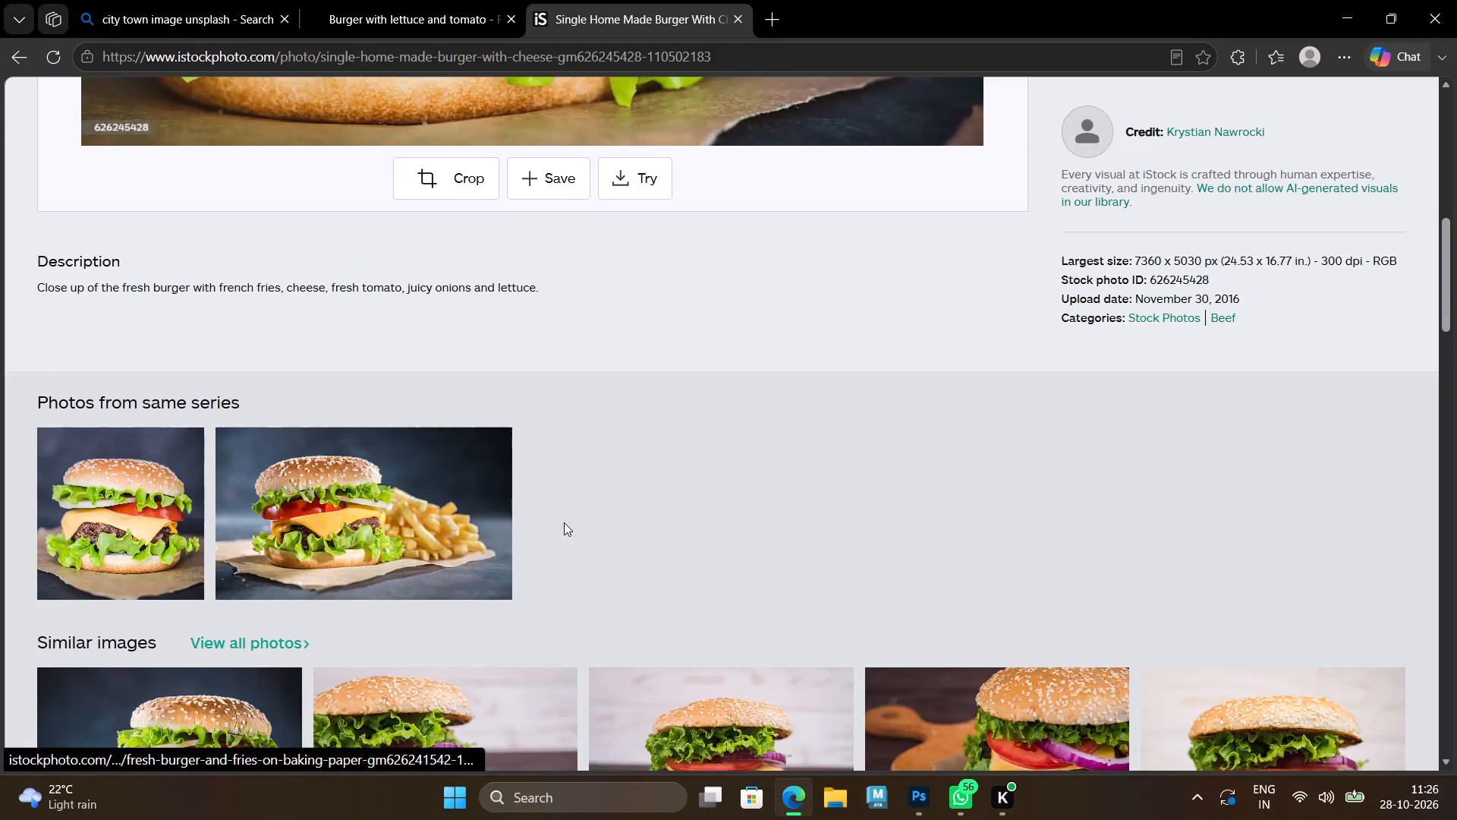
Examine the similar images below the home-made cheeseburger photo for another burger suited to the poster.
{"action": "scroll", "coordinate": [564, 522], "scroll_direction": "down", "scroll_amount": 4}
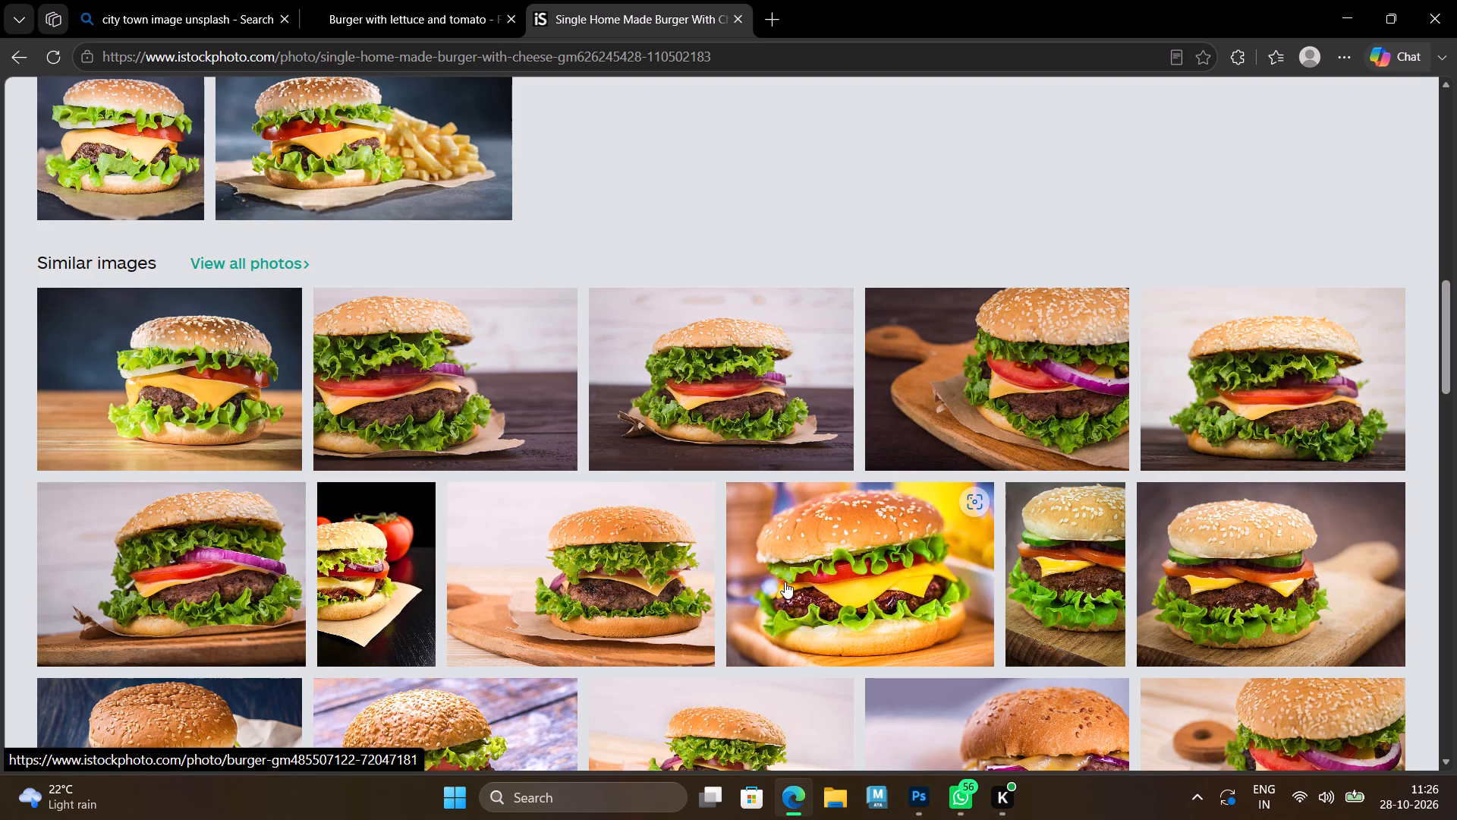
{"action": "scroll", "coordinate": [785, 582], "scroll_direction": "down", "scroll_amount": 2}
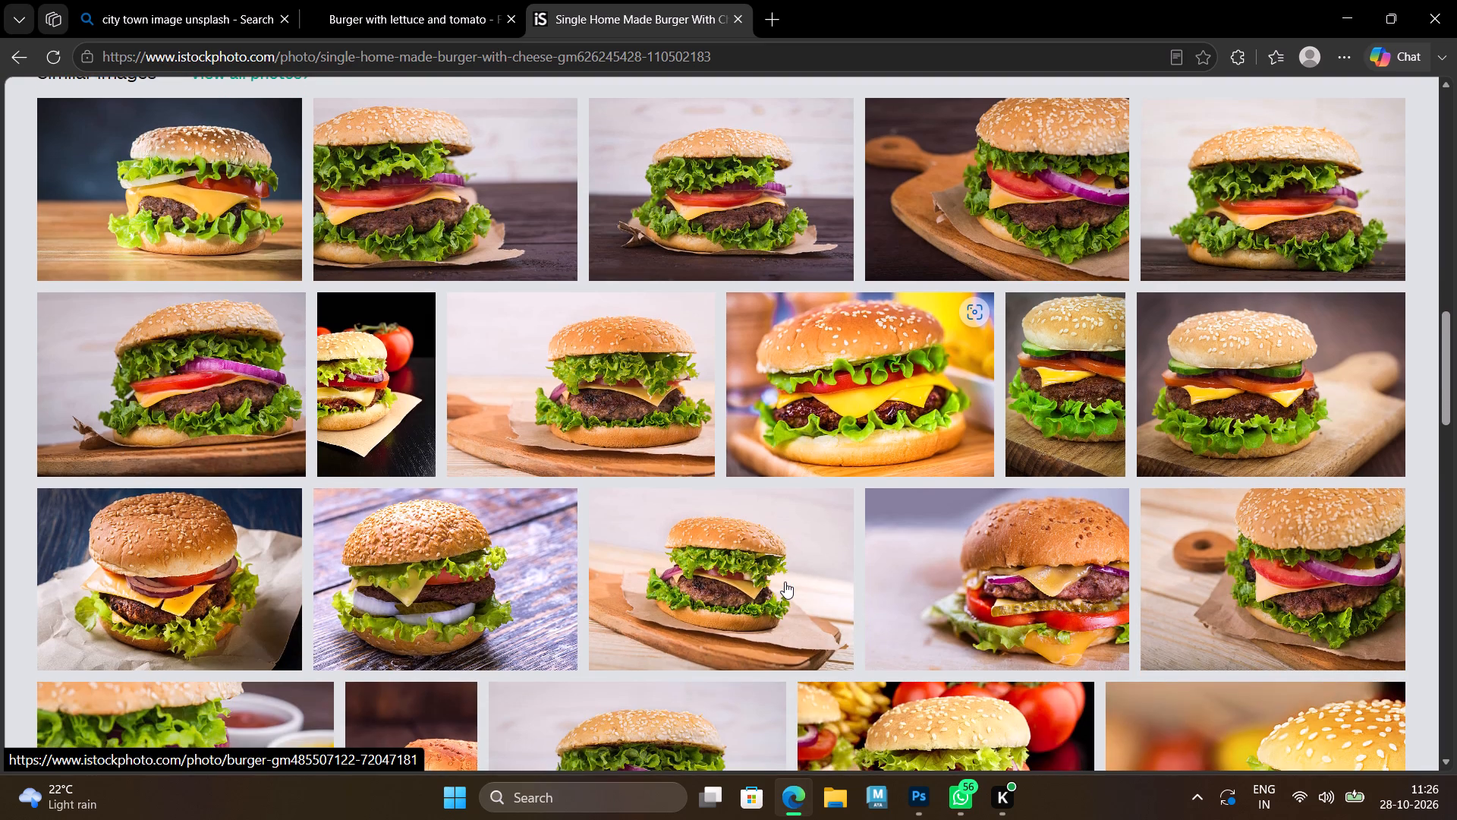
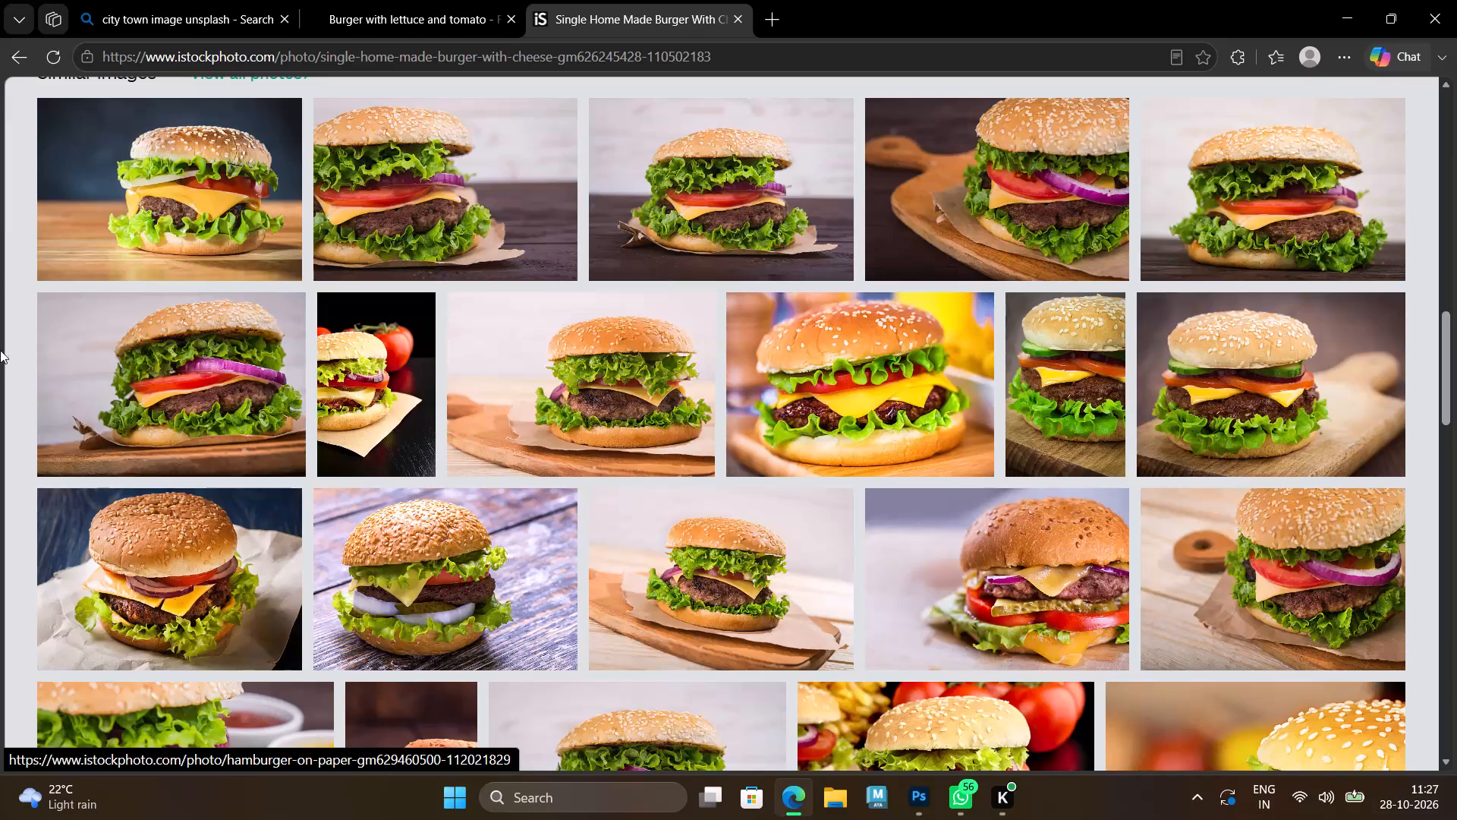
Examine the cheeseburger photo with a dark backdrop and oak table, its similar images, and the burger on a wooden board.
{"action": "left_click", "coordinate": [204, 225]}
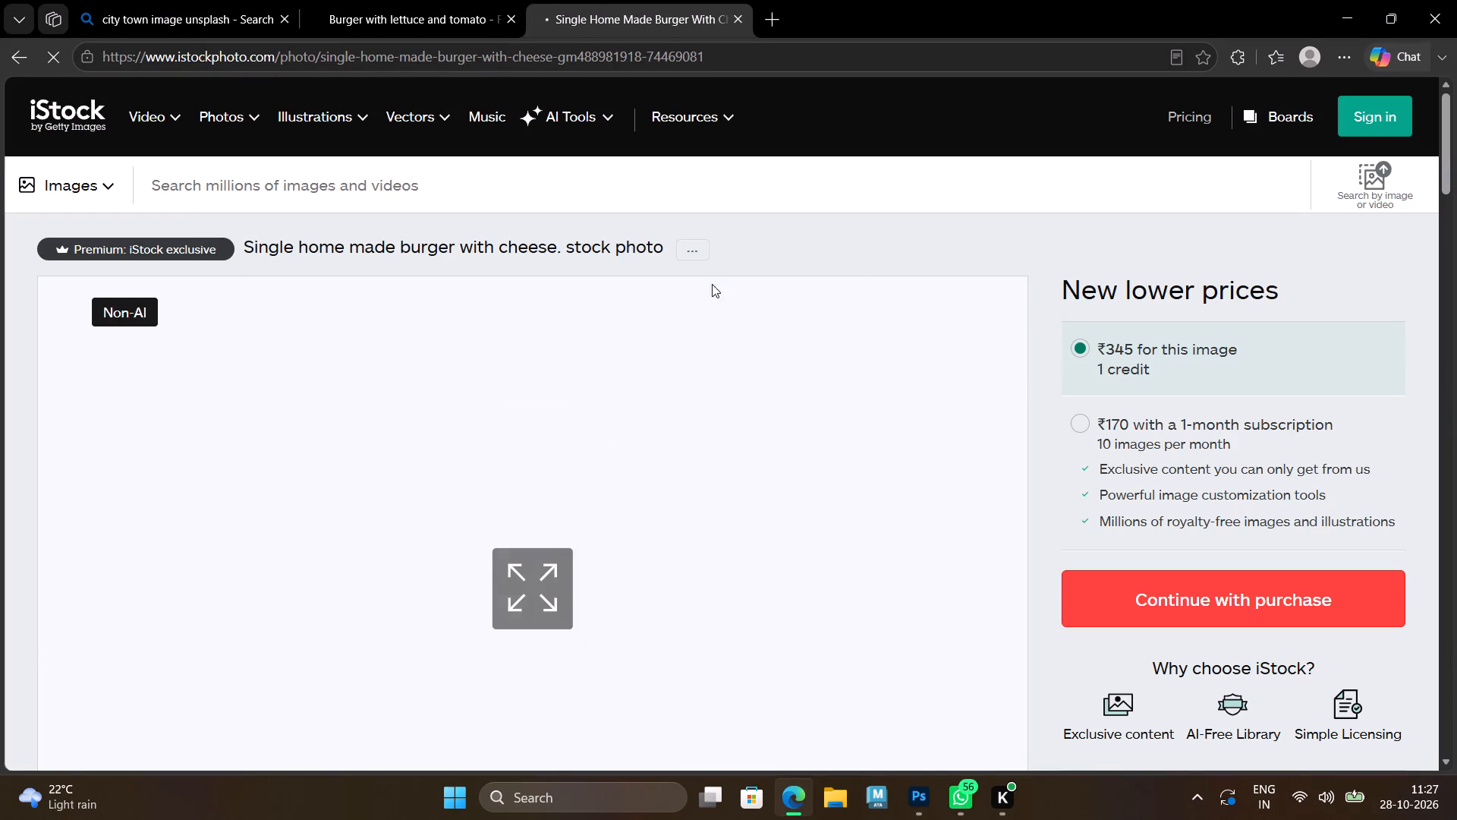
{"action": "scroll", "coordinate": [651, 349], "scroll_direction": "down", "scroll_amount": 2}
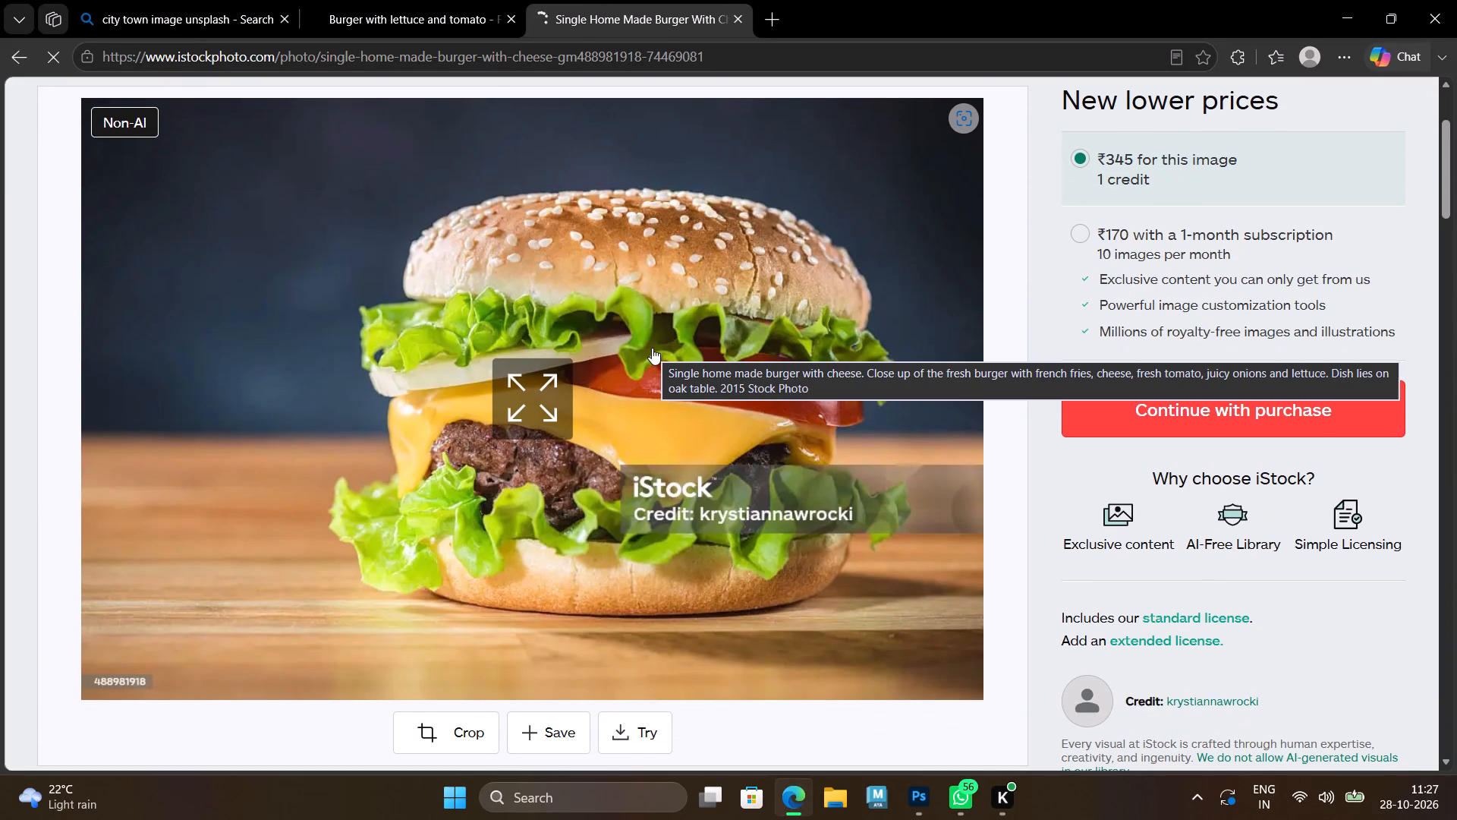
{"action": "scroll", "coordinate": [650, 348], "scroll_direction": "down", "scroll_amount": 10}
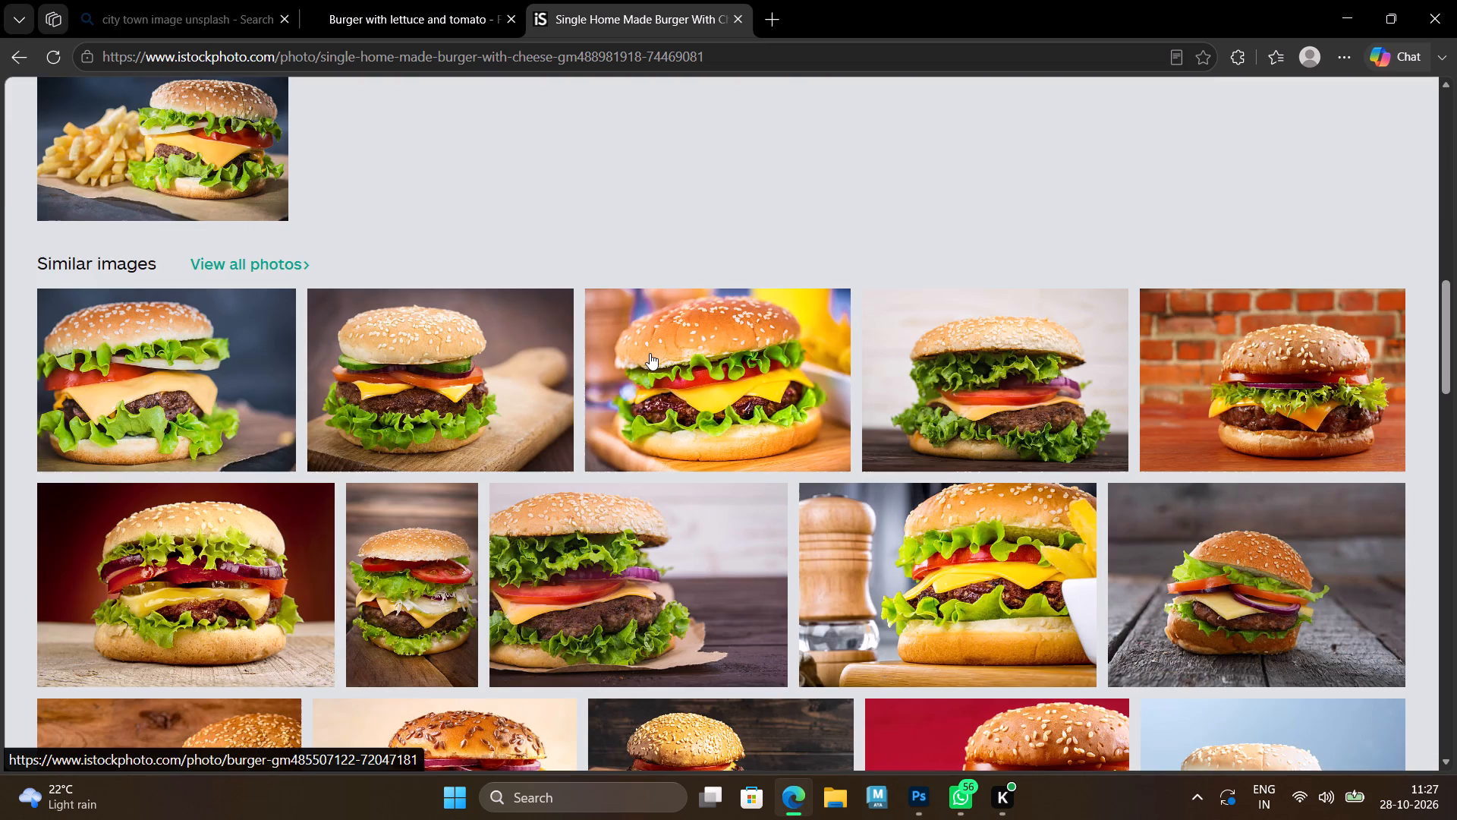
{"action": "scroll", "coordinate": [354, 327], "scroll_direction": "up", "scroll_amount": 7}
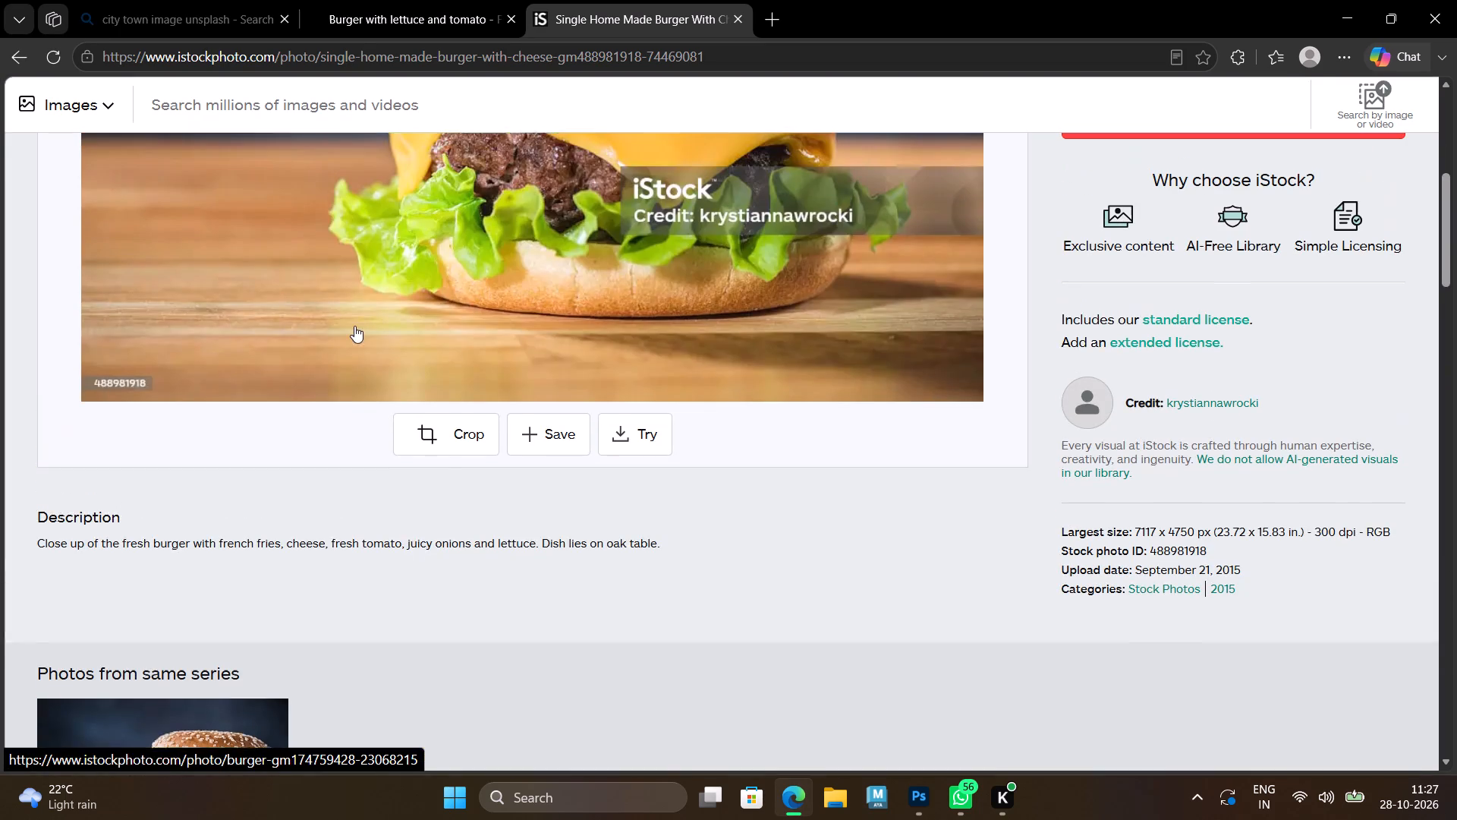
{"action": "scroll", "coordinate": [484, 310], "scroll_direction": "down", "scroll_amount": 7}
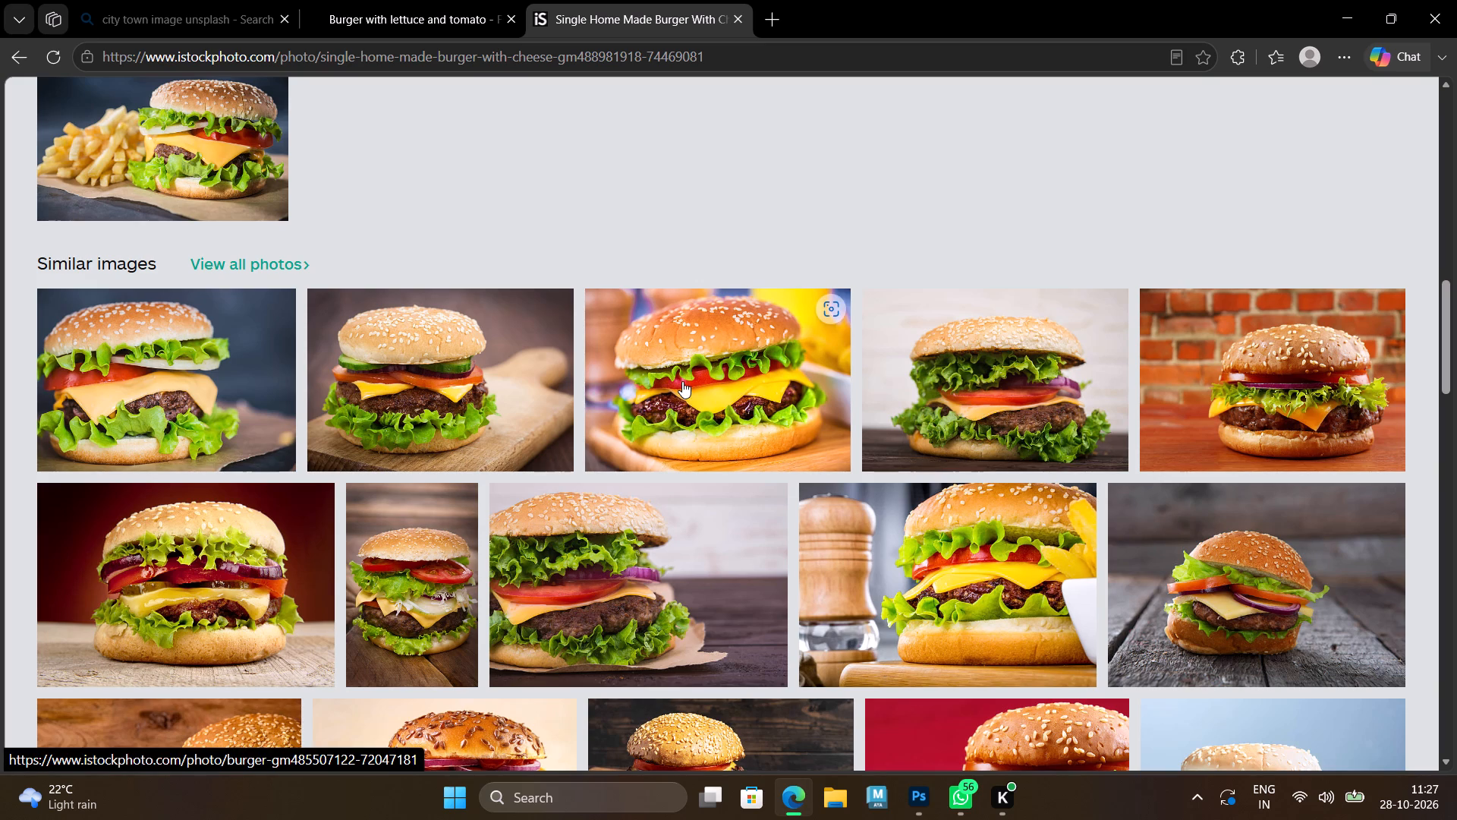
{"action": "left_click", "coordinate": [432, 384]}
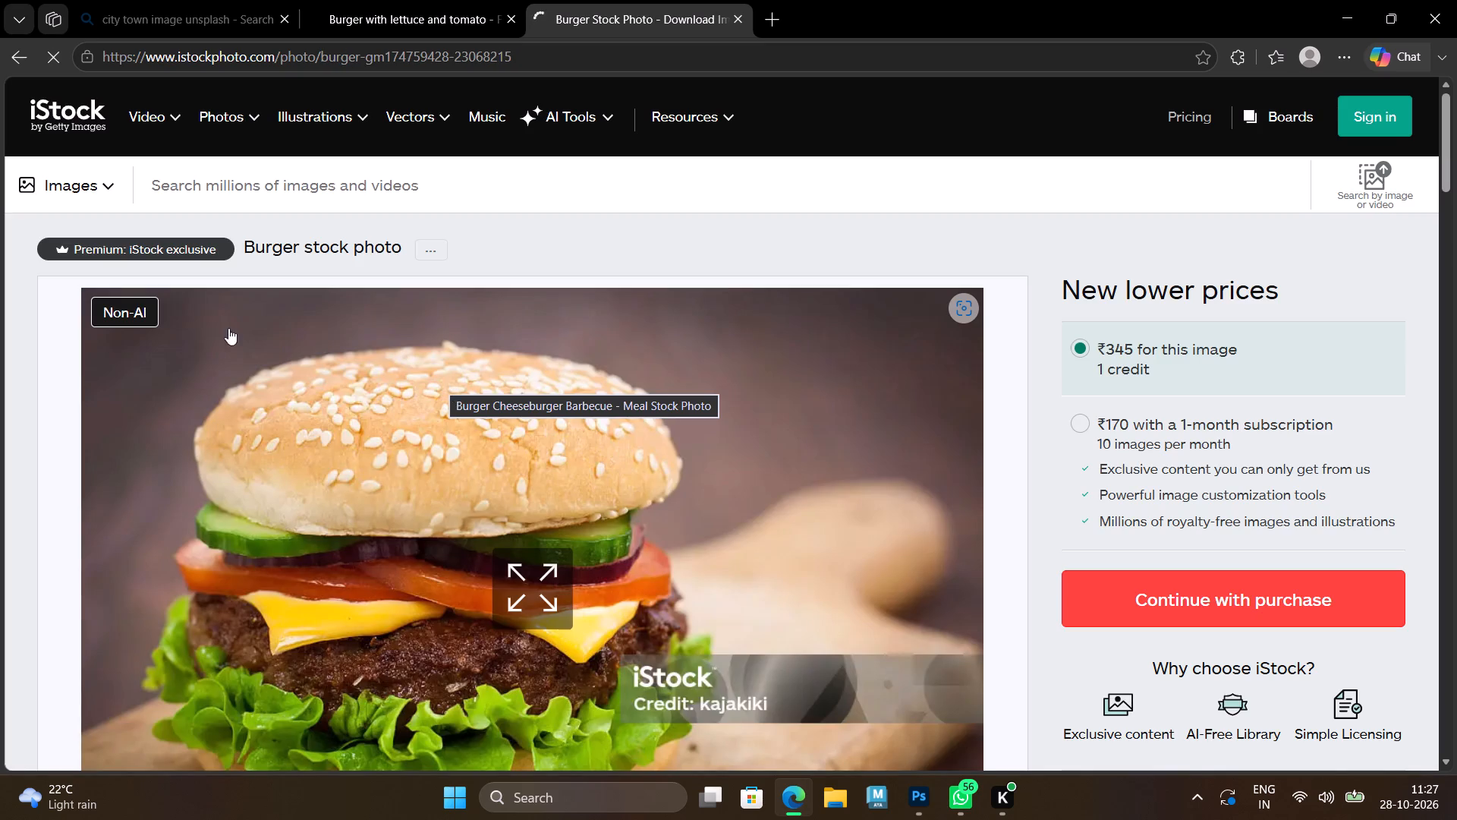
Return to the iStock photo of a burger on a dark background and examine it and its related images again.
{"action": "left_click", "coordinate": [16, 50]}
{"action": "left_click", "coordinate": [16, 50]}
{"action": "left_click", "coordinate": [16, 50]}
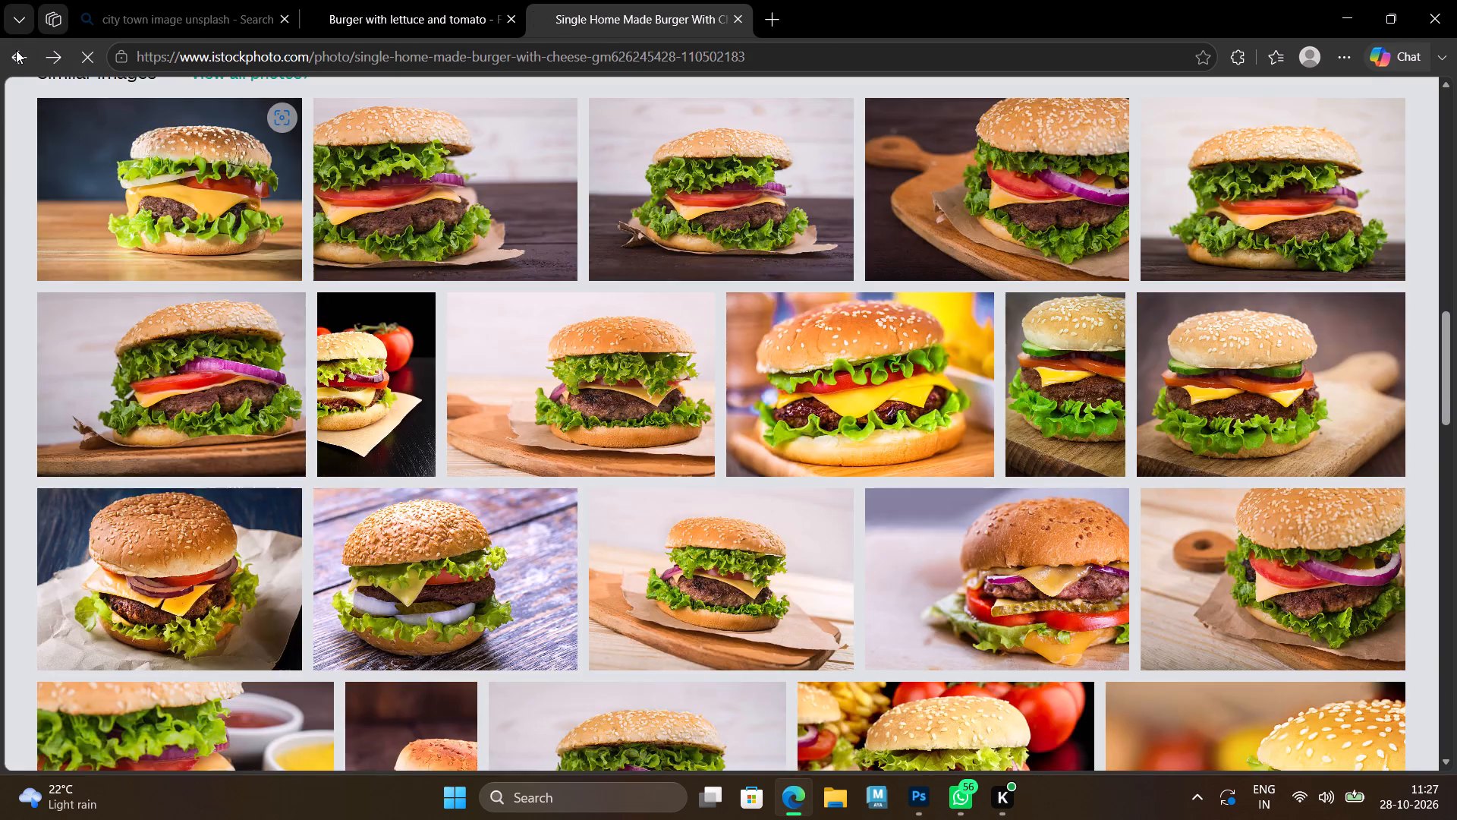
{"action": "left_click", "coordinate": [16, 50]}
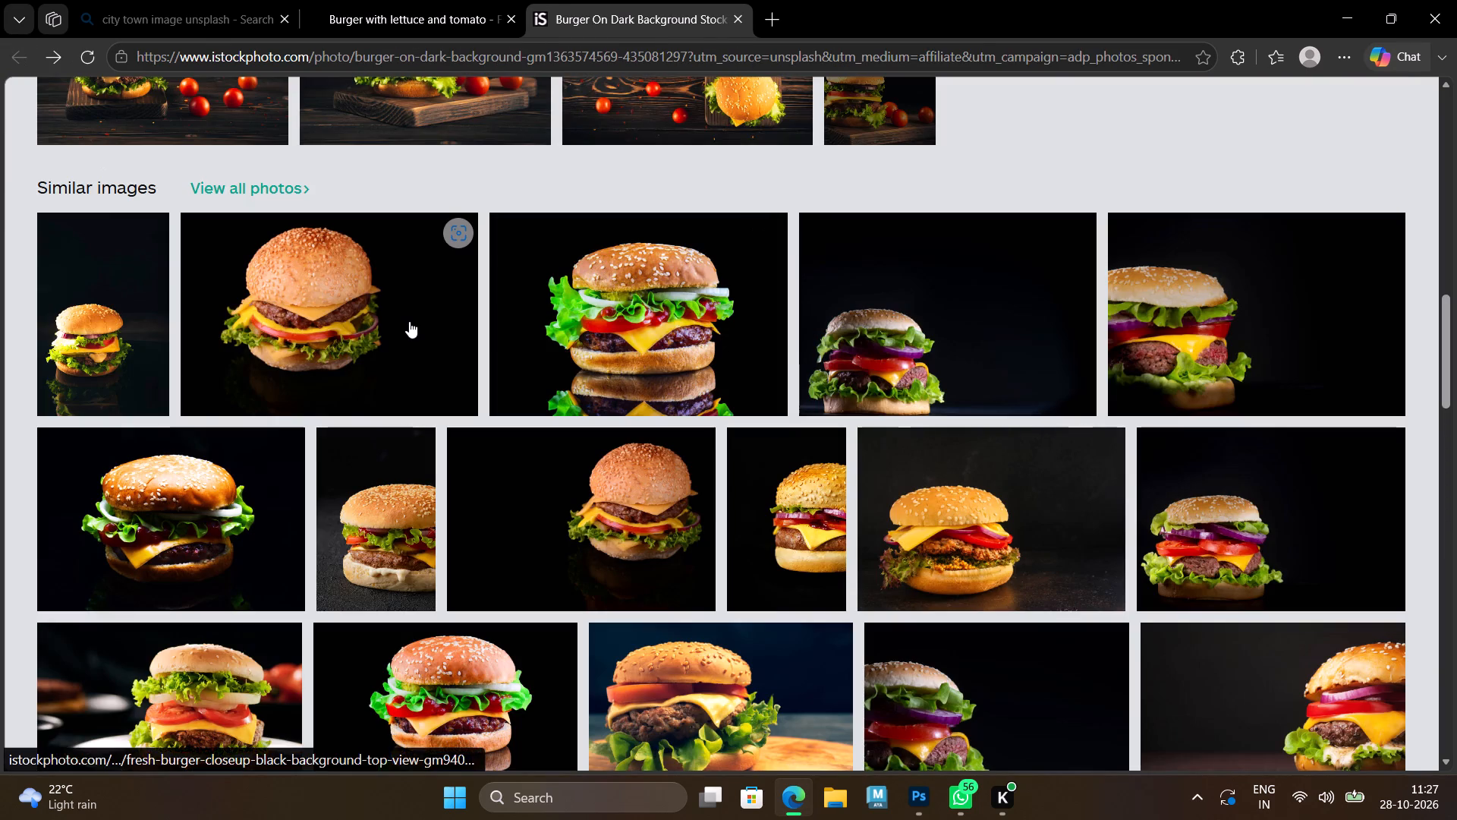
{"action": "scroll", "coordinate": [409, 321], "scroll_direction": "down", "scroll_amount": 2}
{"action": "scroll", "coordinate": [409, 321], "scroll_direction": "up", "scroll_amount": 6}
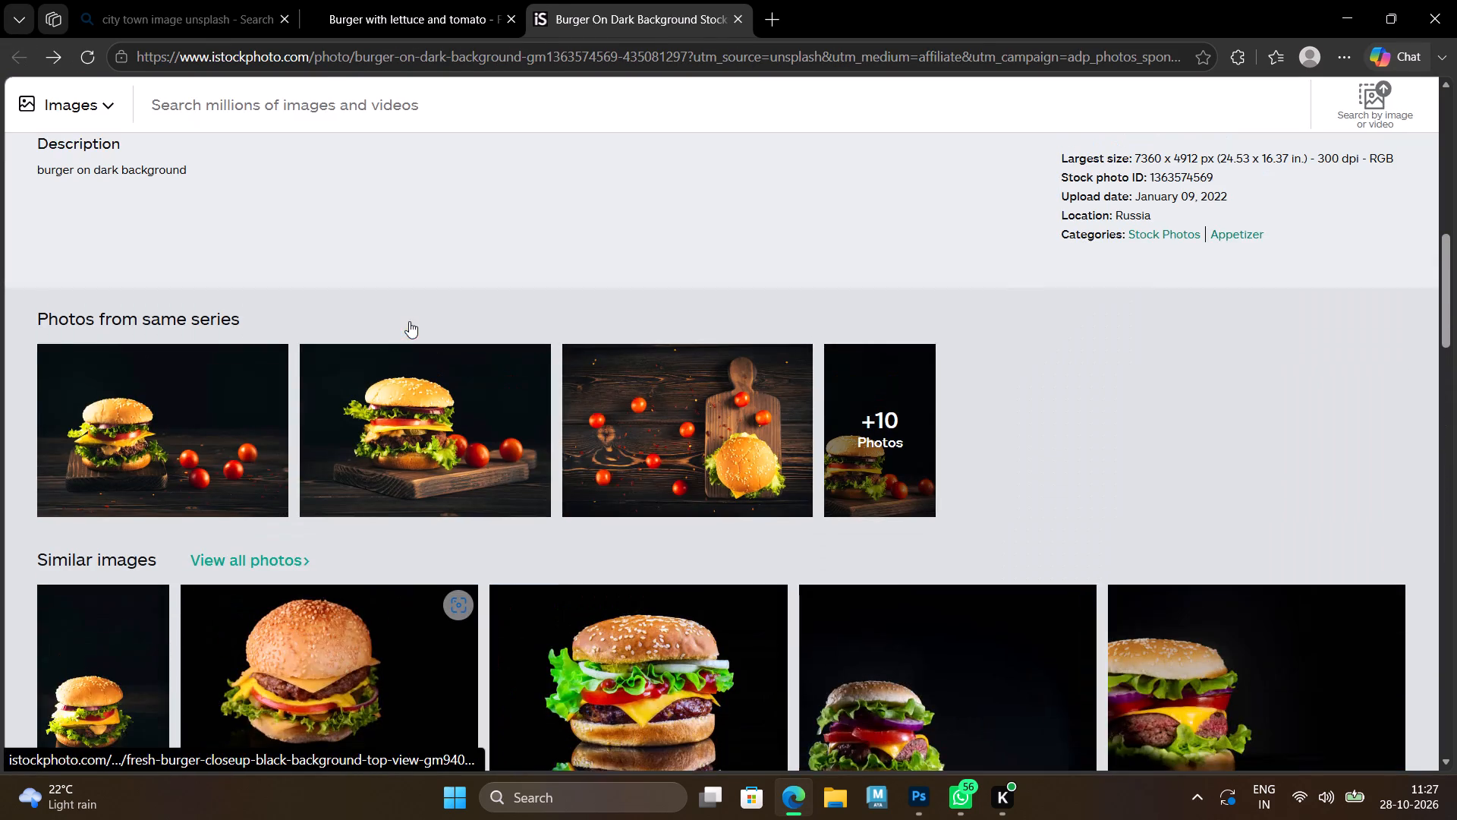
{"action": "scroll", "coordinate": [409, 321], "scroll_direction": "up", "scroll_amount": 7}
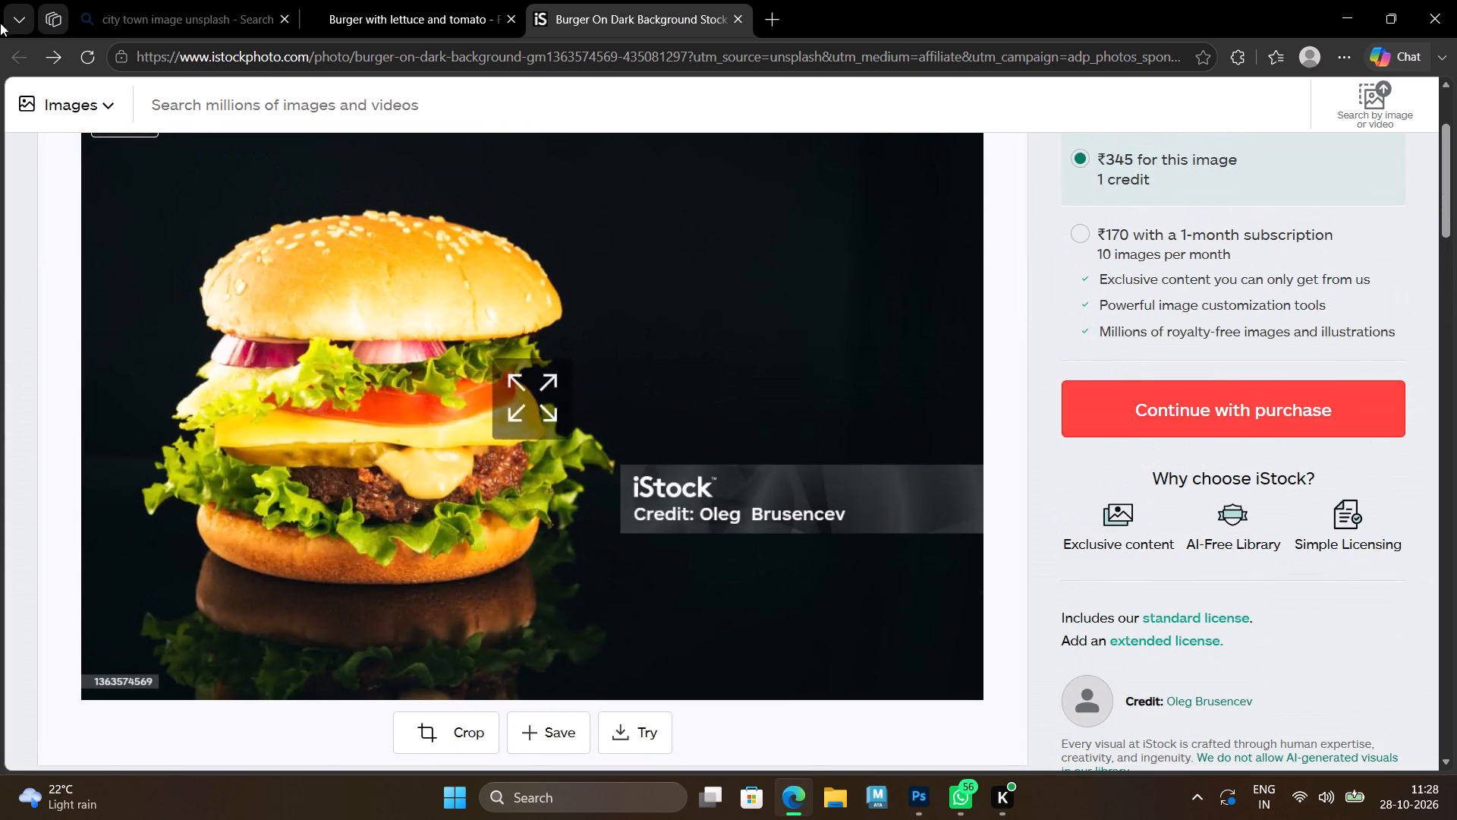
{"action": "double_click", "coordinate": [16, 58]}
Return to the Unsplash burger results and examine the double-patty burger photo with the red background and its related images.
{"action": "left_click", "coordinate": [383, 11]}
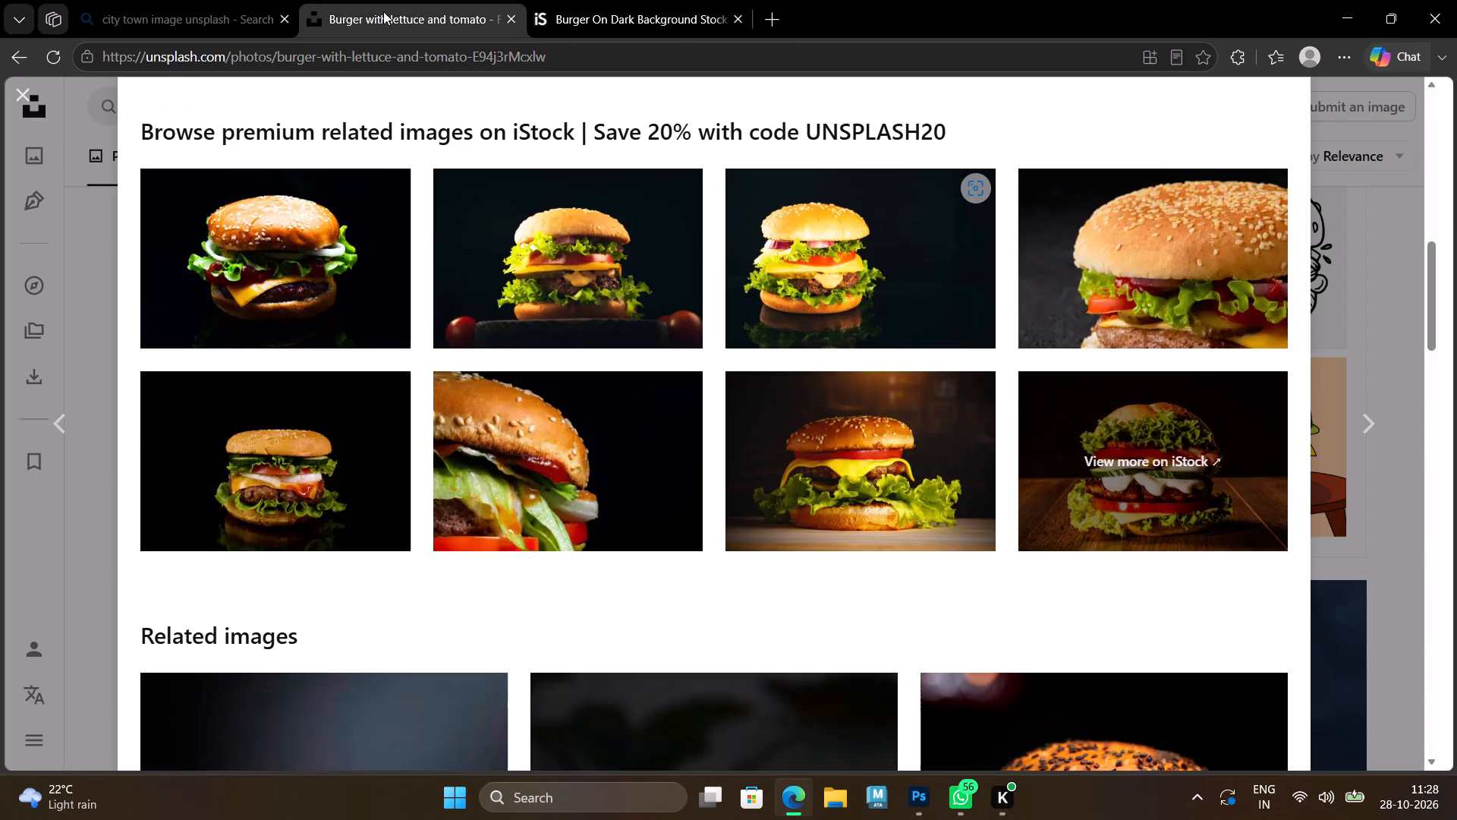
{"action": "left_click", "coordinate": [20, 88]}
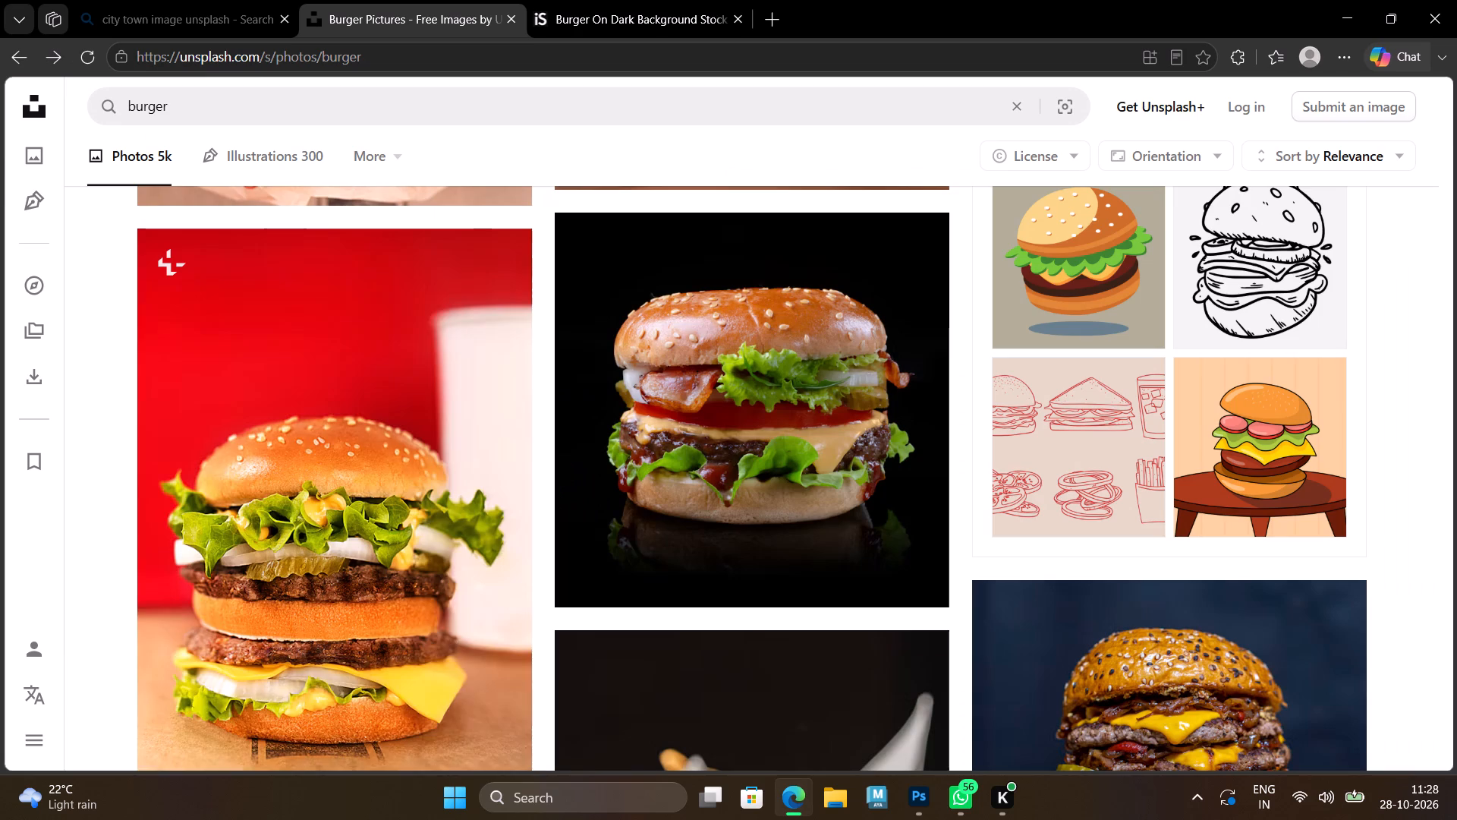
{"action": "scroll", "coordinate": [505, 322], "scroll_direction": "down", "scroll_amount": 2}
{"action": "scroll", "coordinate": [612, 386], "scroll_direction": "down", "scroll_amount": 3}
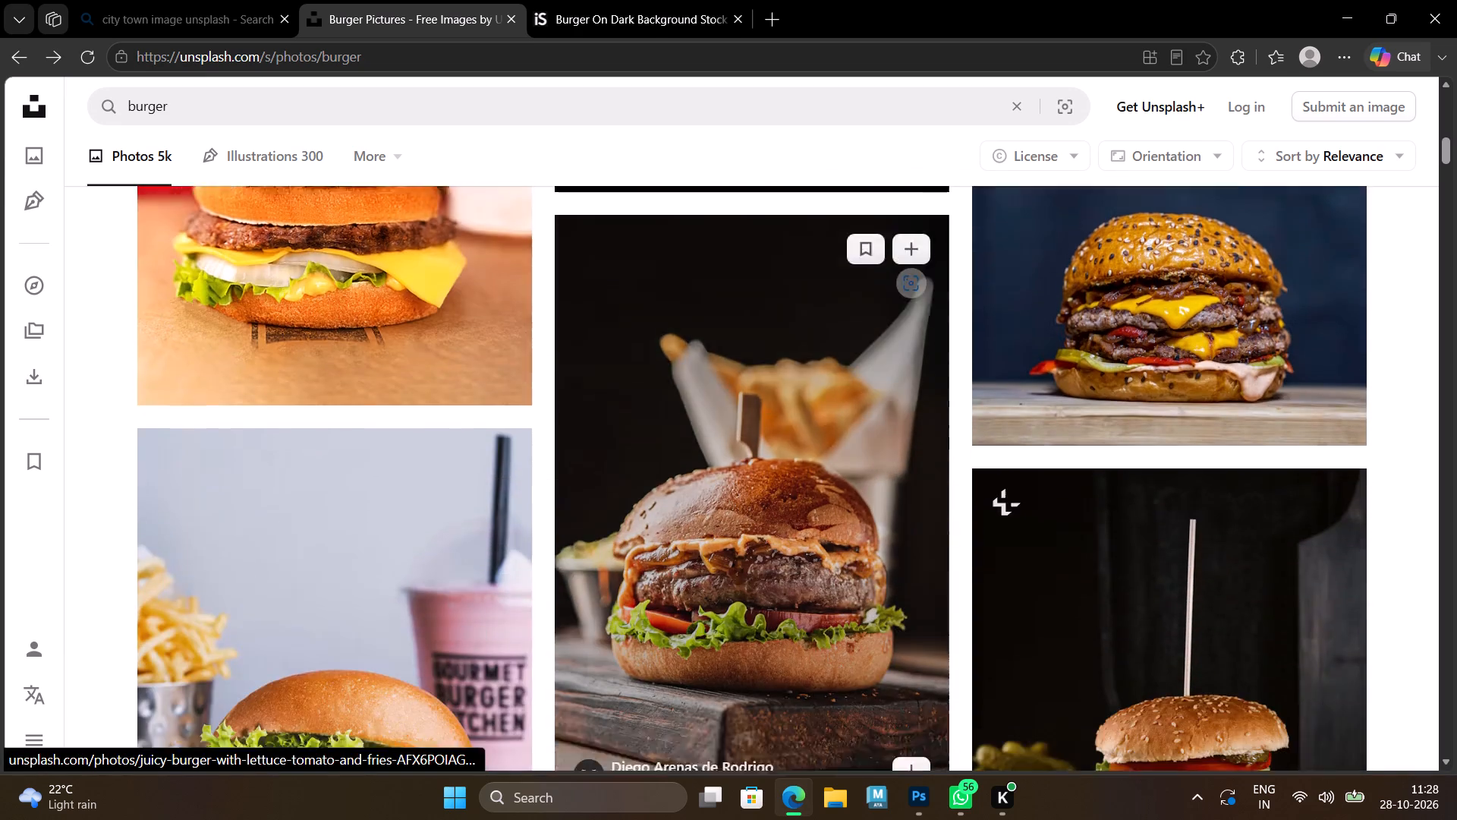
{"action": "scroll", "coordinate": [615, 389], "scroll_direction": "down", "scroll_amount": 2}
{"action": "scroll", "coordinate": [626, 376], "scroll_direction": "up", "scroll_amount": 5}
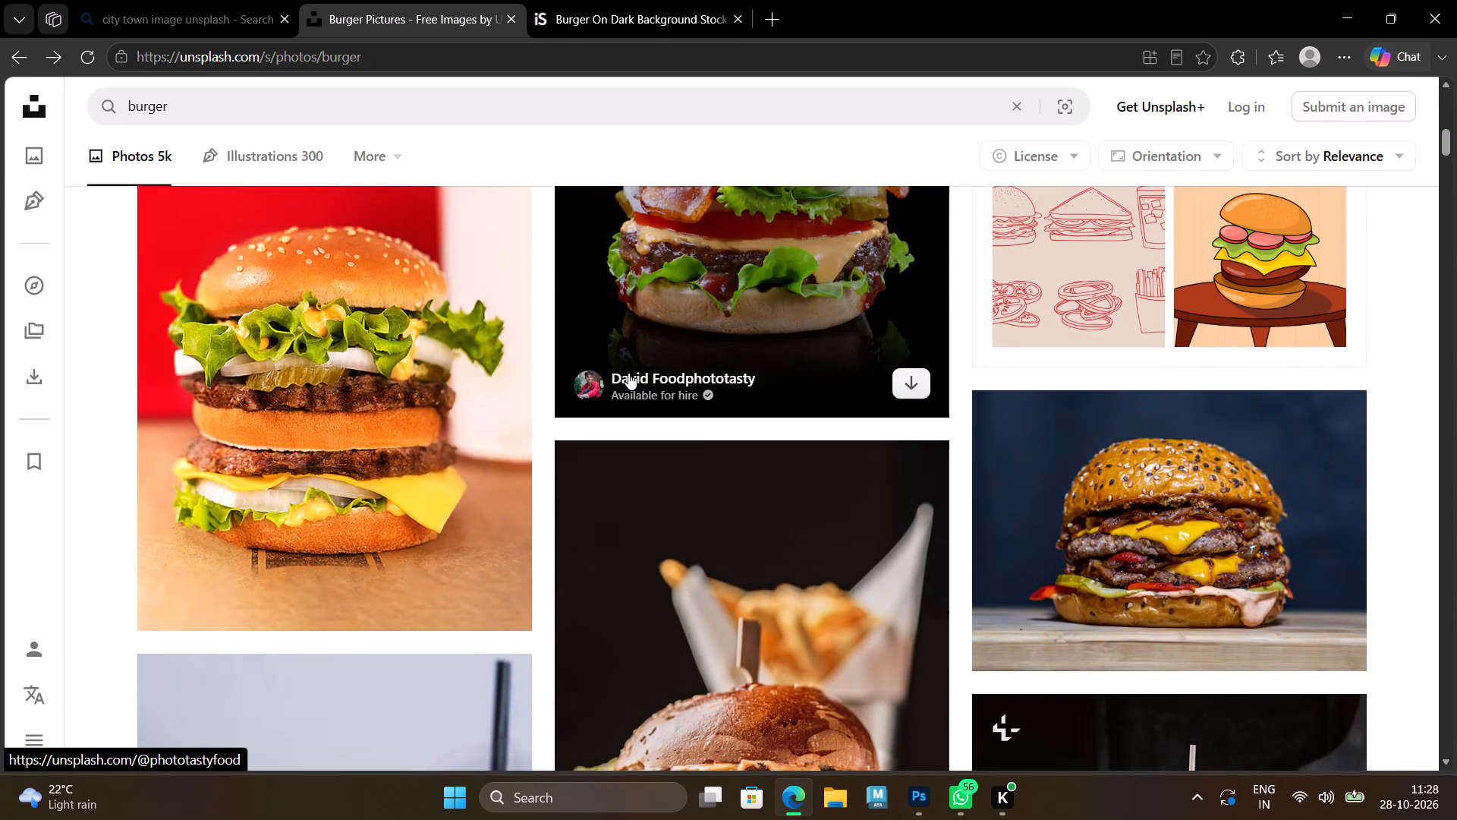
{"action": "left_click", "coordinate": [332, 342]}
{"action": "scroll", "coordinate": [670, 344], "scroll_direction": "down", "scroll_amount": 2}
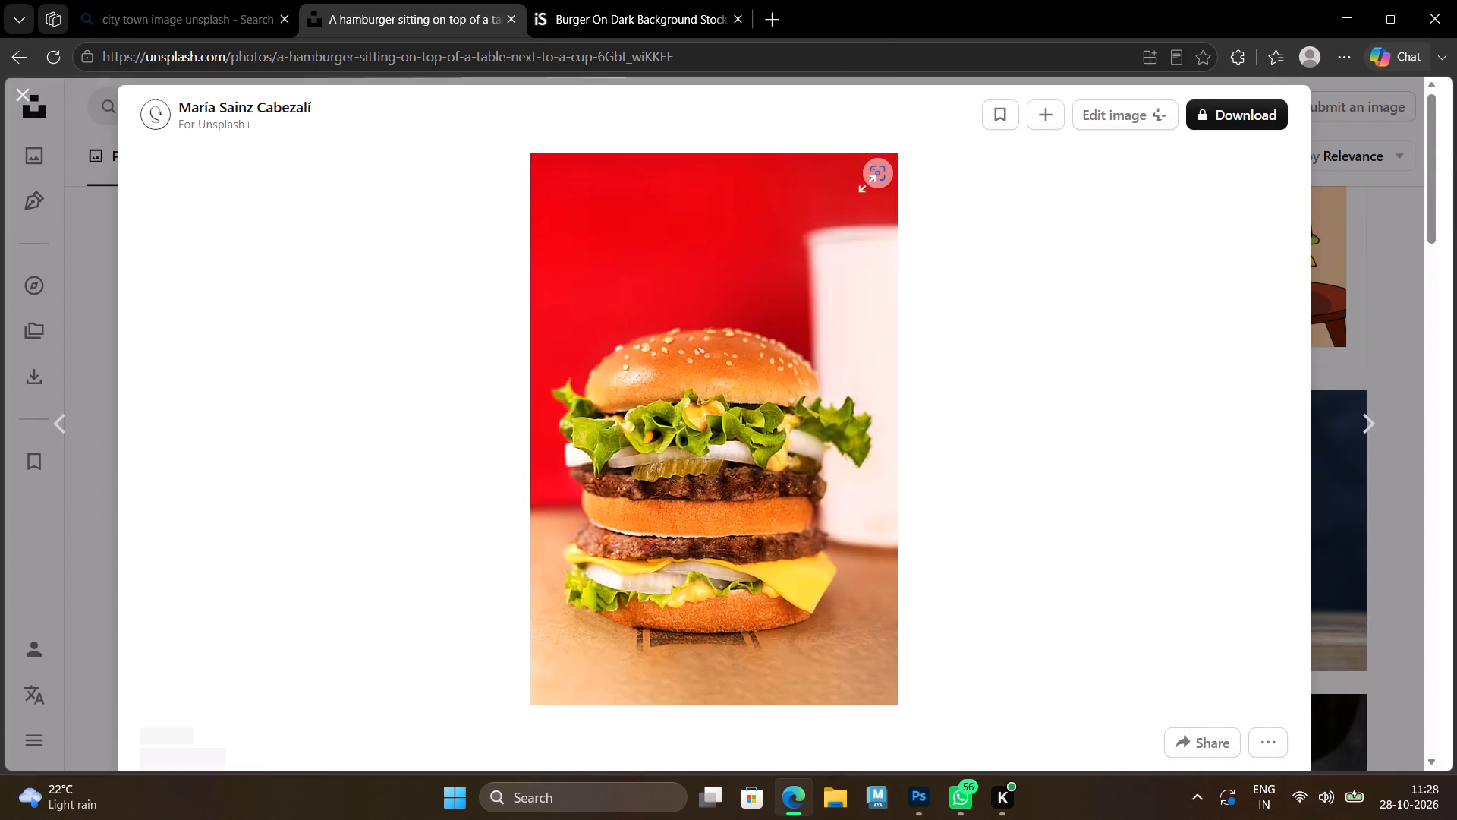
{"action": "scroll", "coordinate": [670, 344], "scroll_direction": "down", "scroll_amount": 6}
{"action": "left_click", "coordinate": [23, 93]}
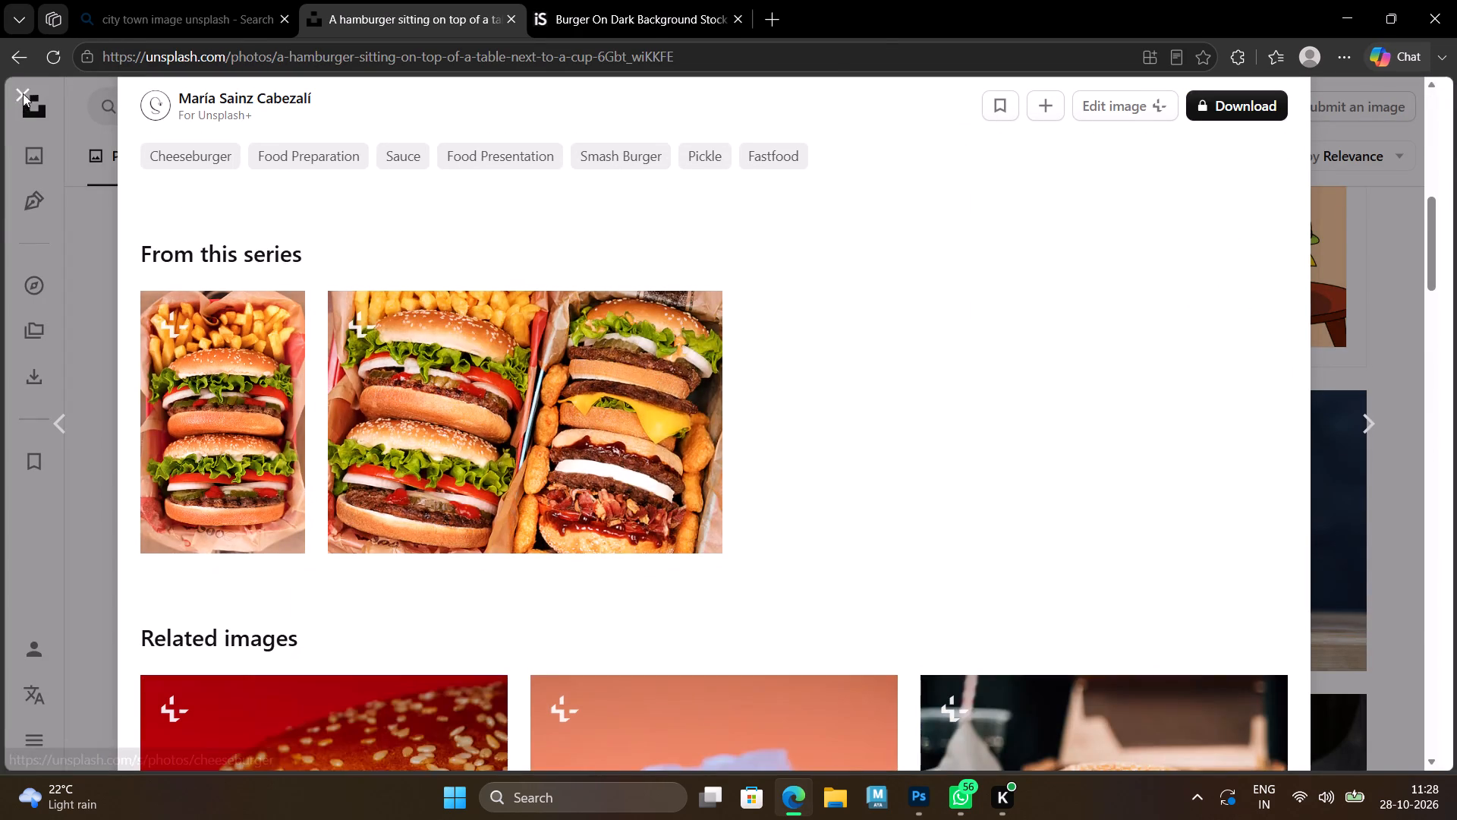
Look further through the Unsplash burger results for a front-facing whole burger suited to the poster.
{"action": "scroll", "coordinate": [367, 307], "scroll_direction": "down", "scroll_amount": 5}
{"action": "scroll", "coordinate": [427, 465], "scroll_direction": "down", "scroll_amount": 2}
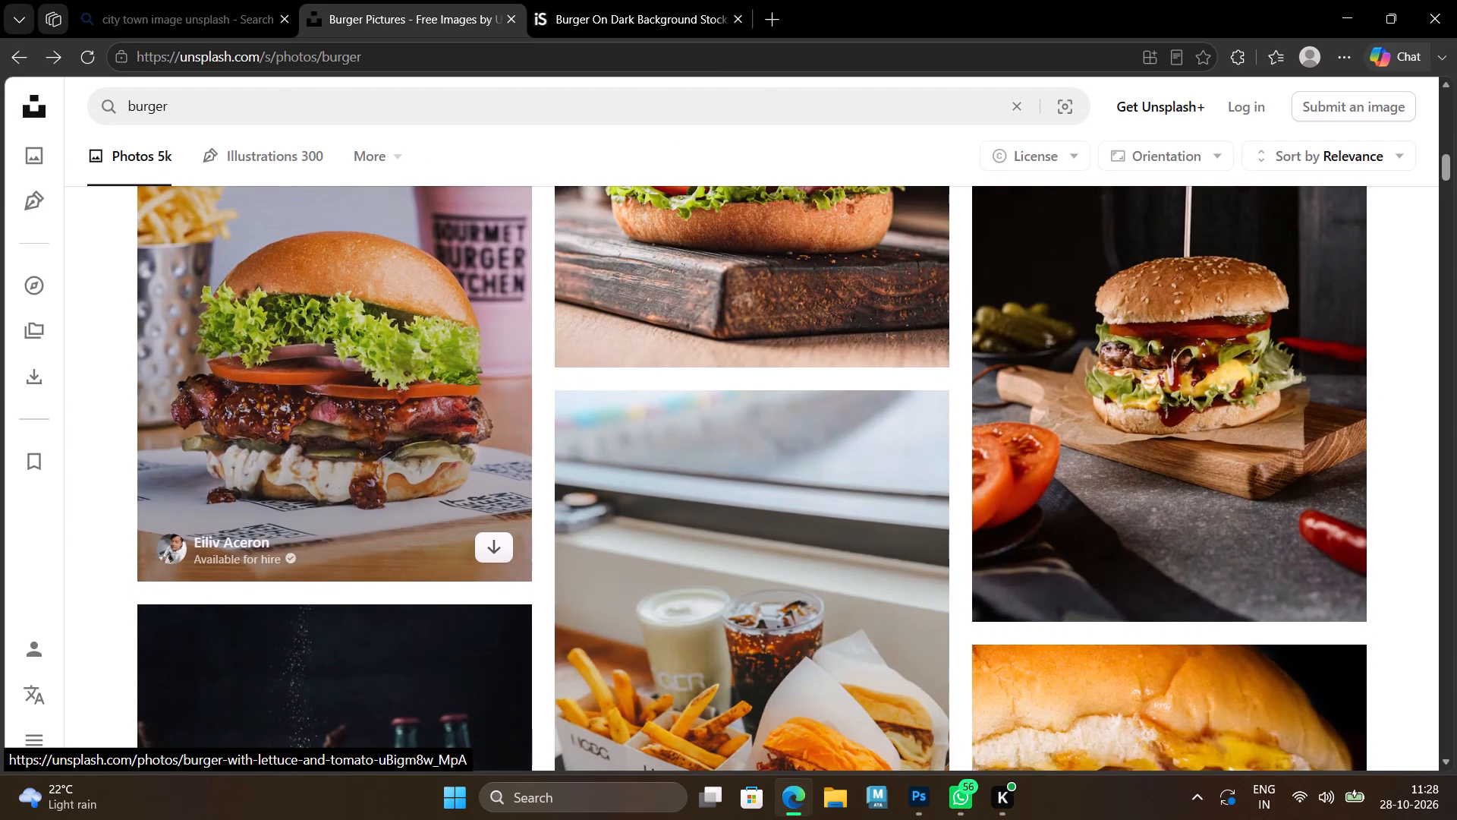
{"action": "scroll", "coordinate": [427, 465], "scroll_direction": "down", "scroll_amount": 3}
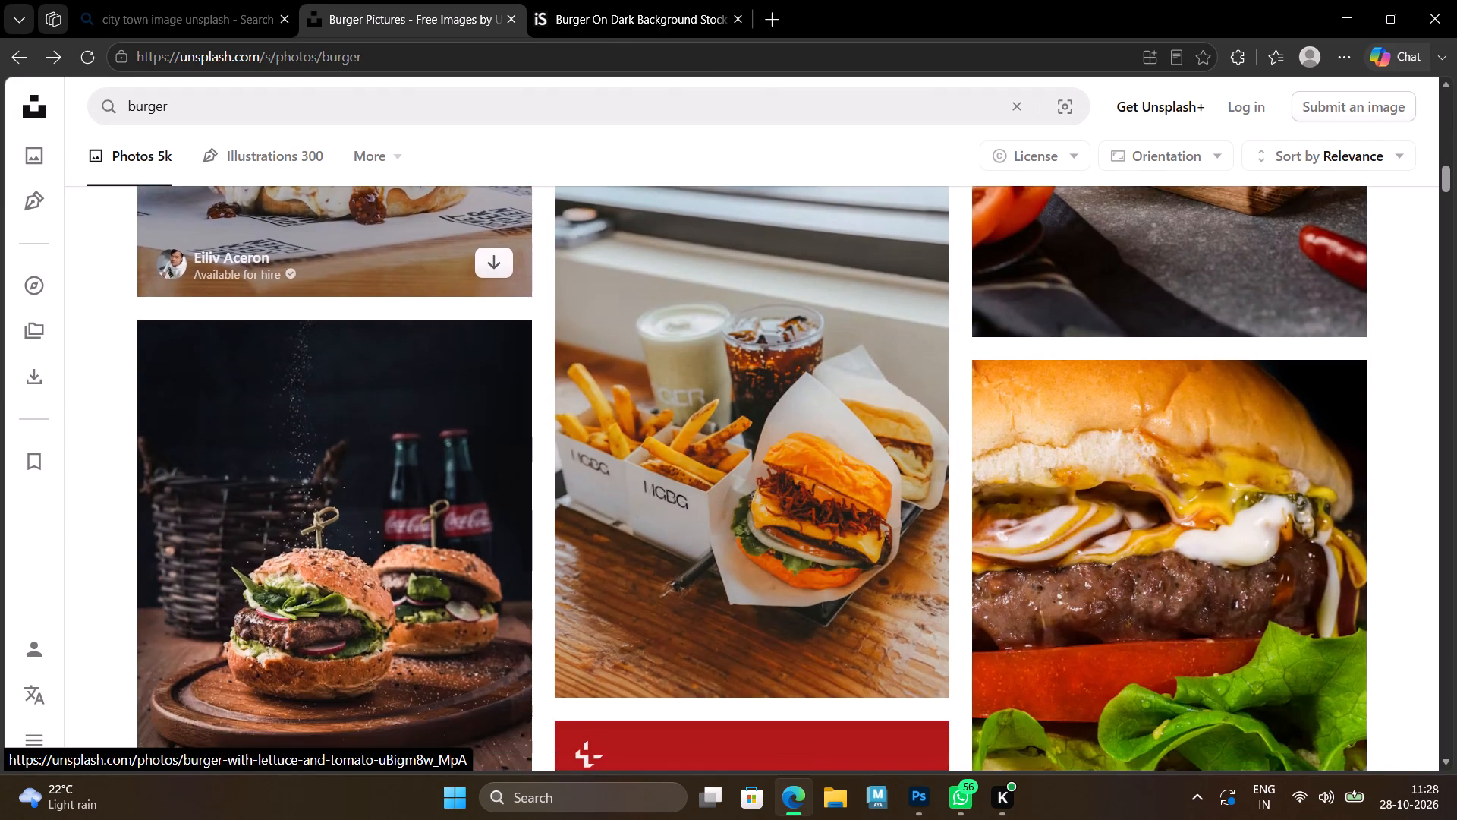
{"action": "scroll", "coordinate": [430, 464], "scroll_direction": "down", "scroll_amount": 11}
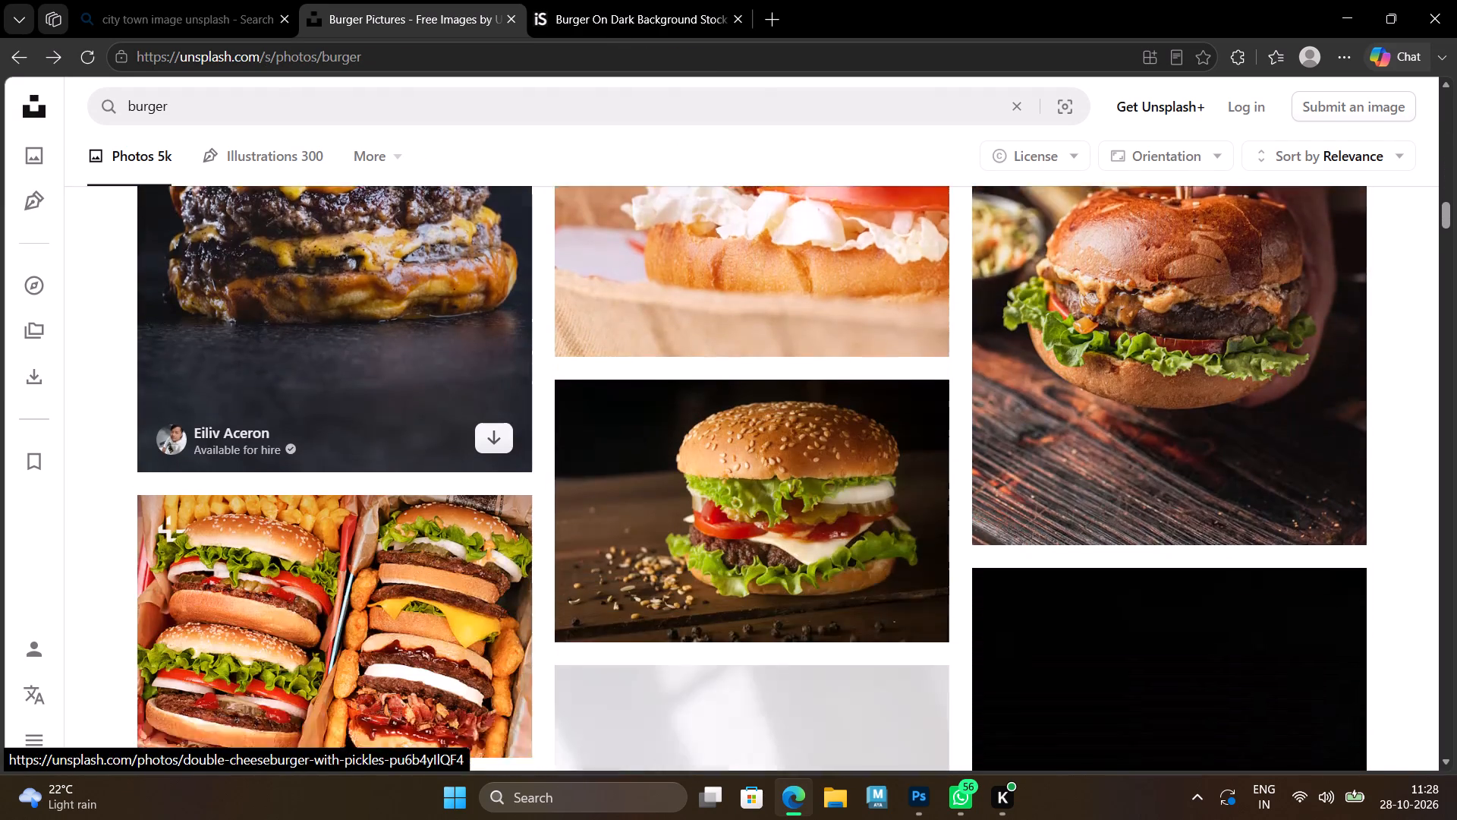
{"action": "scroll", "coordinate": [430, 464], "scroll_direction": "down", "scroll_amount": 5}
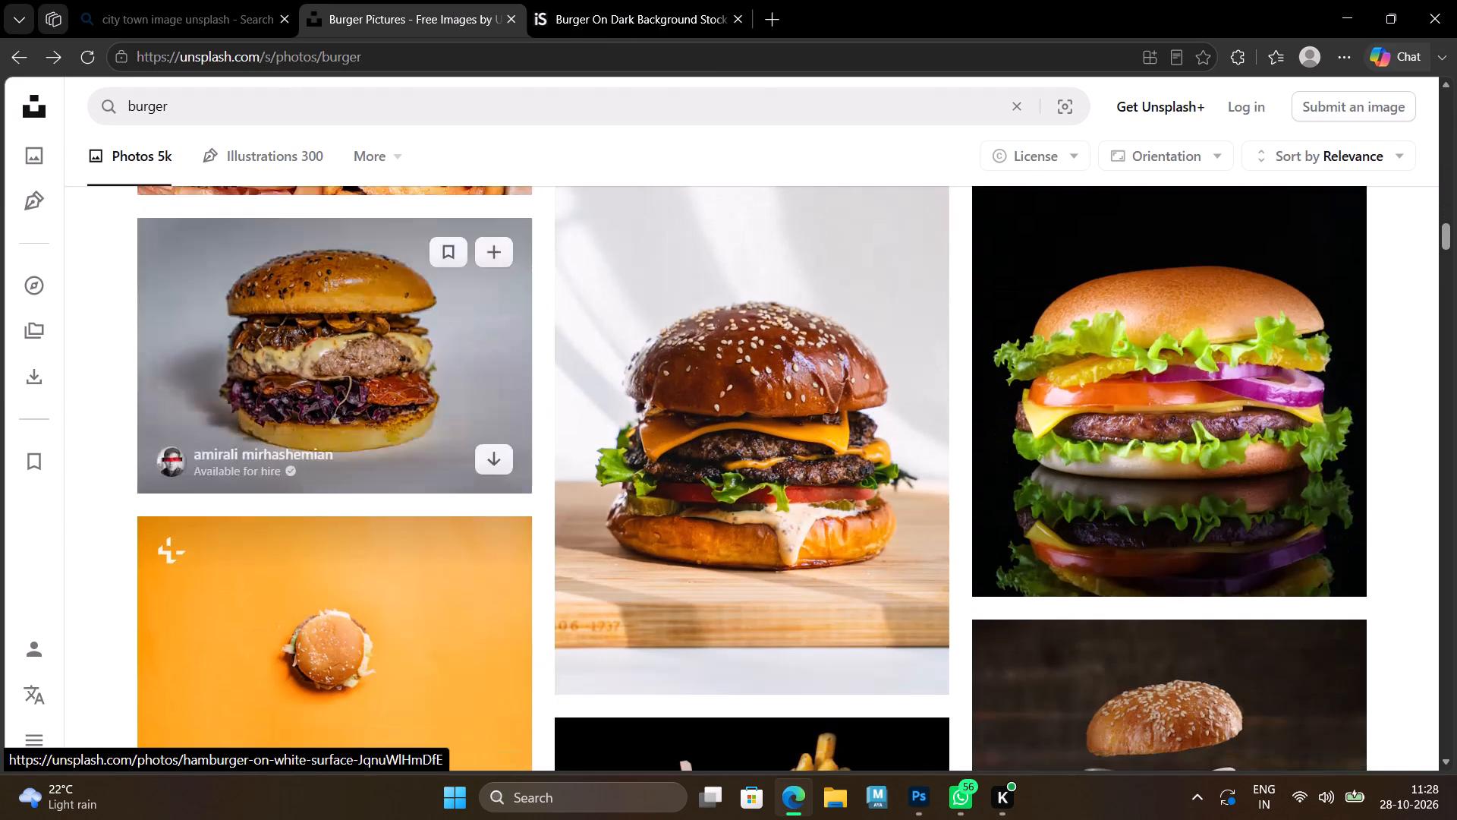
{"action": "scroll", "coordinate": [430, 464], "scroll_direction": "down", "scroll_amount": 11}
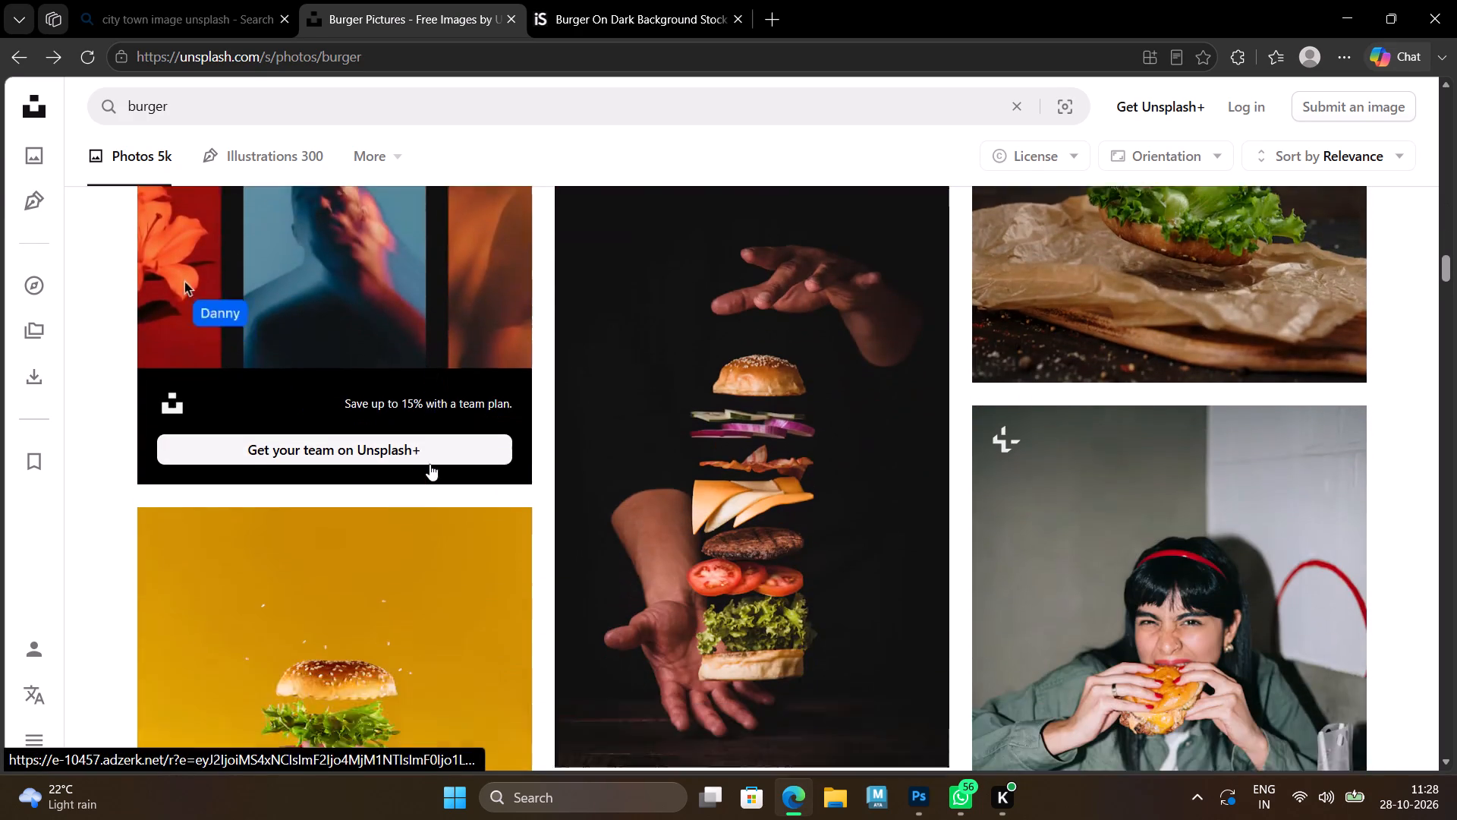
{"action": "scroll", "coordinate": [430, 464], "scroll_direction": "down", "scroll_amount": 8}
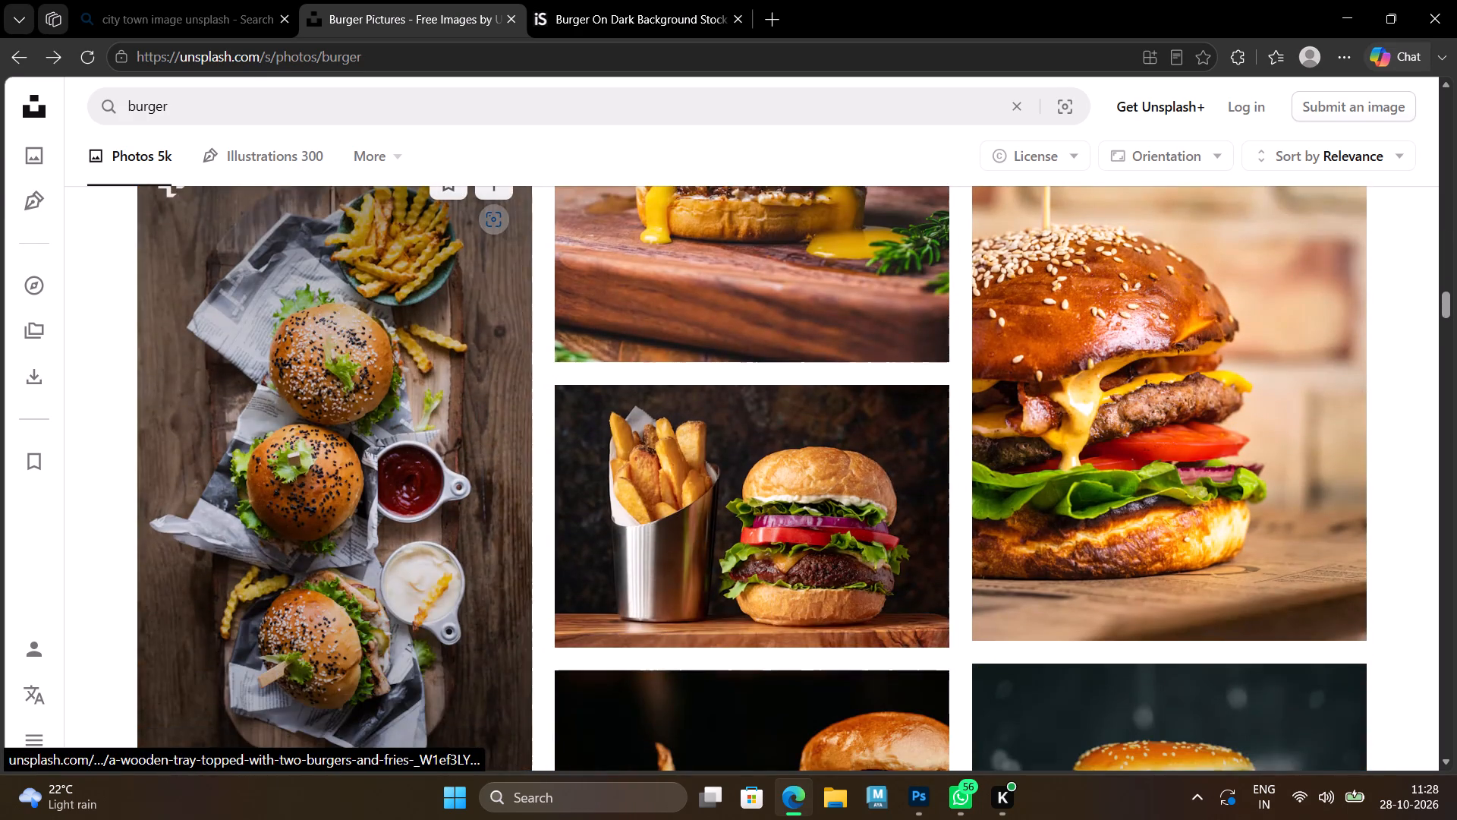
{"action": "scroll", "coordinate": [688, 563], "scroll_direction": "down", "scroll_amount": 3}
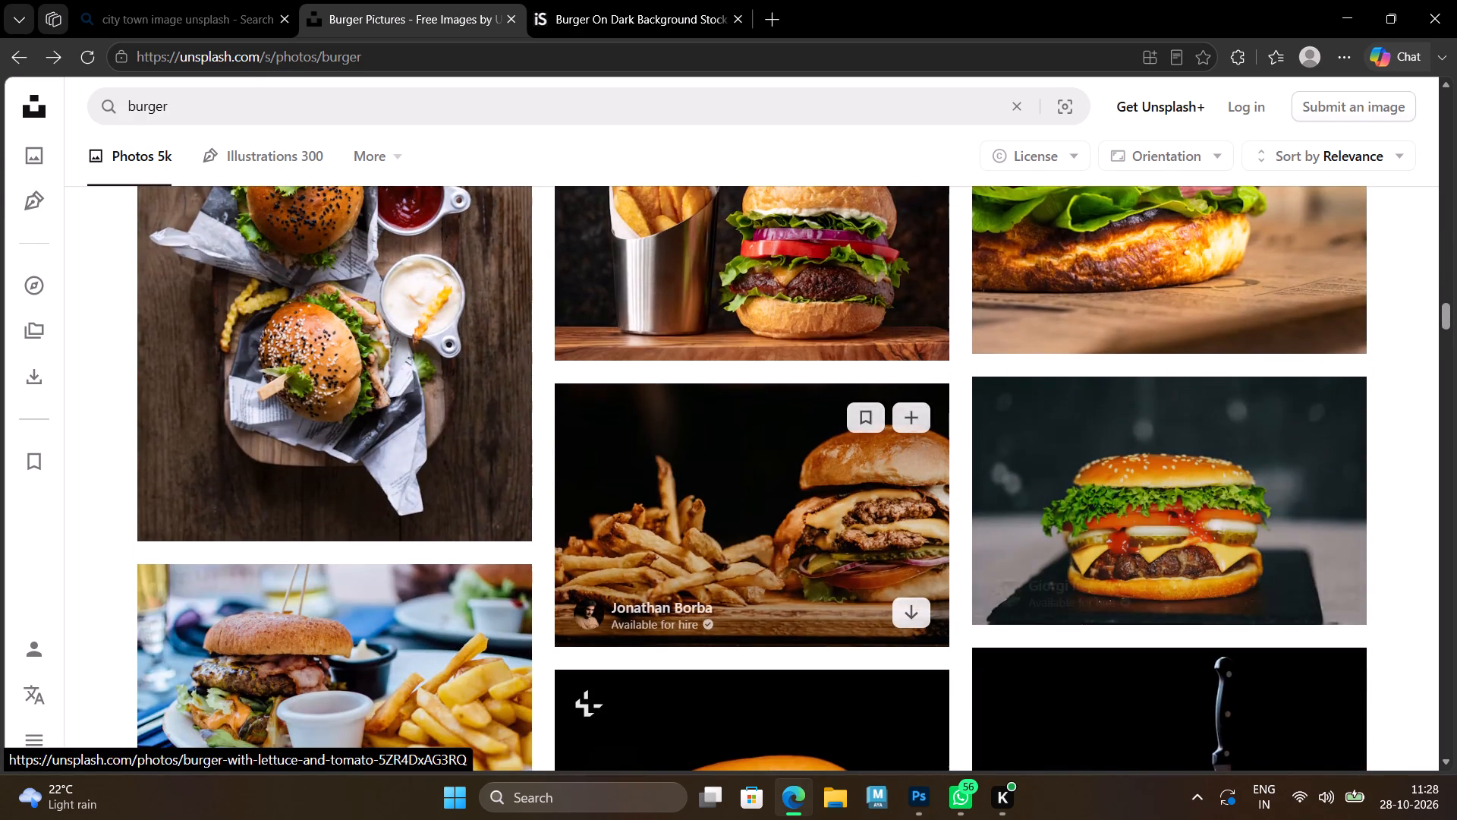
Copy the Unsplash image of the burger with lettuce, tomato and cheese on a black slate.
{"action": "left_click", "coordinate": [1191, 525]}
{"action": "right_click", "coordinate": [785, 472]}
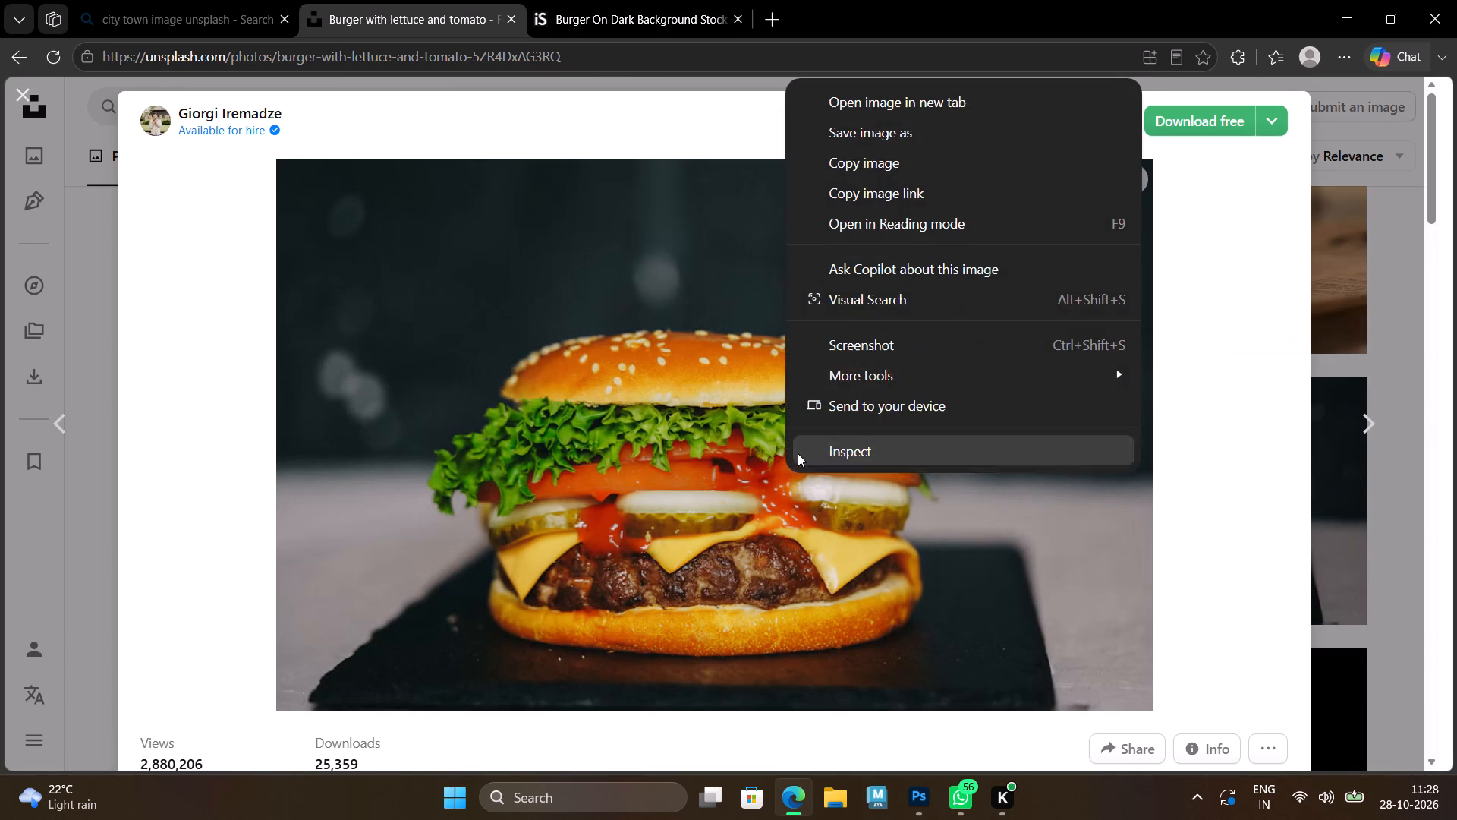
{"action": "left_click", "coordinate": [880, 174]}
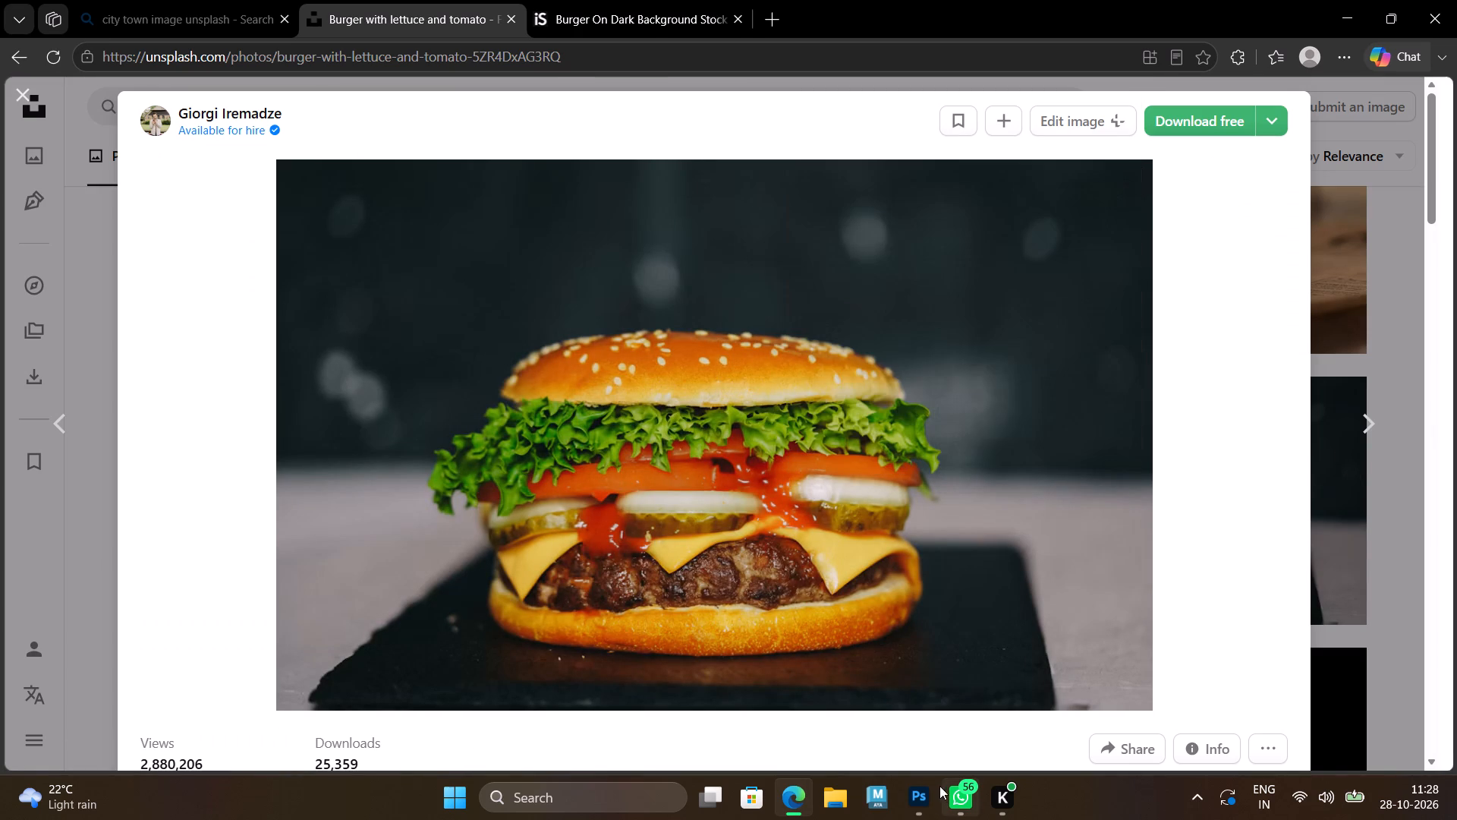
Switch to the poster document in Photoshop and delete Layer 2 with the watermarked iStock burger.
{"action": "left_click", "coordinate": [926, 790]}
{"action": "left_click", "coordinate": [883, 678]}
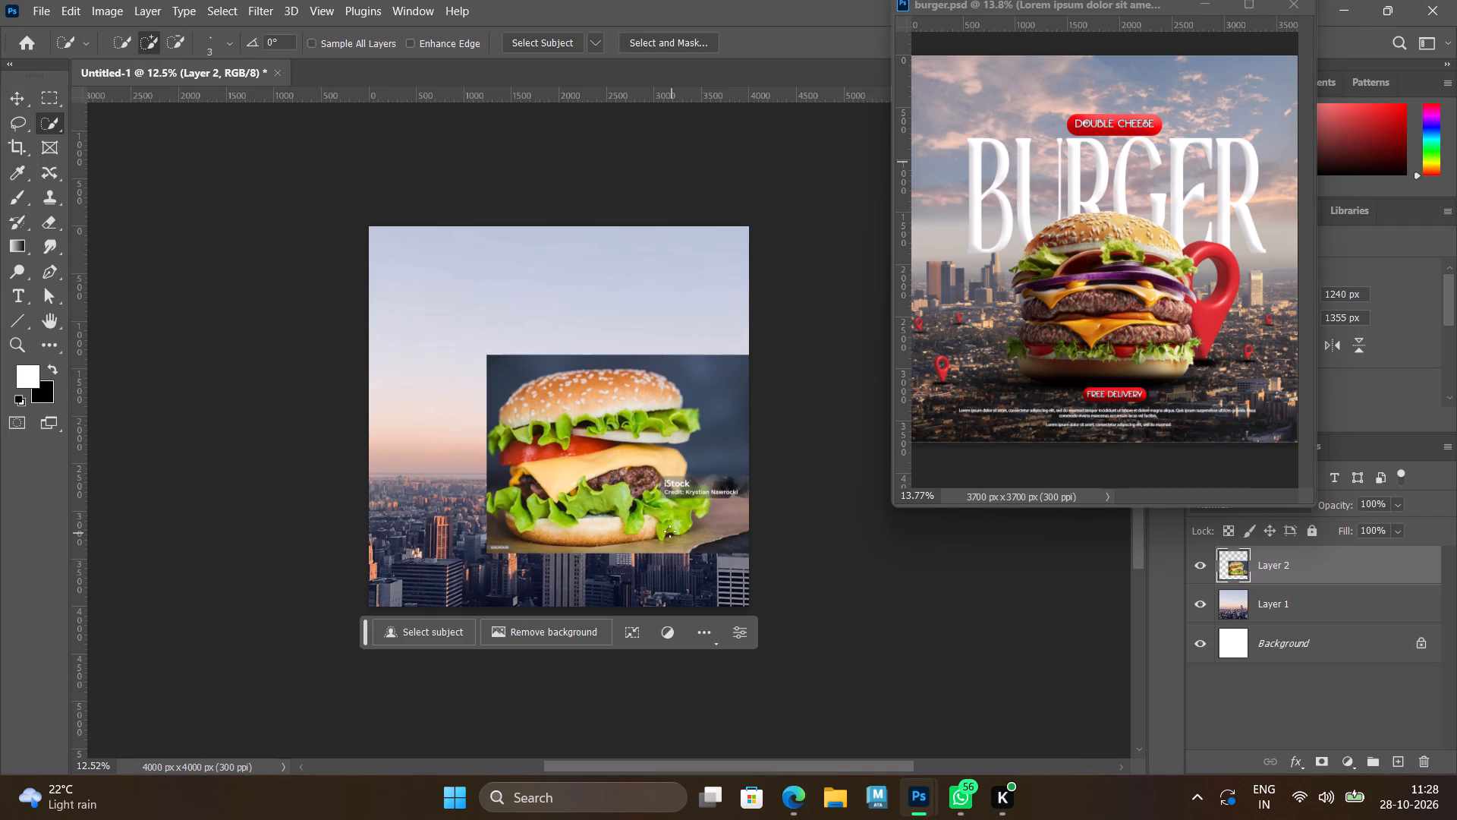
{"action": "left_click", "coordinate": [1361, 572]}
{"action": "key", "text": "Delete"}
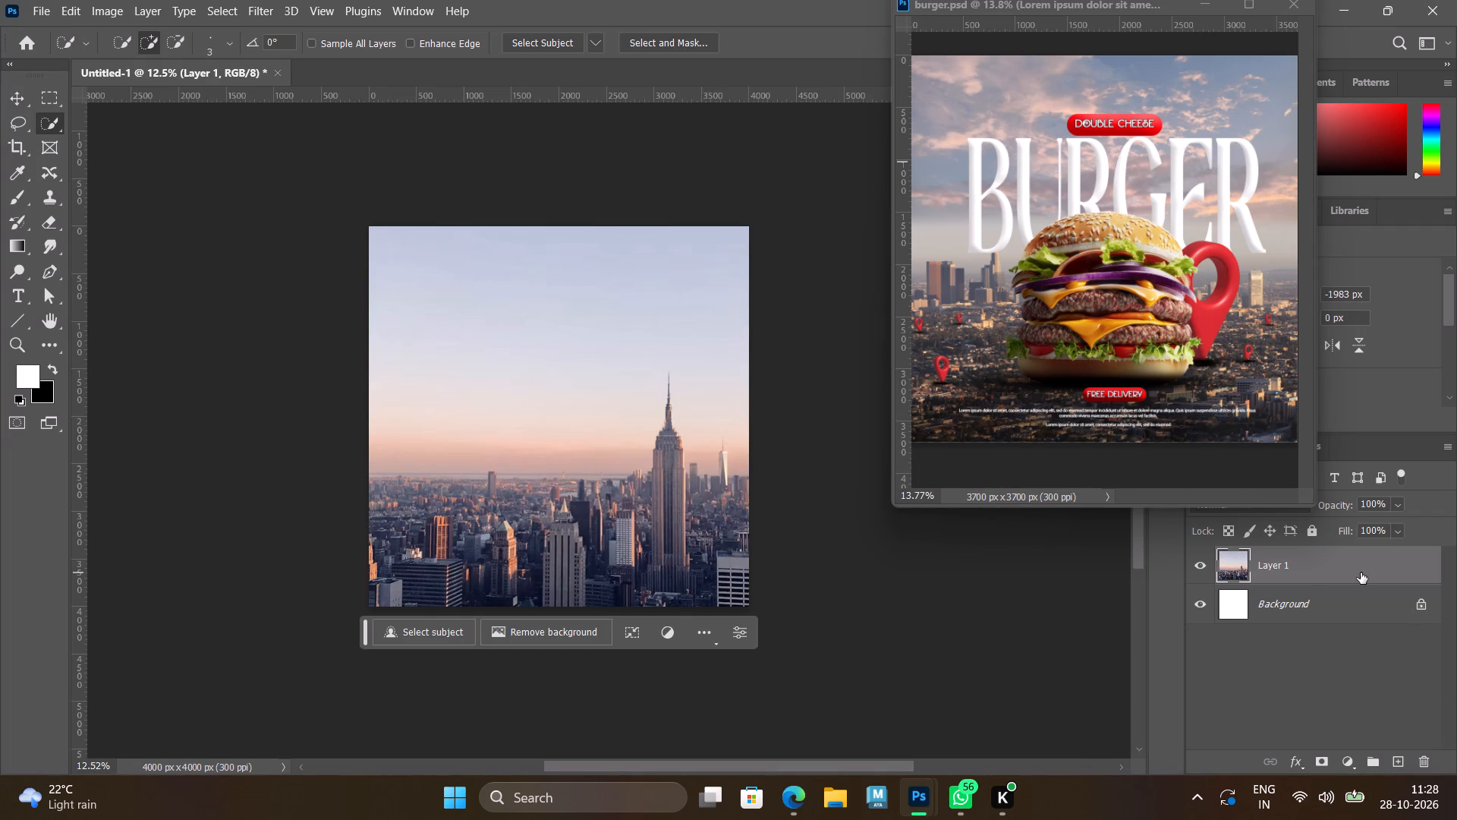
Paste the copied burger photo over the skyline and enlarge it proportionally, with its upper-left corner at about X 311, Y 982 px.
{"action": "left_click", "coordinate": [549, 489]}
{"action": "key", "text": "ctrl+v"}
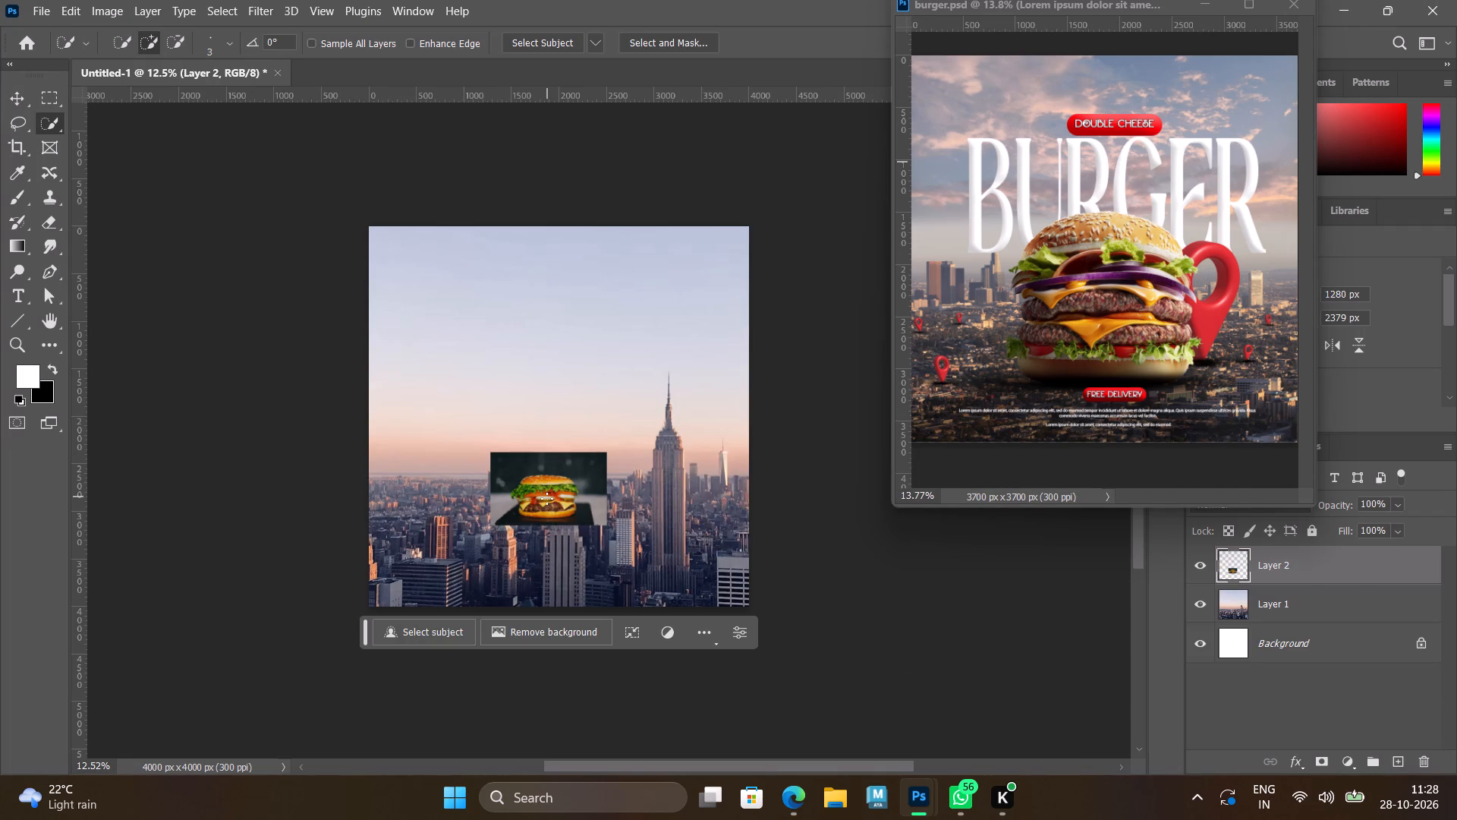
{"action": "key", "text": "ctrl+t"}
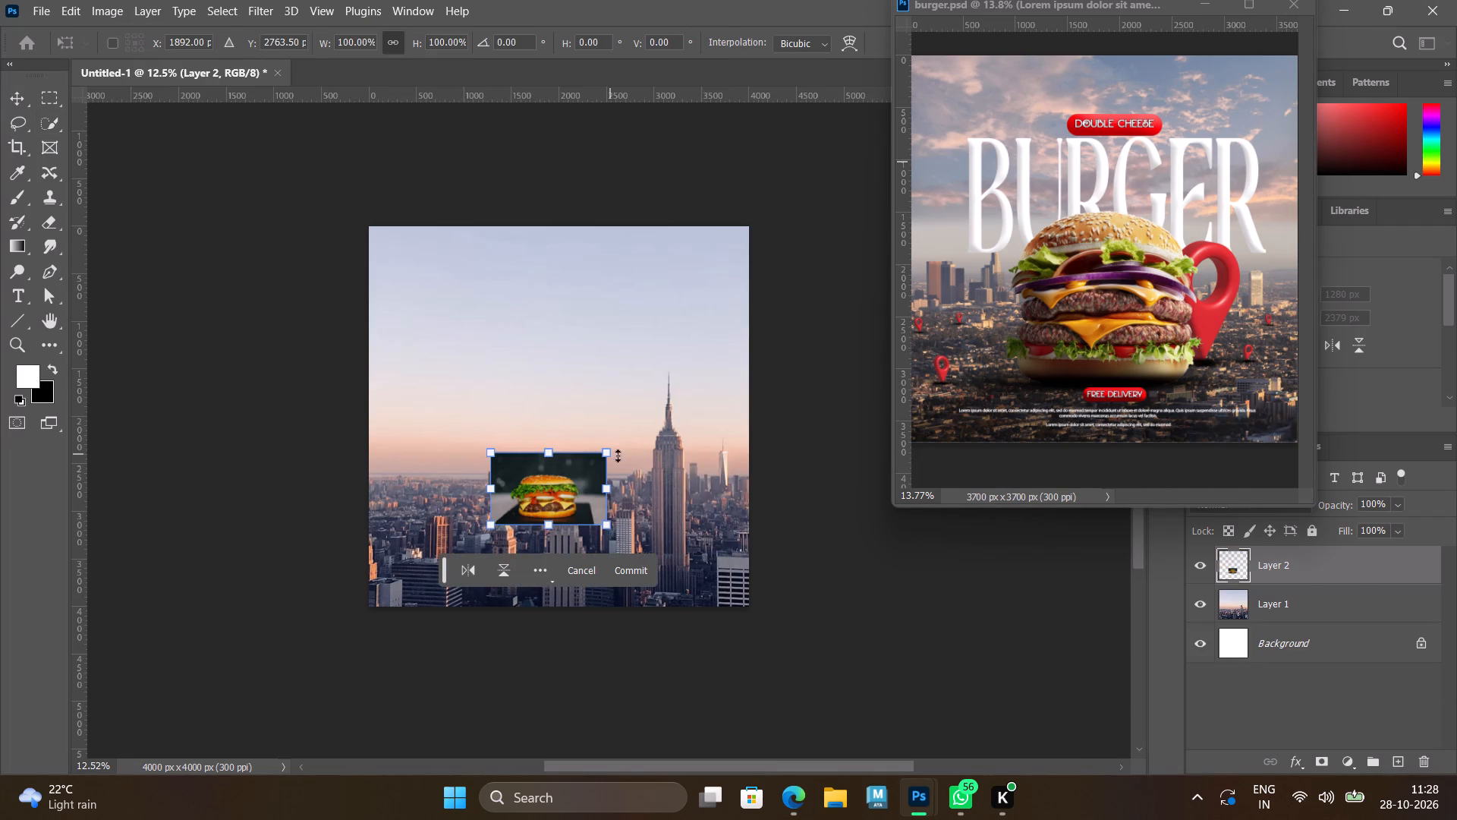
{"action": "left_click_drag", "start_coordinate": [610, 521], "coordinate": [768, 610]}
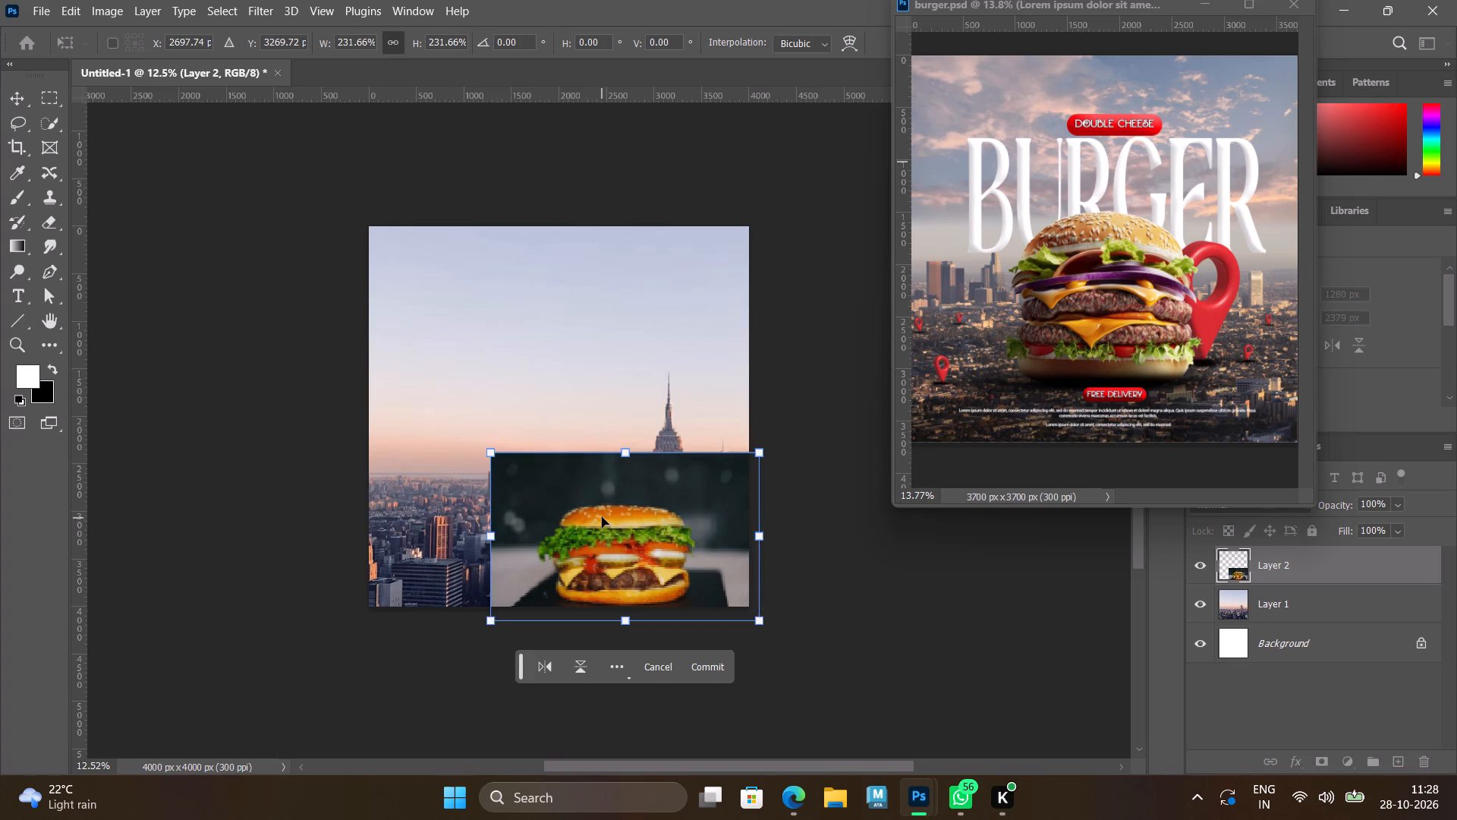
{"action": "left_click_drag", "start_coordinate": [602, 517], "coordinate": [543, 405]}
{"action": "left_click_drag", "start_coordinate": [697, 514], "coordinate": [788, 639]}
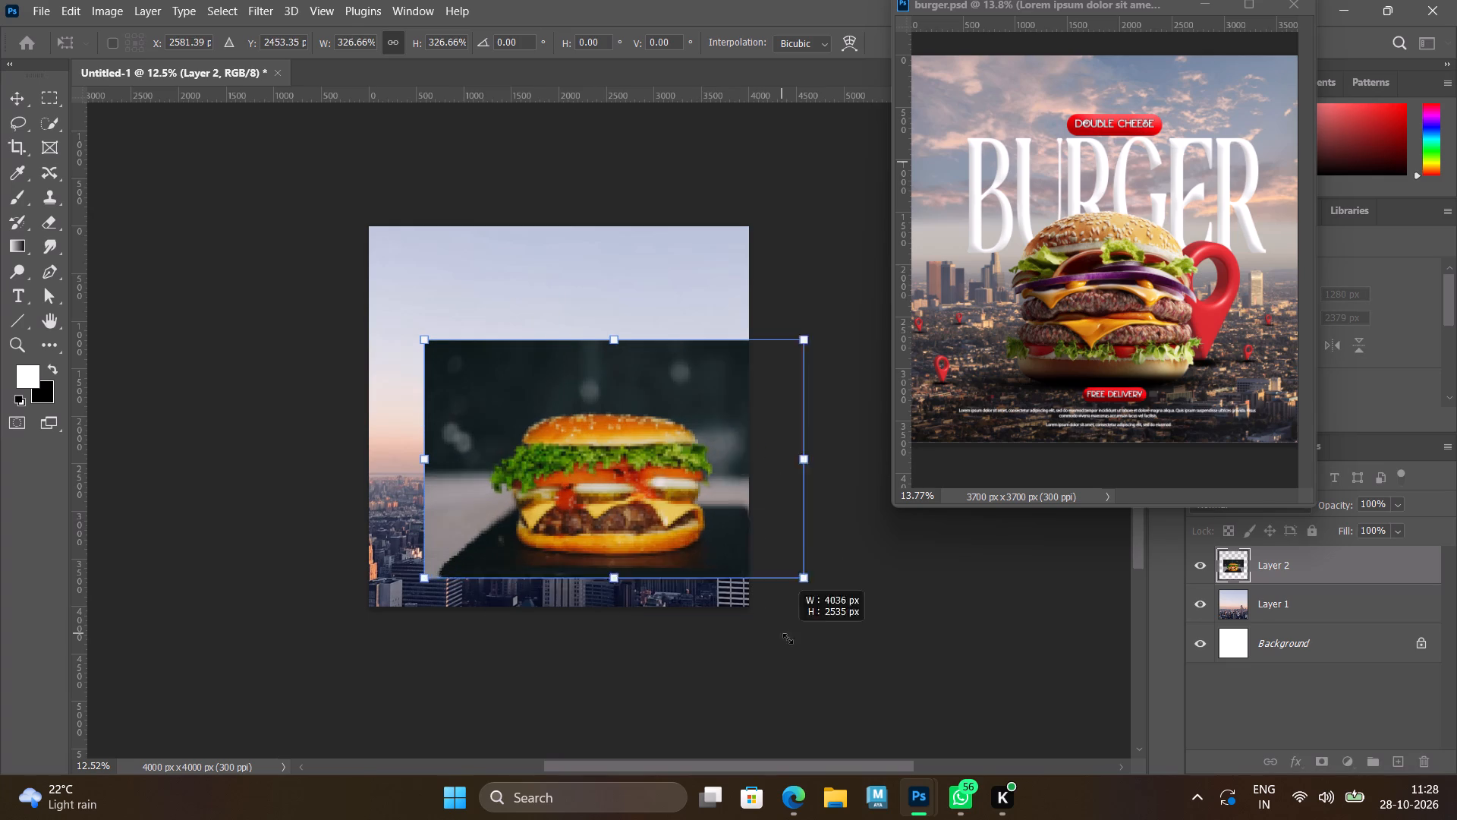
{"action": "left_click_drag", "start_coordinate": [788, 639], "coordinate": [807, 664]}
{"action": "left_click_drag", "start_coordinate": [651, 511], "coordinate": [625, 490]}
{"action": "key", "text": "Return"}
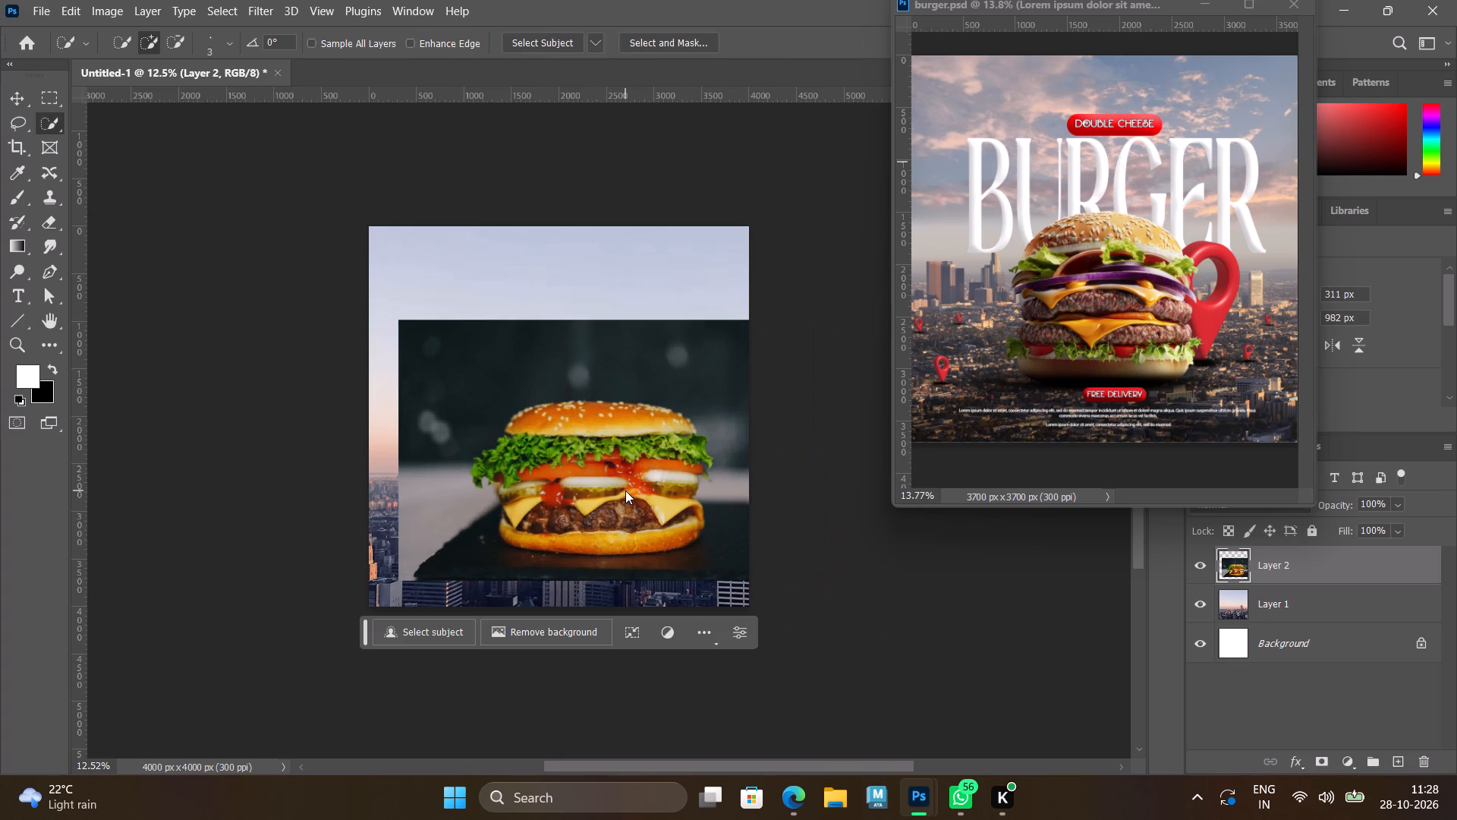
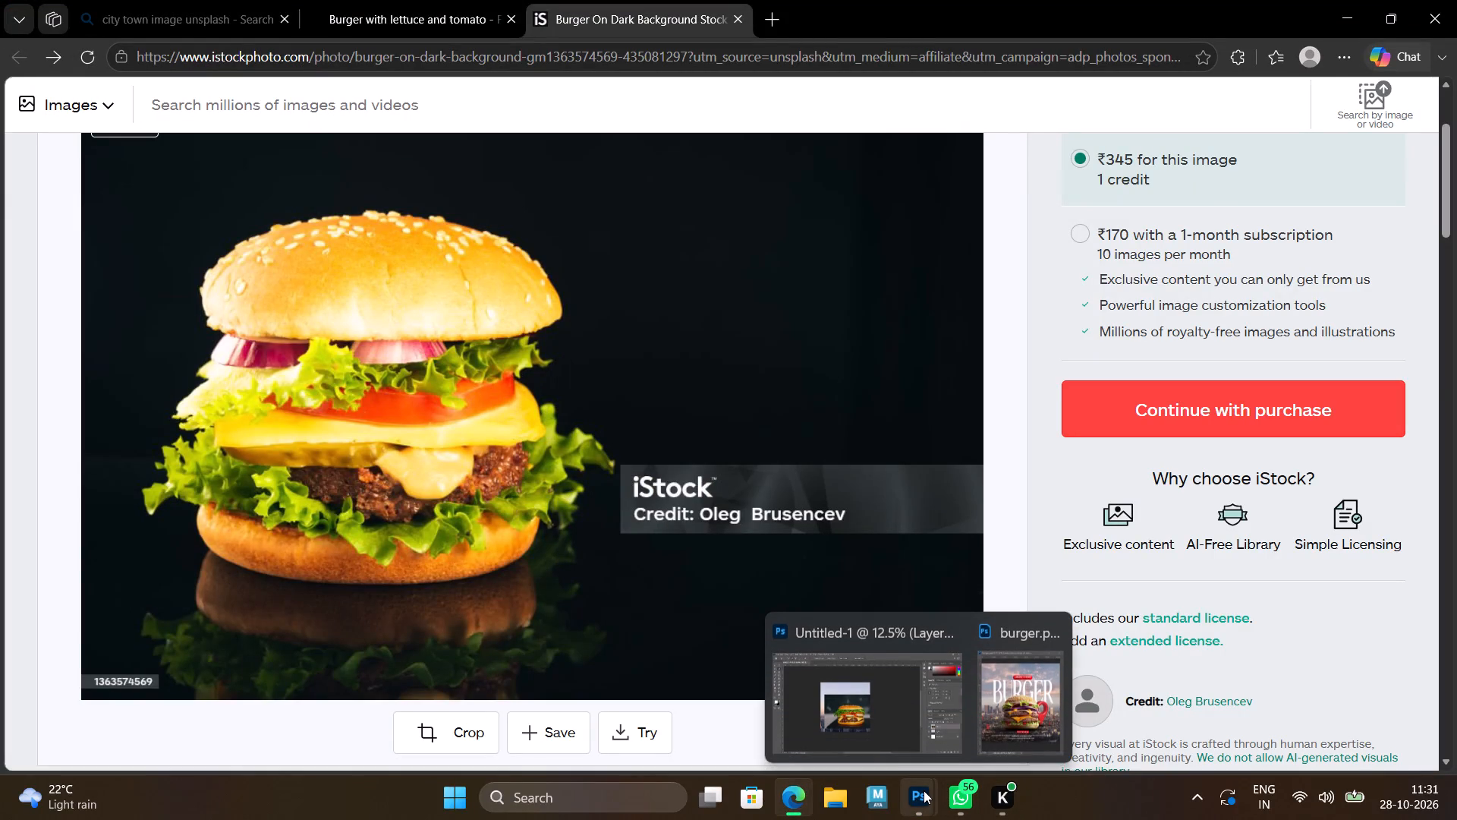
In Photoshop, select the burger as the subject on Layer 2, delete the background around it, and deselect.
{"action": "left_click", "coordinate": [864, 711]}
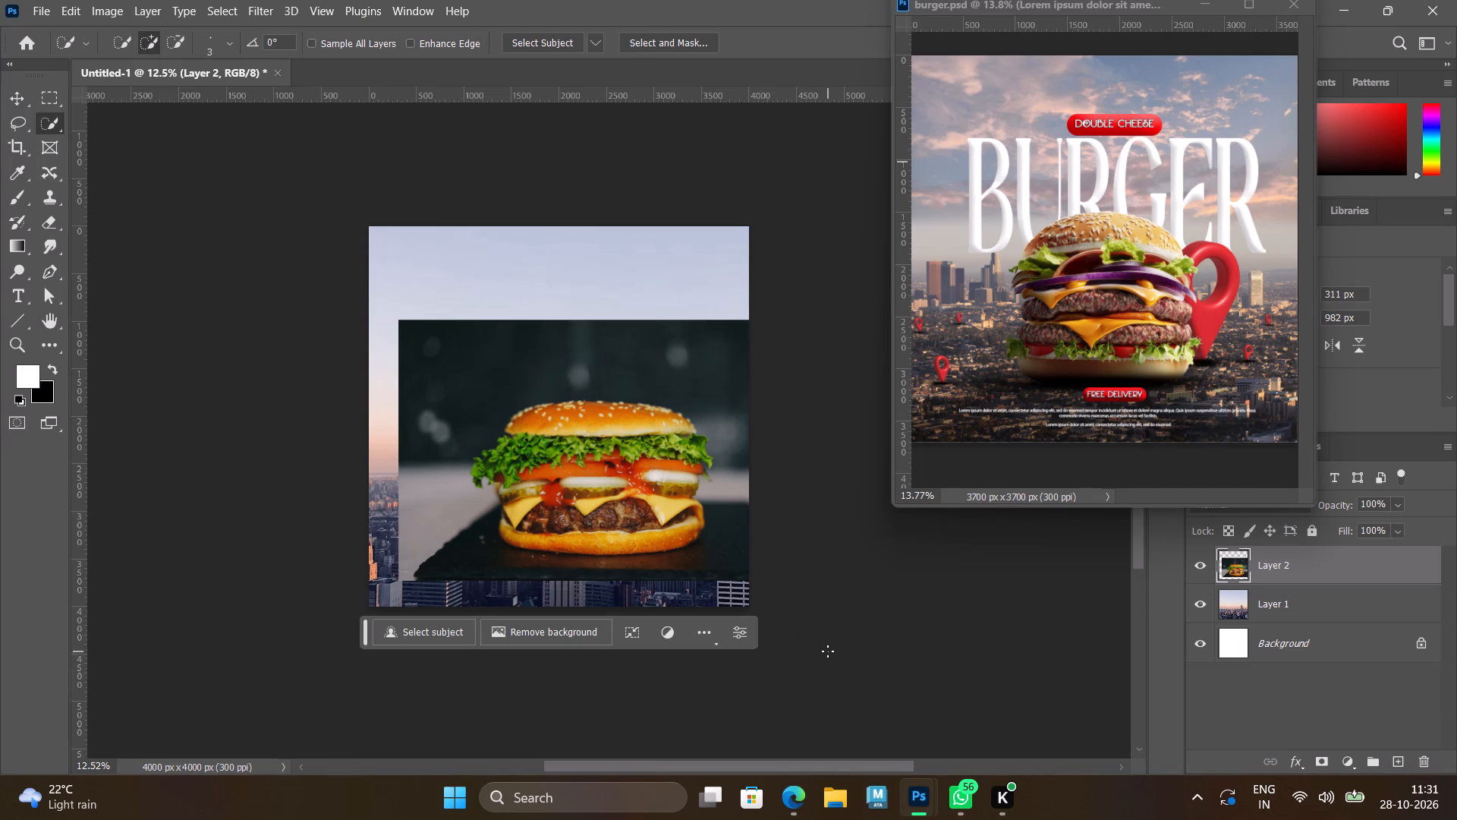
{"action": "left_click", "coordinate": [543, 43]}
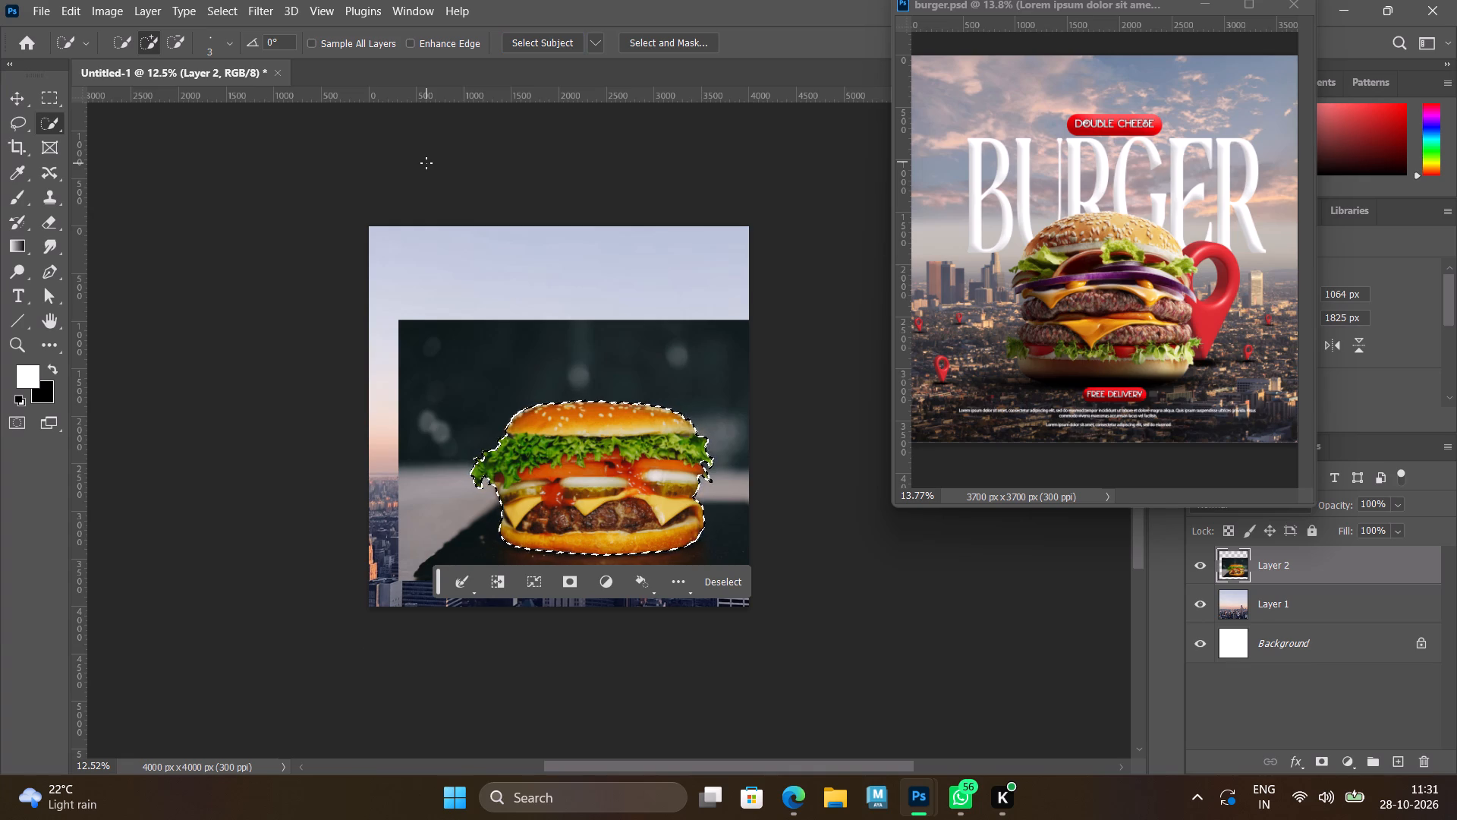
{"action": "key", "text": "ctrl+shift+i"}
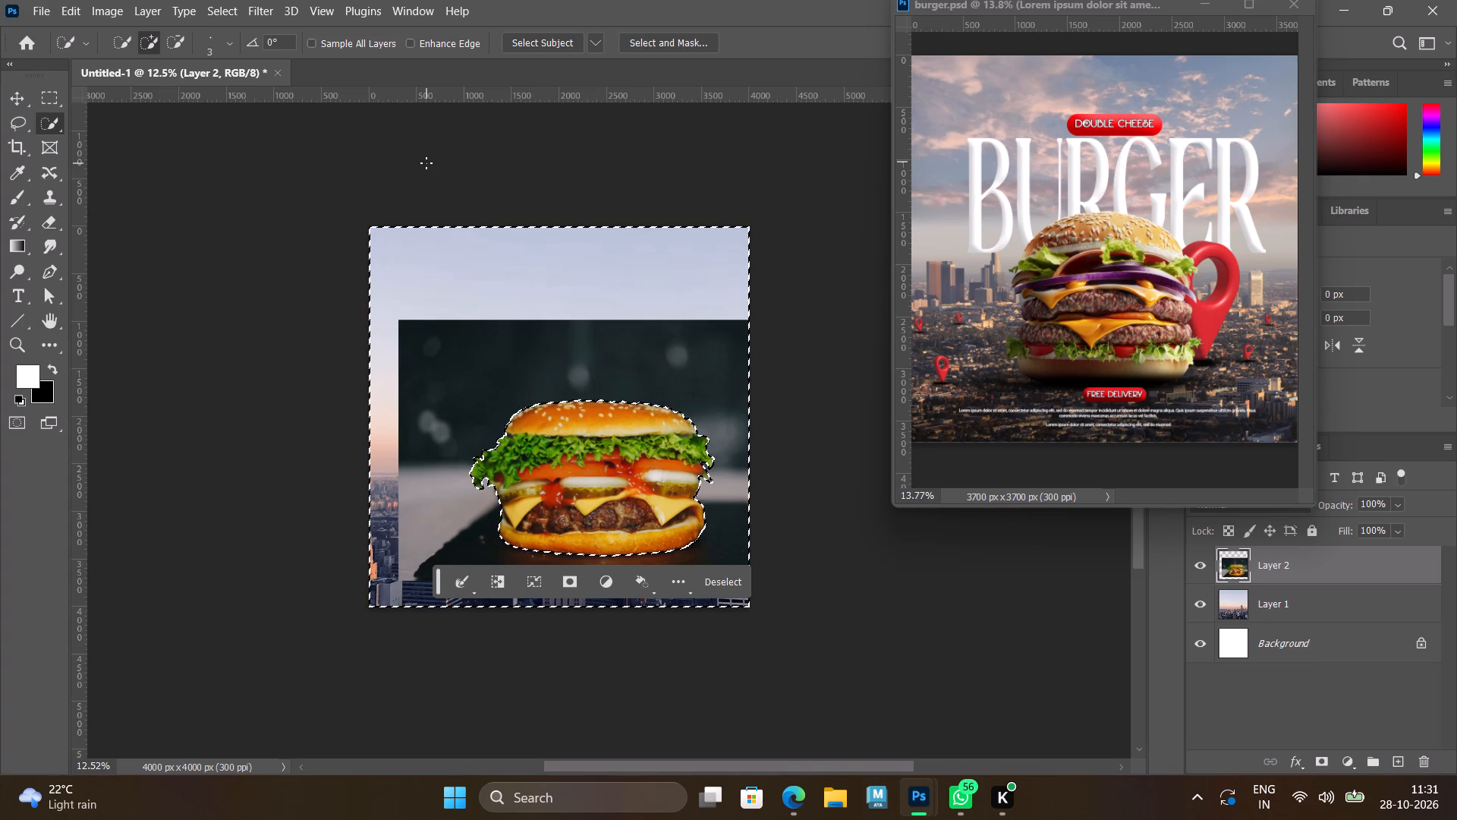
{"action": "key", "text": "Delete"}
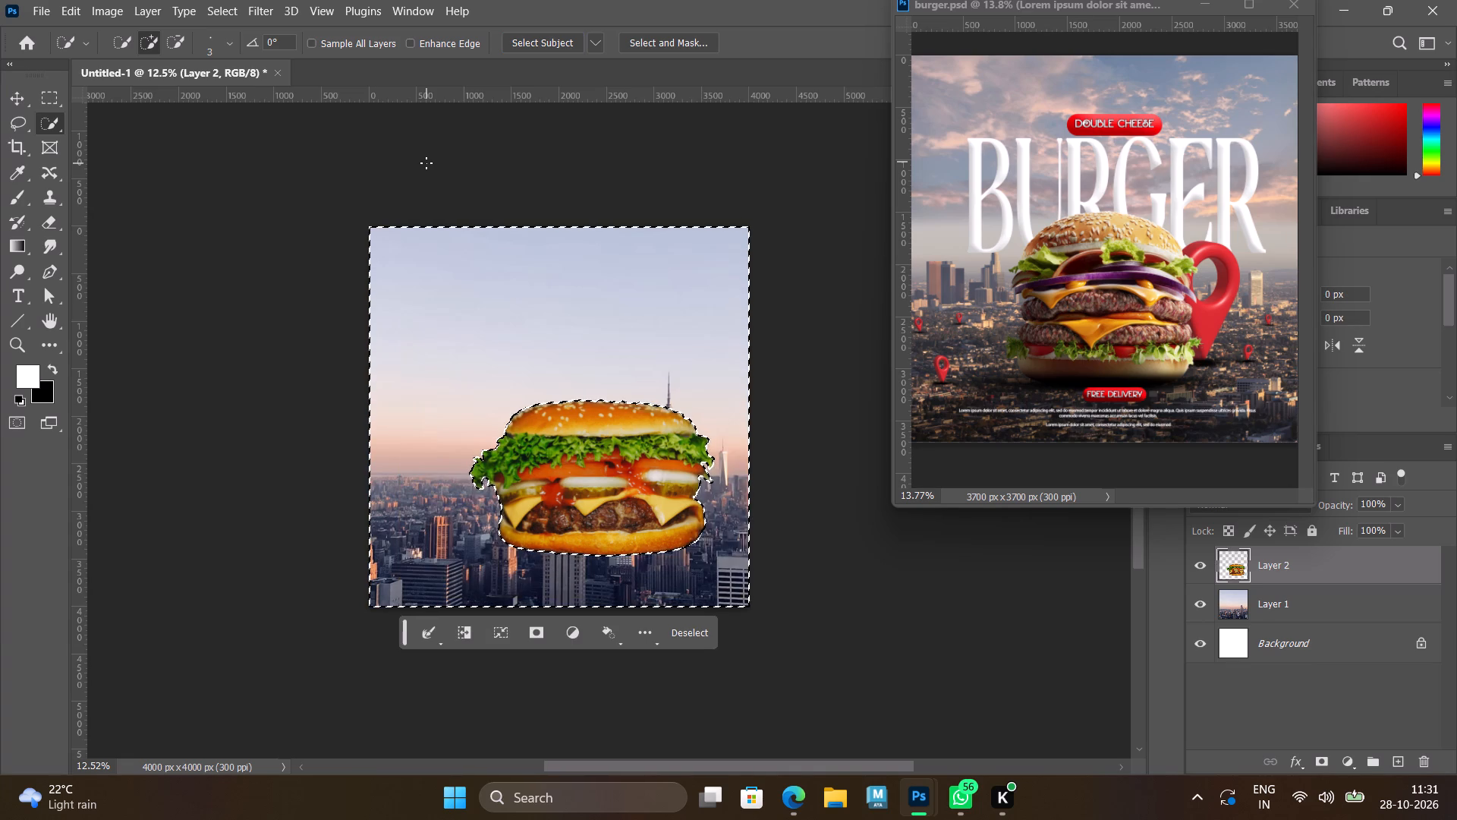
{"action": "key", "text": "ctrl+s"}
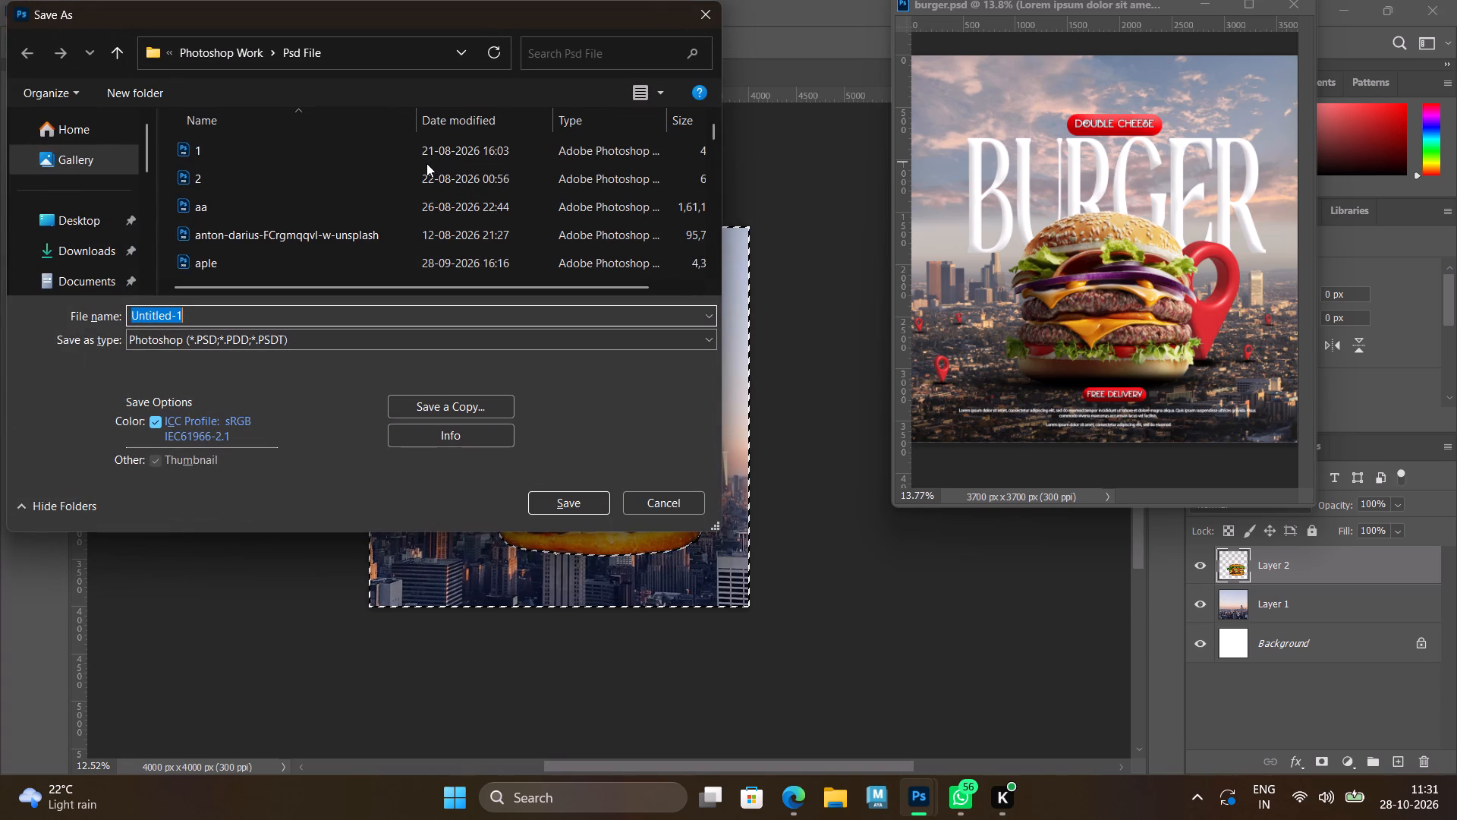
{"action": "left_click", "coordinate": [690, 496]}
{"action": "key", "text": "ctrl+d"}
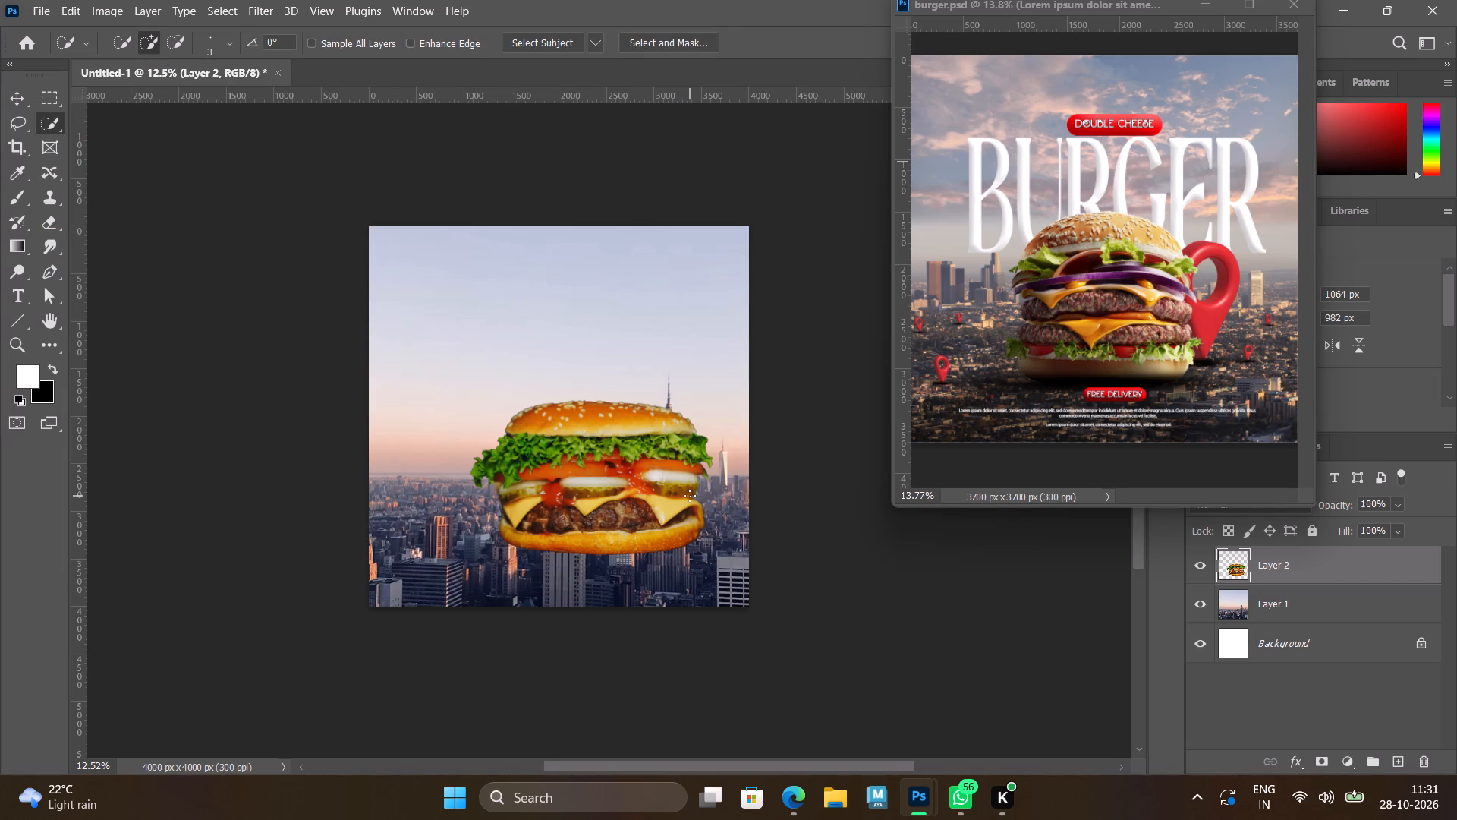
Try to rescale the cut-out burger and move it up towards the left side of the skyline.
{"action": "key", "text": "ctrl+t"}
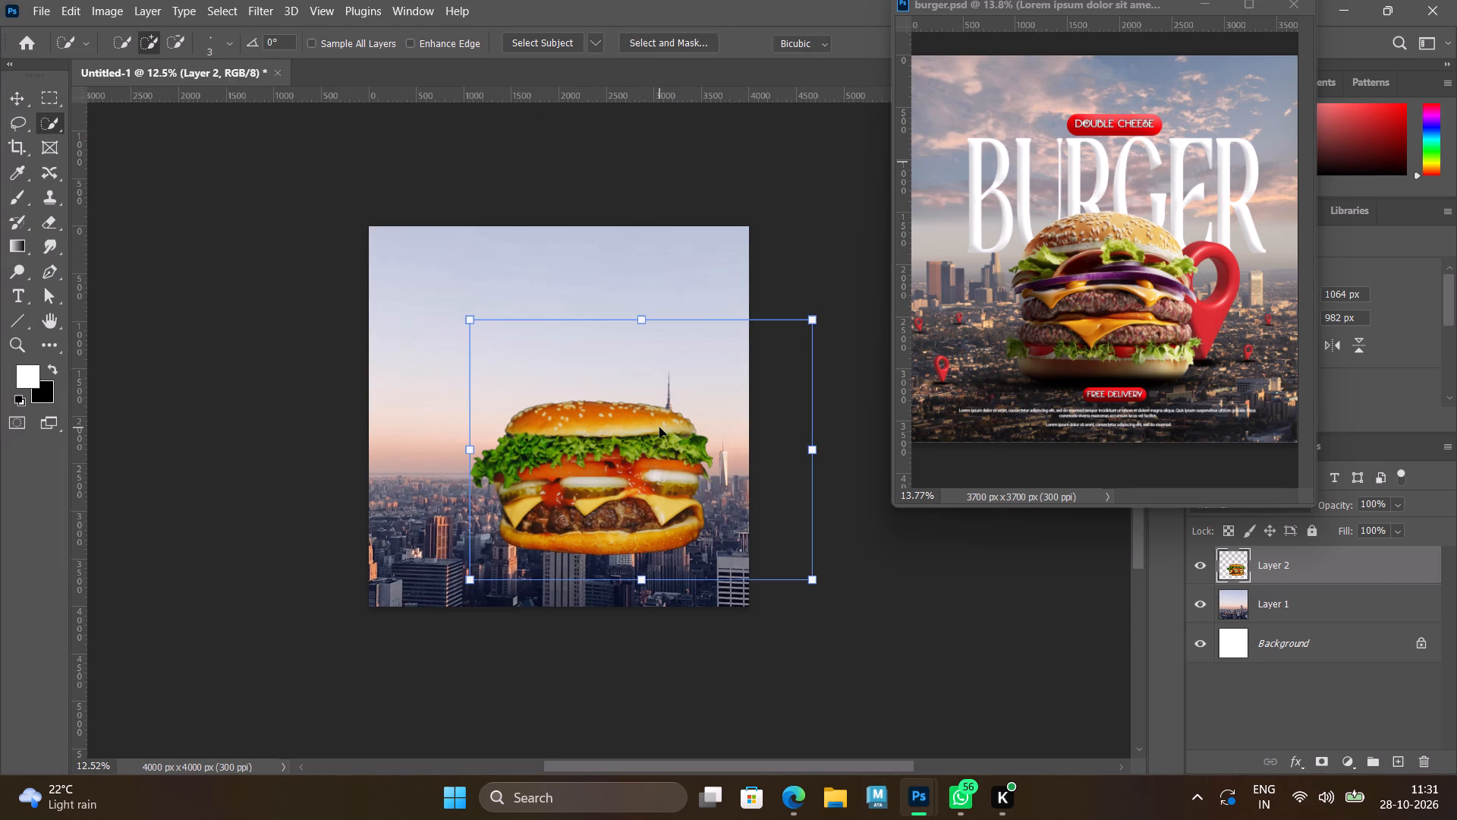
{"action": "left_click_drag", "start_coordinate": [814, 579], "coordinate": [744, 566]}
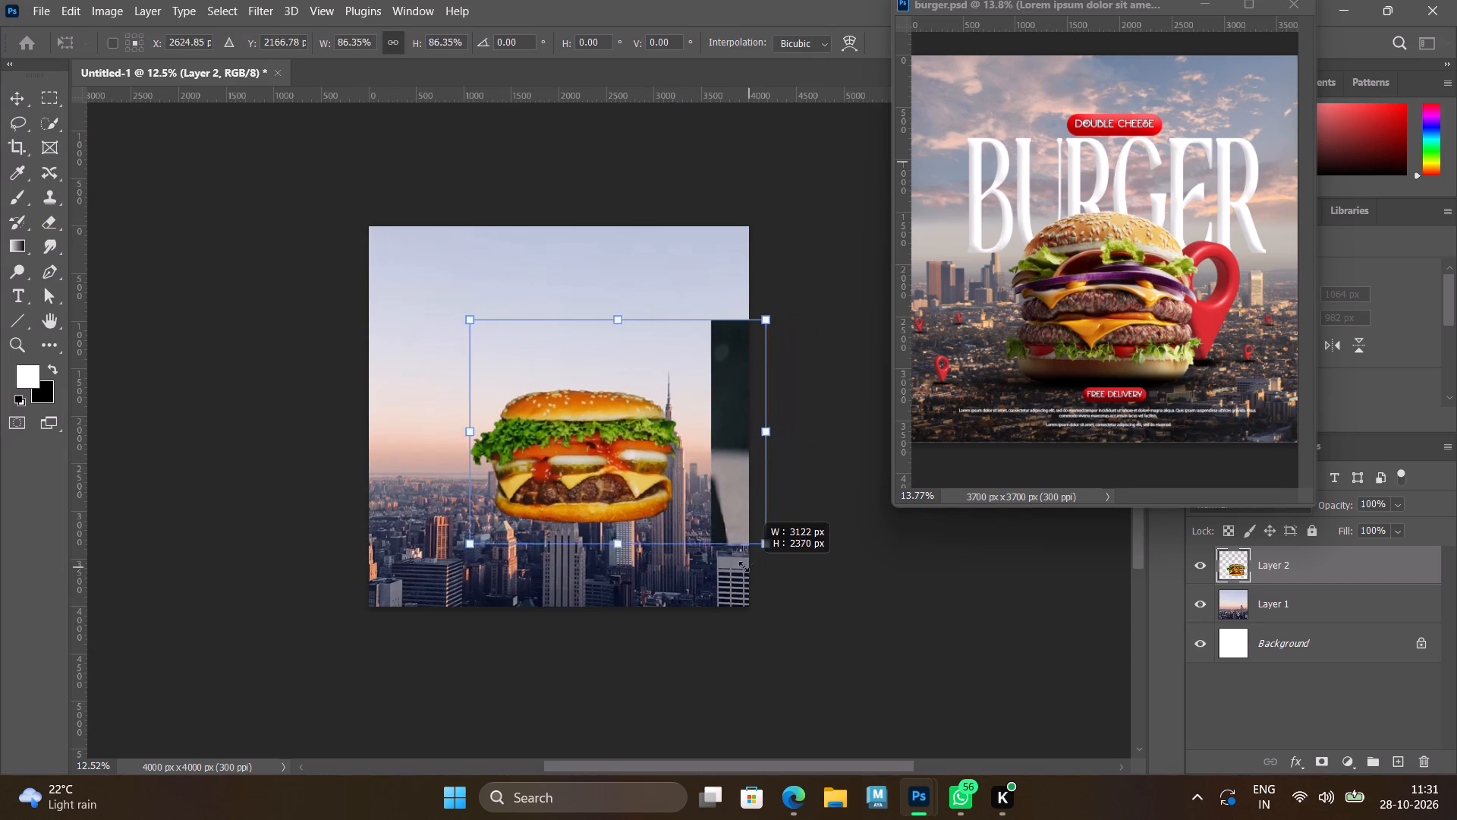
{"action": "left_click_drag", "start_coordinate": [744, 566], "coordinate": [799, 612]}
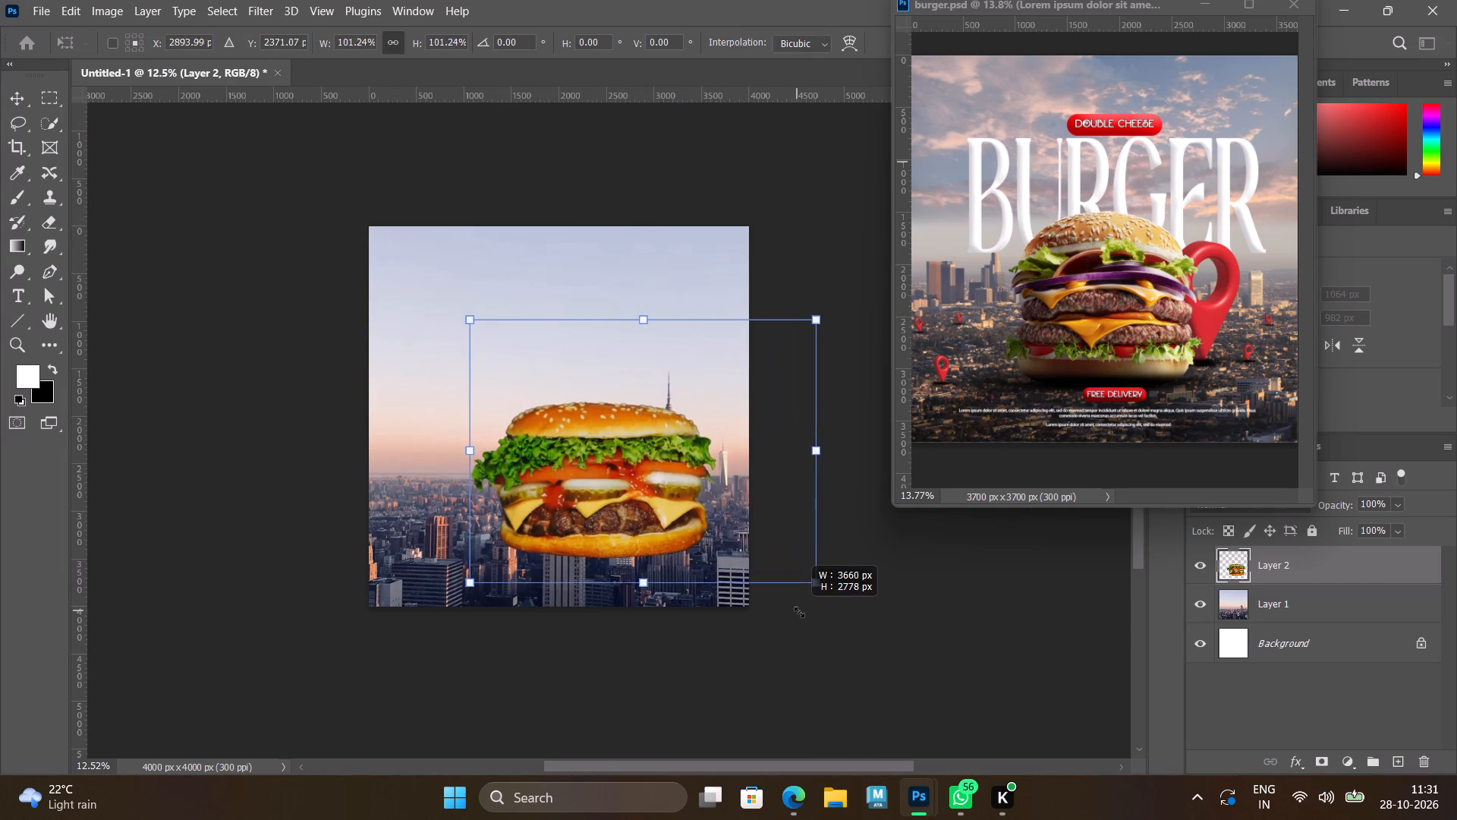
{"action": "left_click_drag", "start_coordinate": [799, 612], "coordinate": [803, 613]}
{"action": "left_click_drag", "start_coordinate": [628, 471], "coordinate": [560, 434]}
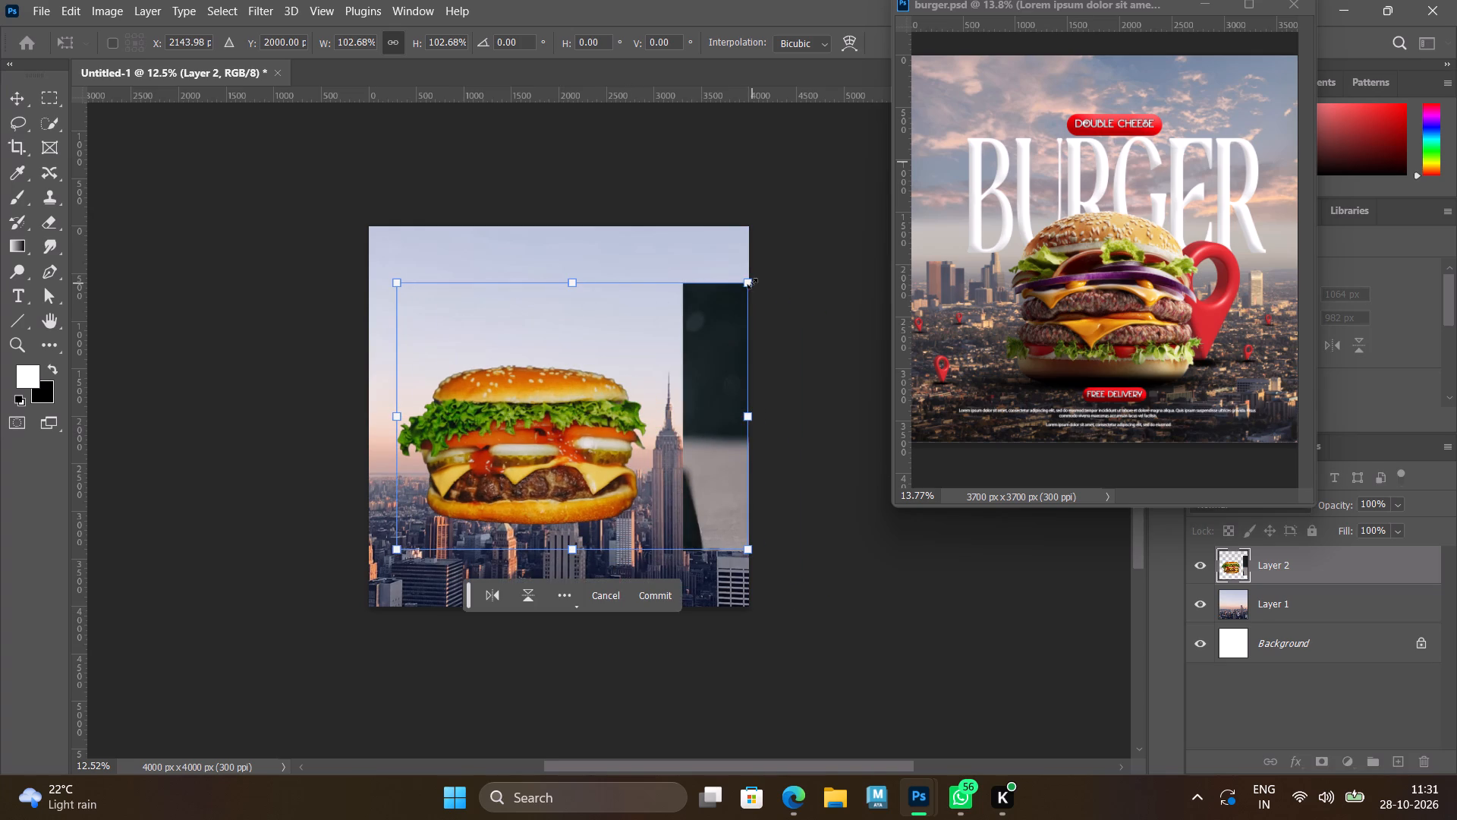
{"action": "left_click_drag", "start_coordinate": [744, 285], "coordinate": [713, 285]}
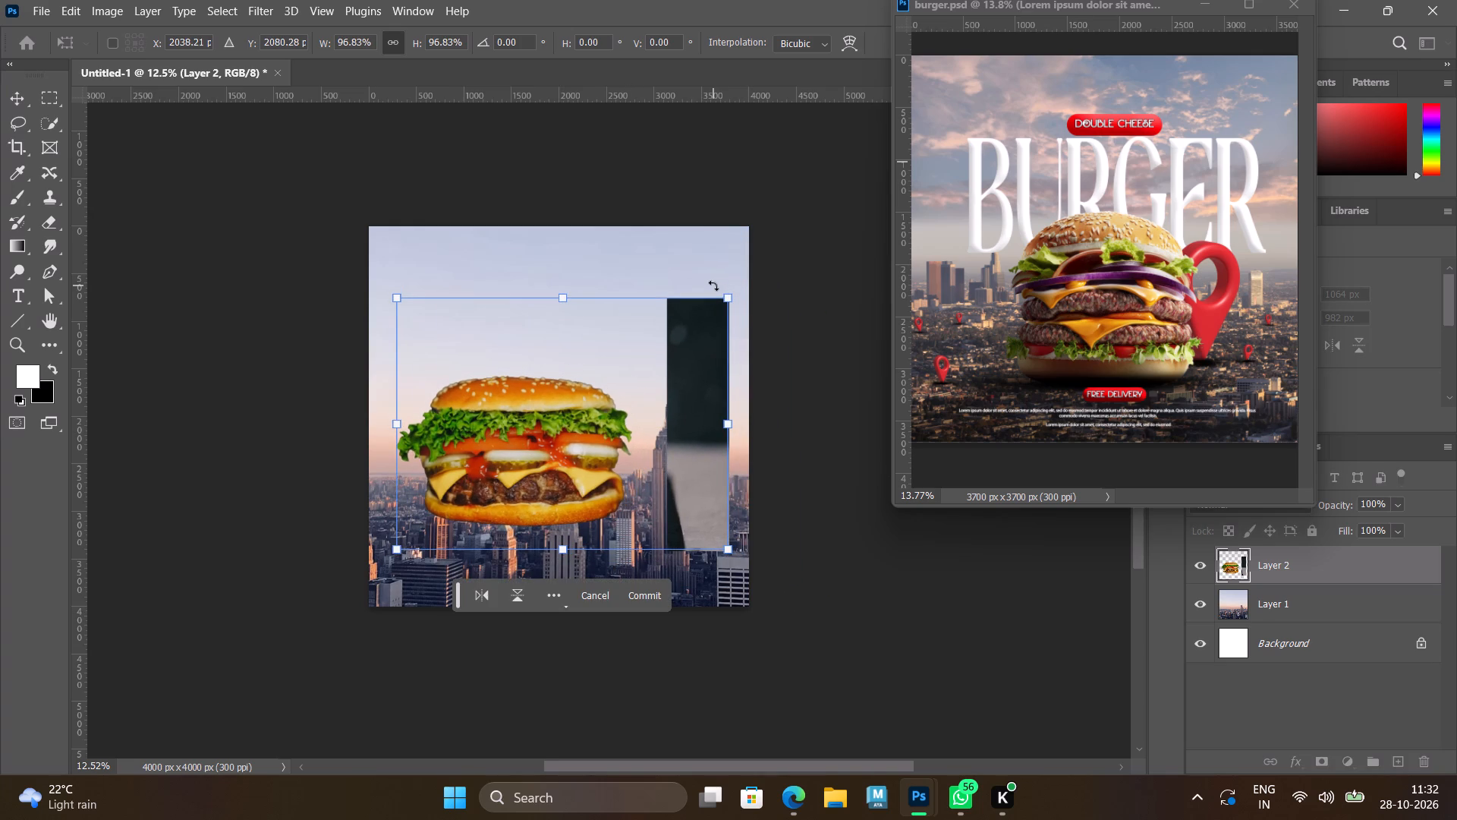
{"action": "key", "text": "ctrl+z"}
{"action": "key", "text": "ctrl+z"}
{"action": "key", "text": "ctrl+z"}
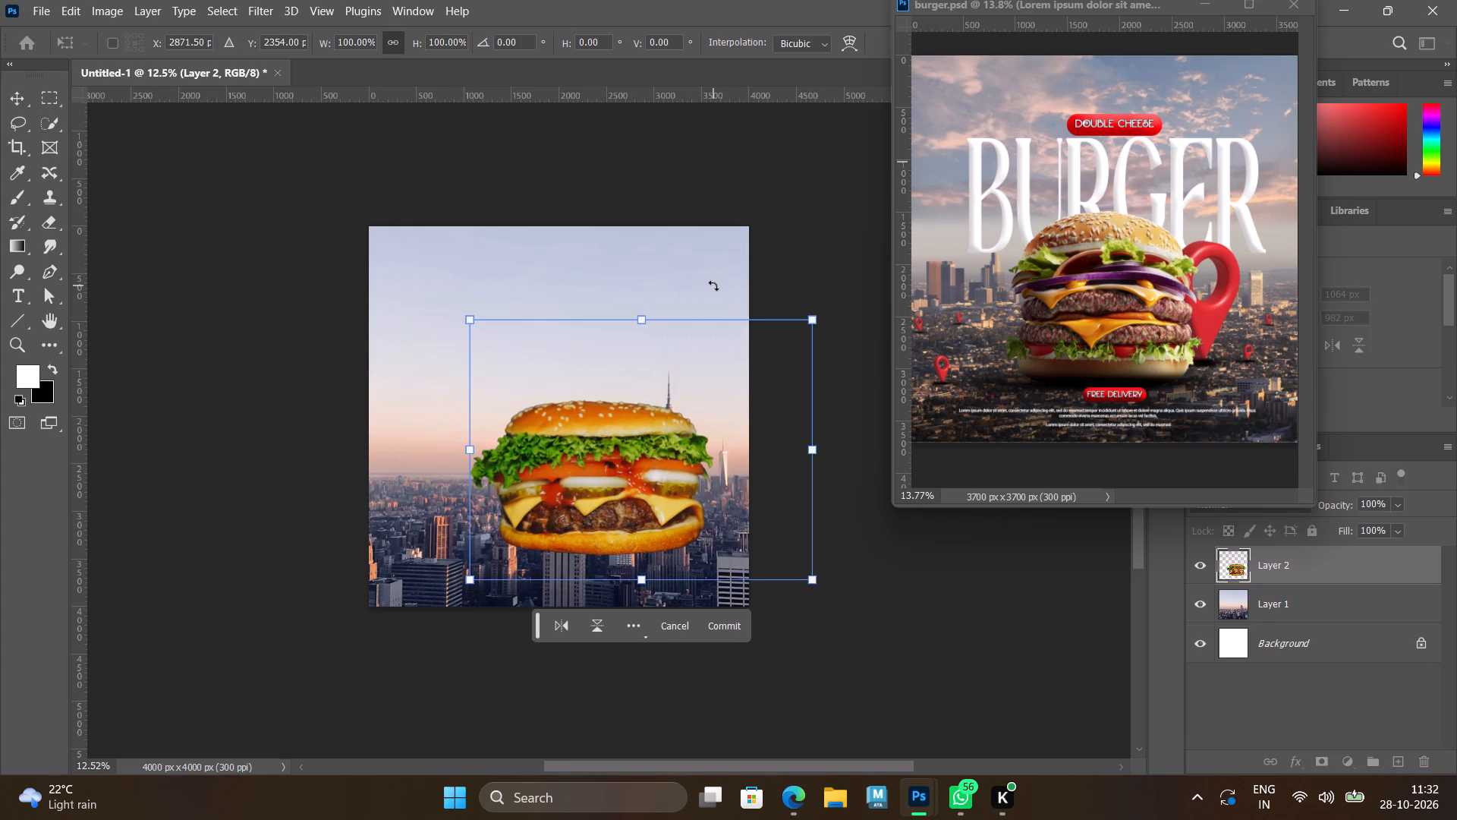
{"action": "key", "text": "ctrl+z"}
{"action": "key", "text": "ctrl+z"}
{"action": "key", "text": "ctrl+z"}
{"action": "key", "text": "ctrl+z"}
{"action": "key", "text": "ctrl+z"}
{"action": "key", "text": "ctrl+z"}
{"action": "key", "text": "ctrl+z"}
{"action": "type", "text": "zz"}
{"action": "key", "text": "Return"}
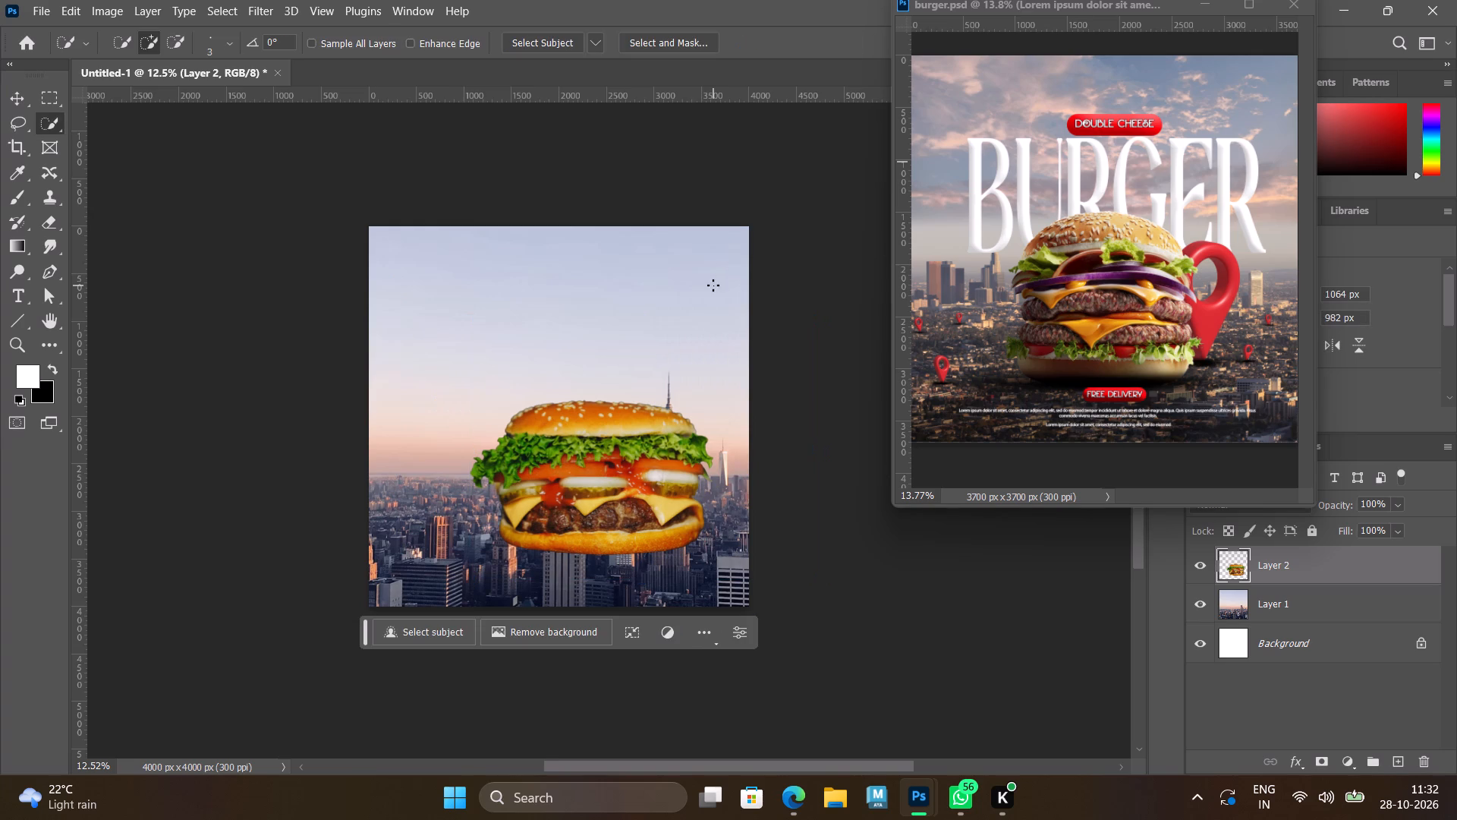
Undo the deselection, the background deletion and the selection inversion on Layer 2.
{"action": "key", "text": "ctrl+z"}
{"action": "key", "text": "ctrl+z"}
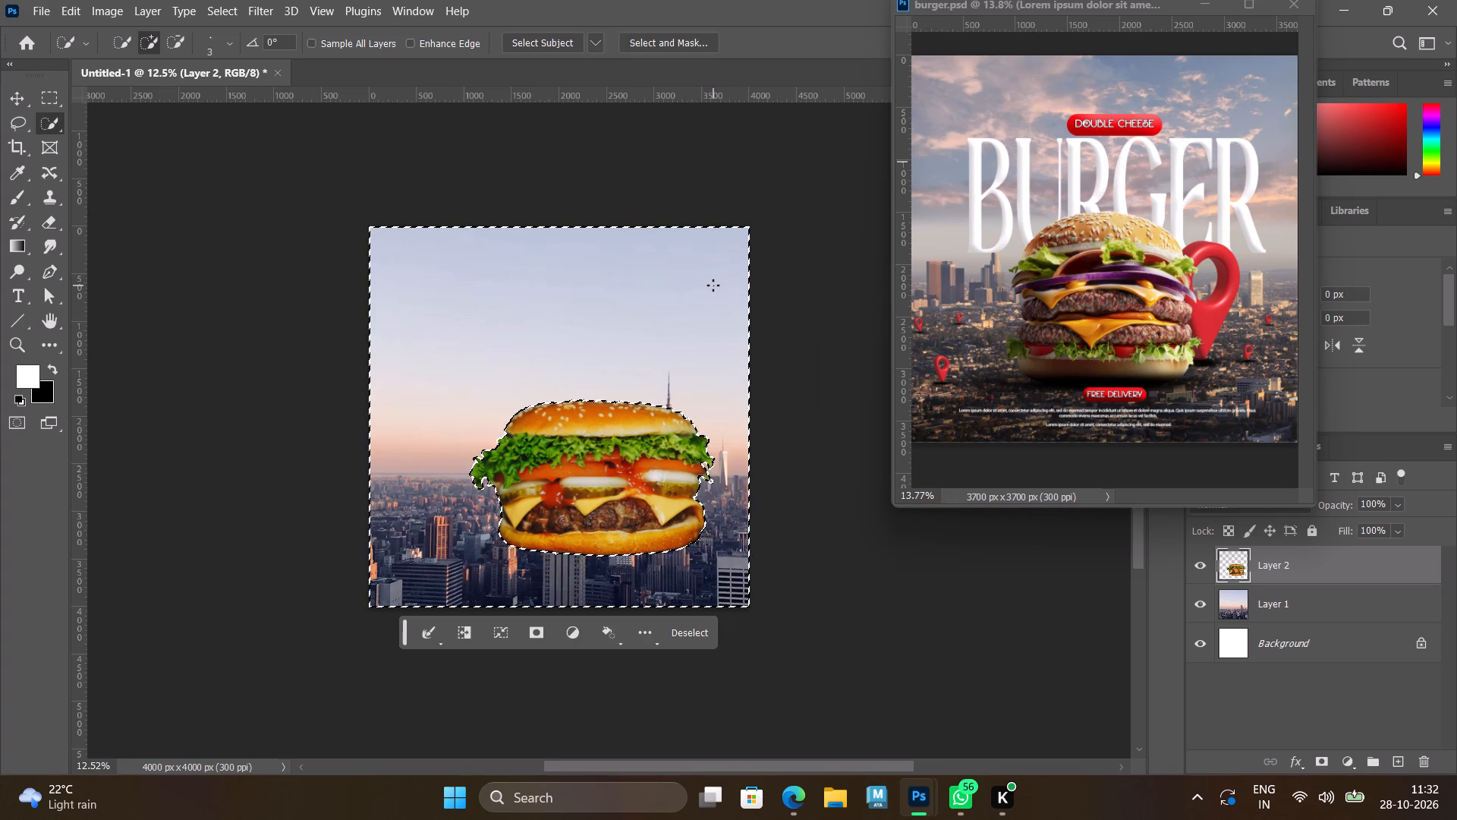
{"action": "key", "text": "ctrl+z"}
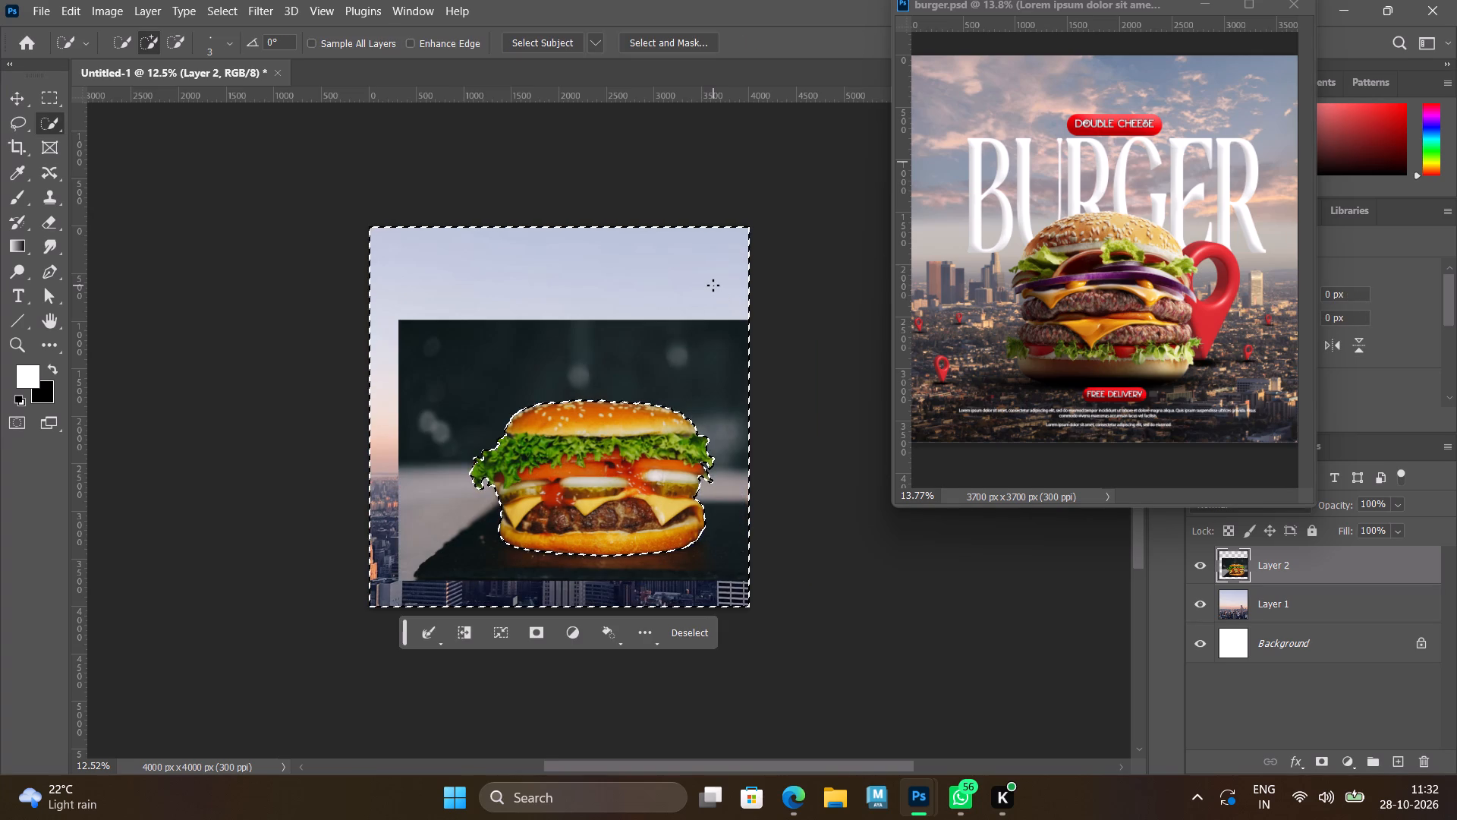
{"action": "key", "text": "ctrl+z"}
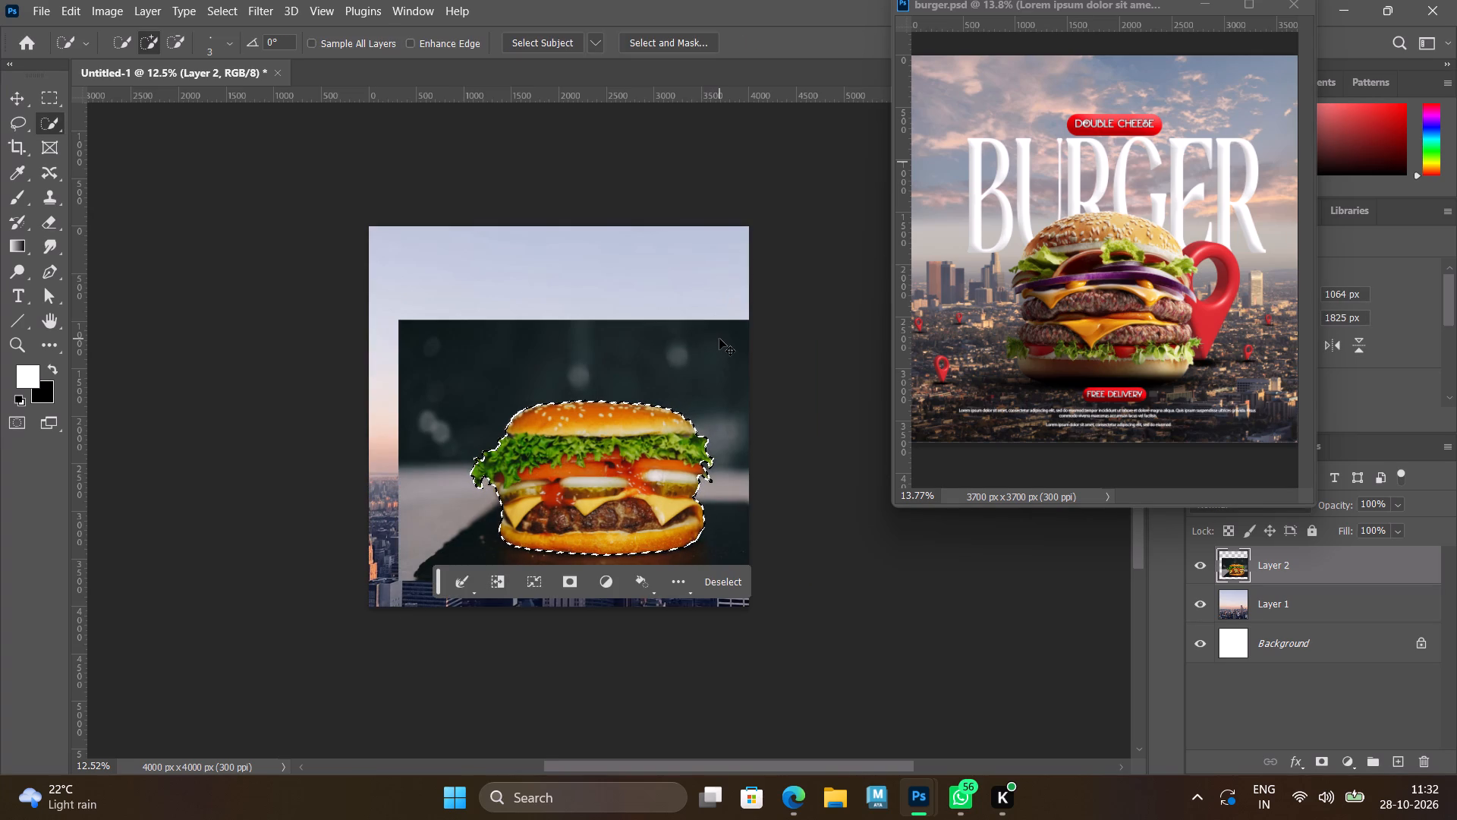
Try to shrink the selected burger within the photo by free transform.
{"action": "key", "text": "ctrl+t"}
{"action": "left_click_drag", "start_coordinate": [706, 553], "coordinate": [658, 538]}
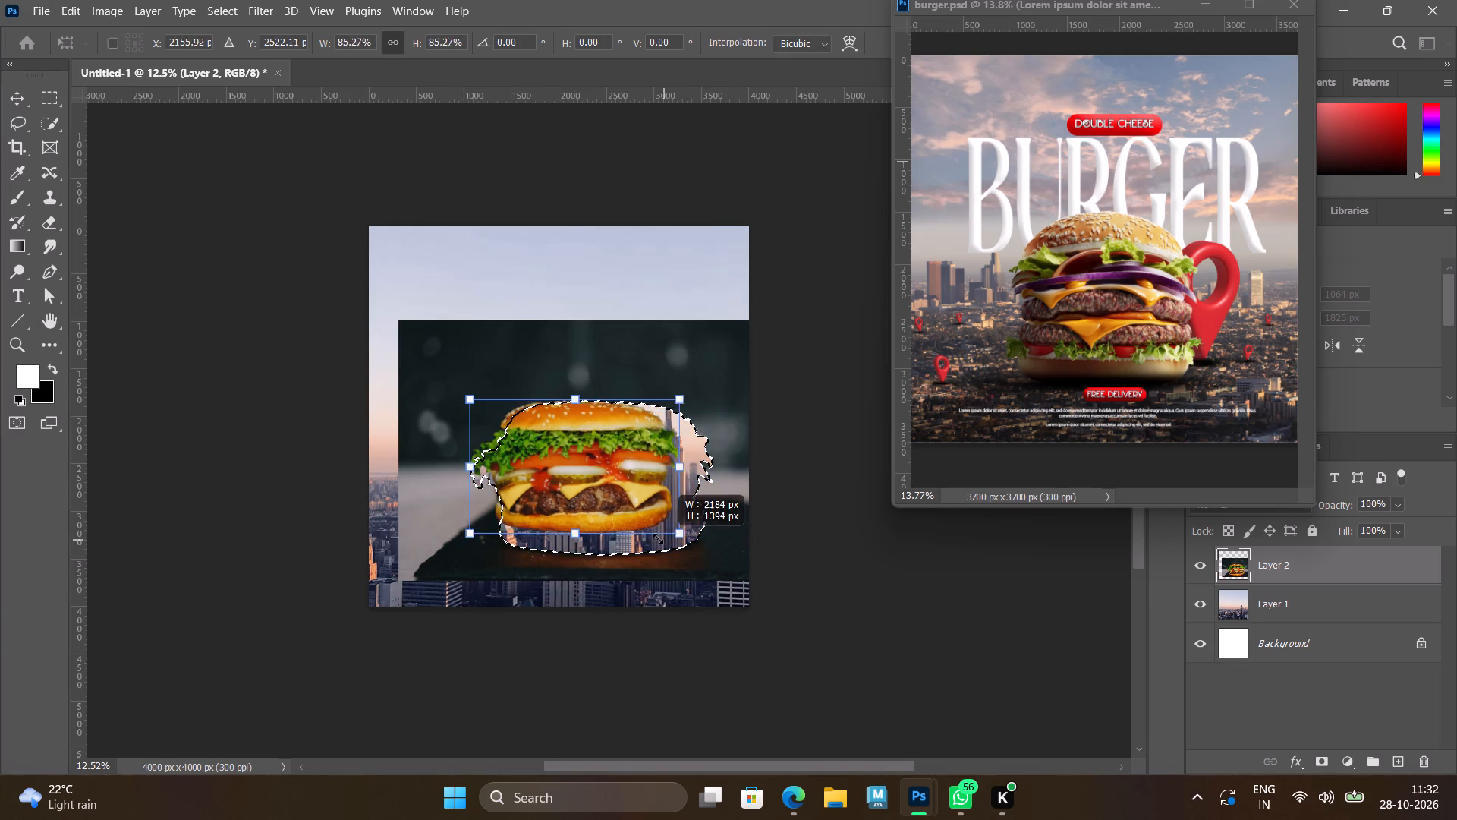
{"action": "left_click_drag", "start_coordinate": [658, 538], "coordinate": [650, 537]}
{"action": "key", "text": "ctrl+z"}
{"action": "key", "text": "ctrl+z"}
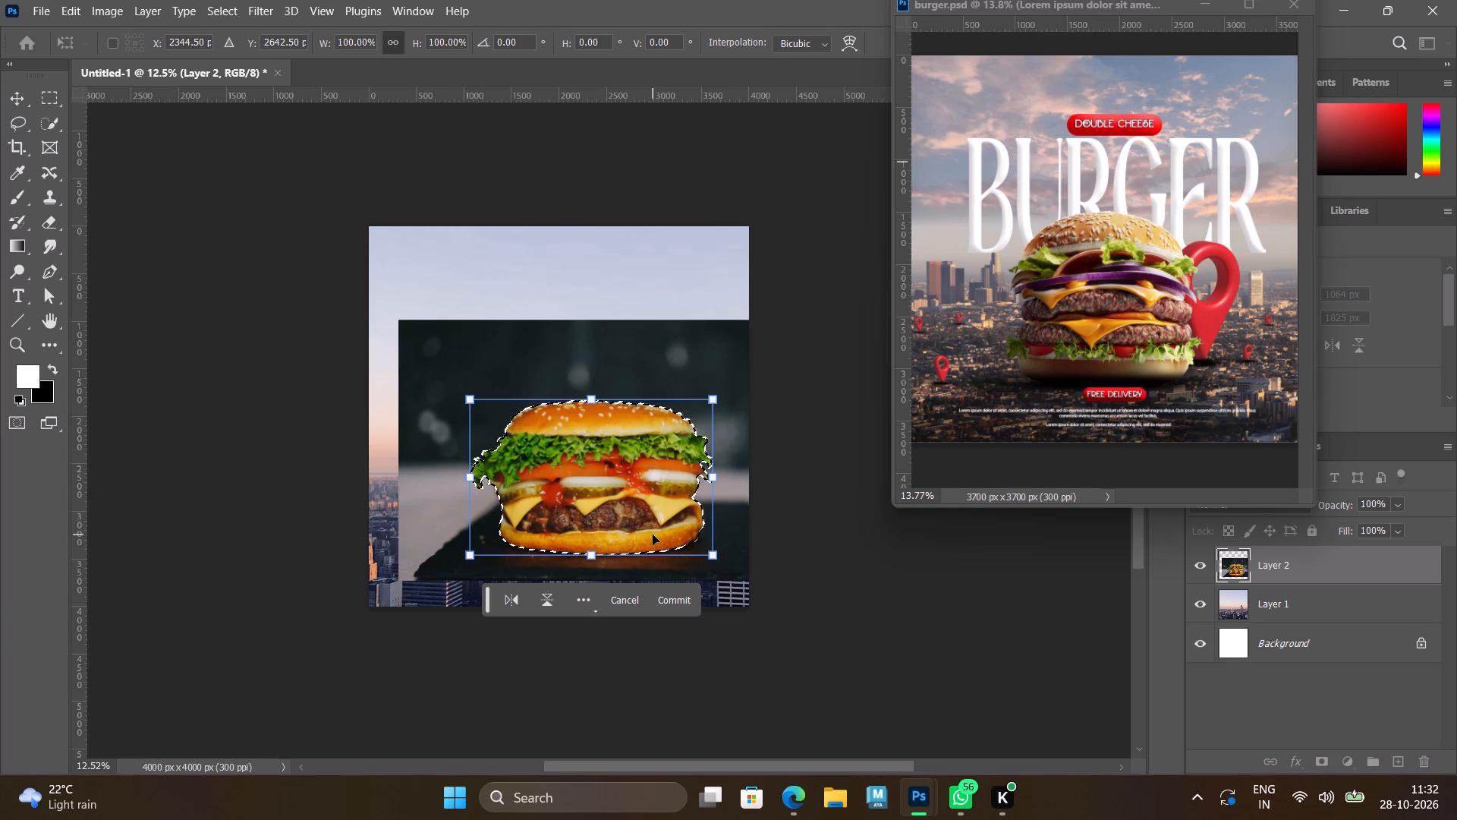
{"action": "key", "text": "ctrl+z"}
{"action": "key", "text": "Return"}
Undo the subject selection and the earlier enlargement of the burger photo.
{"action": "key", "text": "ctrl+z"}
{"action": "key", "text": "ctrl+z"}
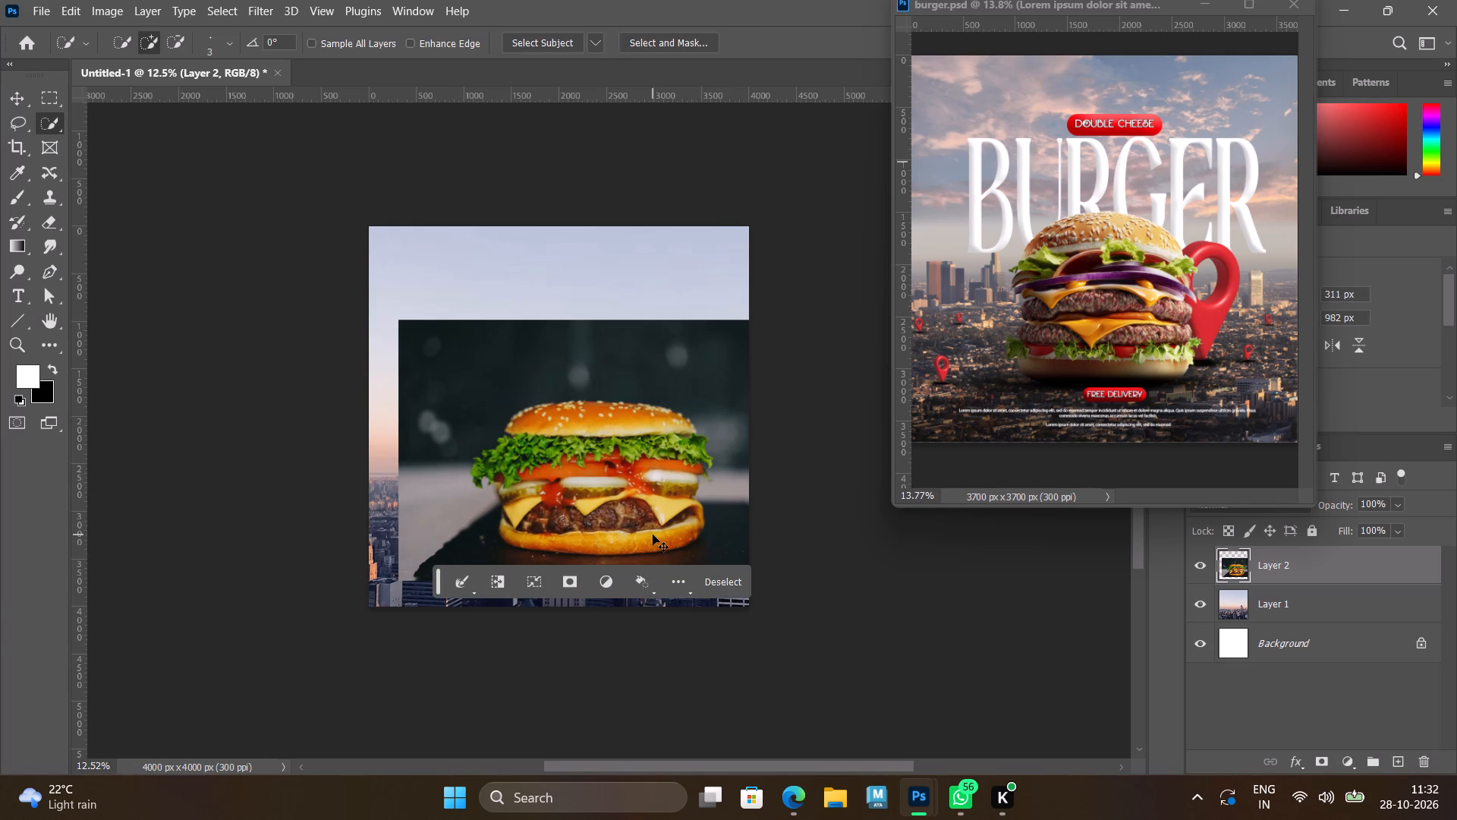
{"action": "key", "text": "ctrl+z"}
Enlarge the burger photo proportionally to about 221% and place its upper-left corner at about X 647, Y 1509 px.
{"action": "key", "text": "ctrl+t"}
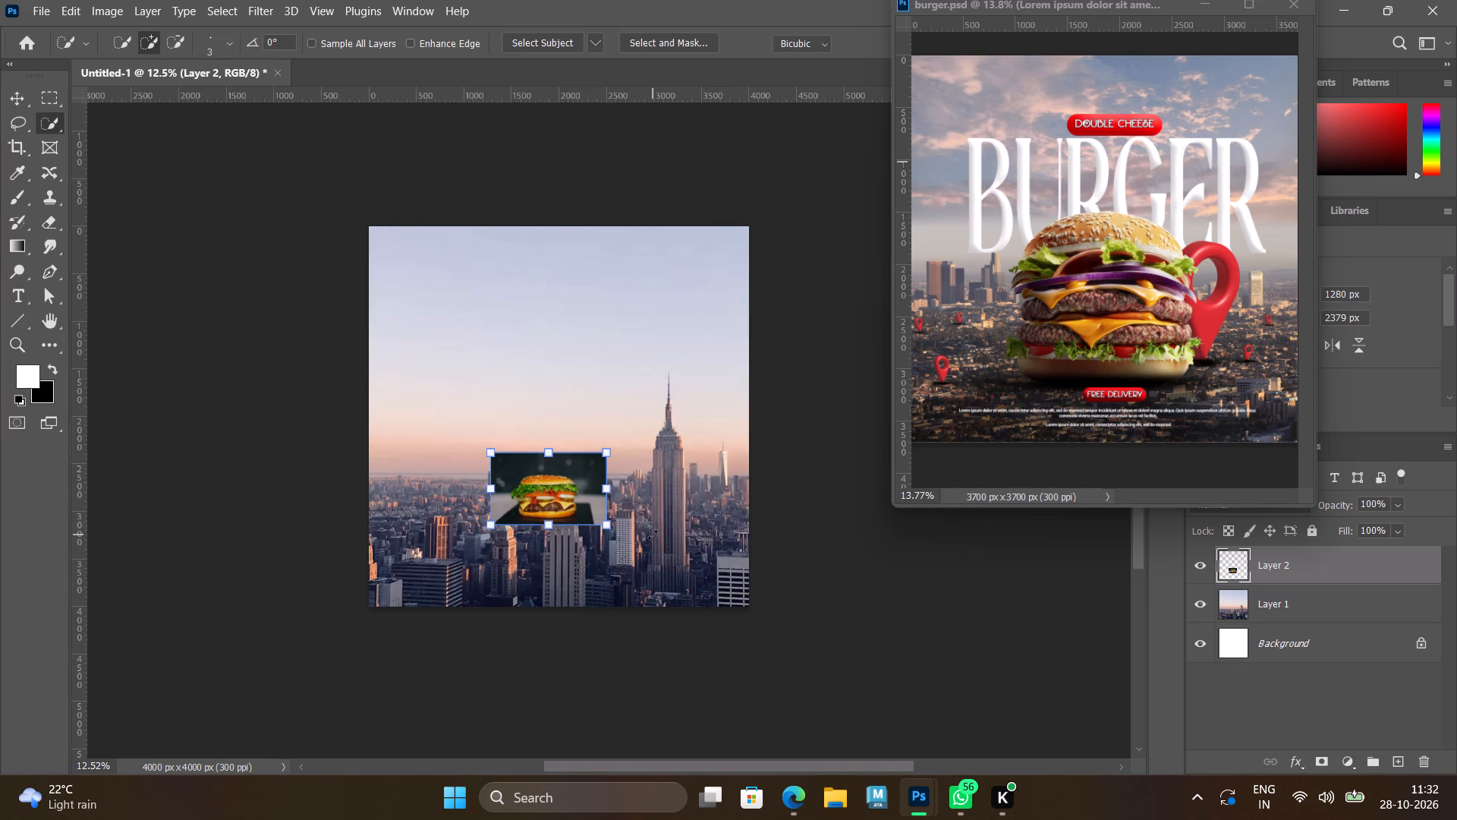
{"action": "left_click_drag", "start_coordinate": [606, 528], "coordinate": [725, 651]}
{"action": "left_click_drag", "start_coordinate": [656, 543], "coordinate": [608, 494]}
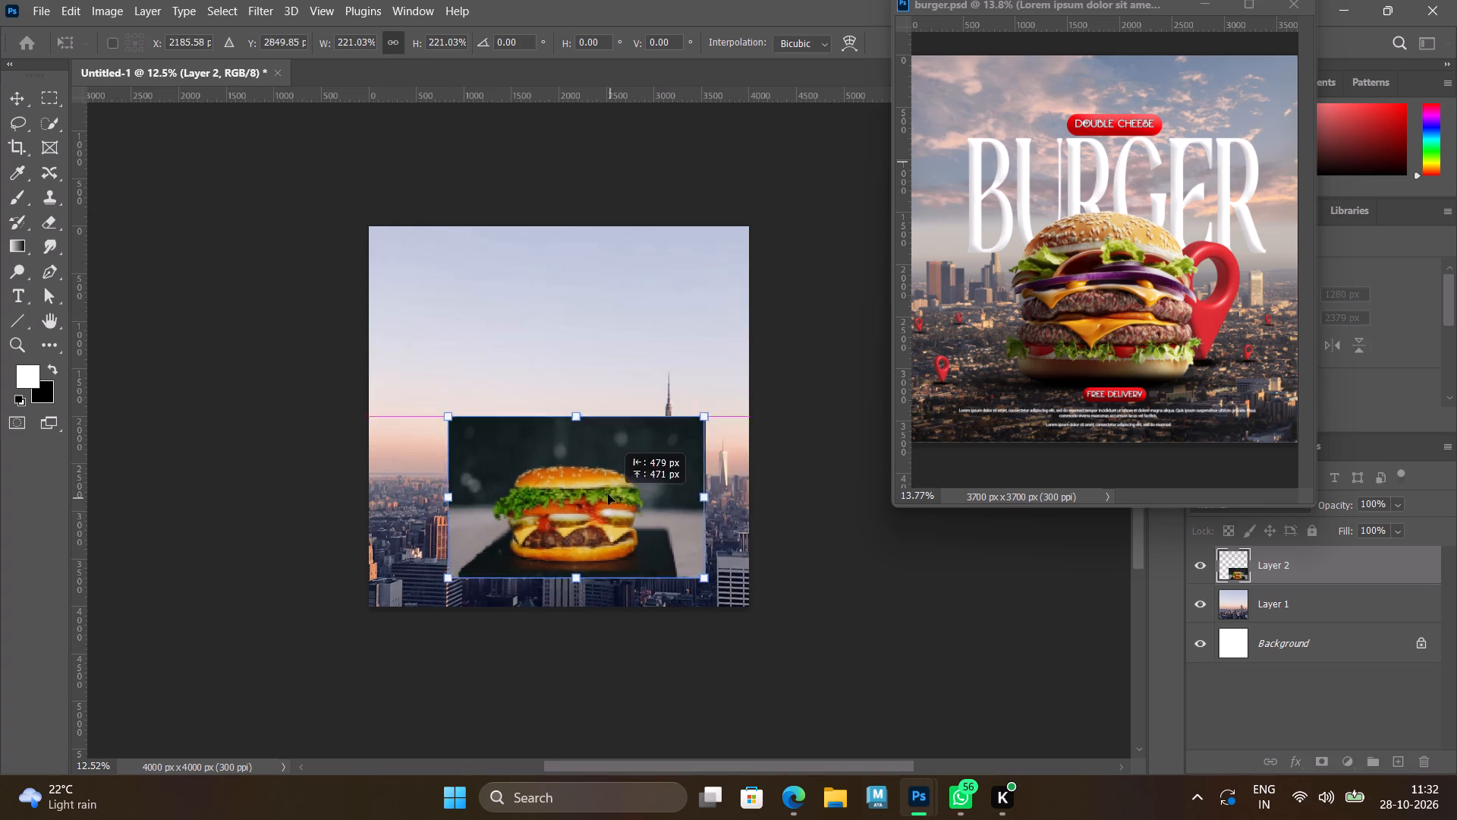
{"action": "left_click_drag", "start_coordinate": [608, 494], "coordinate": [603, 460]}
{"action": "key", "text": "Return"}
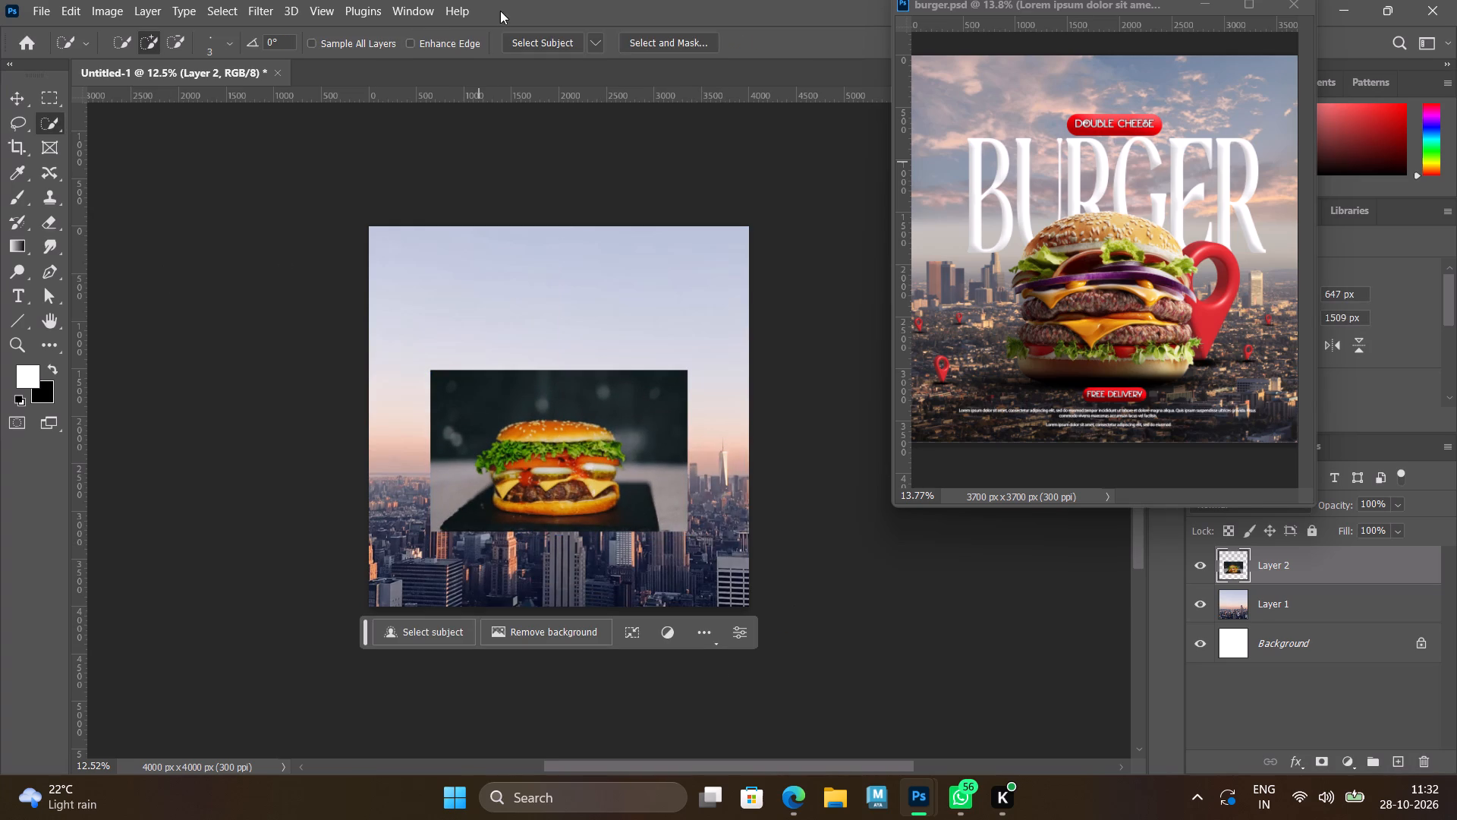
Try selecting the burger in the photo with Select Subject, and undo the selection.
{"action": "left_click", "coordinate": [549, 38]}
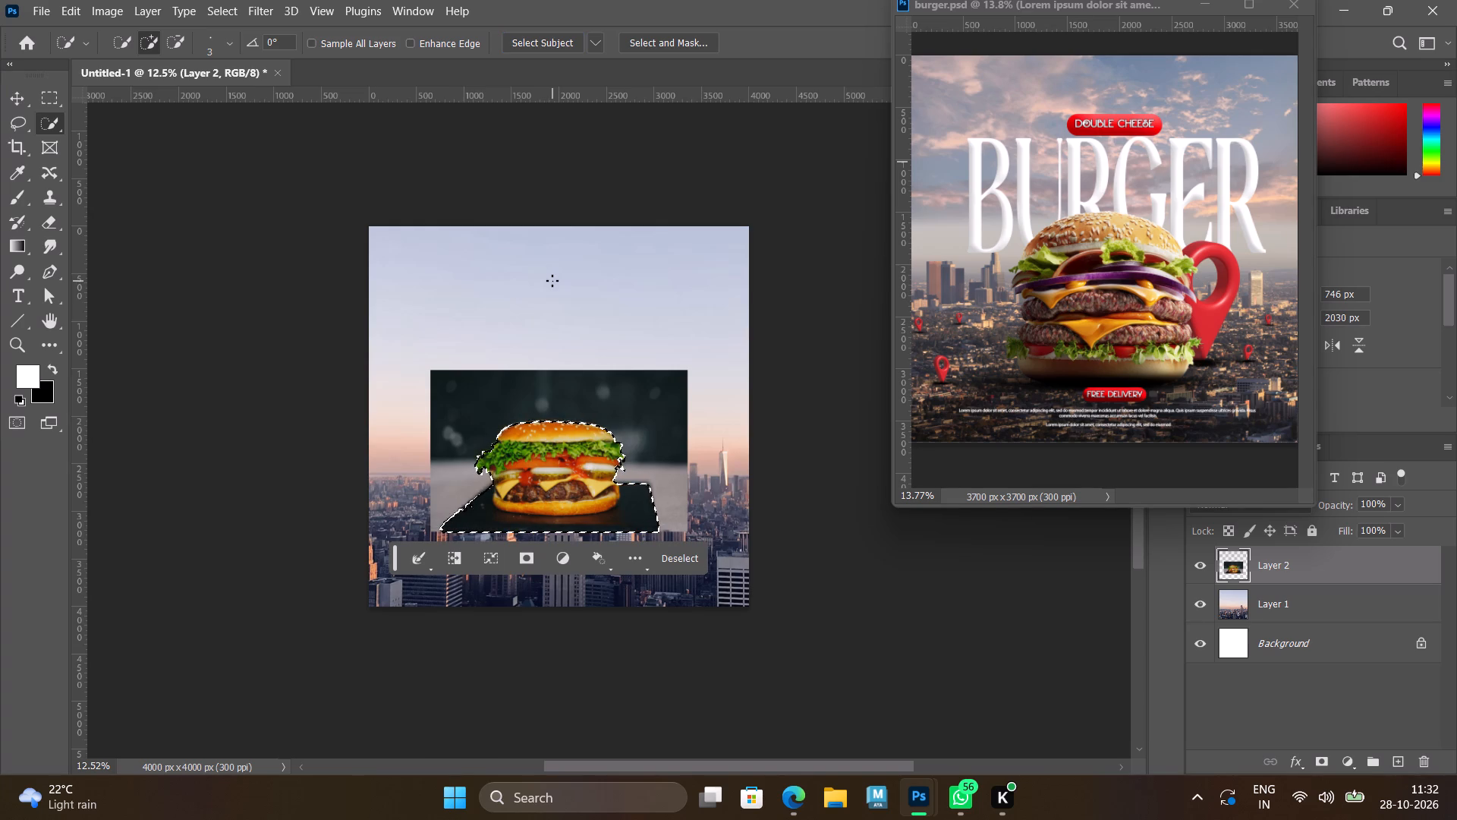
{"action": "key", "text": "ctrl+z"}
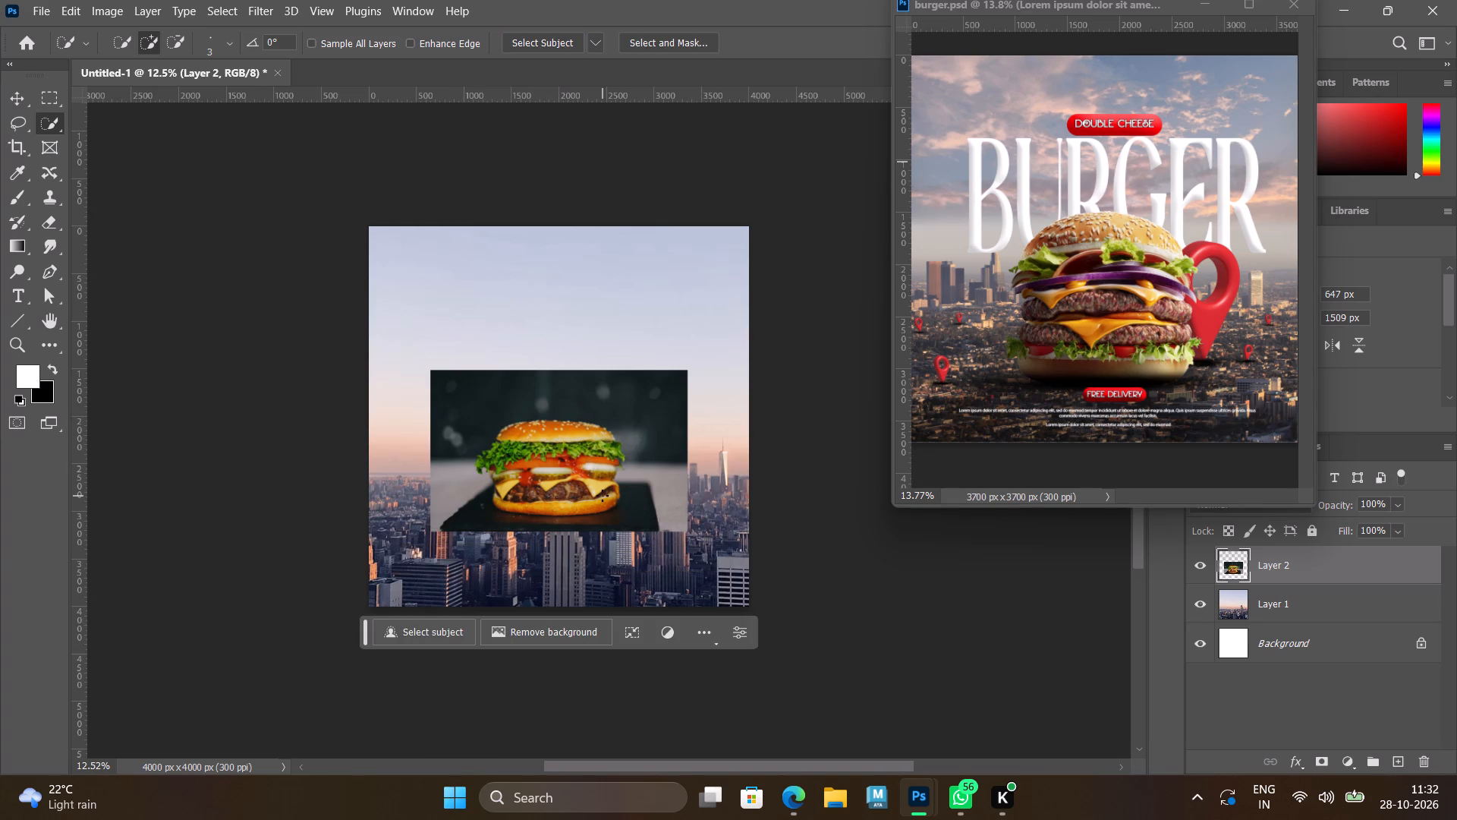
Enlarge the burger photo further and move it so its upper-left corner sits at about X 144, Y 1557 px.
{"action": "key", "text": "ctrl+t"}
{"action": "left_click_drag", "start_coordinate": [691, 529], "coordinate": [729, 590]}
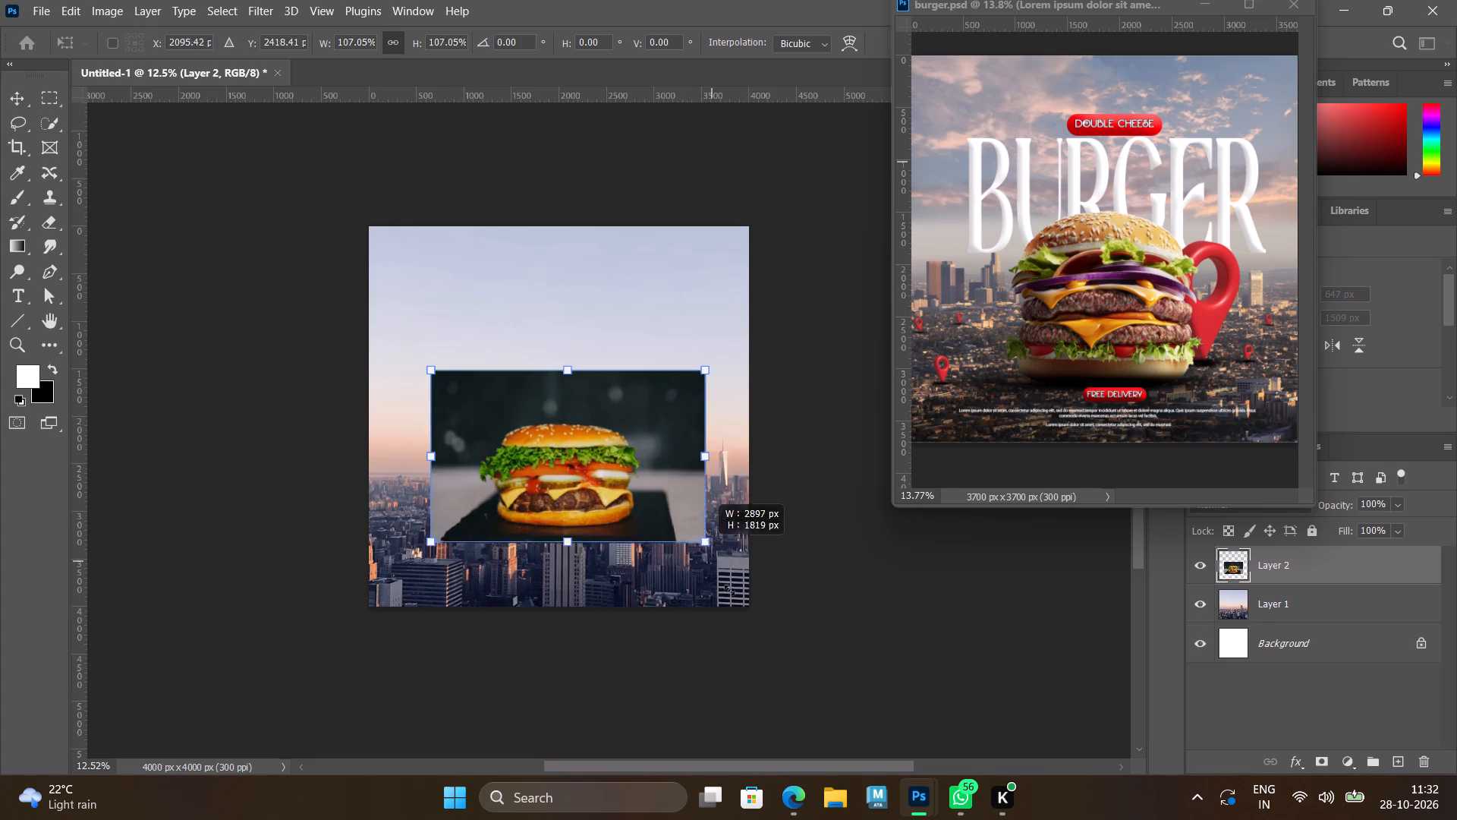
{"action": "left_click_drag", "start_coordinate": [729, 590], "coordinate": [807, 700]}
{"action": "left_click_drag", "start_coordinate": [691, 551], "coordinate": [643, 556]}
{"action": "key", "text": "Return"}
Select the burger in the enlarged Layer 2 photo with Select Subject.
{"action": "left_click", "coordinate": [530, 39]}
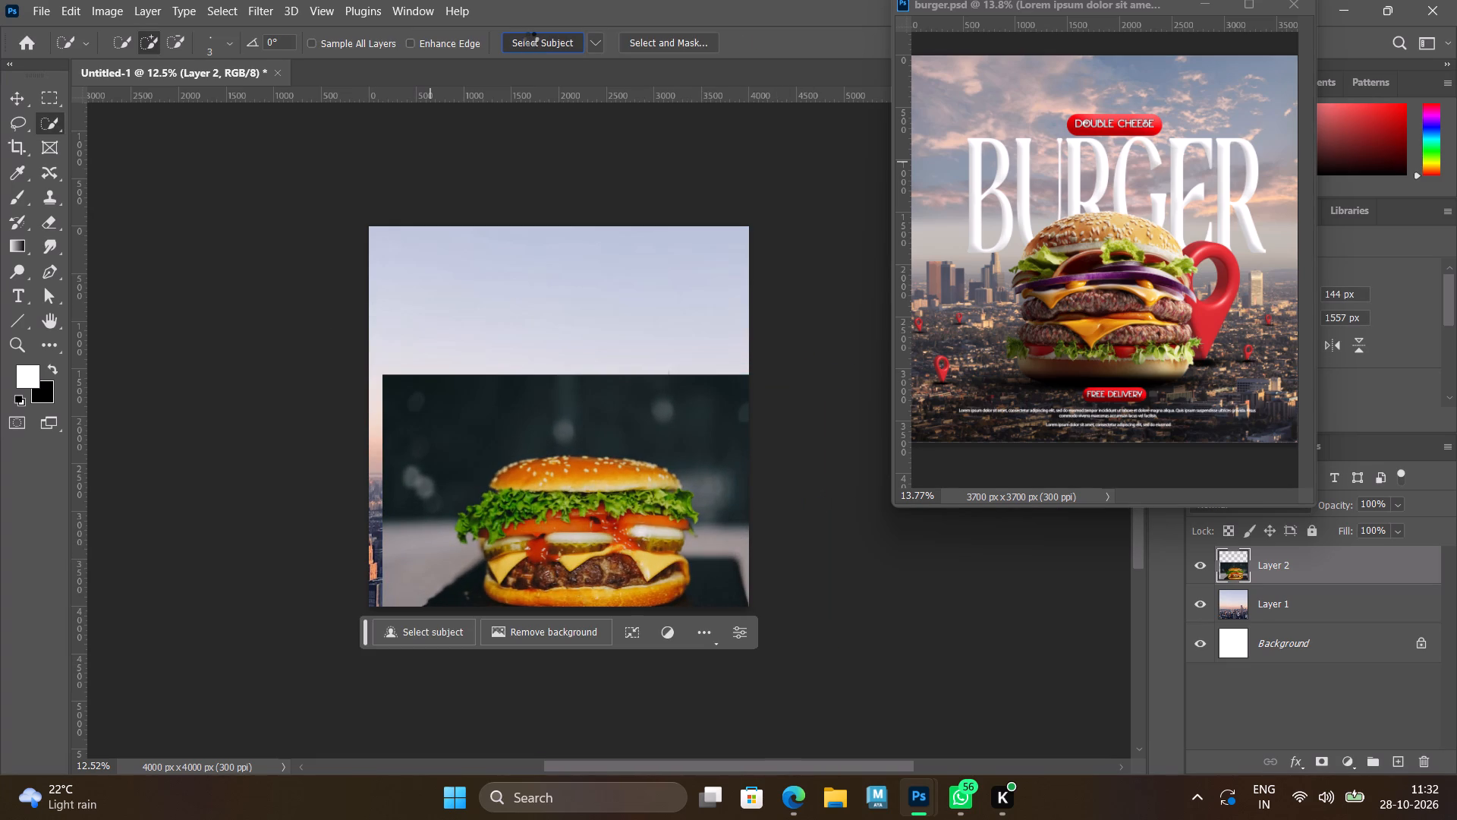
{"action": "scroll", "coordinate": [590, 399], "scroll_direction": "down", "scroll_amount": 1}
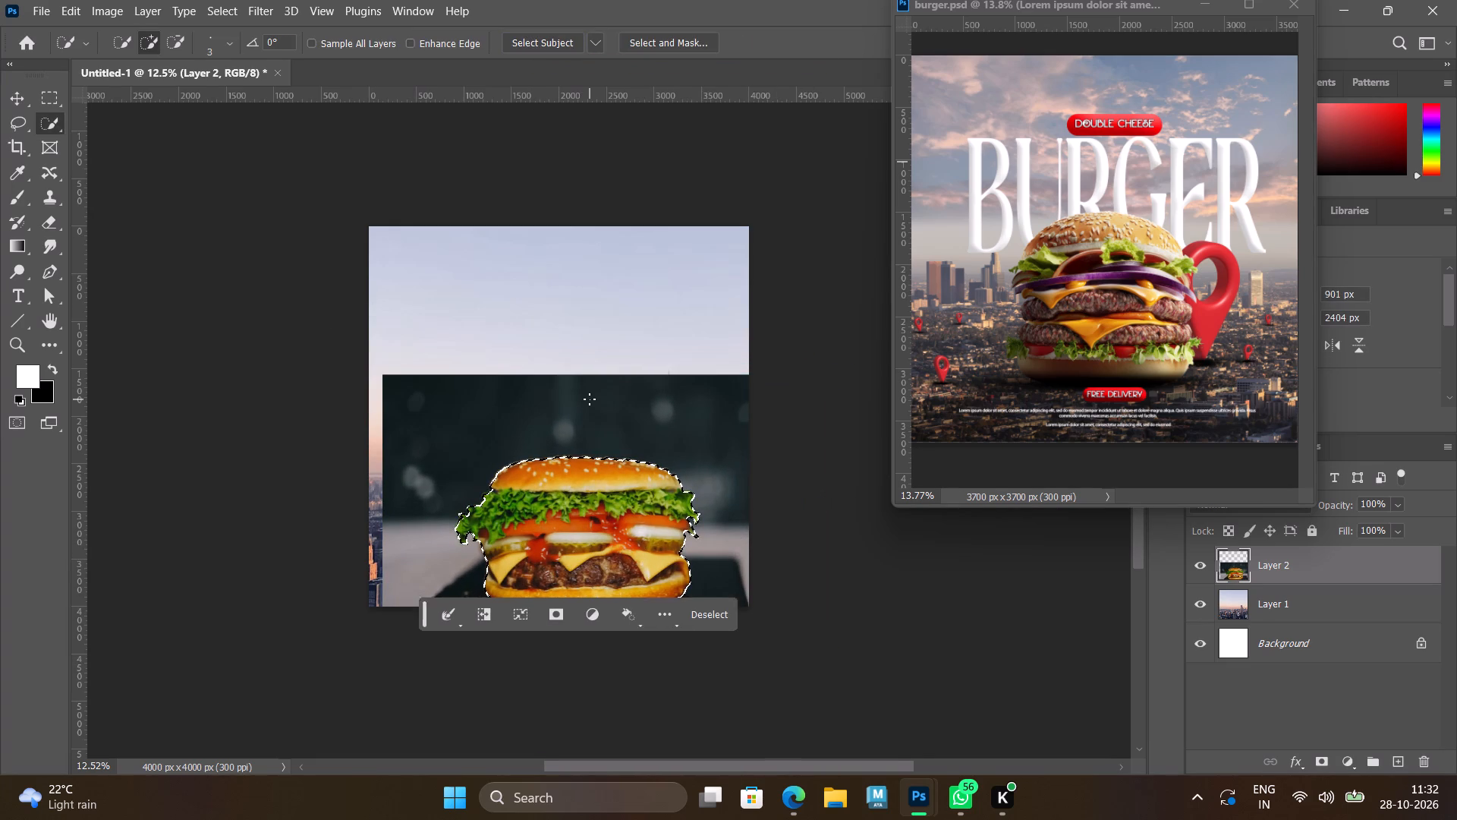
{"action": "scroll", "coordinate": [590, 399], "scroll_direction": "down", "scroll_amount": 6}
{"action": "scroll", "coordinate": [590, 393], "scroll_direction": "up", "scroll_amount": 6}
{"action": "key", "text": "space"}
{"action": "key", "text": "space"}
{"action": "key", "text": "space"}
{"action": "key", "text": "space"}
{"action": "key", "text": "space"}
{"action": "key", "text": "space"}
{"action": "key", "text": "space"}
{"action": "key", "text": "space"}
{"action": "key", "text": "space"}
{"action": "key", "text": "space"}
{"action": "key", "text": "space"}
{"action": "key", "text": "space"}
{"action": "key", "text": "space"}
{"action": "key", "text": "space"}
{"action": "key", "text": "space"}
{"action": "key", "text": "space"}
{"action": "key", "text": "space"}
{"action": "key", "text": "space"}
{"action": "key", "text": "space"}
{"action": "key", "text": "space"}
{"action": "left_click_drag", "start_coordinate": [584, 446], "coordinate": [574, 394]}
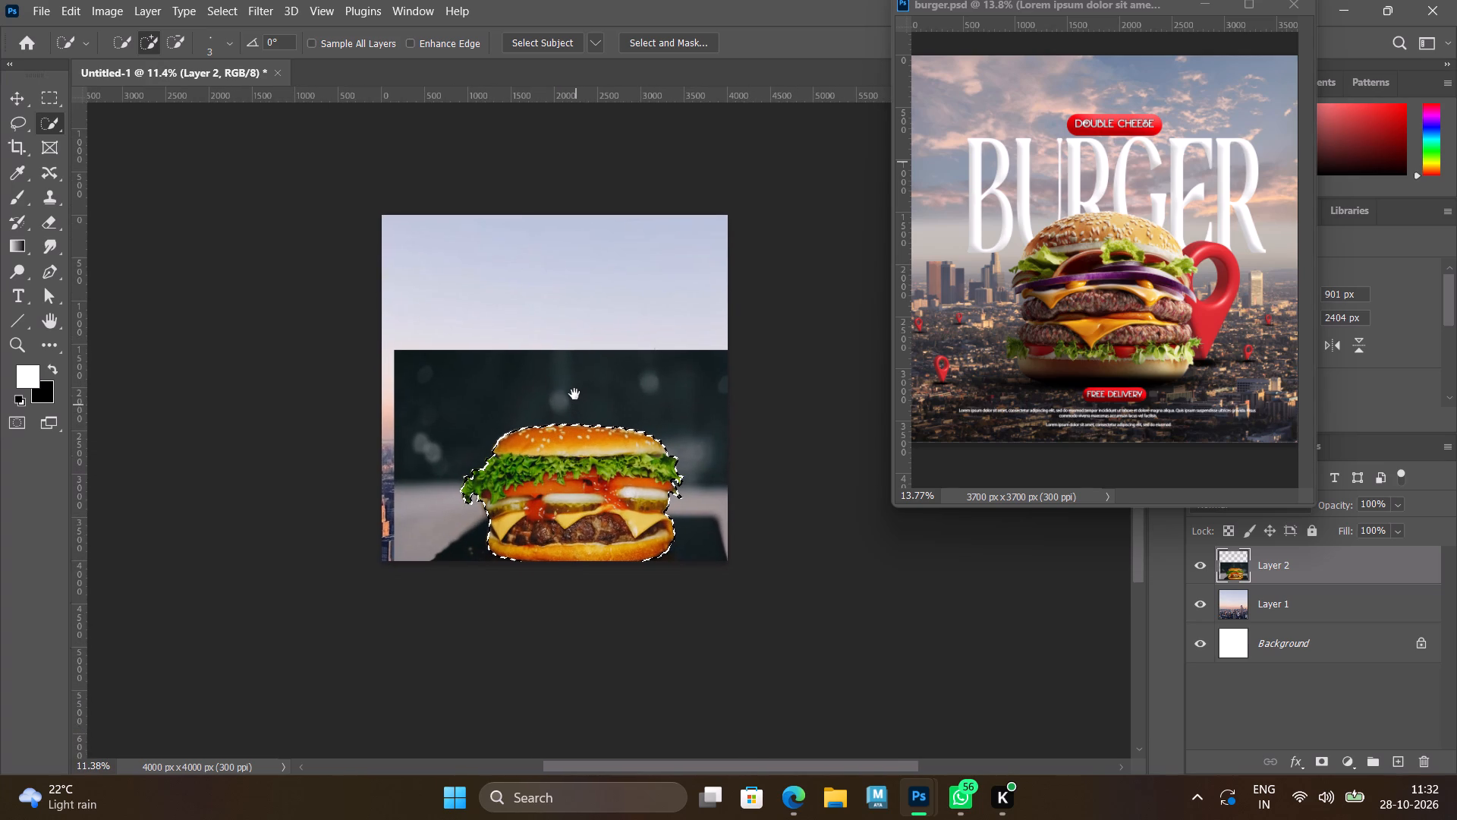
{"action": "left_click_drag", "start_coordinate": [574, 394], "coordinate": [577, 408]}
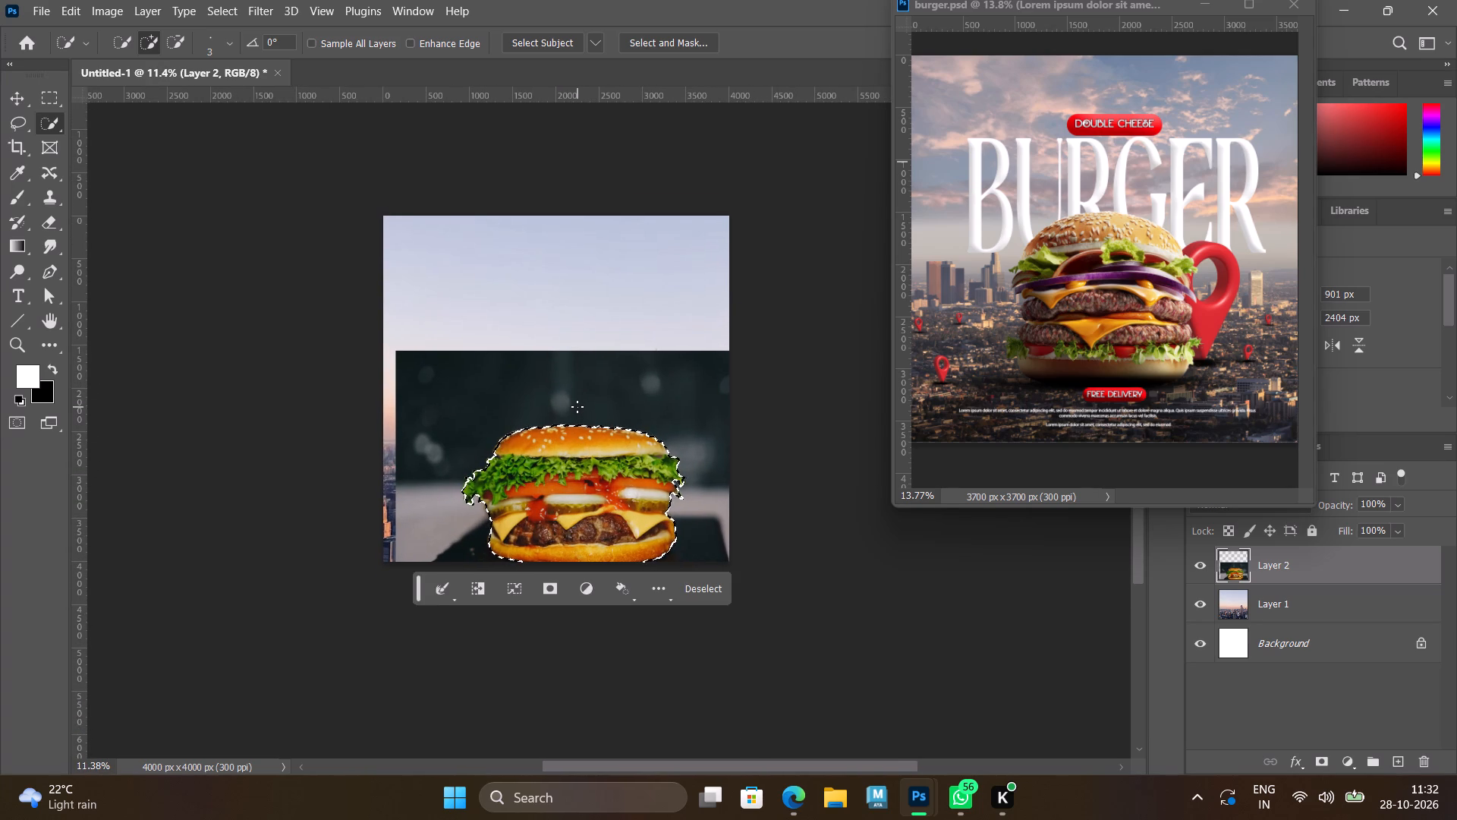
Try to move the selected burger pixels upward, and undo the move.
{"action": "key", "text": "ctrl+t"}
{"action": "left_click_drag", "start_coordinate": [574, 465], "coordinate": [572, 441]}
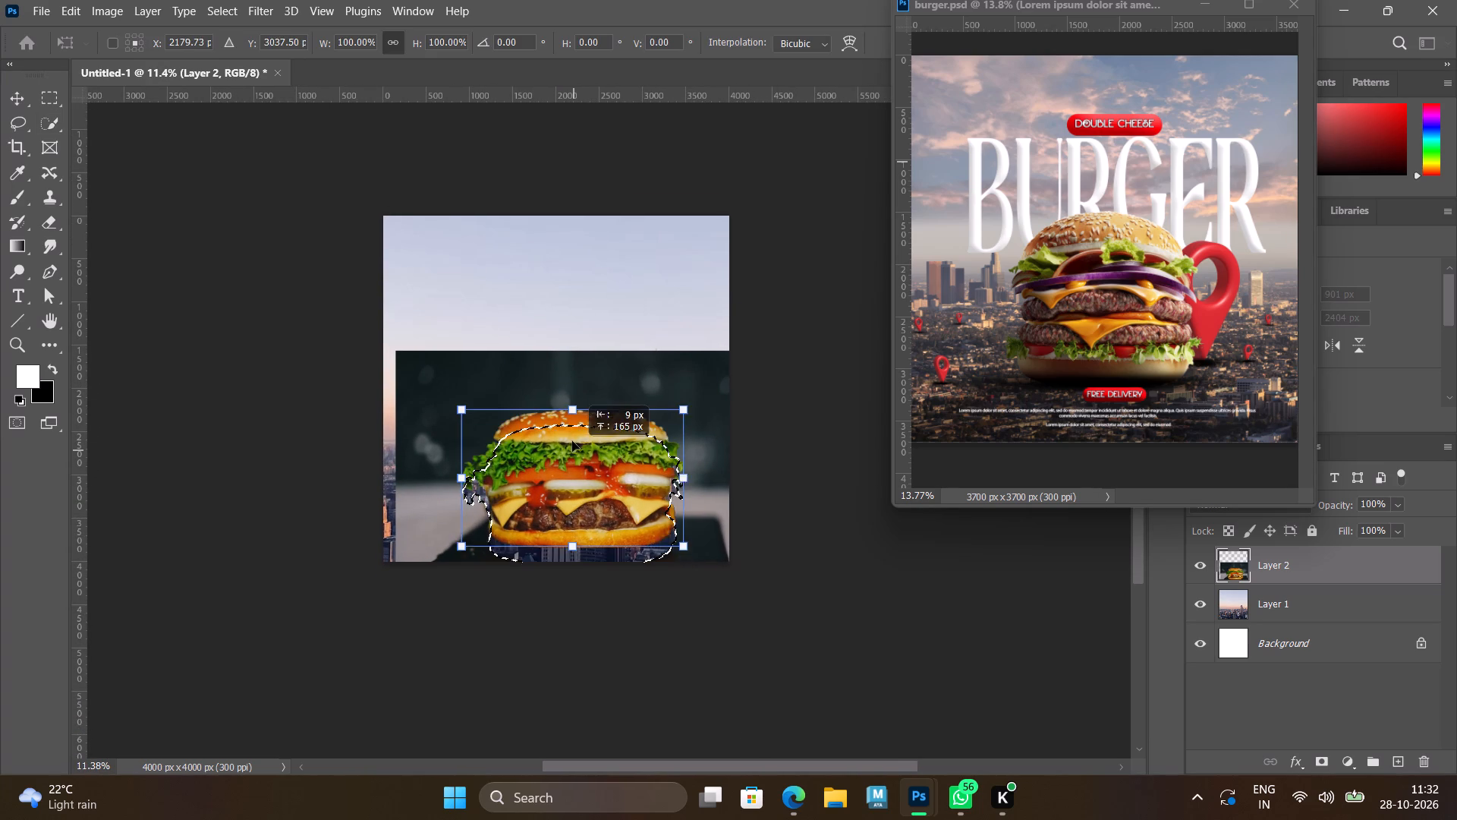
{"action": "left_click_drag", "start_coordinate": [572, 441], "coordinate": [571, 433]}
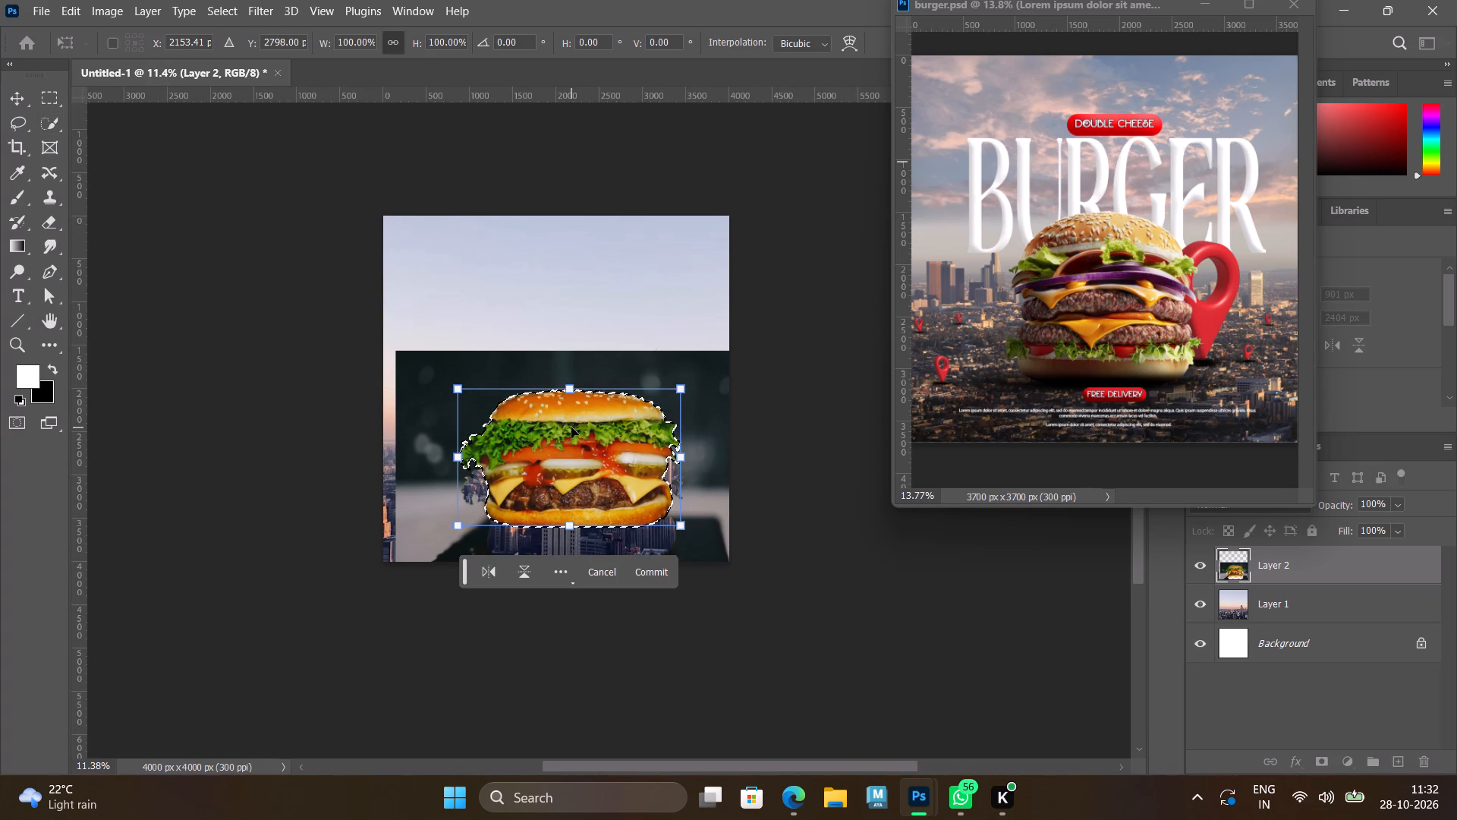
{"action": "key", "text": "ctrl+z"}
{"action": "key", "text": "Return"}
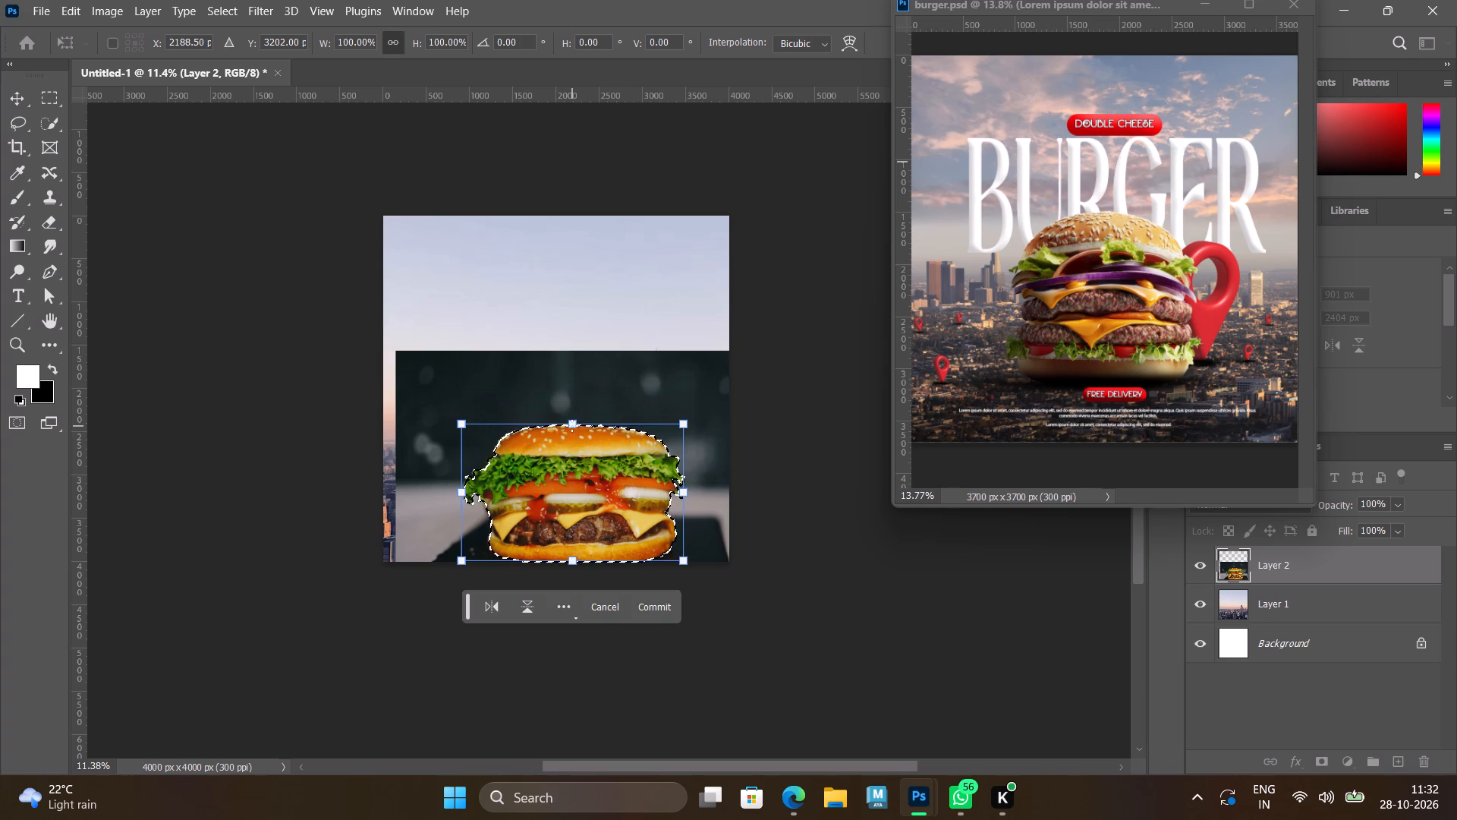
Invert the burger selection, delete the surrounding photo background from Layer 2, and deselect.
{"action": "key", "text": "ctrl+shift+i"}
{"action": "key", "text": "Delete"}
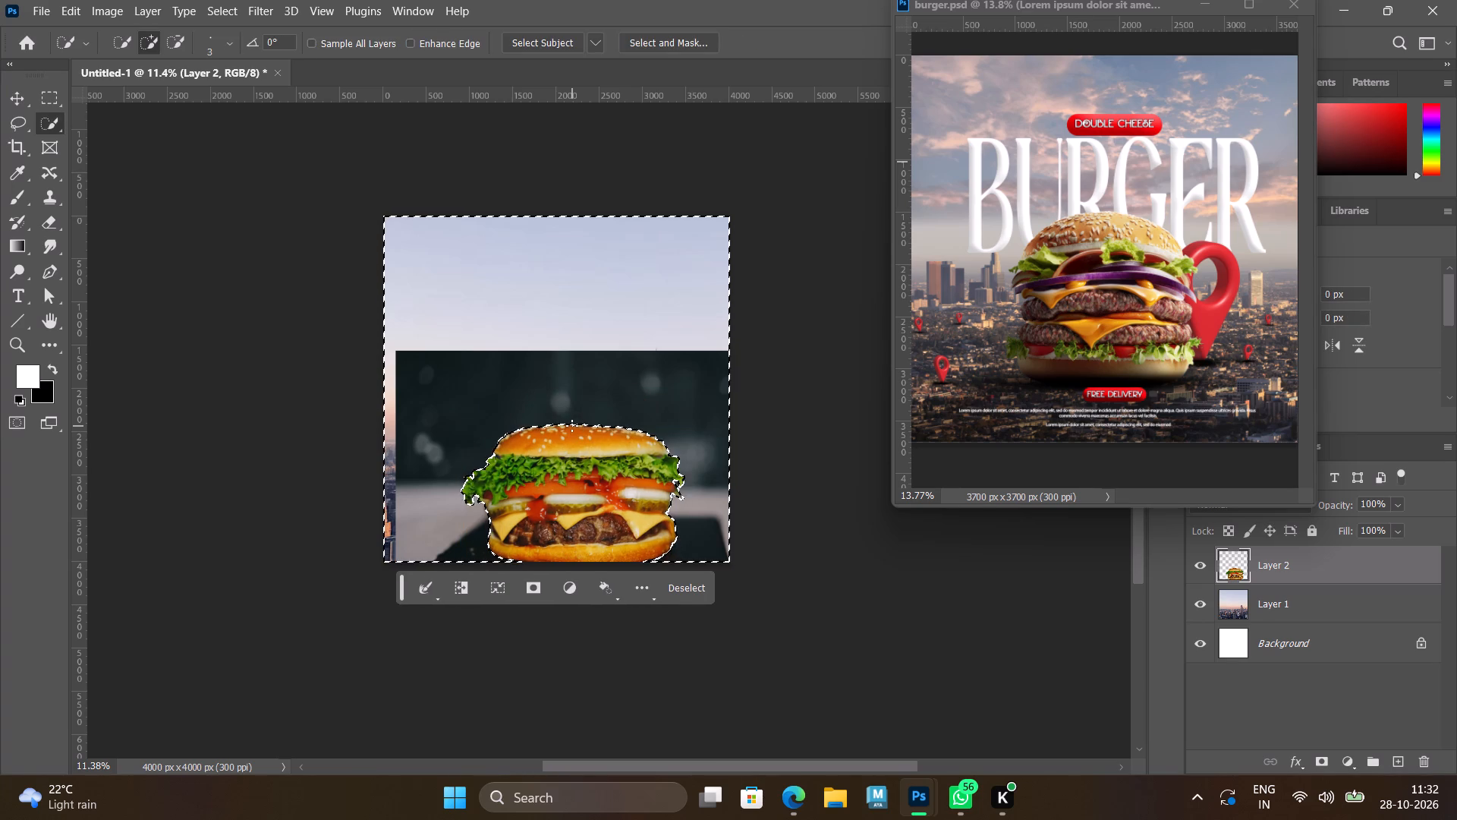
{"action": "key", "text": "ctrl+d"}
Move the burger layer up, scale it proportionally to about 90%, and place its upper-left corner at about X 0, Y 1136 px.
{"action": "key", "text": "ctrl+t"}
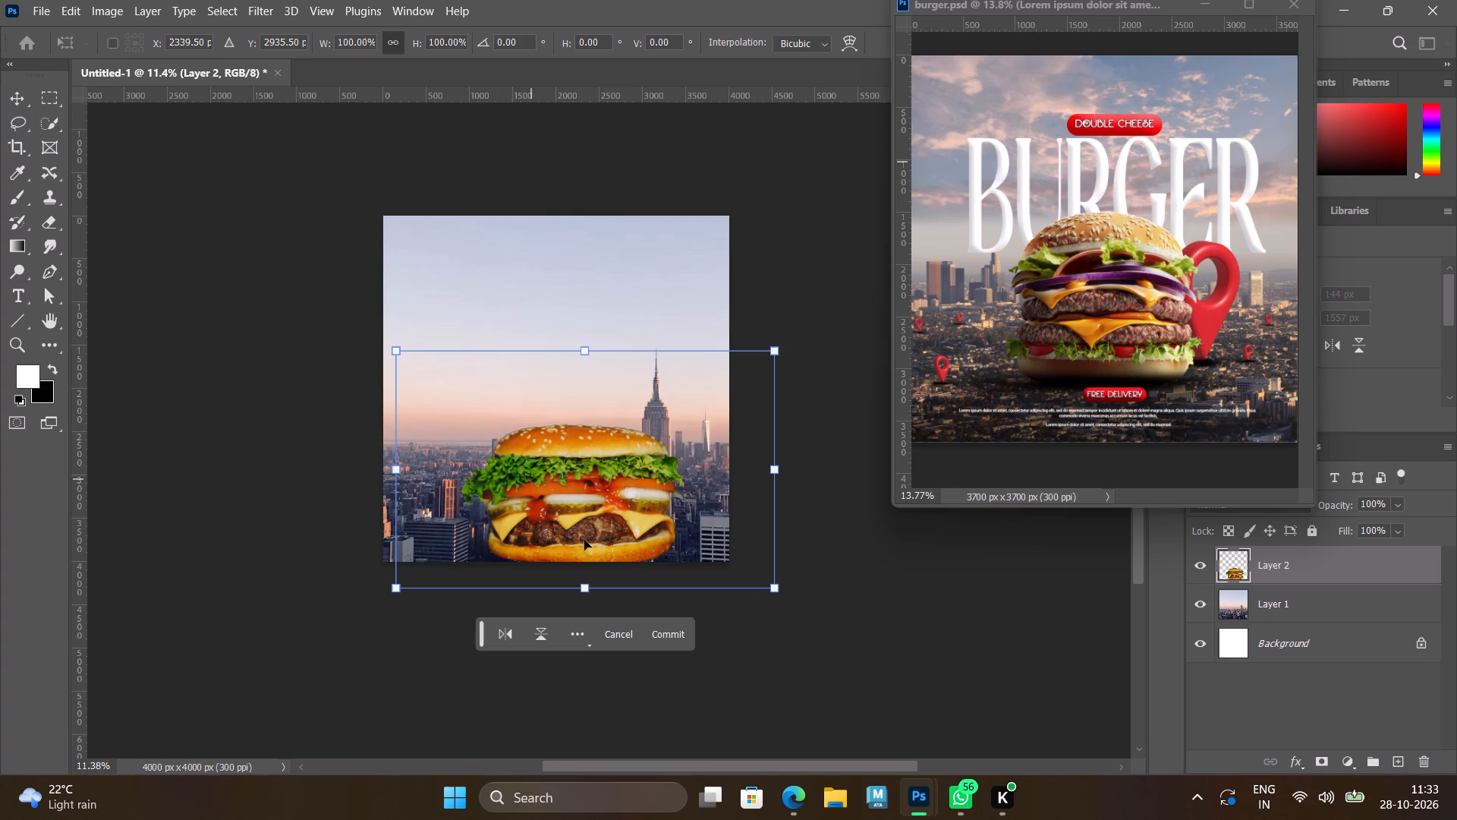
{"action": "left_click_drag", "start_coordinate": [597, 498], "coordinate": [587, 435]}
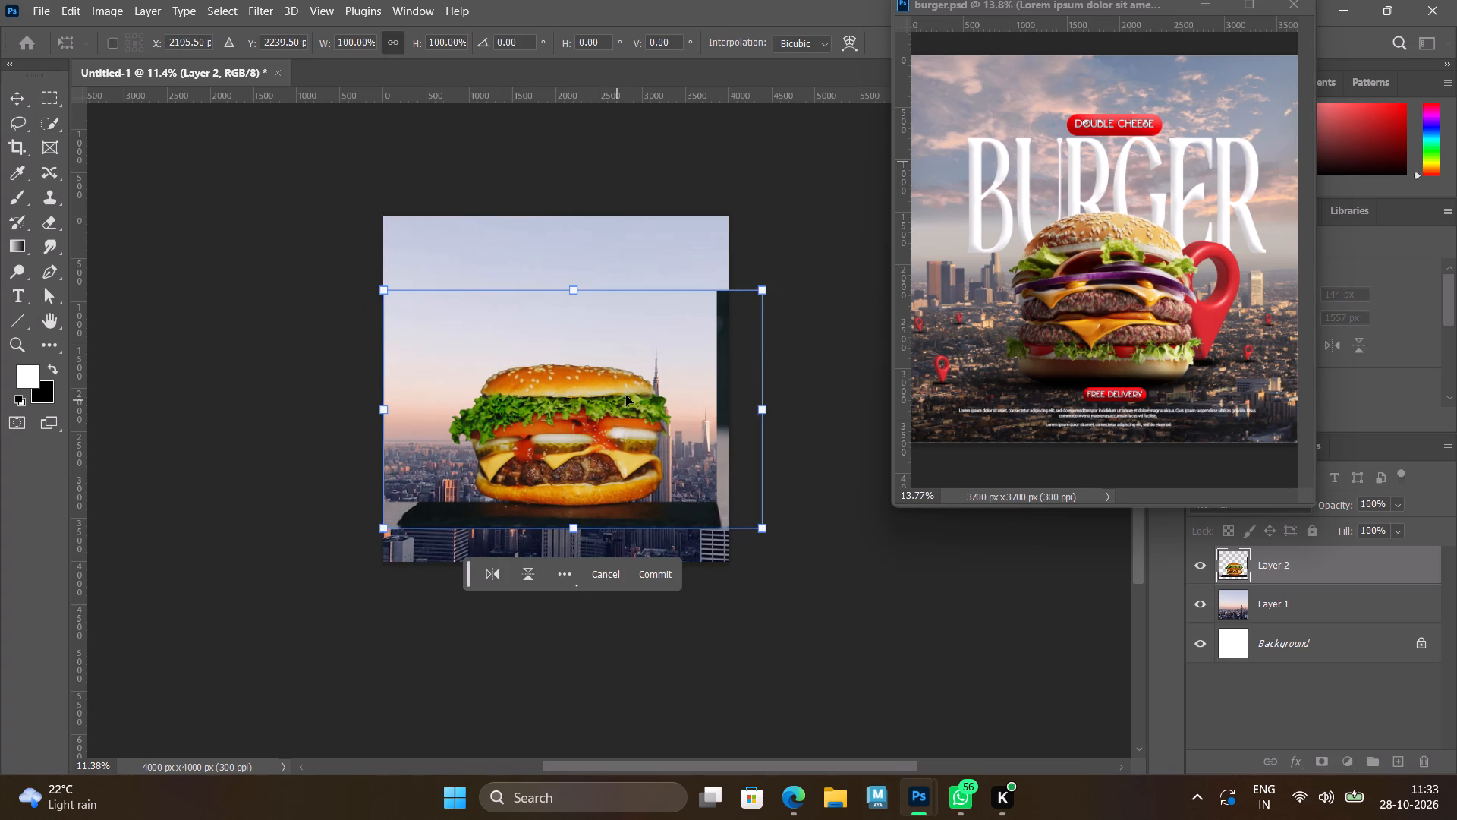
{"action": "left_click_drag", "start_coordinate": [766, 288], "coordinate": [725, 301]}
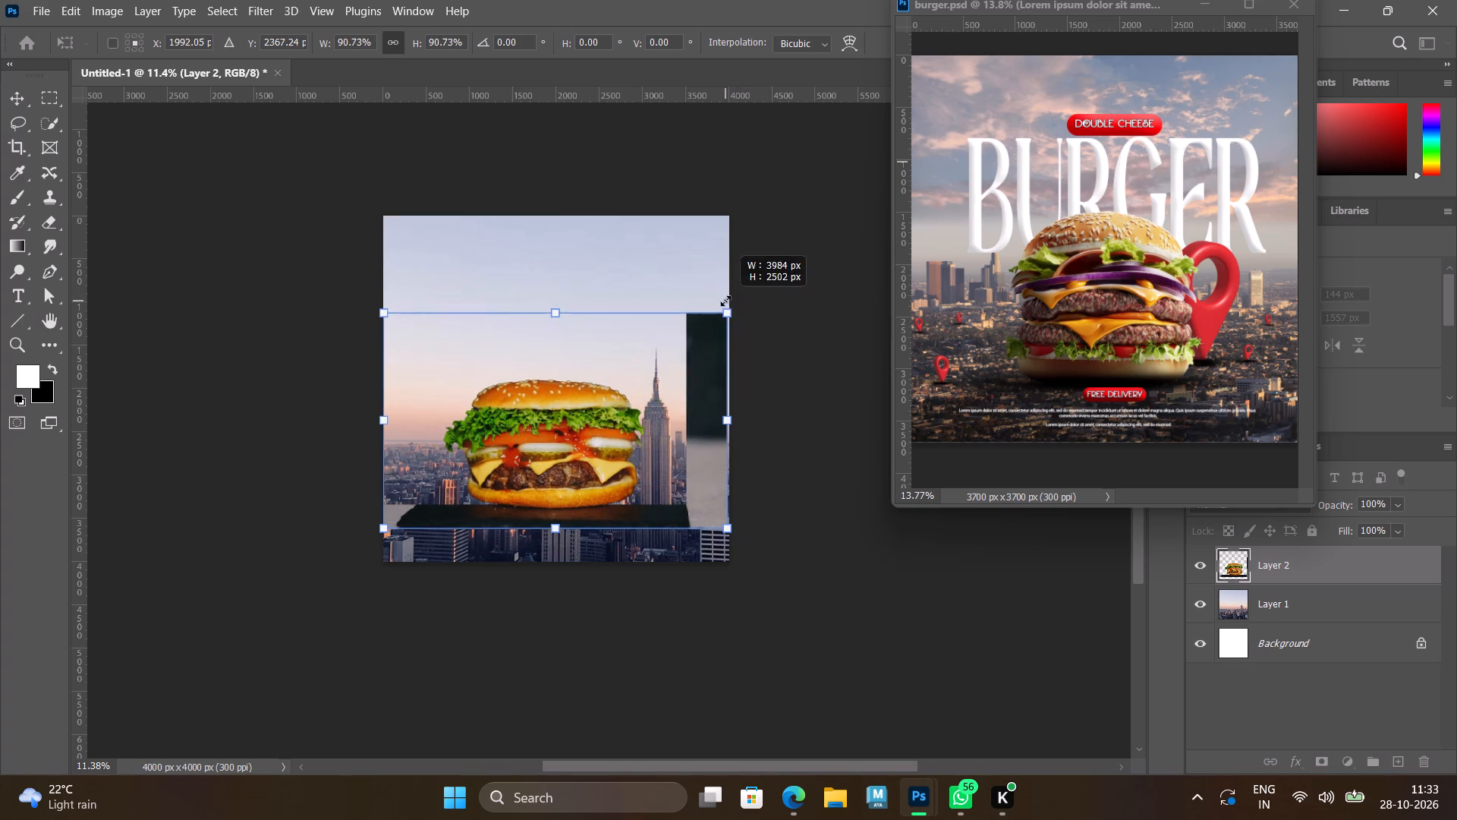
{"action": "left_click_drag", "start_coordinate": [725, 301], "coordinate": [723, 303]}
{"action": "key", "text": "Return"}
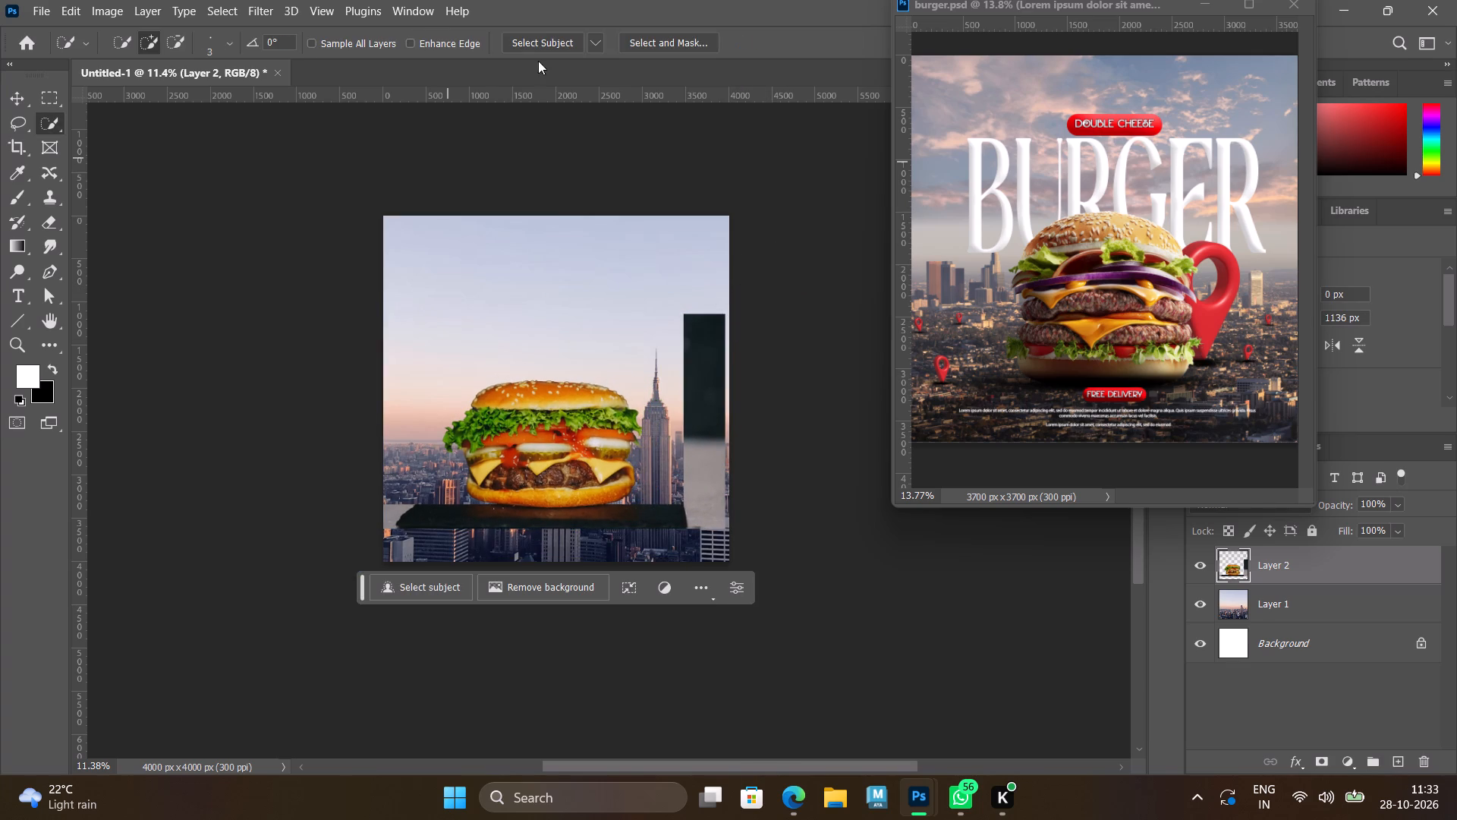
Select the burger on Layer 2 as the subject, invert the selection, delete the leftover dark background pieces, and deselect.
{"action": "left_click", "coordinate": [541, 38]}
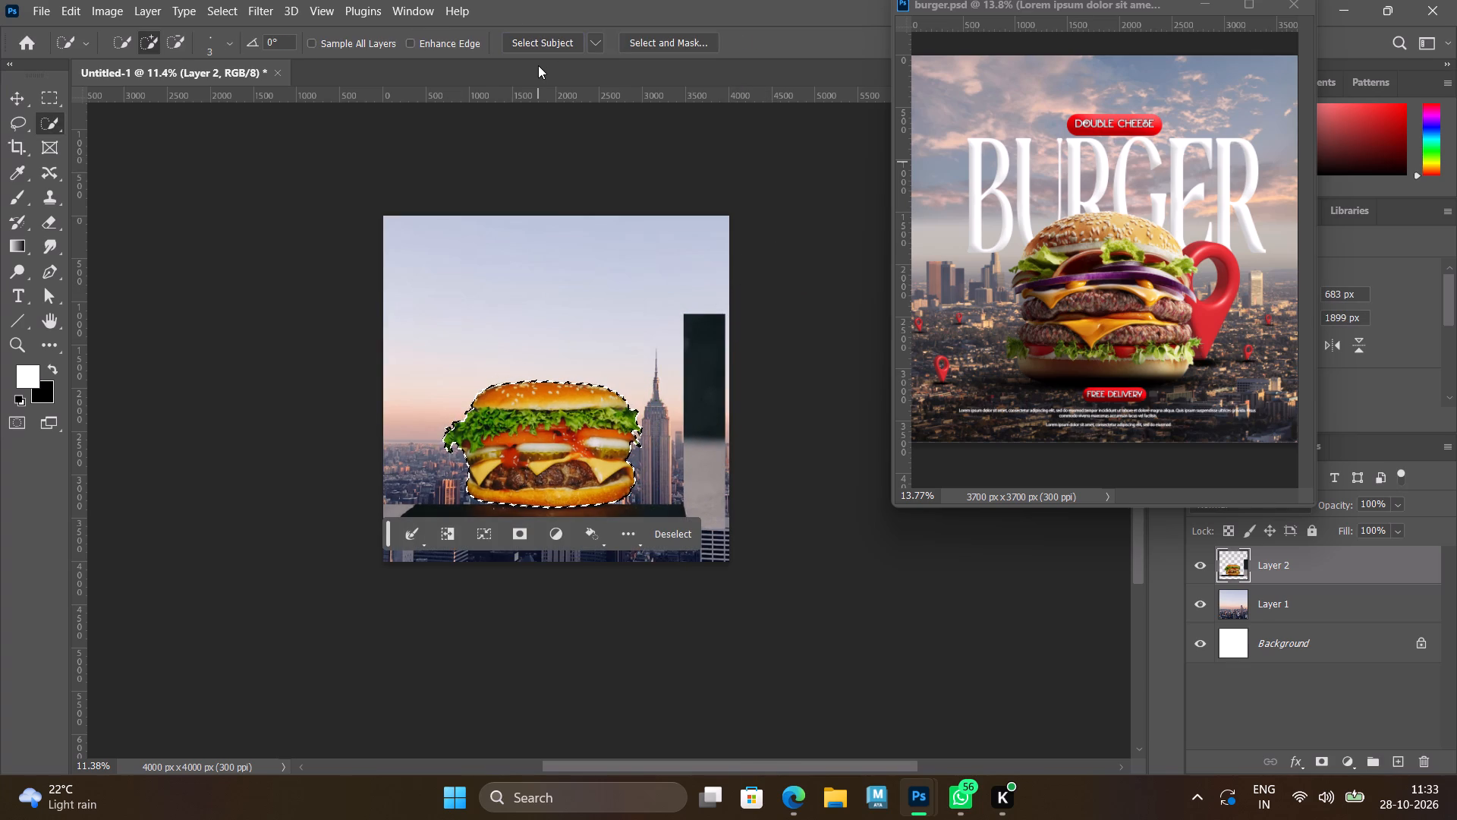
{"action": "key", "text": "ctrl+shift+i"}
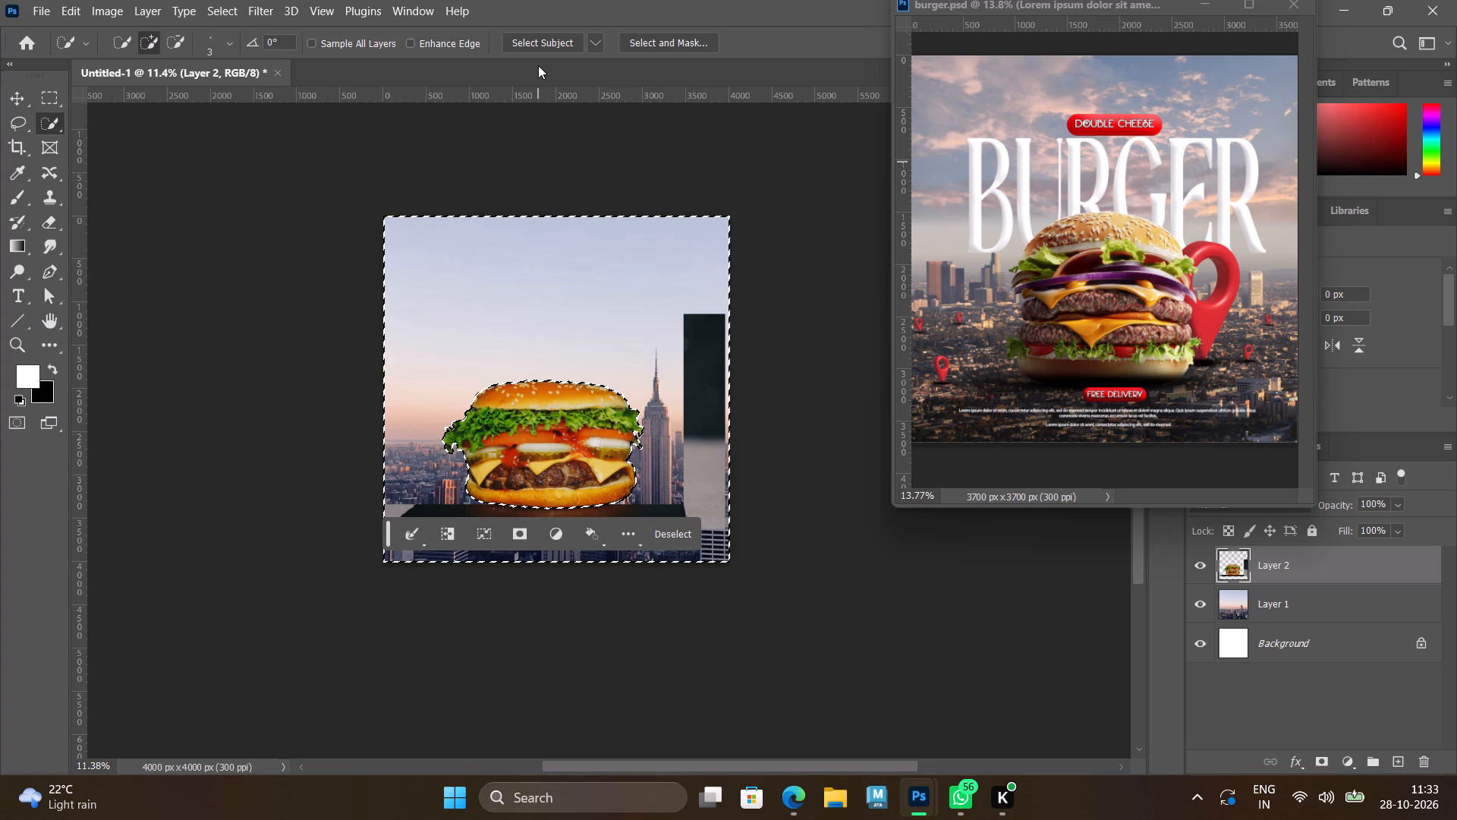
{"action": "key", "text": "Delete"}
{"action": "key", "text": "BackSpace"}
{"action": "key", "text": "ctrl+d"}
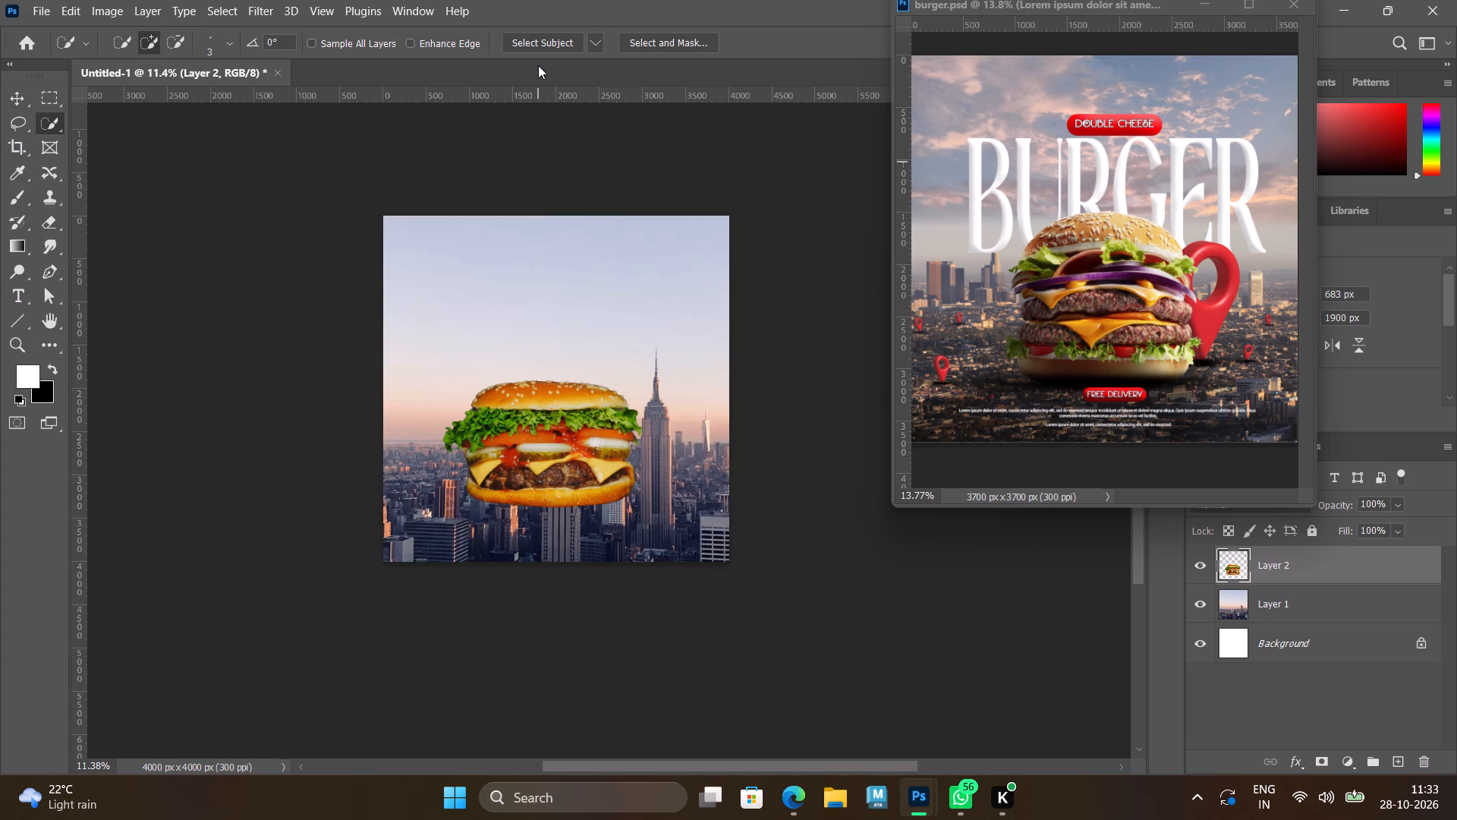
Enlarge the burger layer proportionally to about 124% with Free Transform.
{"action": "key", "text": "ctrl+t"}
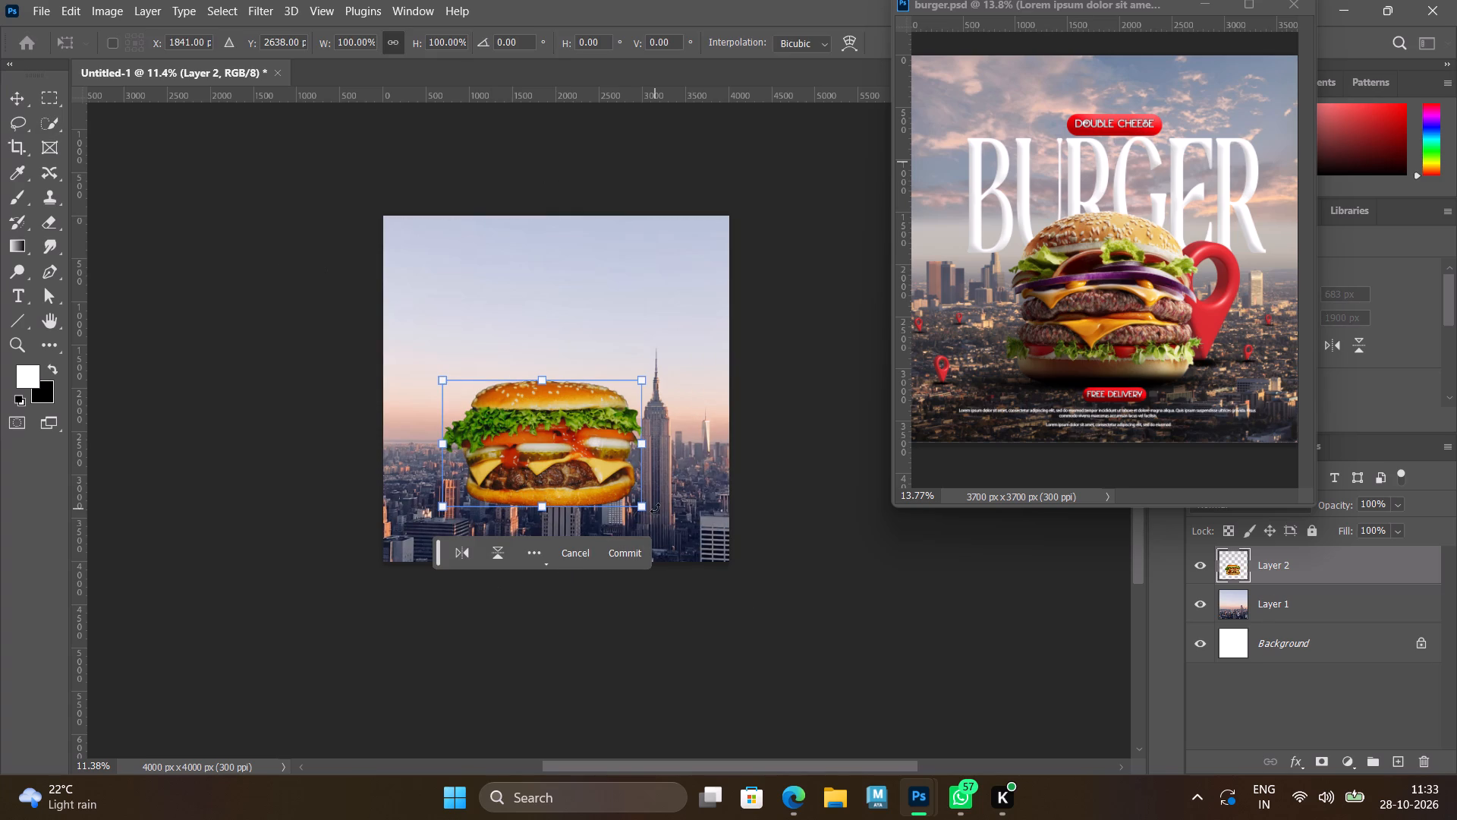
{"action": "left_click_drag", "start_coordinate": [646, 506], "coordinate": [684, 550]}
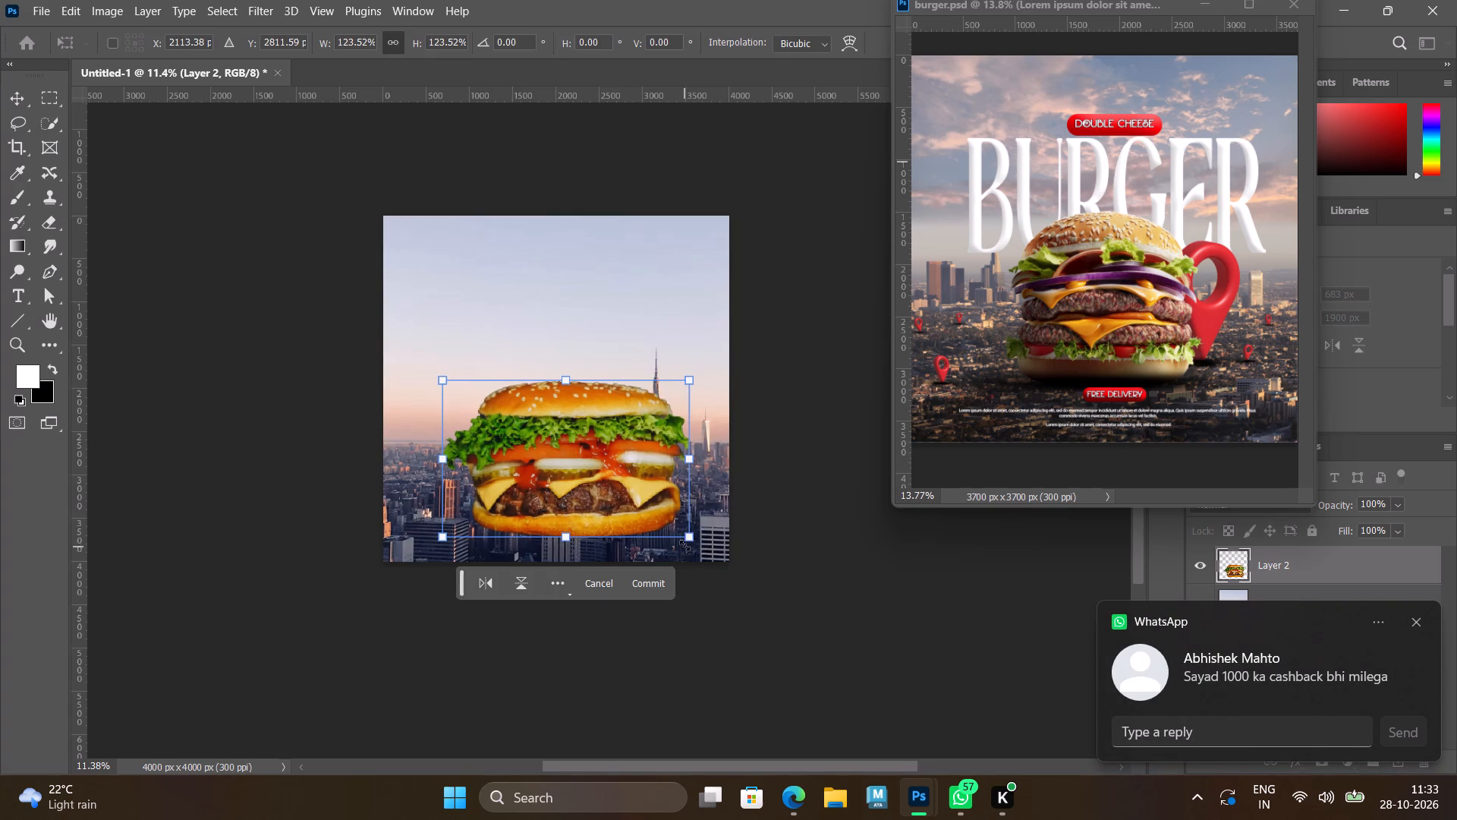
{"action": "left_click", "coordinate": [1193, 734]}
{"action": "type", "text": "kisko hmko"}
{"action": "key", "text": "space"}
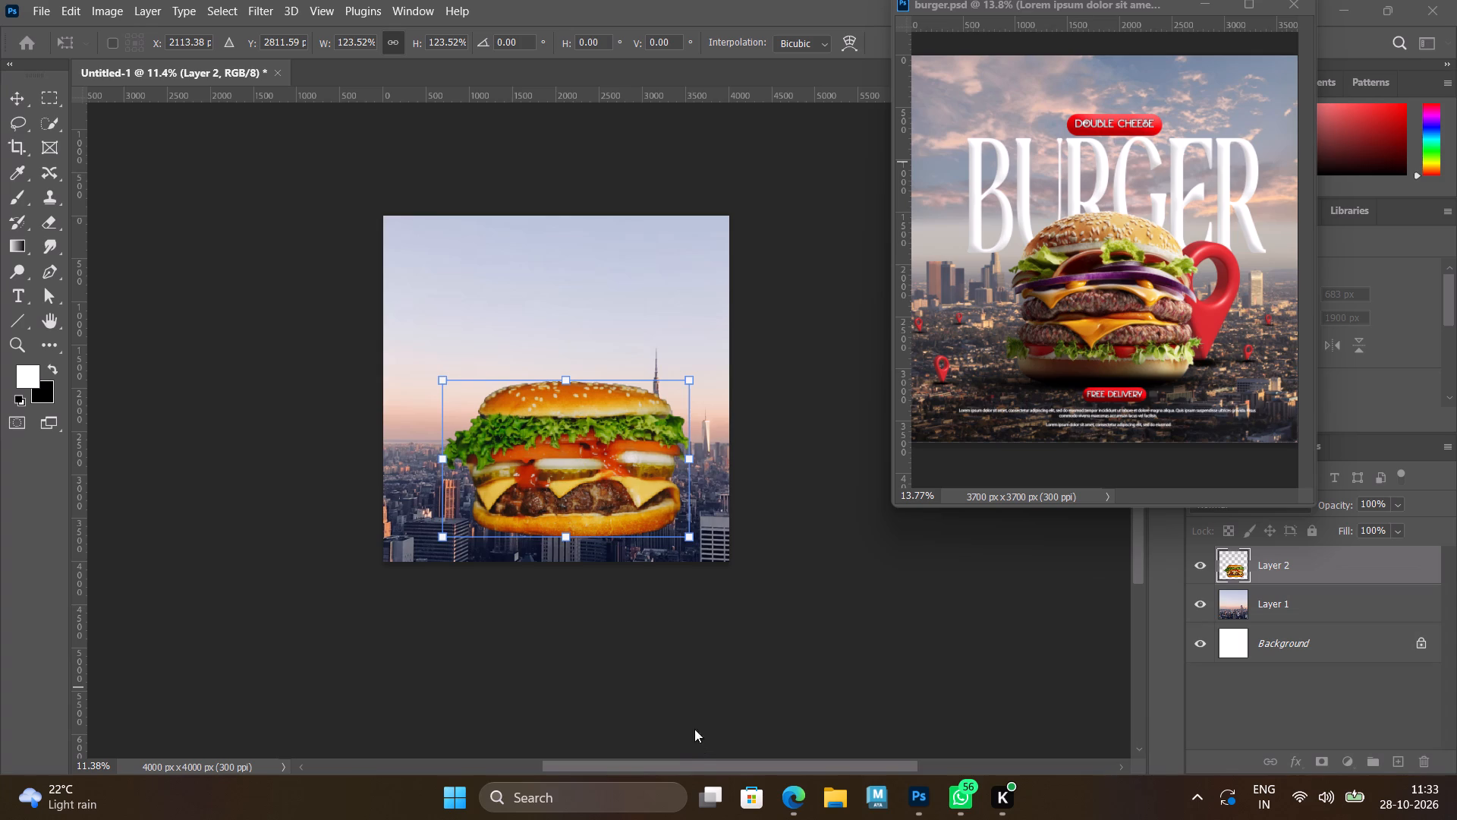
Reduce the burger's scale to about 116%, centre it horizontally at about X 2000, Y 2613 px, and apply the transform.
{"action": "left_click_drag", "start_coordinate": [556, 478], "coordinate": [549, 453]}
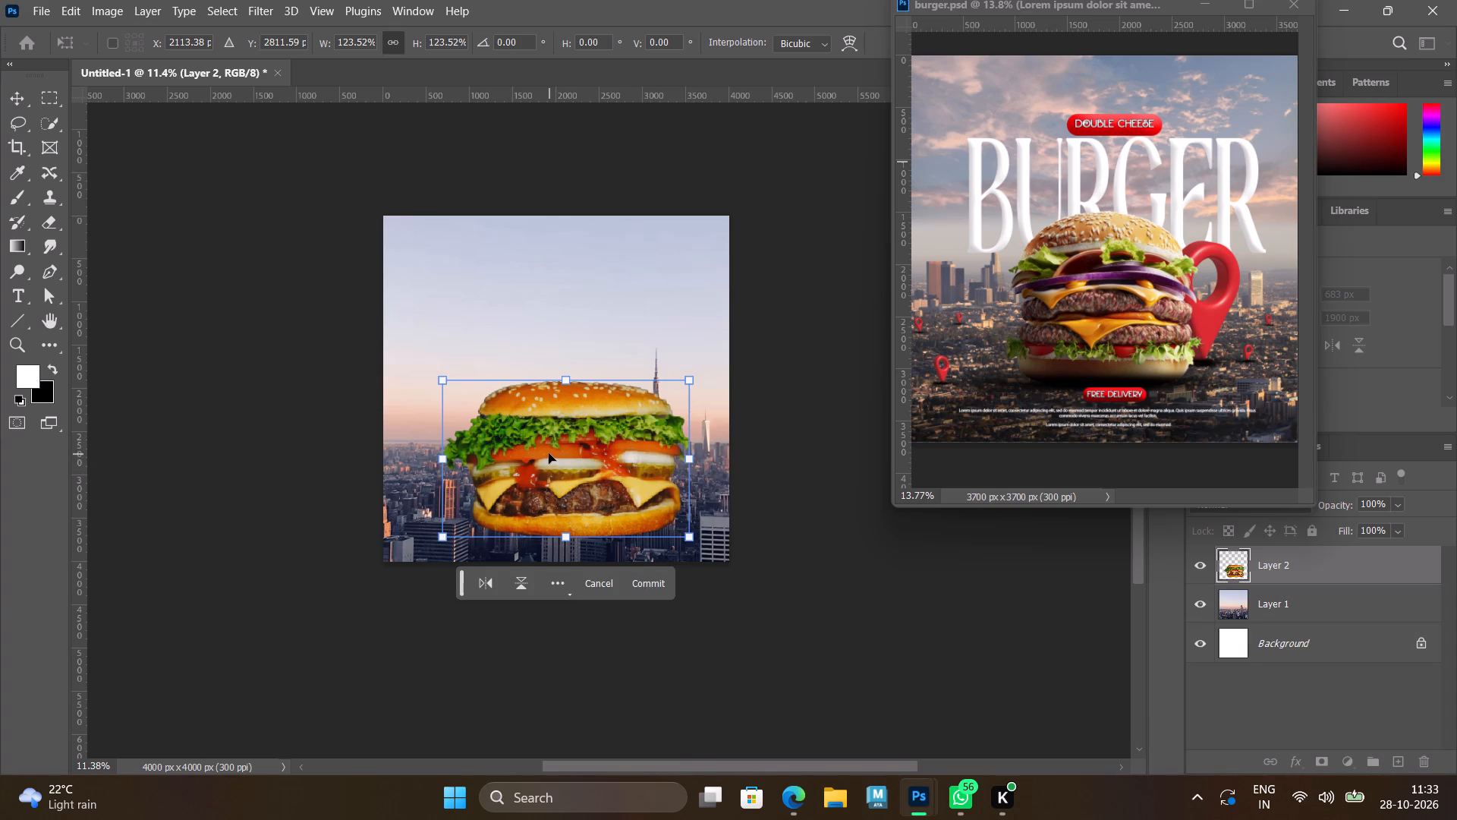
{"action": "left_click_drag", "start_coordinate": [549, 453], "coordinate": [549, 452]}
{"action": "left_click_drag", "start_coordinate": [584, 455], "coordinate": [575, 433]}
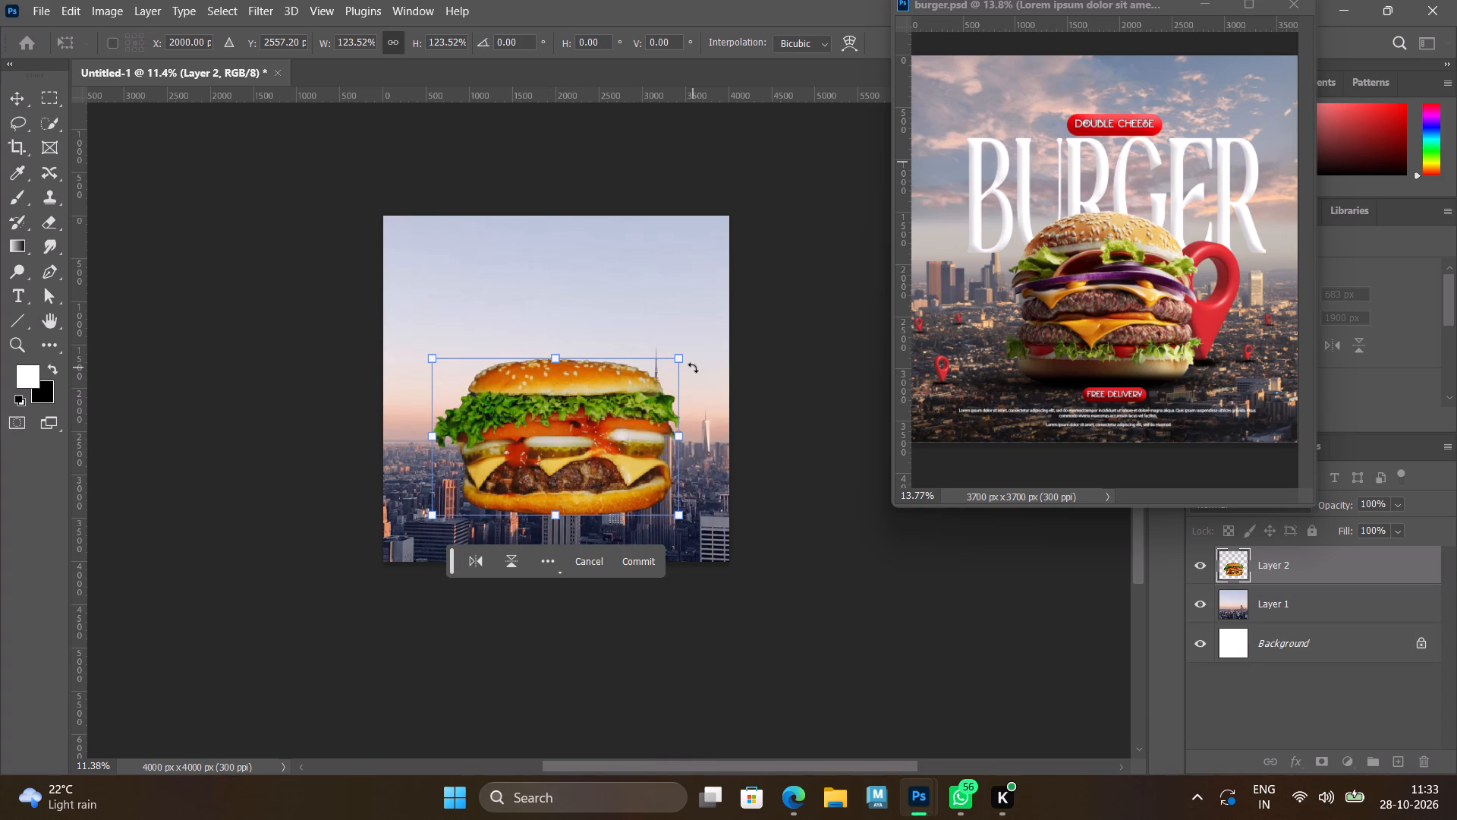
{"action": "left_click_drag", "start_coordinate": [681, 359], "coordinate": [648, 381]}
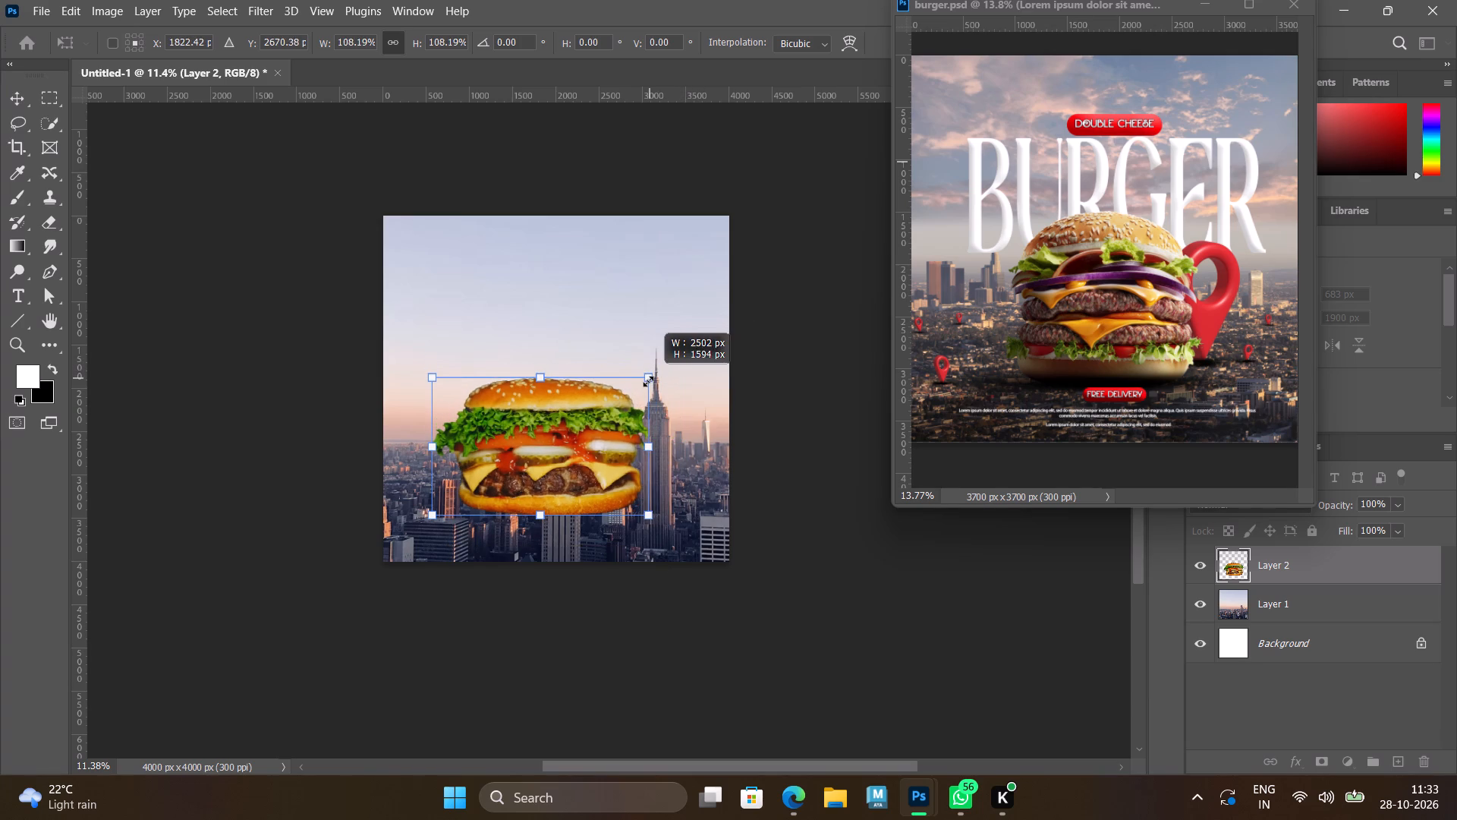
{"action": "left_click_drag", "start_coordinate": [648, 381], "coordinate": [678, 388]}
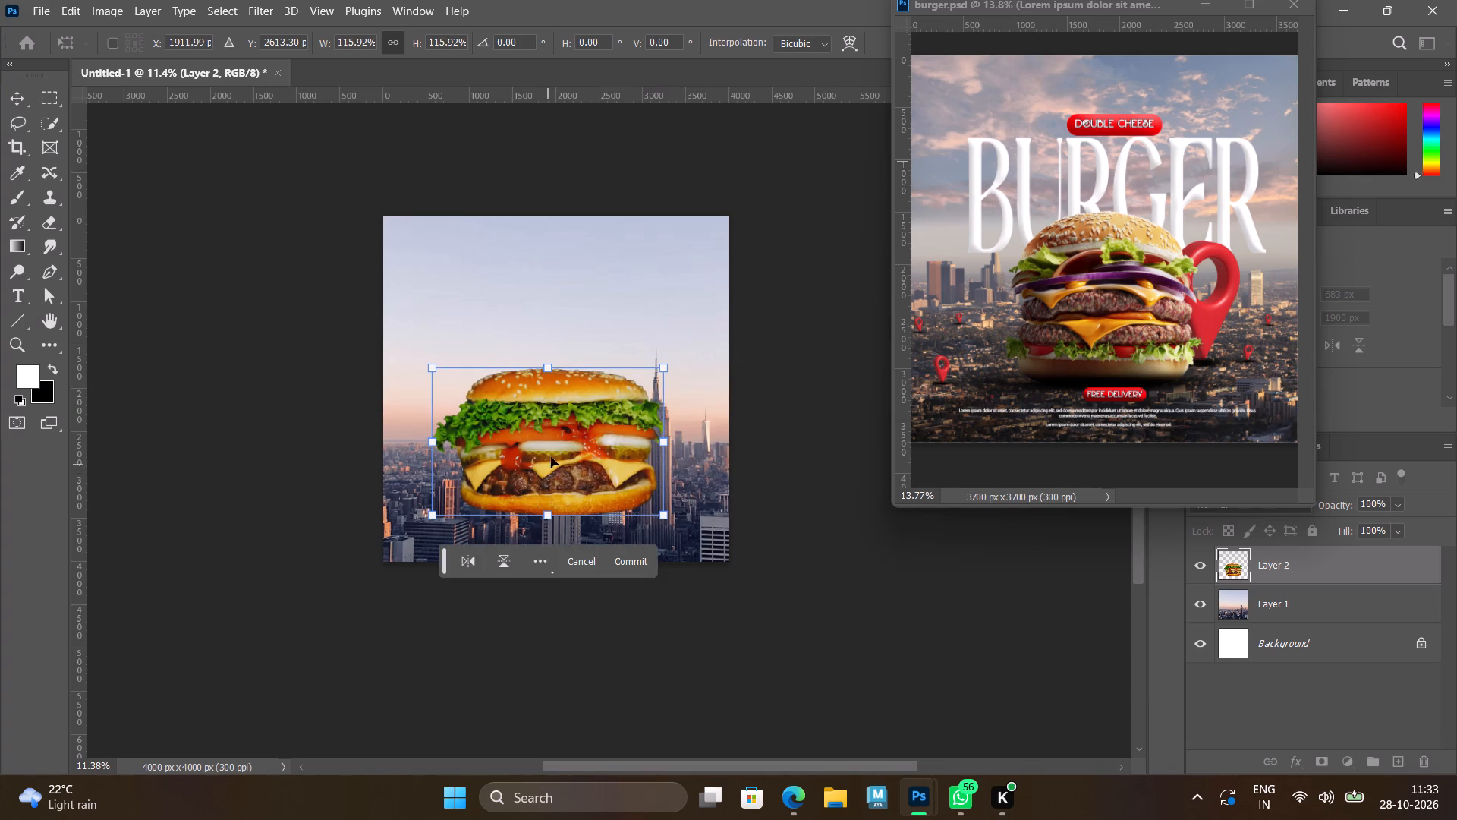
{"action": "left_click_drag", "start_coordinate": [554, 450], "coordinate": [569, 450]}
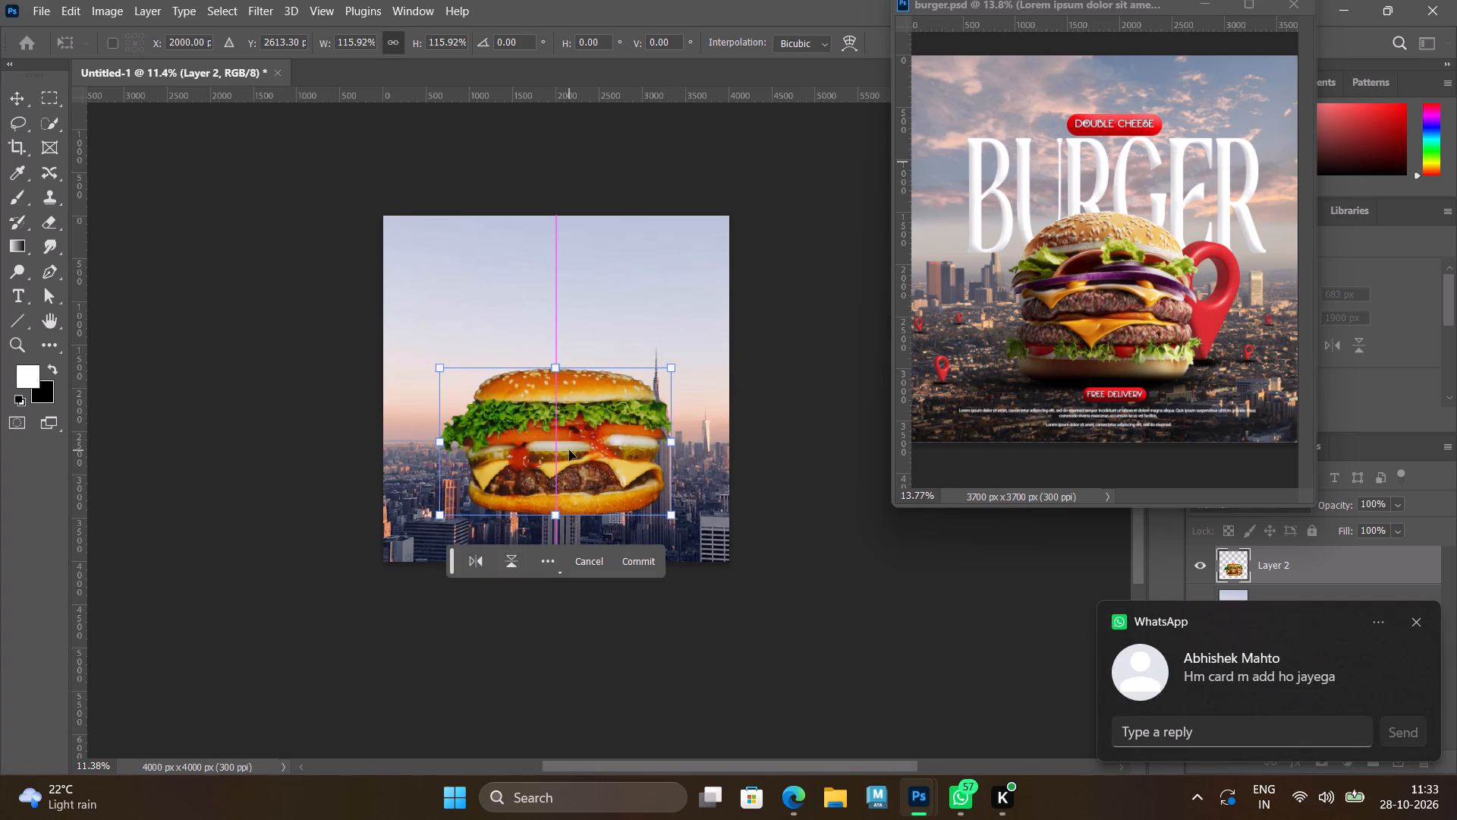
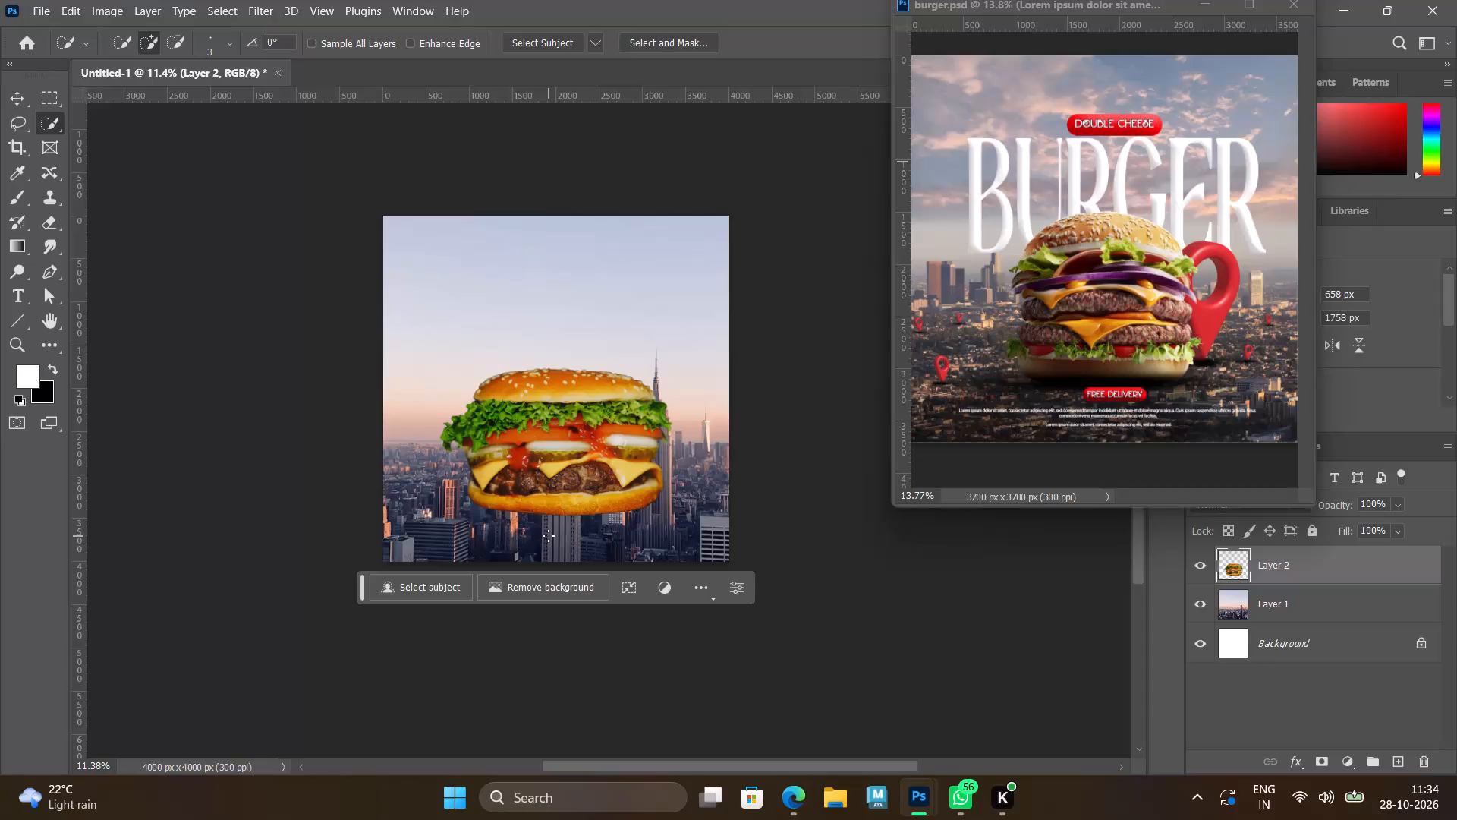
Switch to the Edge browser with the burger stock photo pages.
{"action": "left_click", "coordinate": [801, 796]}
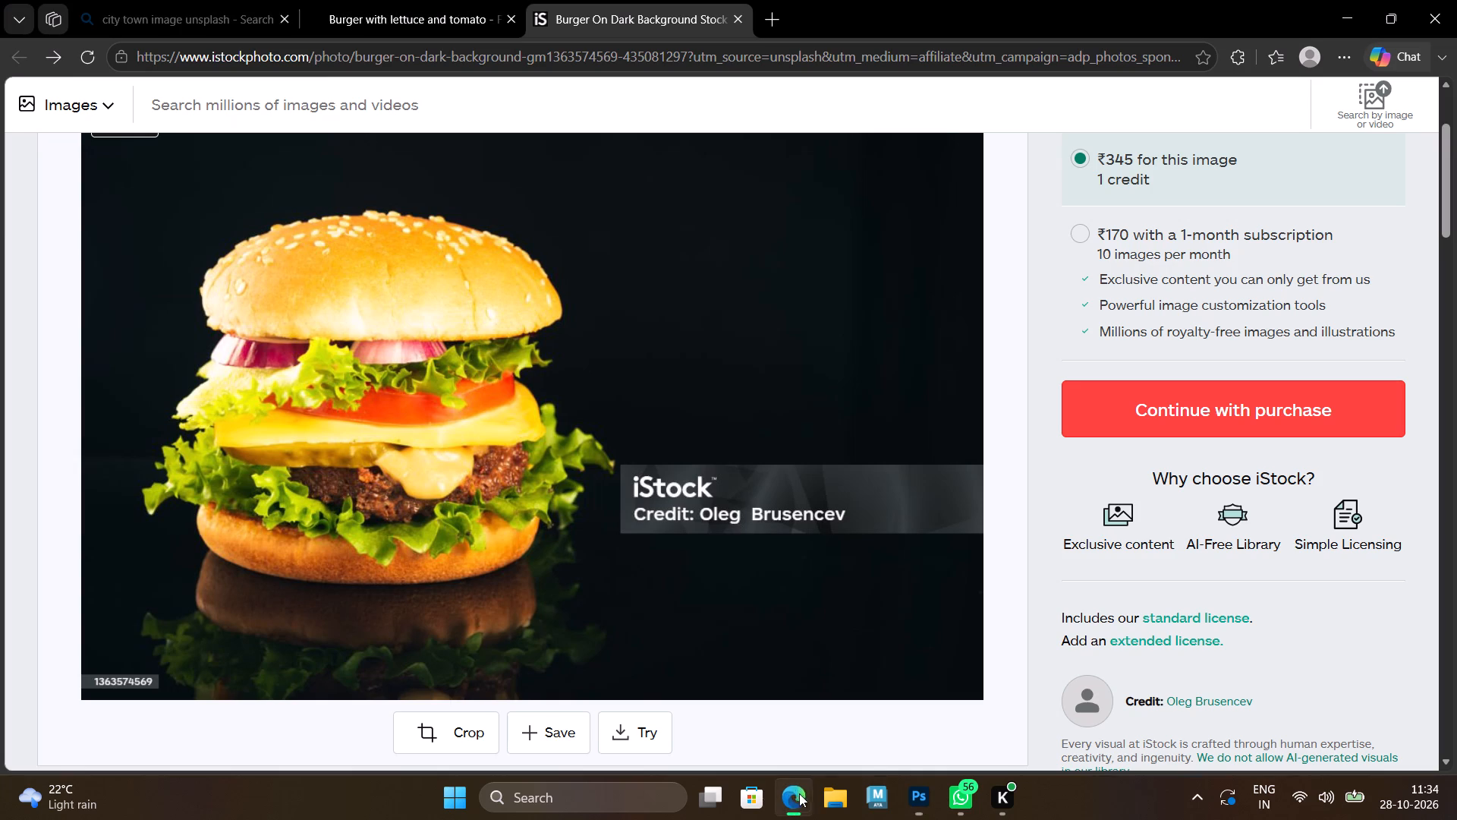
Return to the Unsplash burger results in the browser and search for "burger written logo".
{"action": "left_click", "coordinate": [414, 102]}
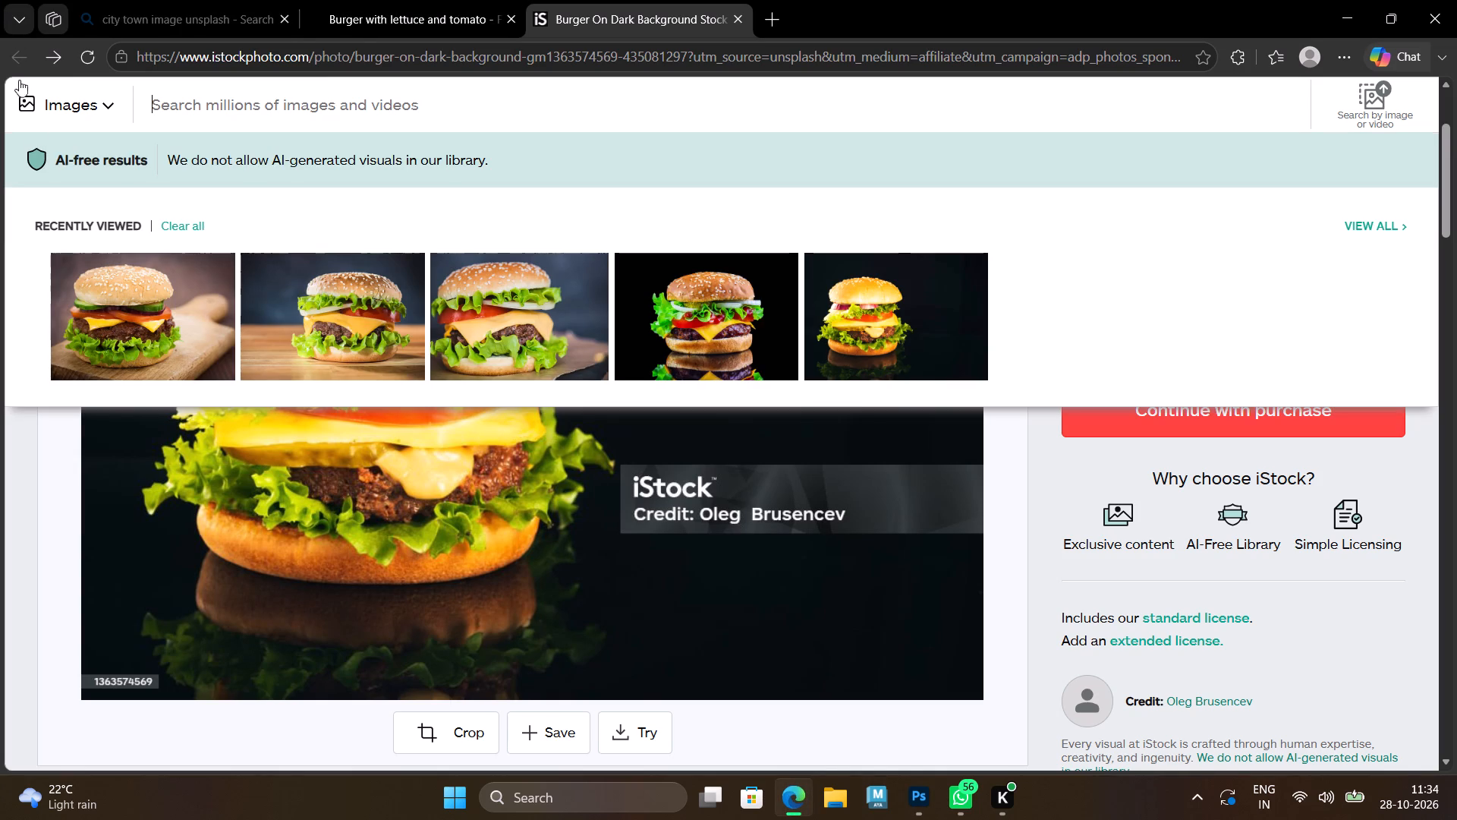
{"action": "left_click", "coordinate": [417, 13]}
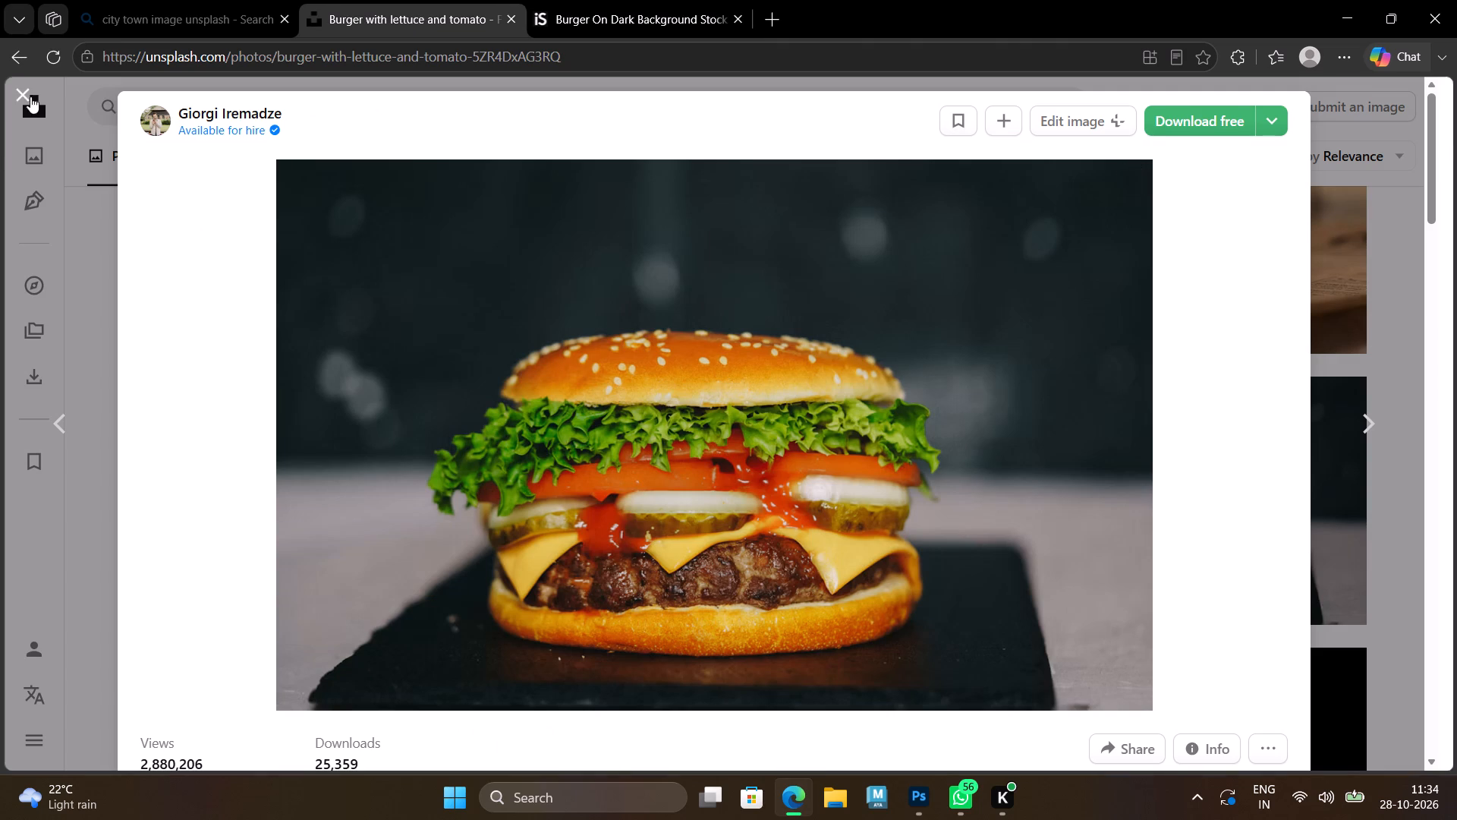
{"action": "left_click", "coordinate": [30, 96]}
{"action": "left_click", "coordinate": [213, 104]}
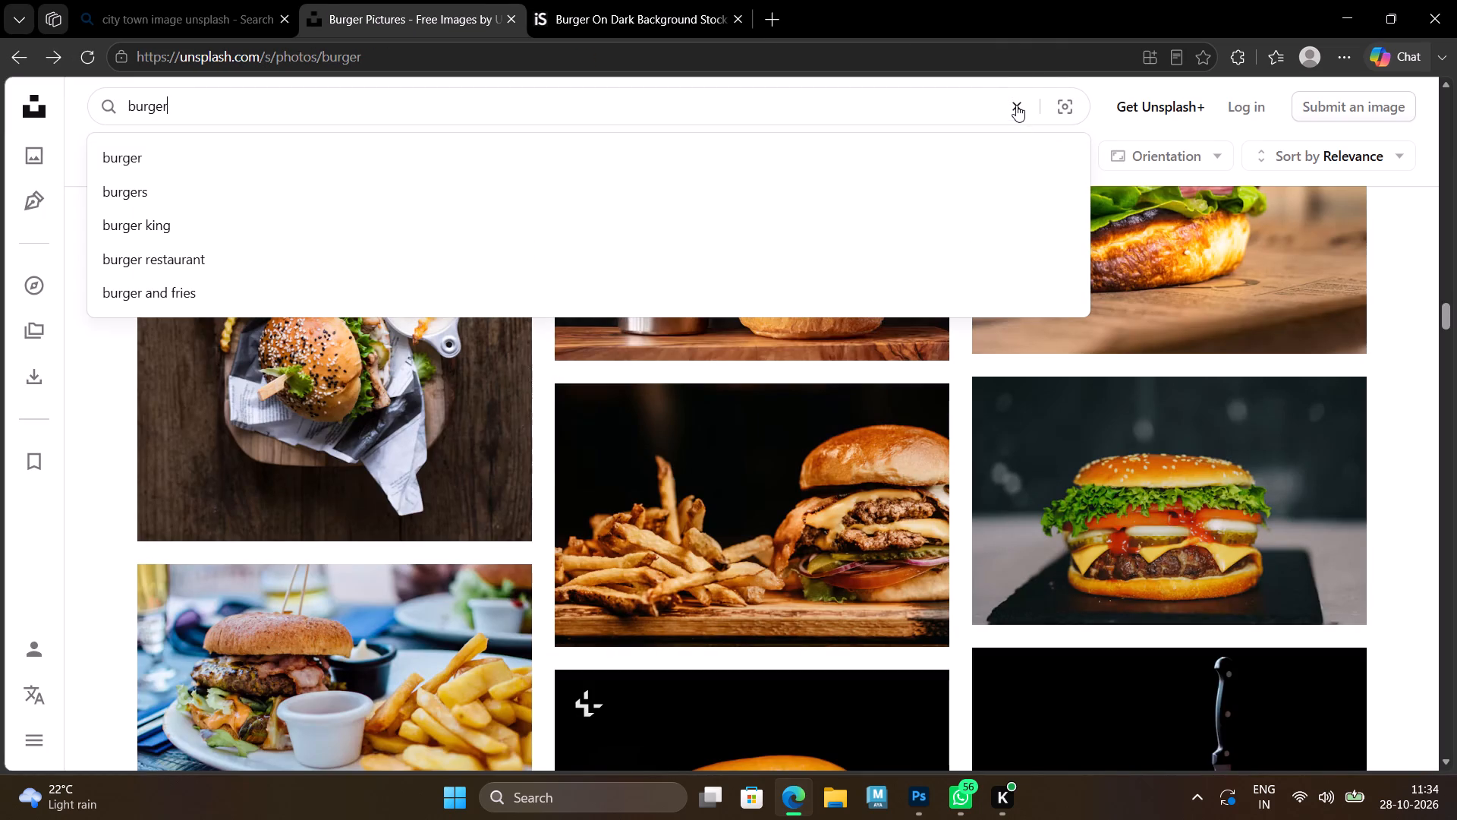
{"action": "left_click", "coordinate": [1016, 105]}
{"action": "type", "text": "burgeer"}
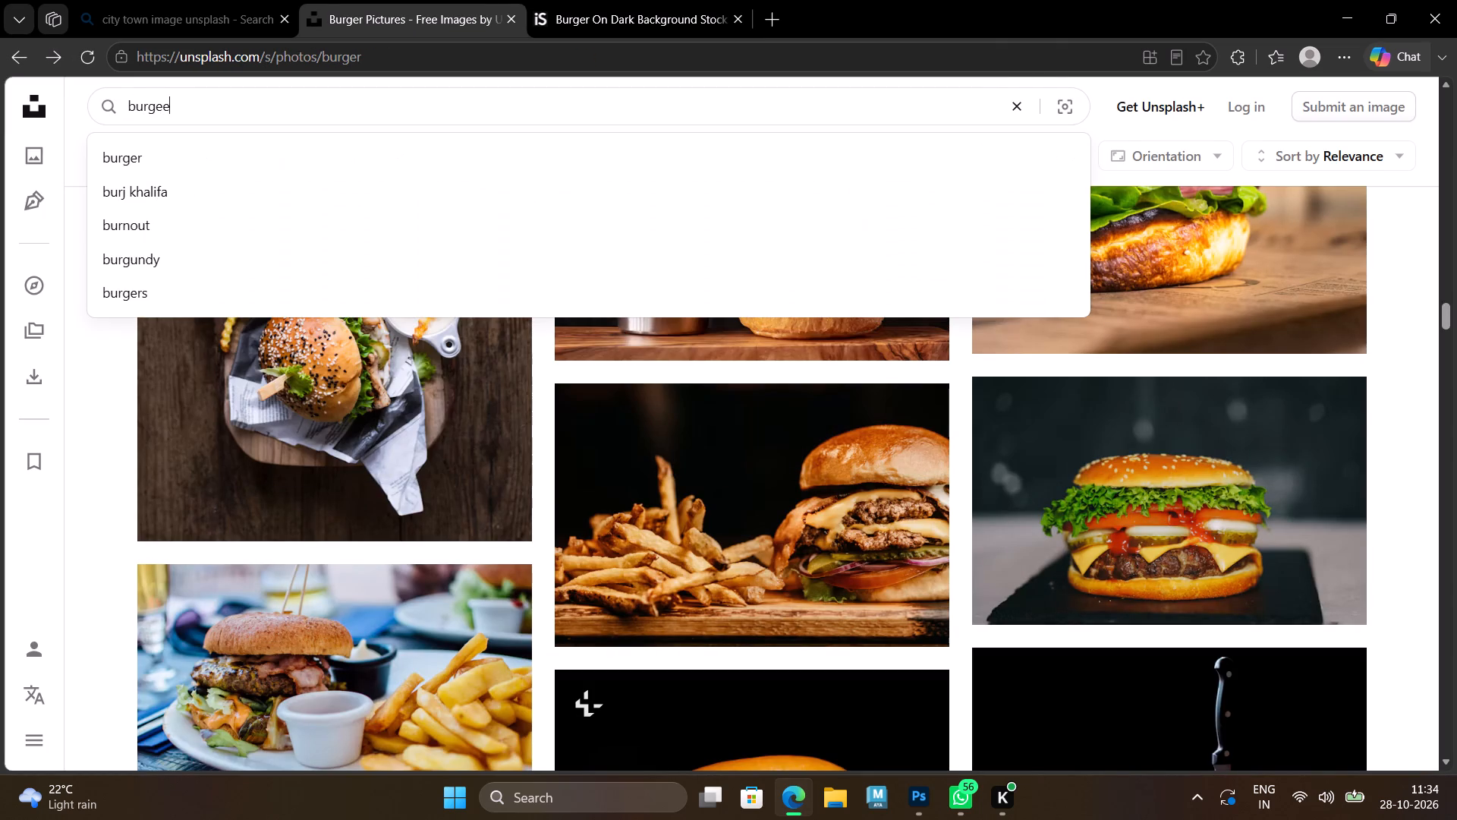
{"action": "key", "text": "space"}
{"action": "key", "text": "Return"}
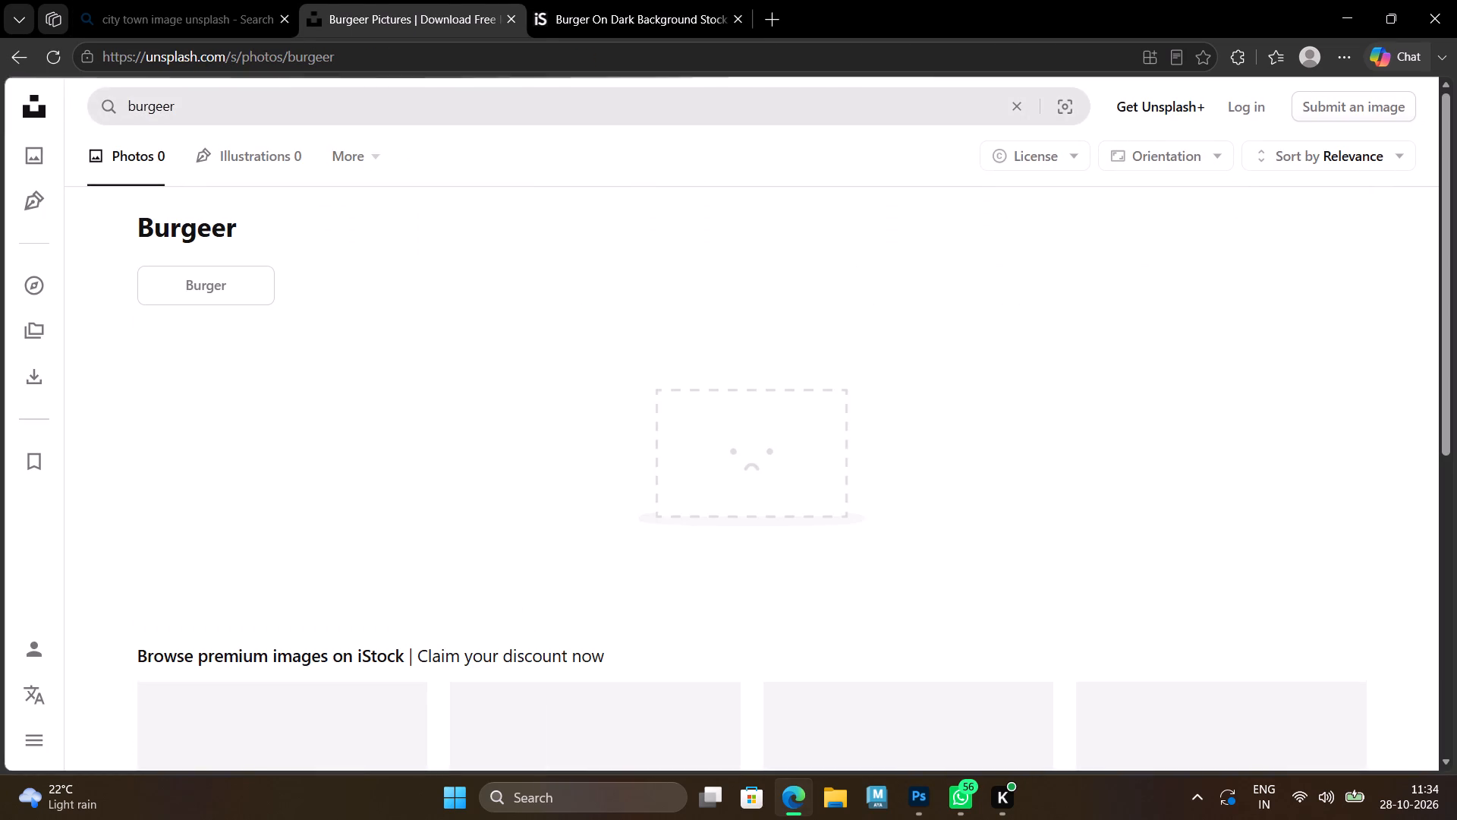
Replace the current Unsplash query with a search for "burger written logo".
{"action": "left_click", "coordinate": [1020, 112]}
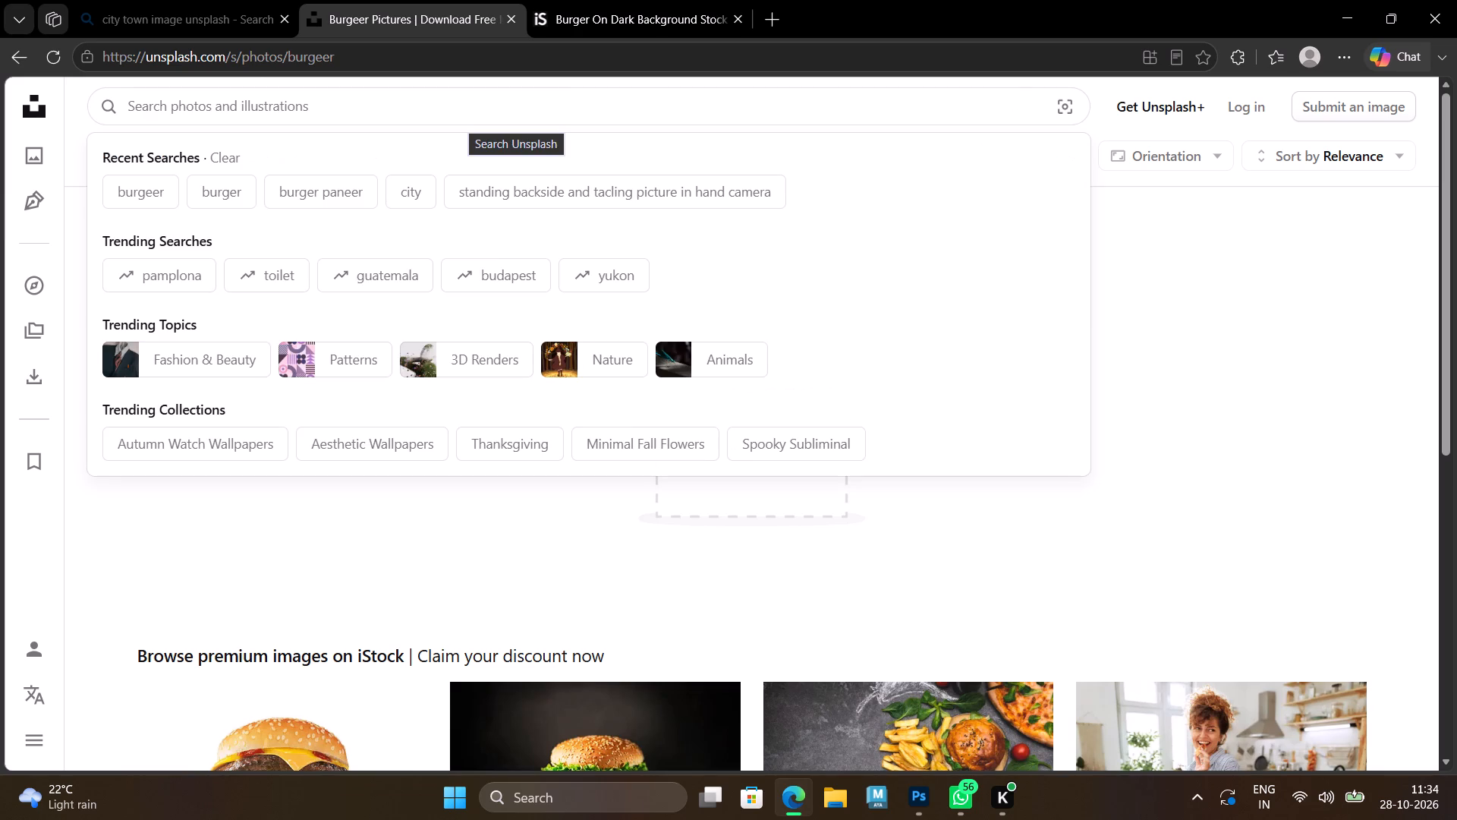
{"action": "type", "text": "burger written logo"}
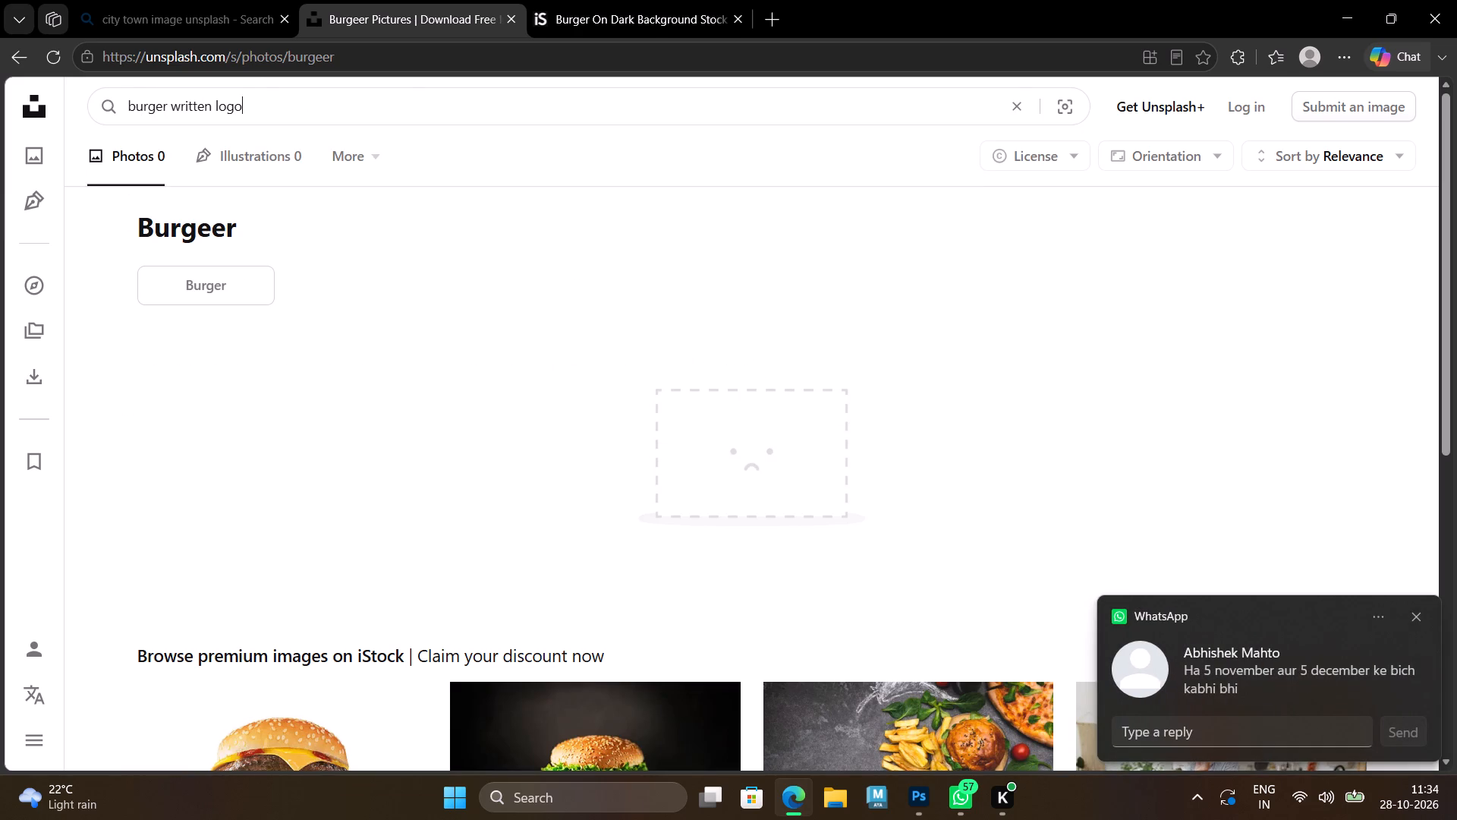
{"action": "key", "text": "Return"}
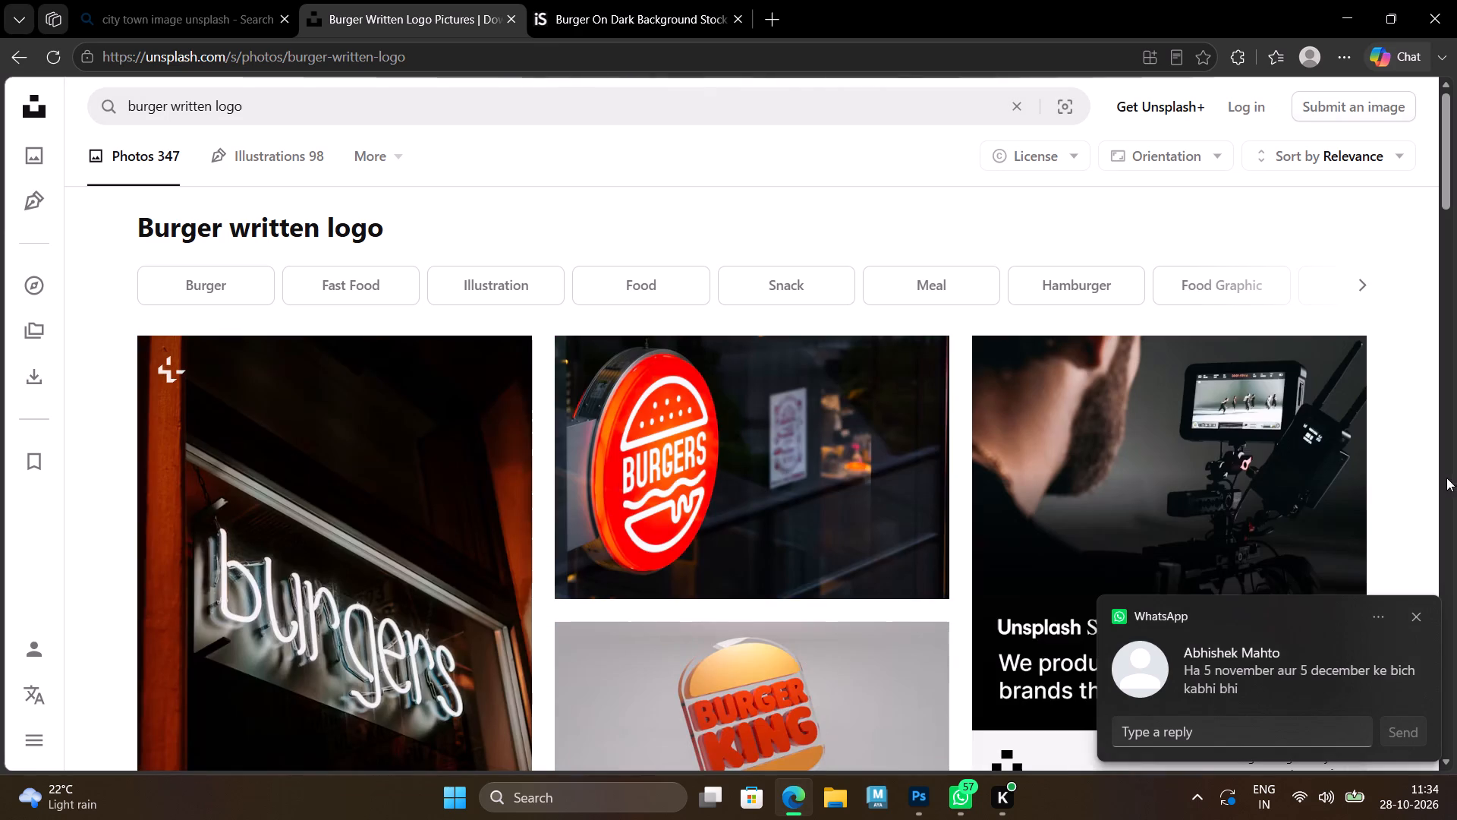
{"action": "left_click", "coordinate": [1185, 740]}
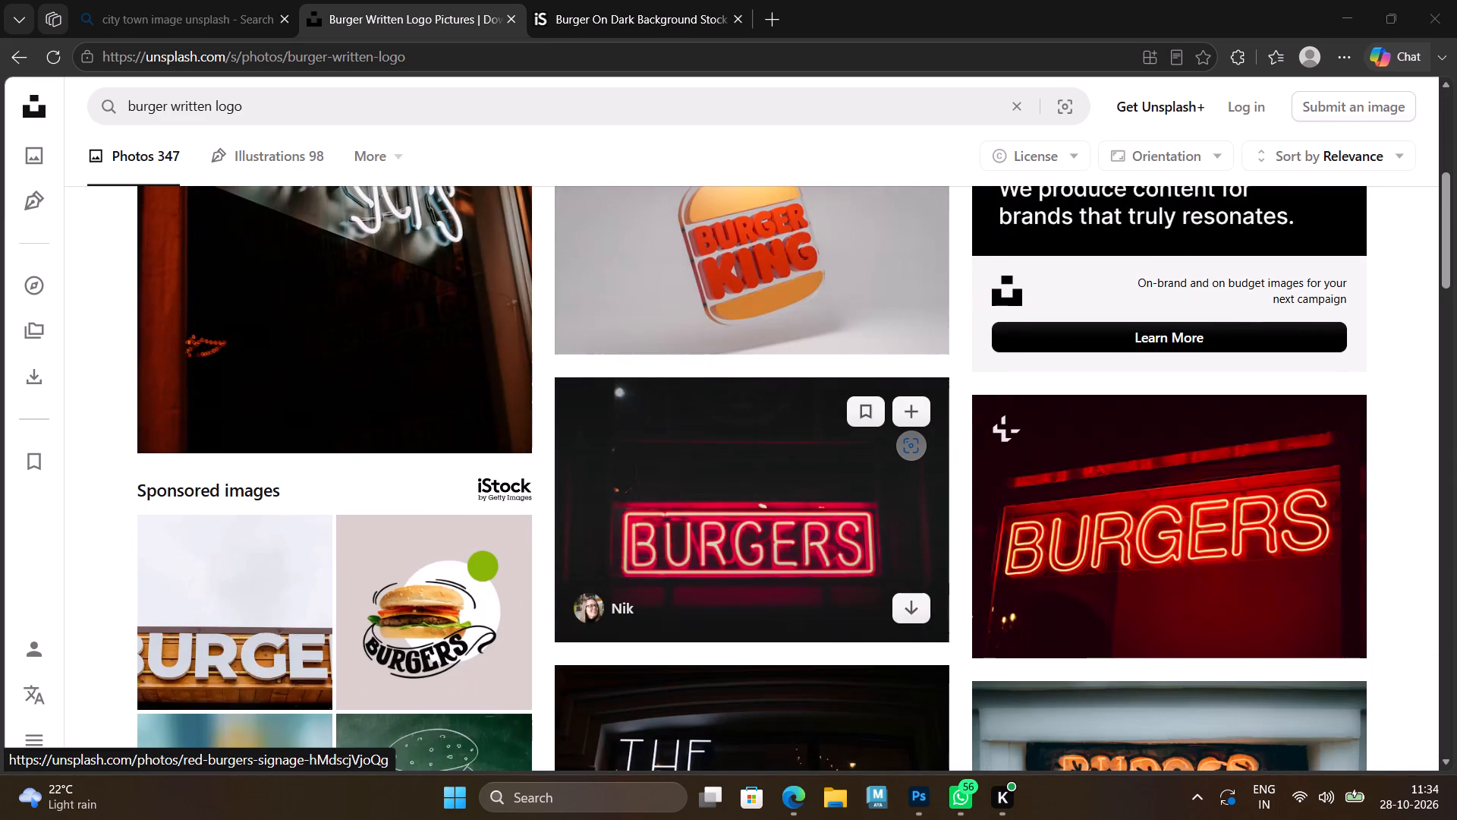
{"action": "scroll", "coordinate": [819, 566], "scroll_direction": "down", "scroll_amount": 3}
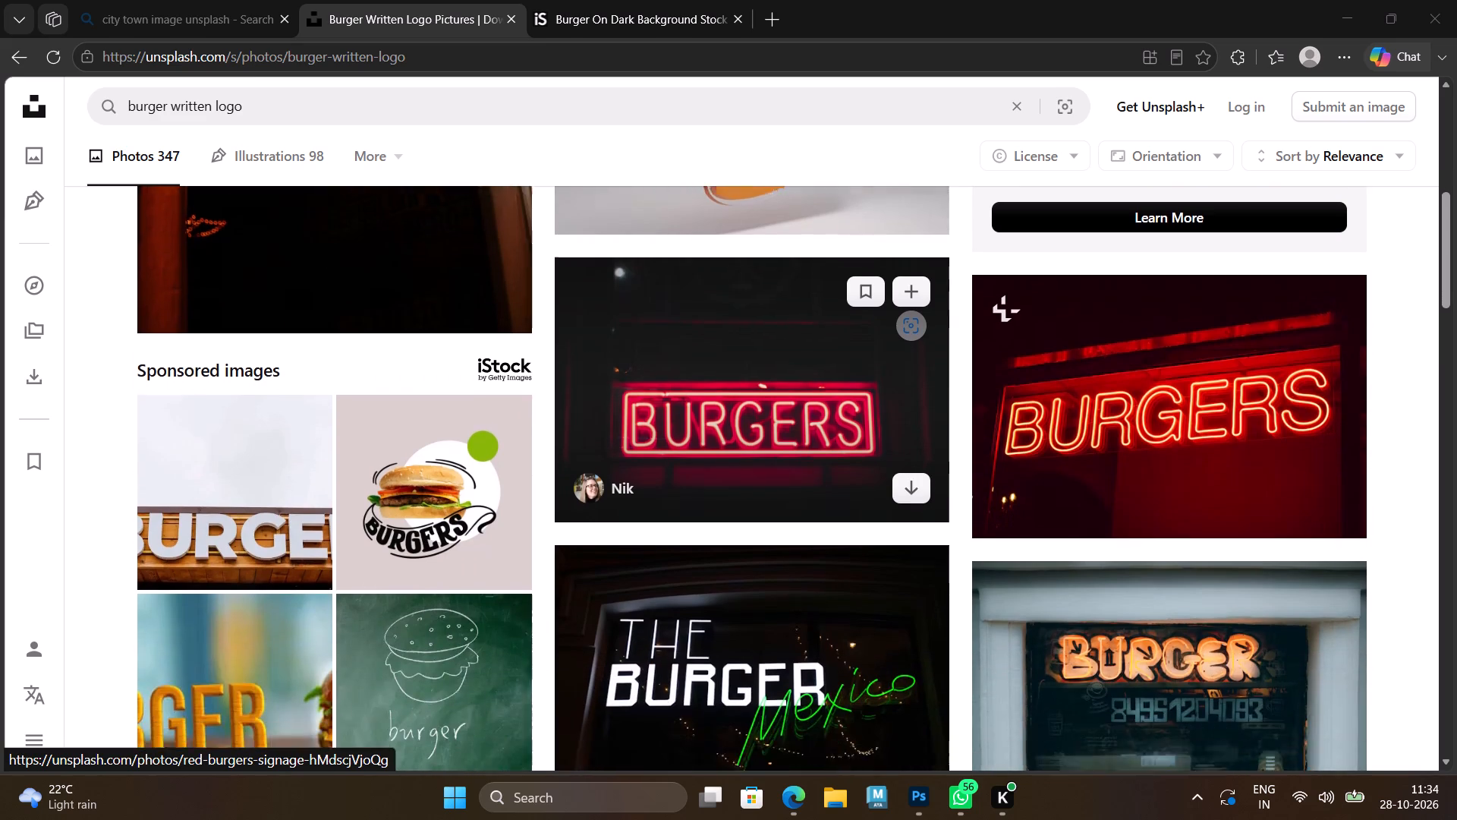
{"action": "scroll", "coordinate": [819, 566], "scroll_direction": "down", "scroll_amount": 1}
{"action": "scroll", "coordinate": [793, 469], "scroll_direction": "down", "scroll_amount": 6}
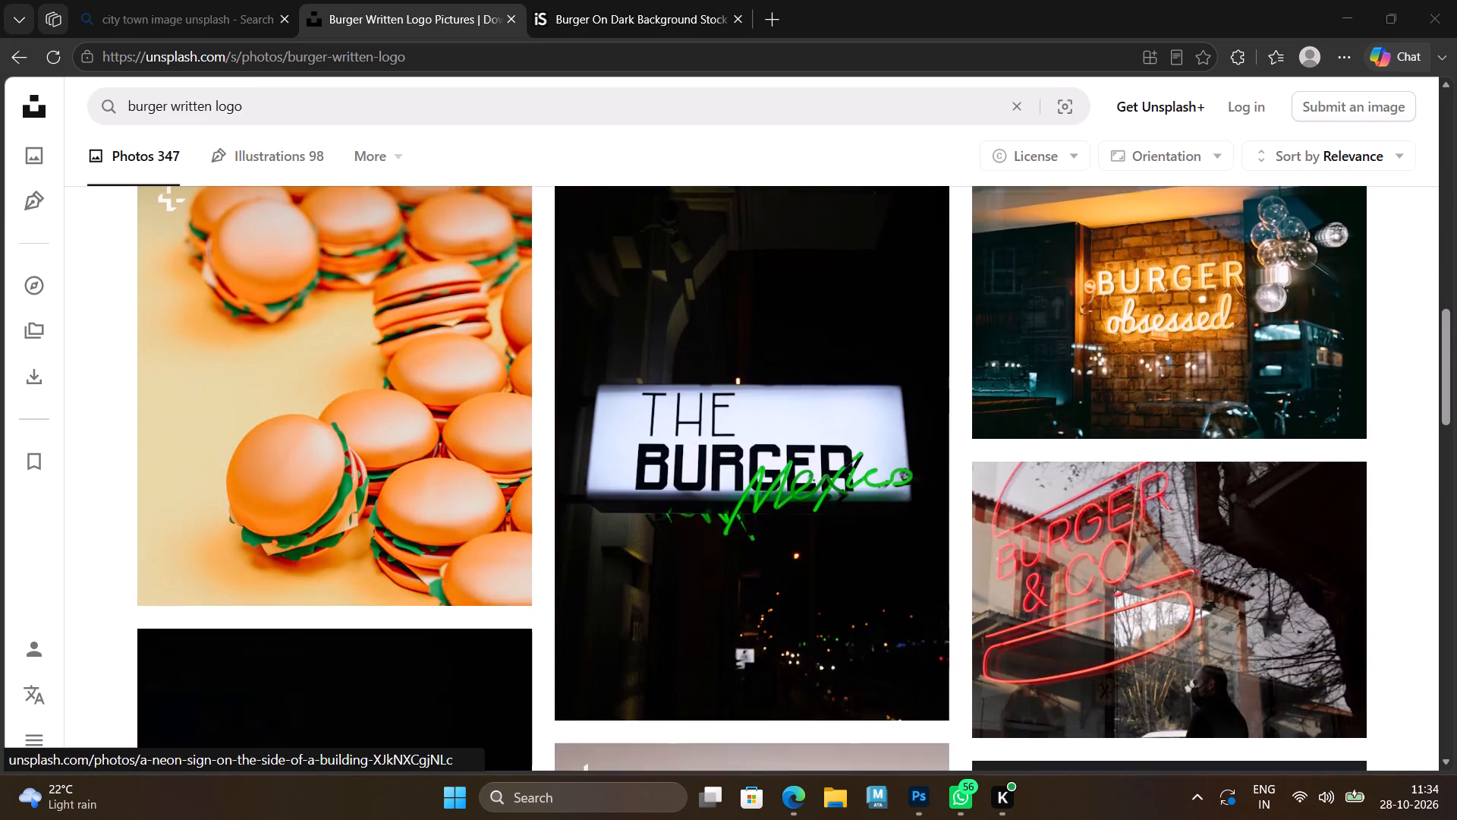
{"action": "scroll", "coordinate": [793, 469], "scroll_direction": "down", "scroll_amount": 3}
{"action": "scroll", "coordinate": [790, 481], "scroll_direction": "up", "scroll_amount": 10}
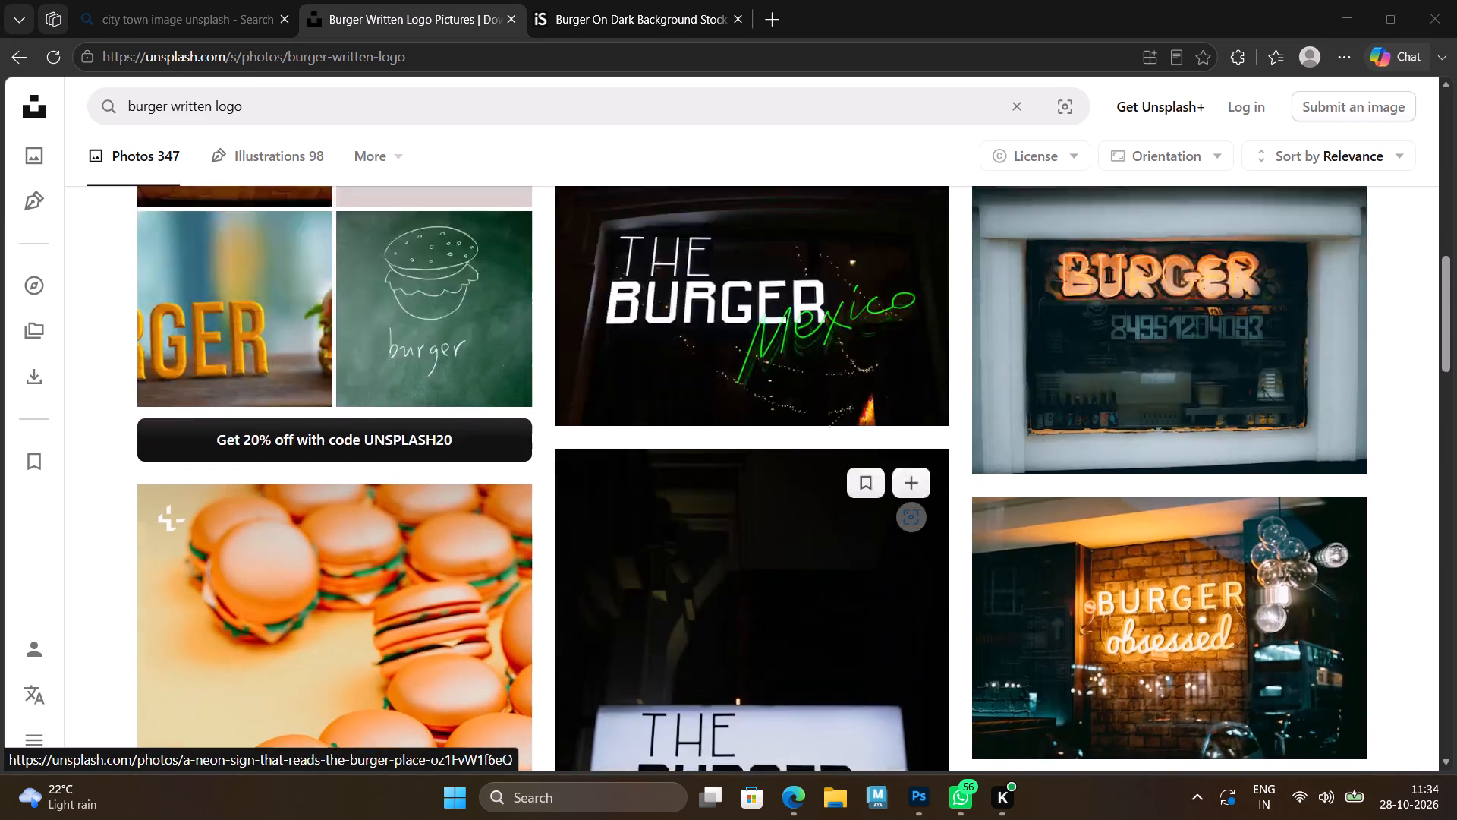
{"action": "scroll", "coordinate": [790, 481], "scroll_direction": "up", "scroll_amount": 1}
{"action": "left_click", "coordinate": [1090, 362]}
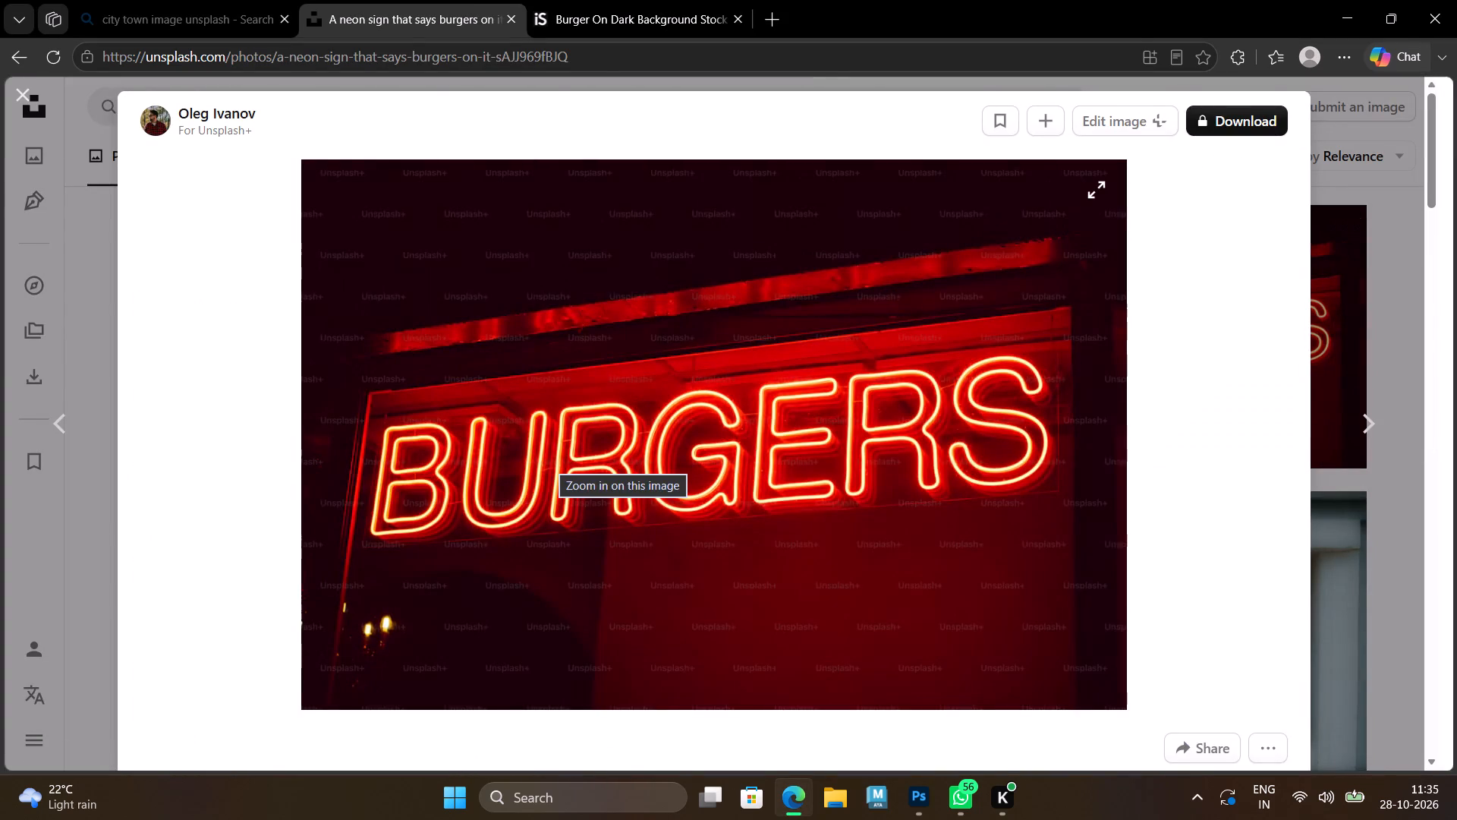
Examine the related images of the neon BURGERS sign photo for usable burger lettering, and close the photo.
{"action": "scroll", "coordinate": [565, 440], "scroll_direction": "down", "scroll_amount": 12}
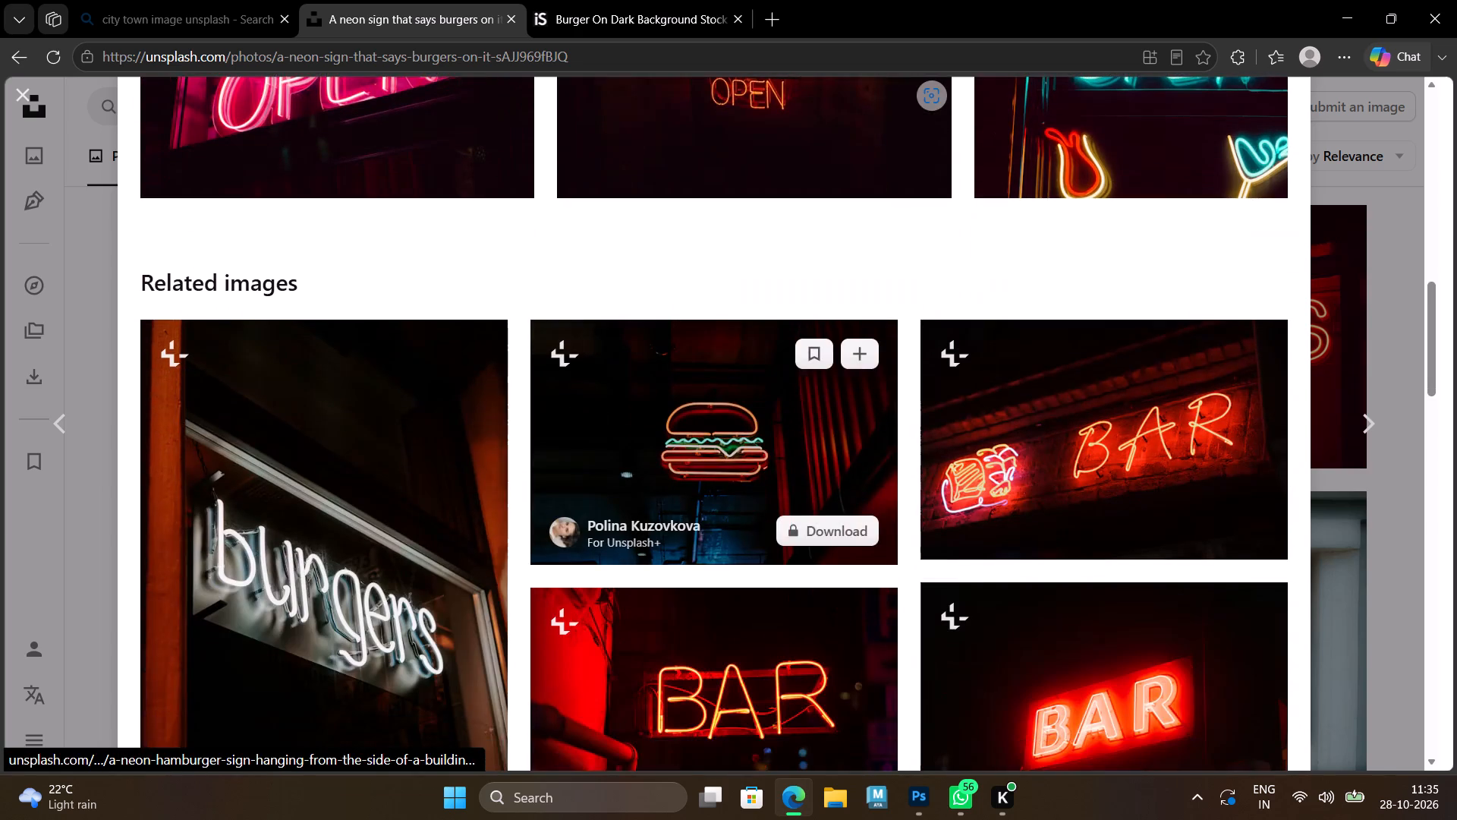
{"action": "scroll", "coordinate": [573, 453], "scroll_direction": "down", "scroll_amount": 12}
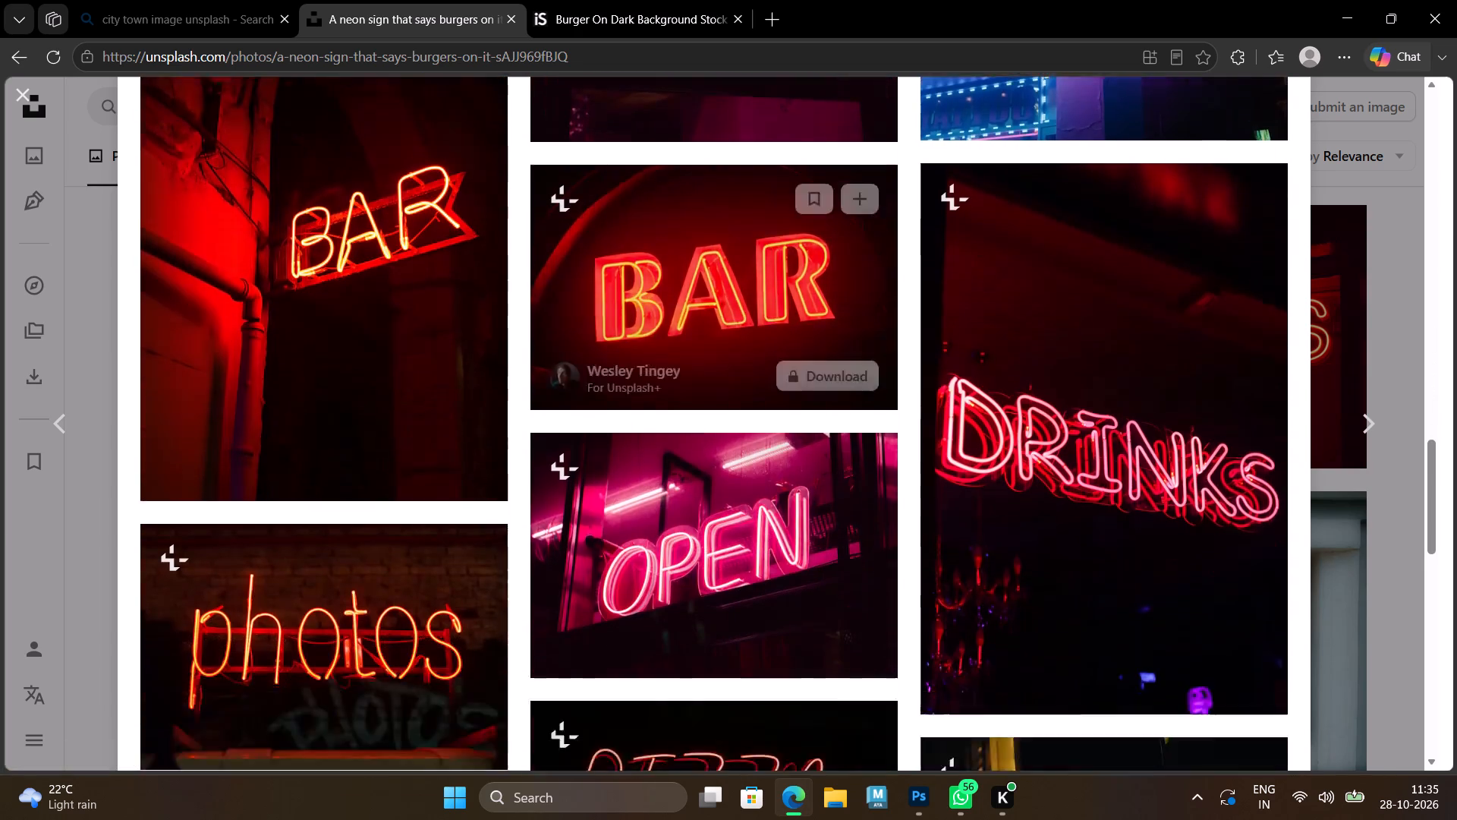
{"action": "scroll", "coordinate": [575, 456], "scroll_direction": "down", "scroll_amount": 11}
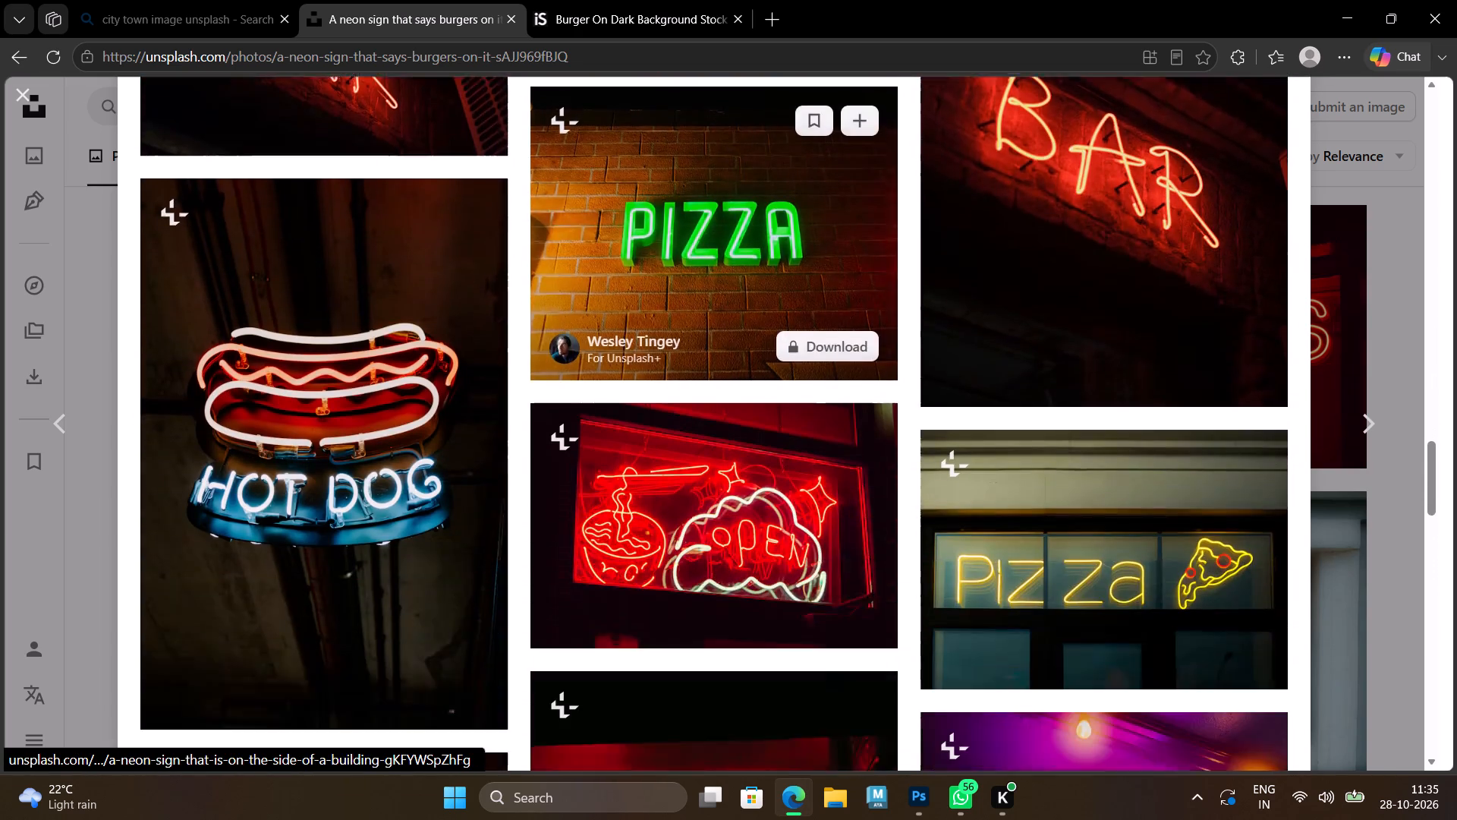
{"action": "scroll", "coordinate": [581, 451], "scroll_direction": "down", "scroll_amount": 3}
{"action": "scroll", "coordinate": [581, 451], "scroll_direction": "up", "scroll_amount": 3}
{"action": "scroll", "coordinate": [581, 451], "scroll_direction": "down", "scroll_amount": 8}
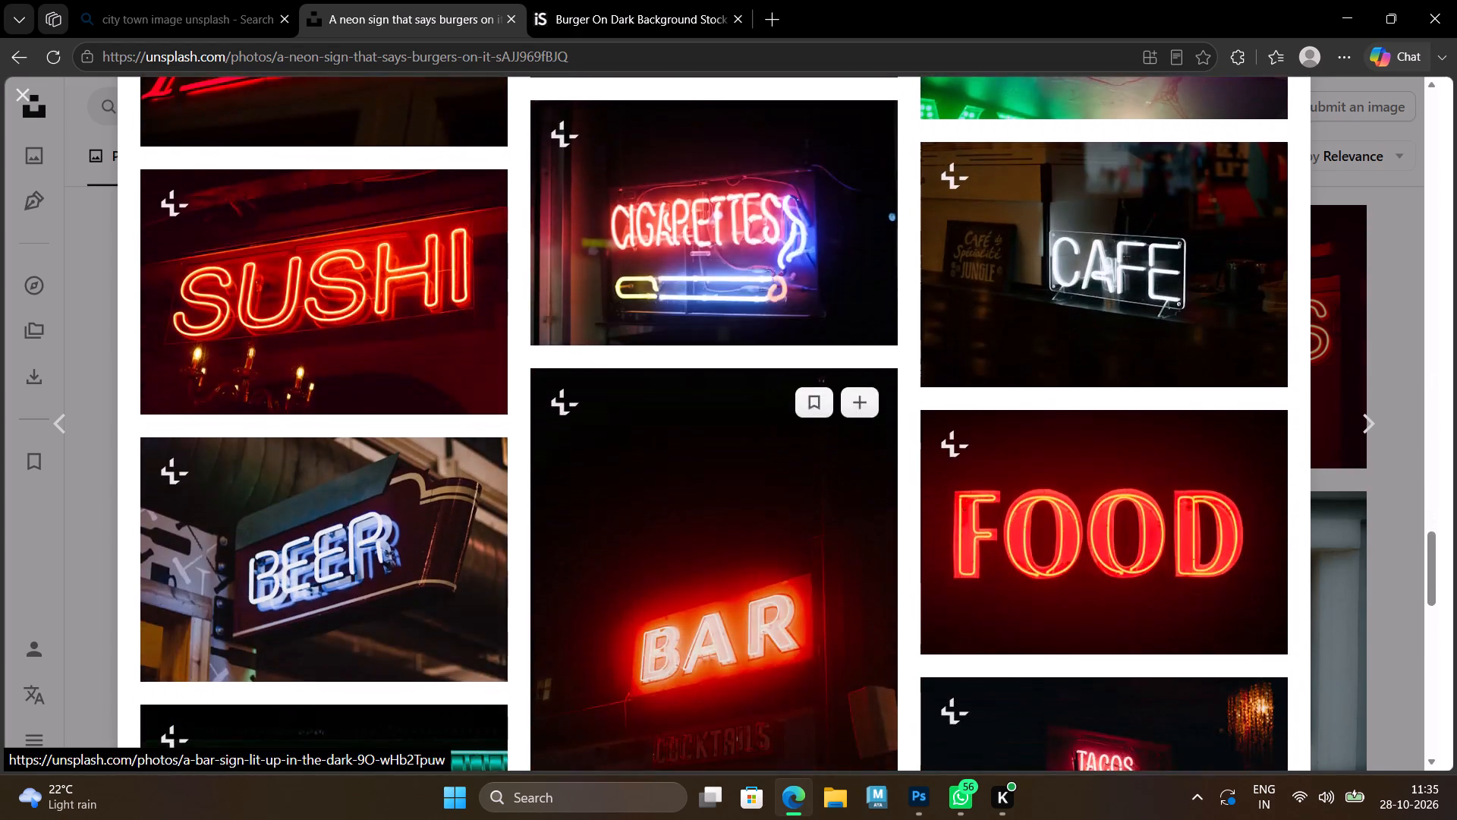
{"action": "scroll", "coordinate": [581, 451], "scroll_direction": "down", "scroll_amount": 11}
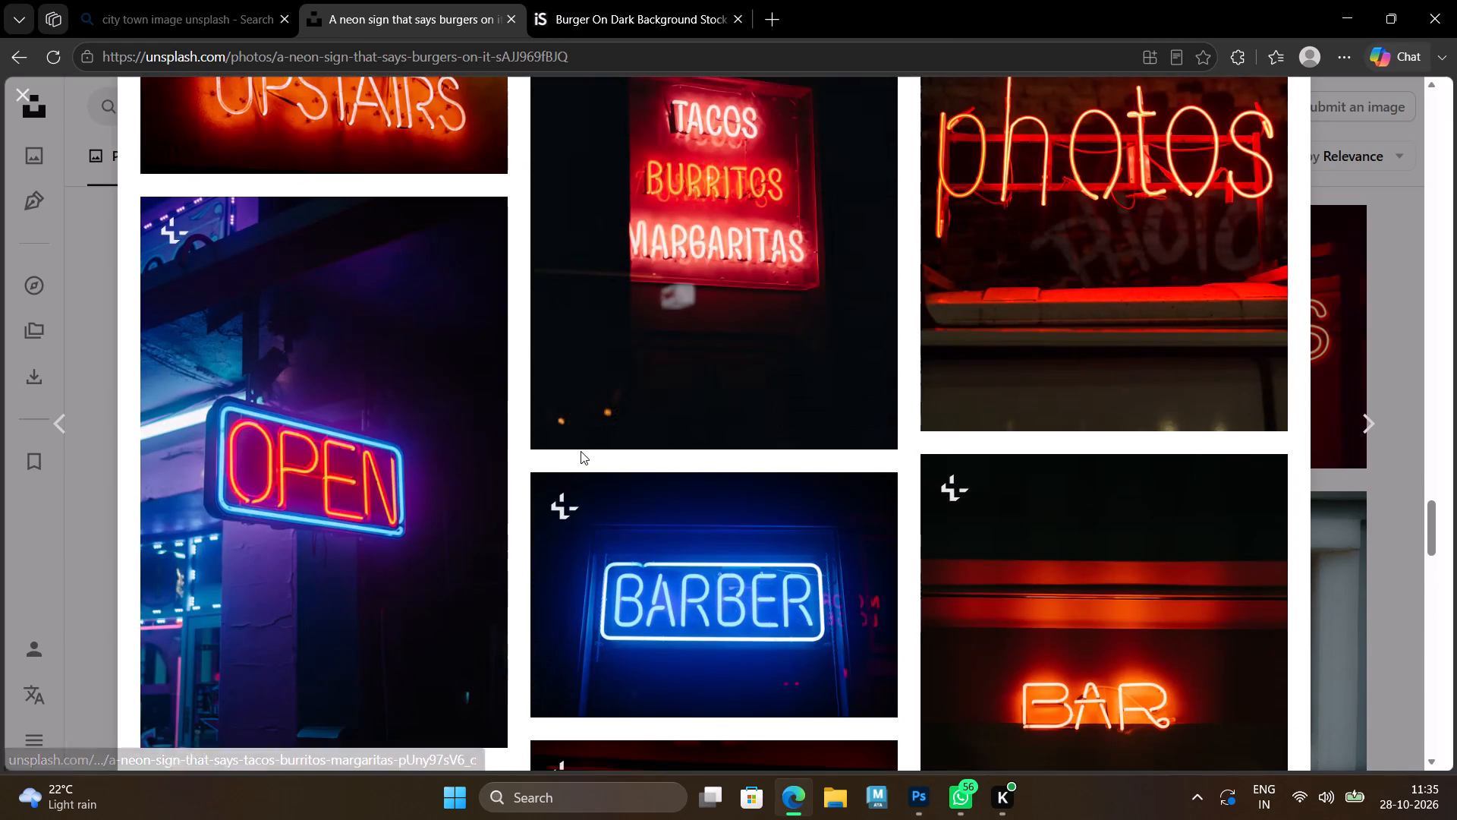
{"action": "scroll", "coordinate": [581, 451], "scroll_direction": "down", "scroll_amount": 7}
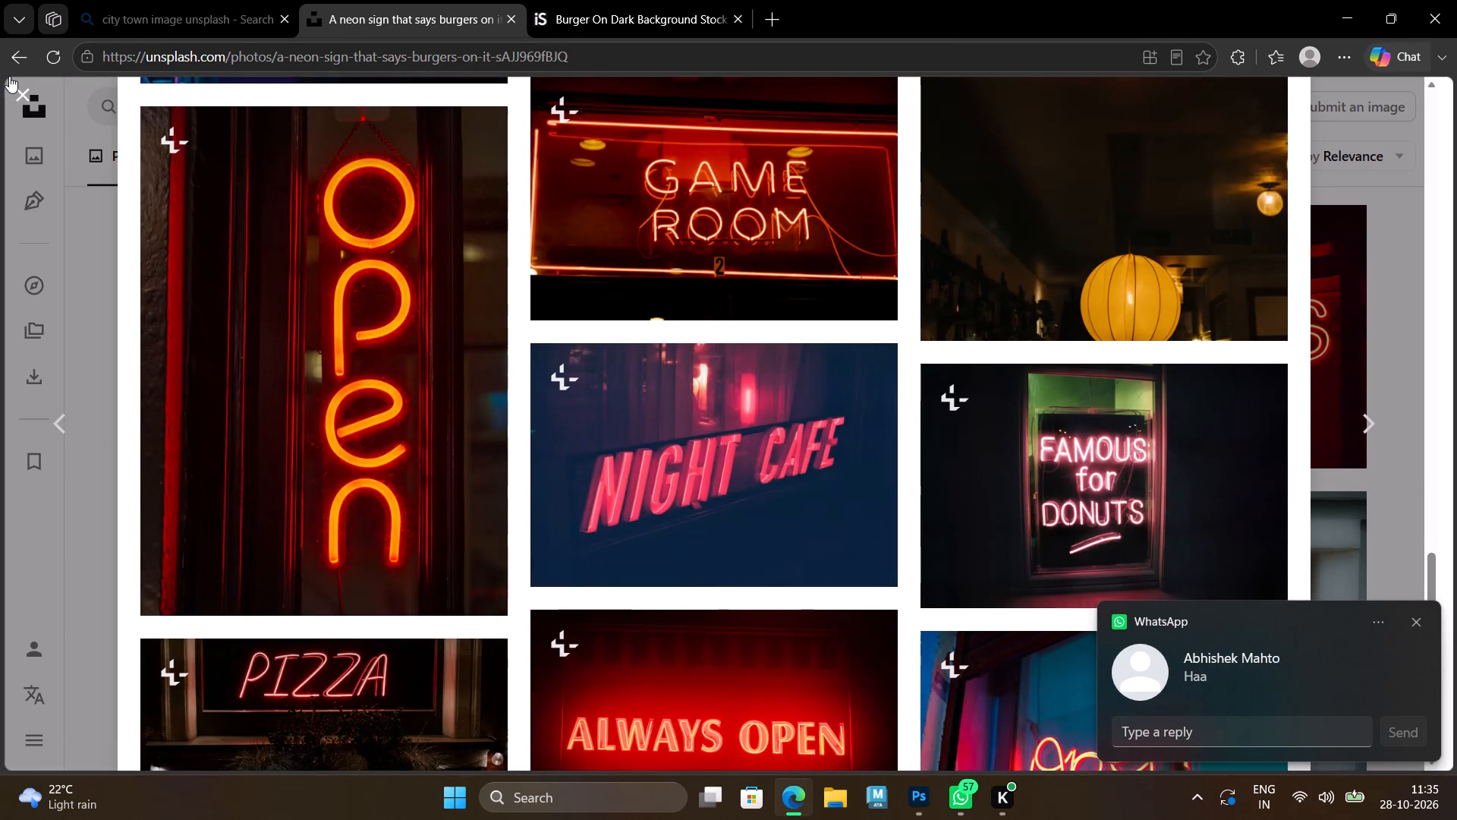
{"action": "left_click", "coordinate": [17, 90]}
Look through the first batch of "burger written logo" photos for a suitable burger lettering image.
{"action": "scroll", "coordinate": [485, 436], "scroll_direction": "down", "scroll_amount": 9}
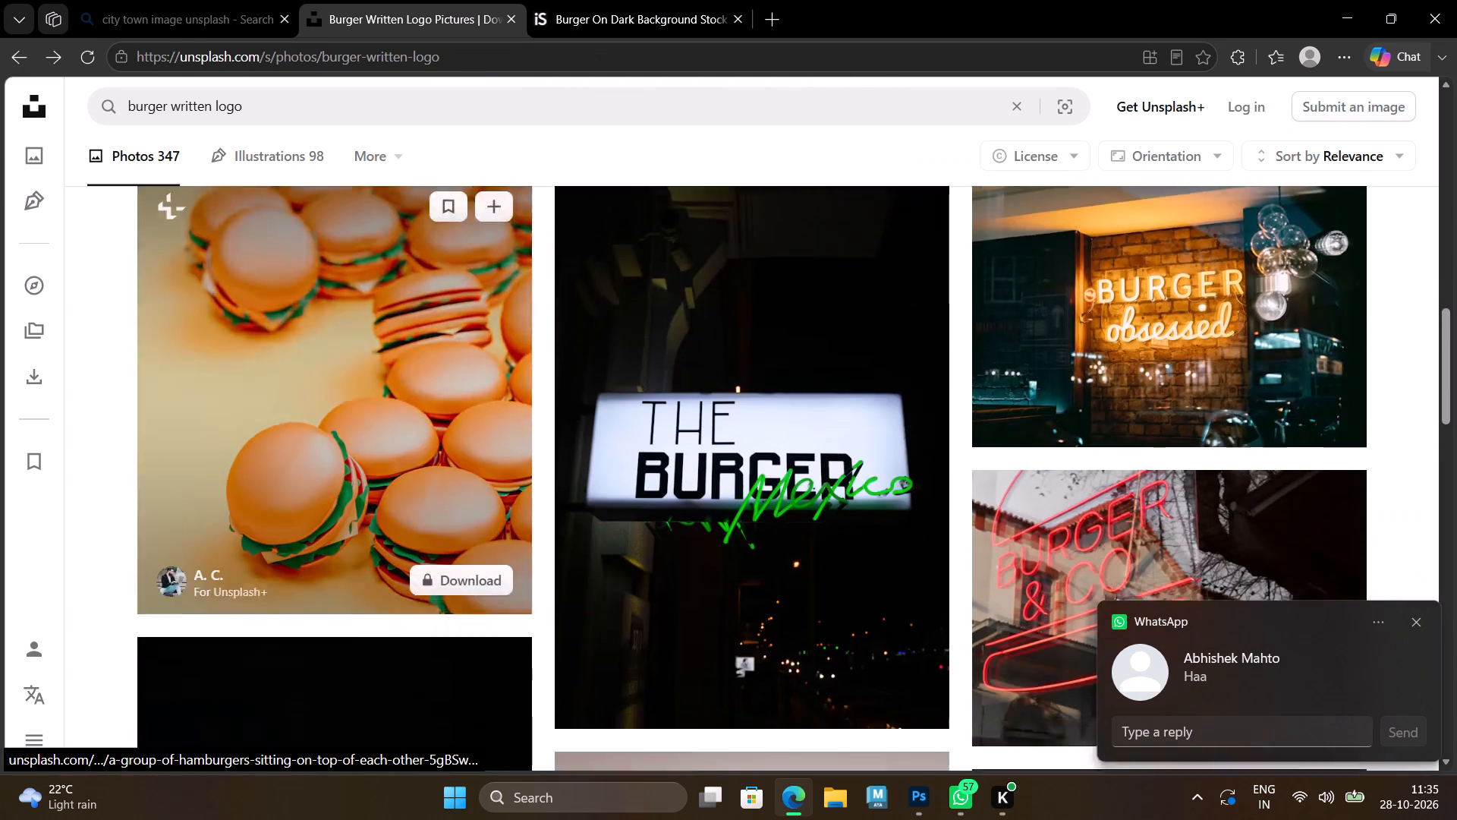
{"action": "scroll", "coordinate": [485, 436], "scroll_direction": "down", "scroll_amount": 9}
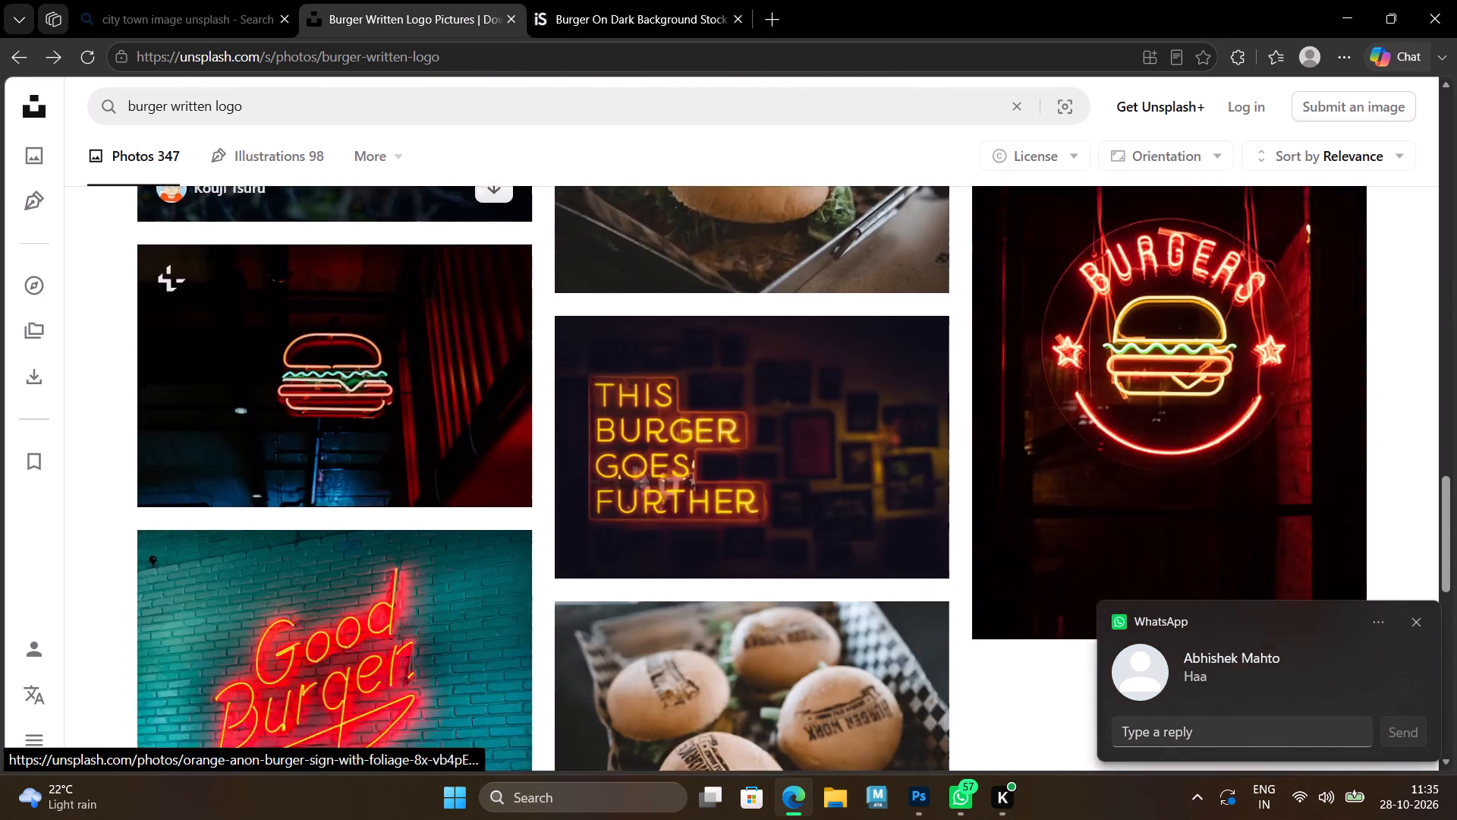
{"action": "scroll", "coordinate": [487, 443], "scroll_direction": "down", "scroll_amount": 12}
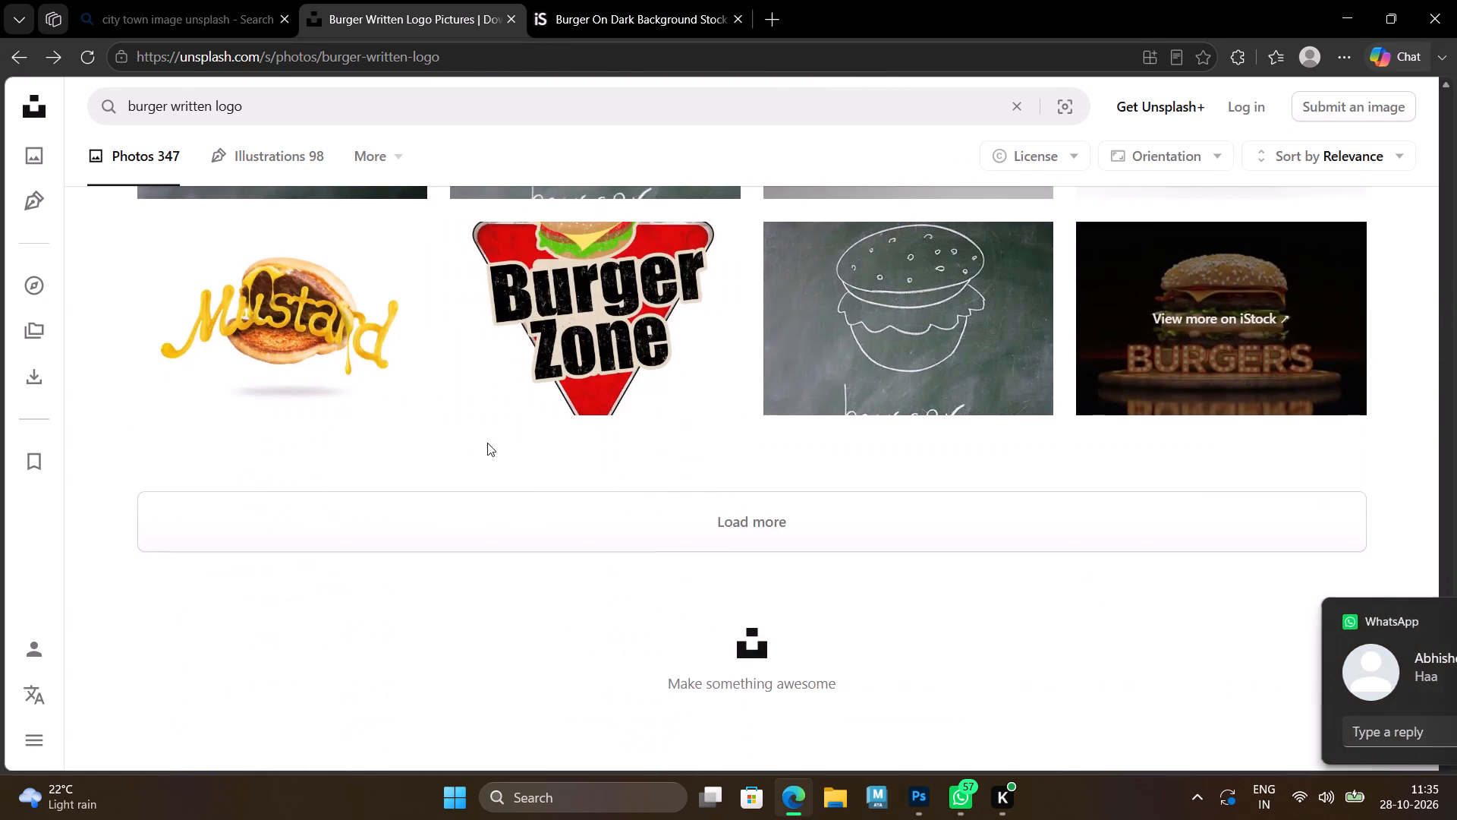
Load more "burger written logo" results and examine them for a burger sign or lettering suited to the poster.
{"action": "left_click", "coordinate": [715, 522]}
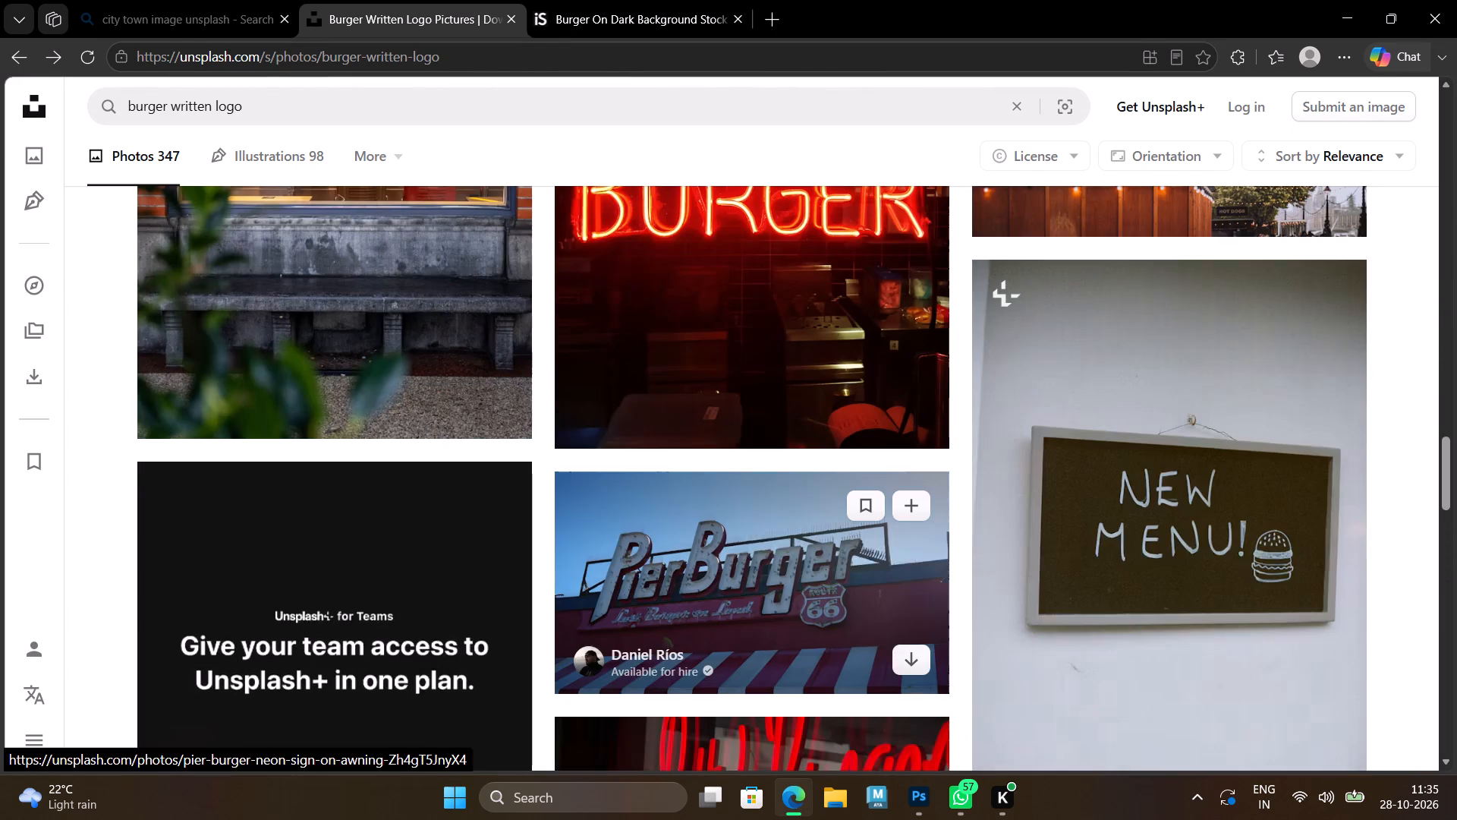
{"action": "scroll", "coordinate": [791, 525], "scroll_direction": "down", "scroll_amount": 16}
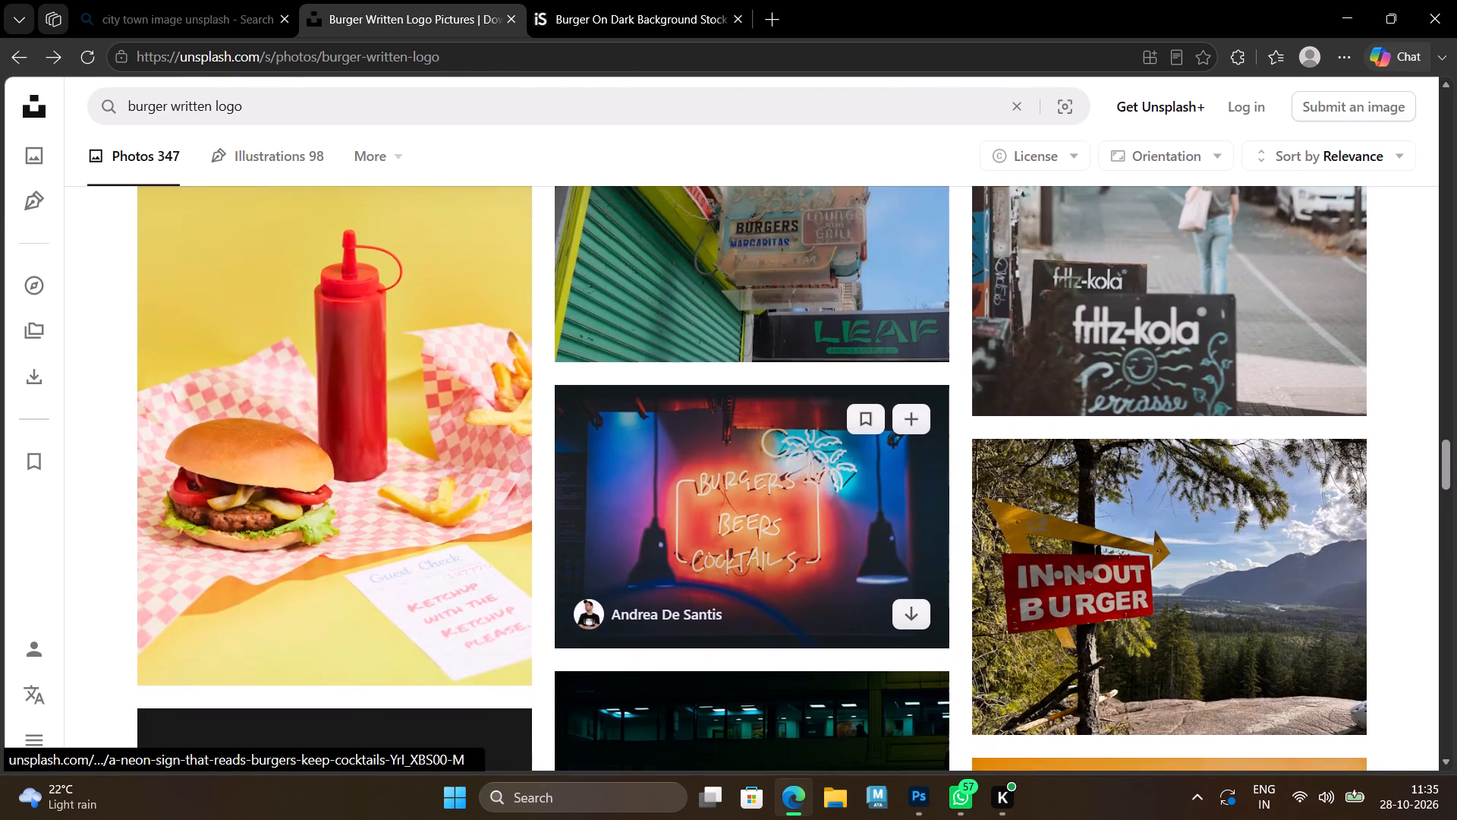
{"action": "scroll", "coordinate": [777, 516], "scroll_direction": "down", "scroll_amount": 9}
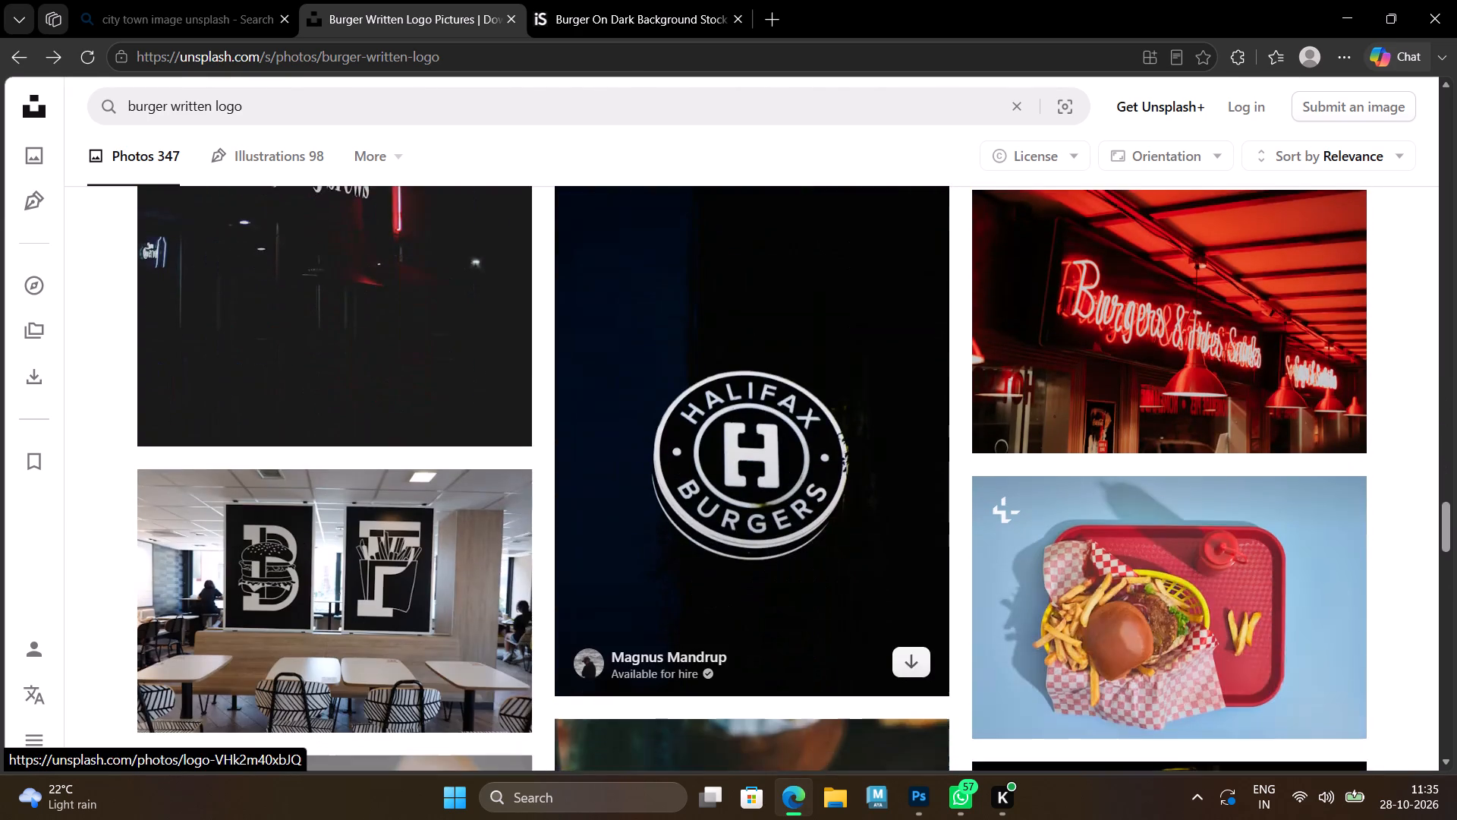
{"action": "scroll", "coordinate": [777, 516], "scroll_direction": "down", "scroll_amount": 13}
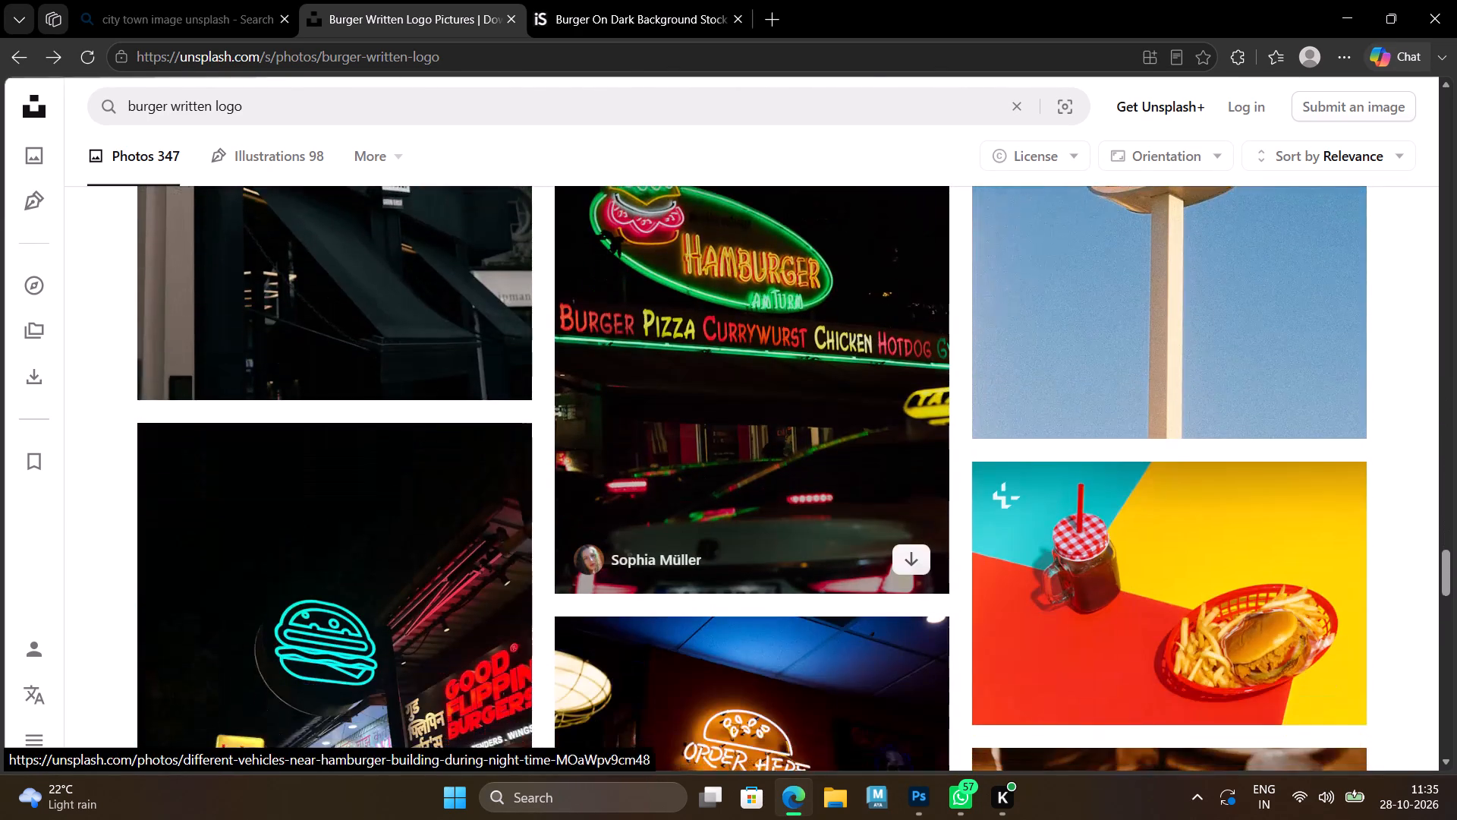
{"action": "scroll", "coordinate": [777, 516], "scroll_direction": "down", "scroll_amount": 13}
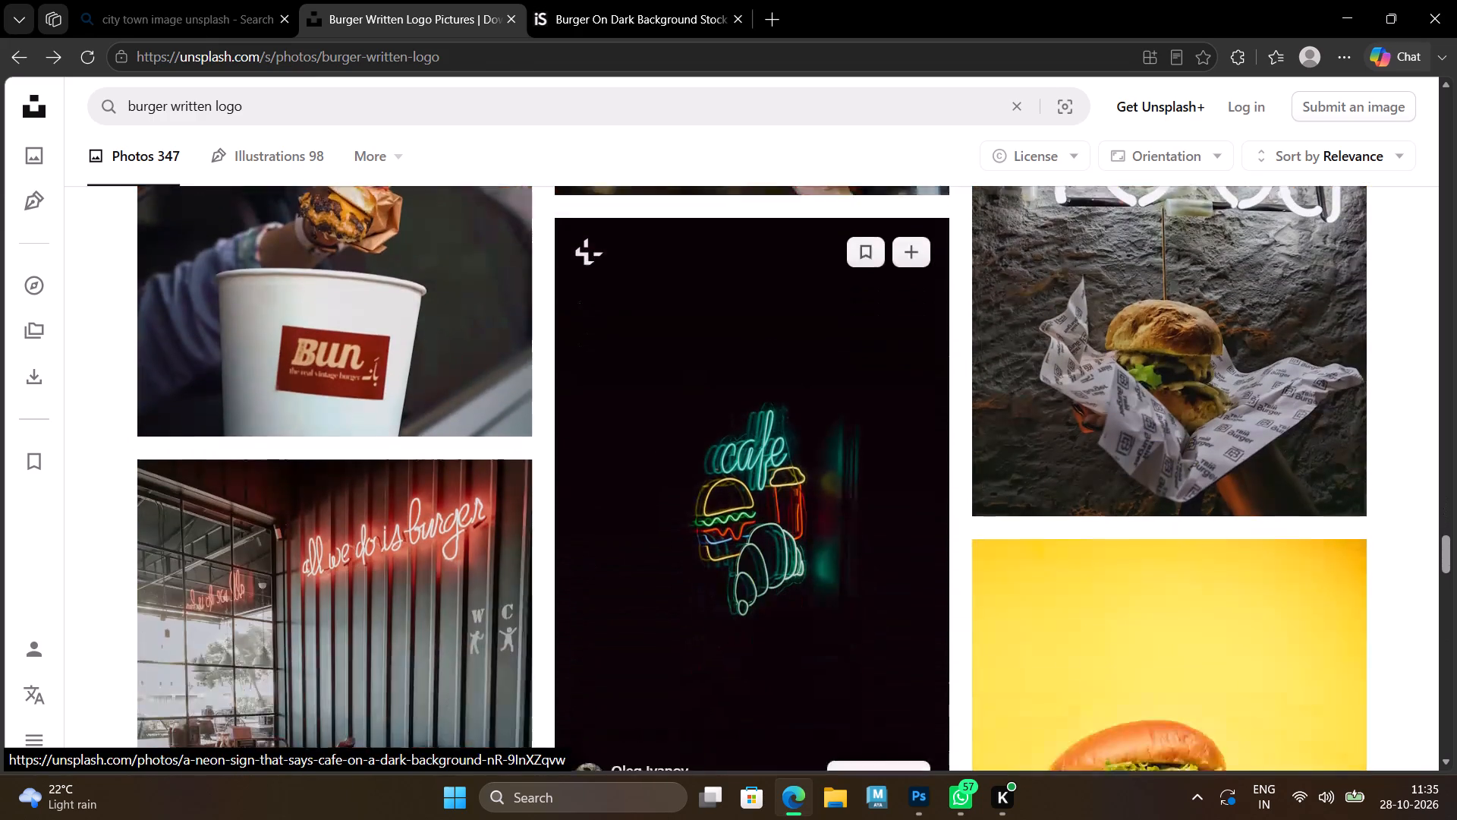
{"action": "scroll", "coordinate": [777, 516], "scroll_direction": "down", "scroll_amount": 7}
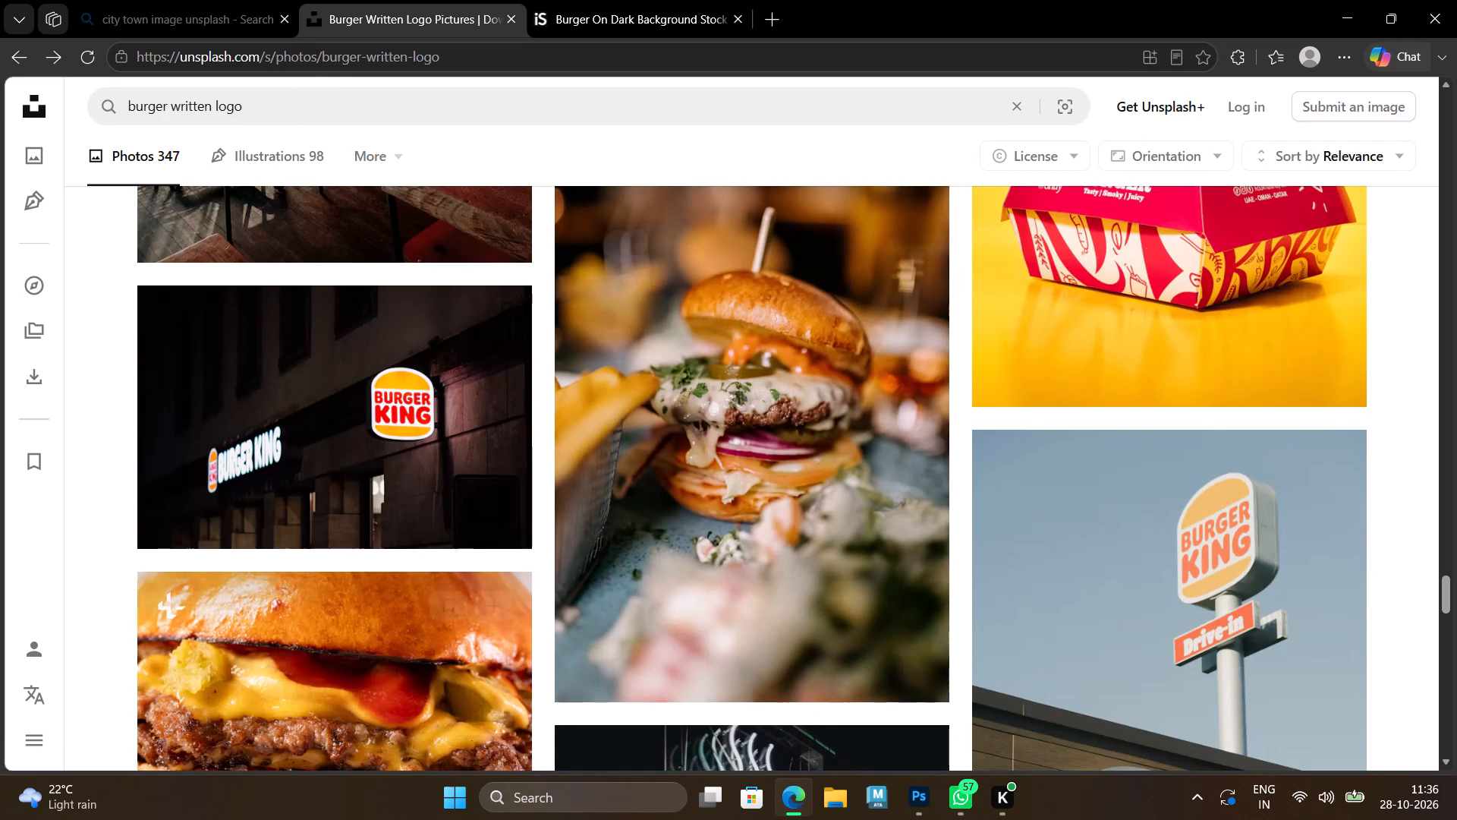
{"action": "scroll", "coordinate": [624, 528], "scroll_direction": "down", "scroll_amount": 11}
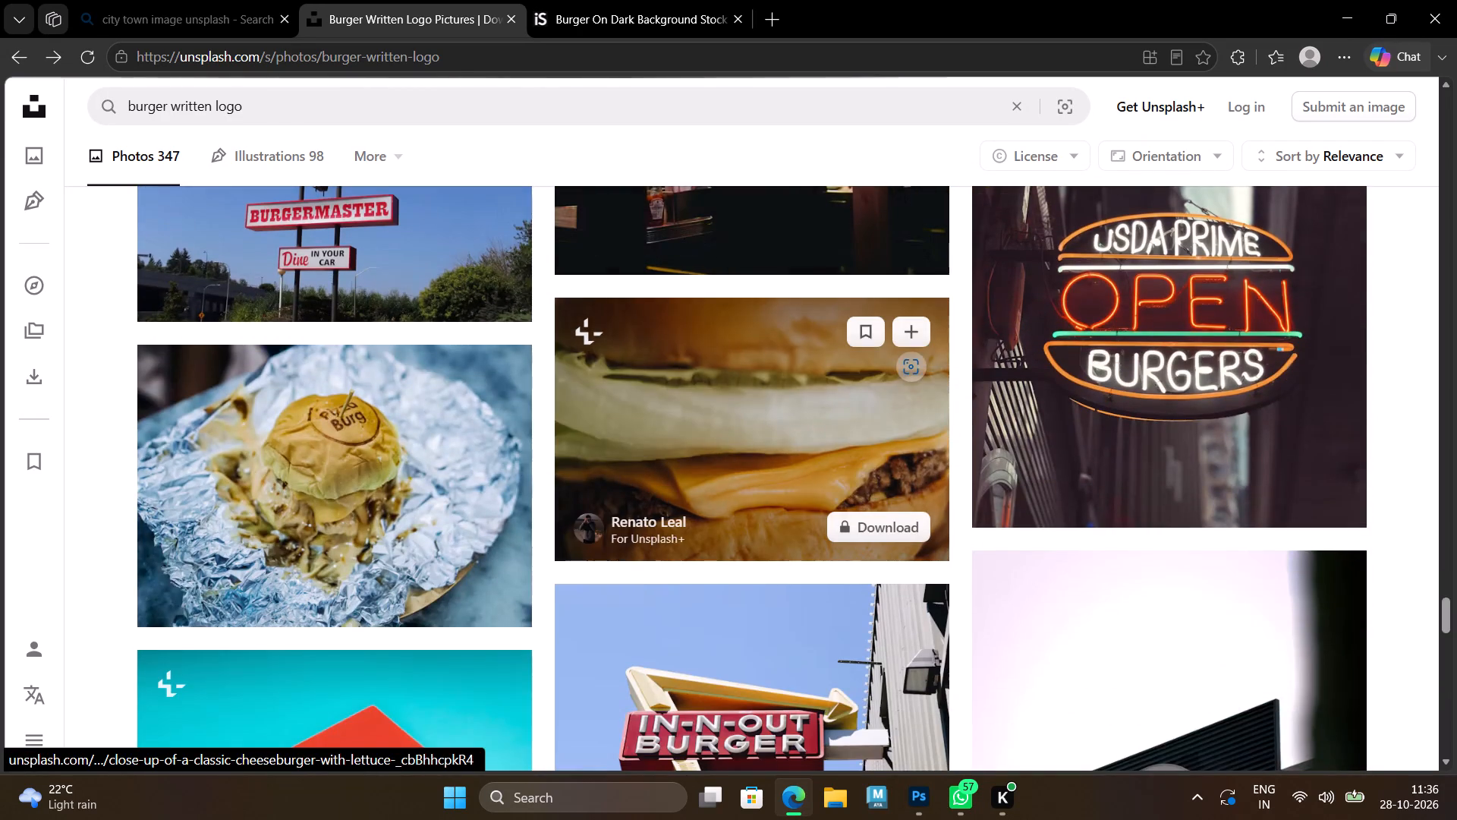
{"action": "scroll", "coordinate": [758, 527], "scroll_direction": "down", "scroll_amount": 7}
{"action": "scroll", "coordinate": [726, 448], "scroll_direction": "down", "scroll_amount": 5}
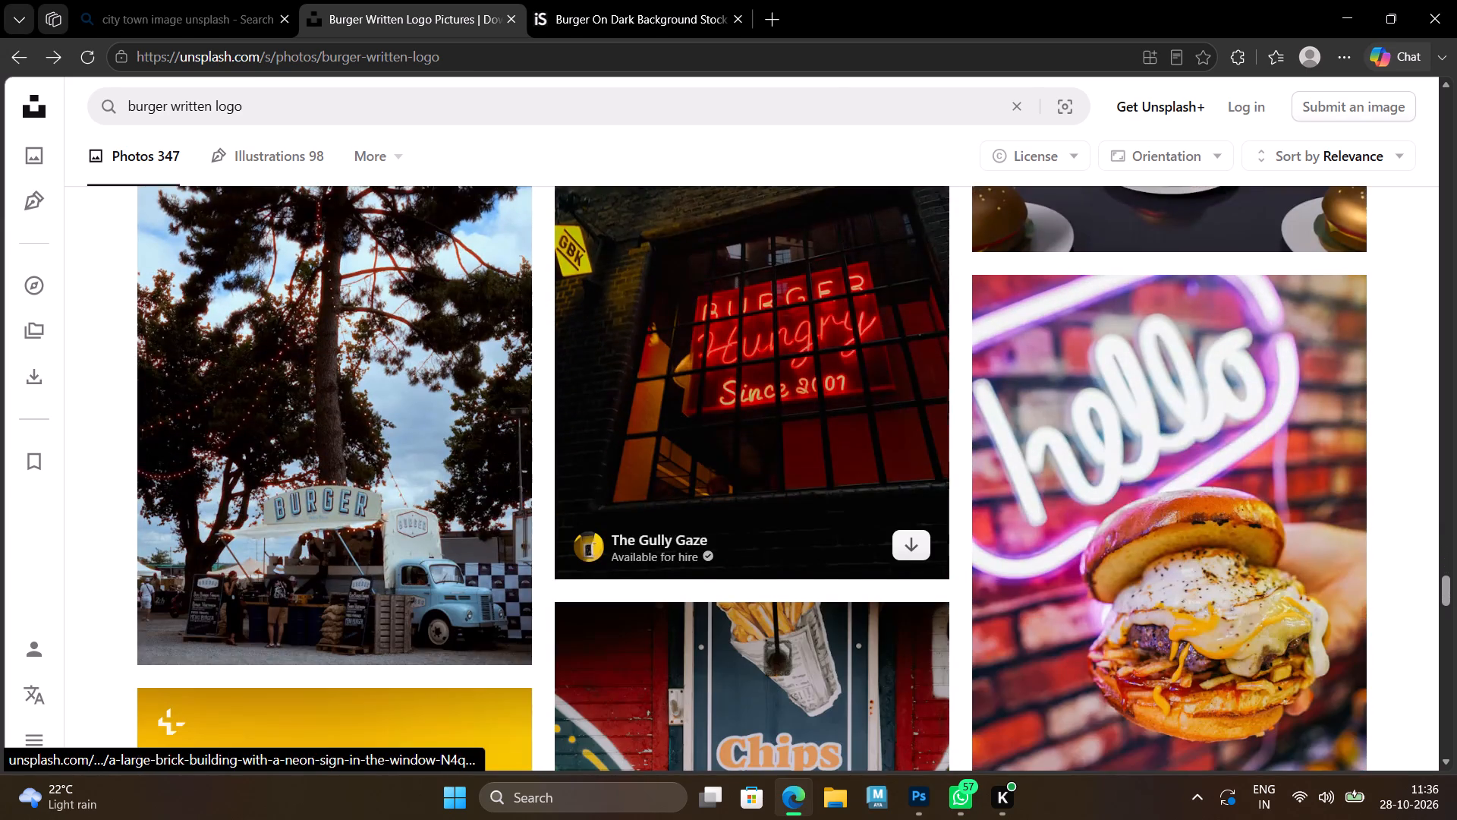
{"action": "scroll", "coordinate": [716, 442], "scroll_direction": "down", "scroll_amount": 11}
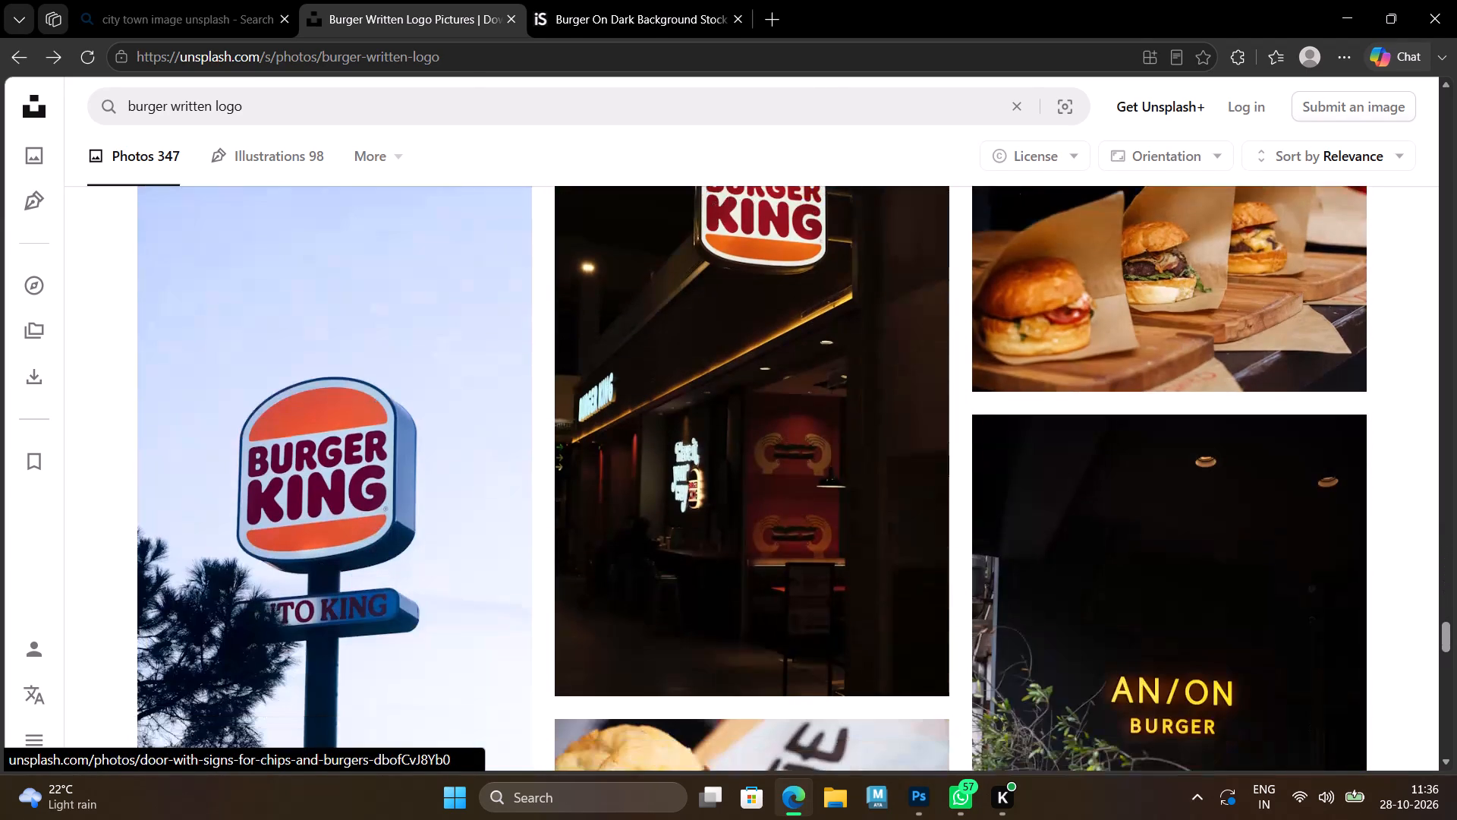
{"action": "scroll", "coordinate": [716, 442], "scroll_direction": "down", "scroll_amount": 10}
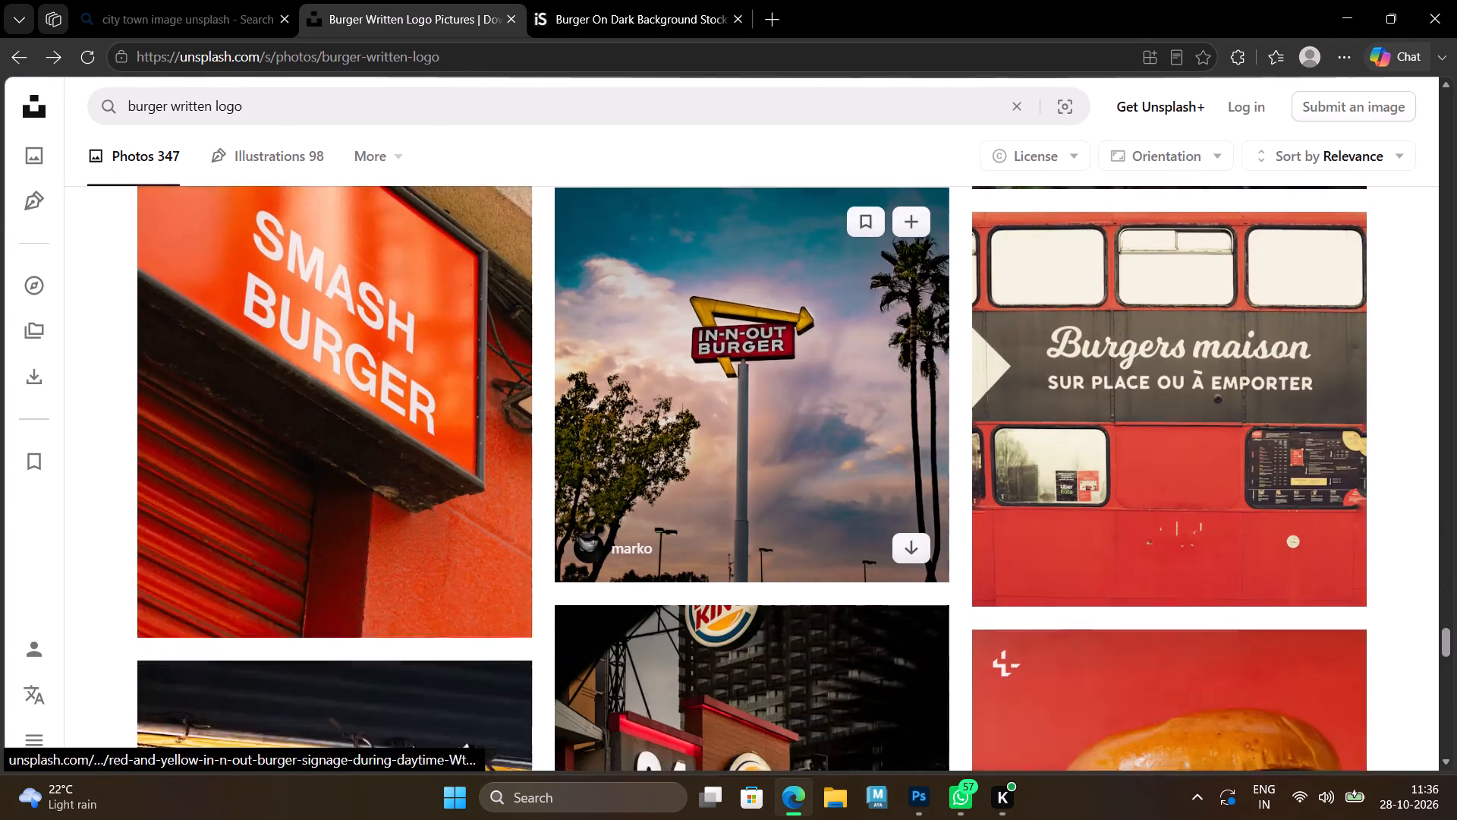
{"action": "scroll", "coordinate": [716, 443], "scroll_direction": "down", "scroll_amount": 7}
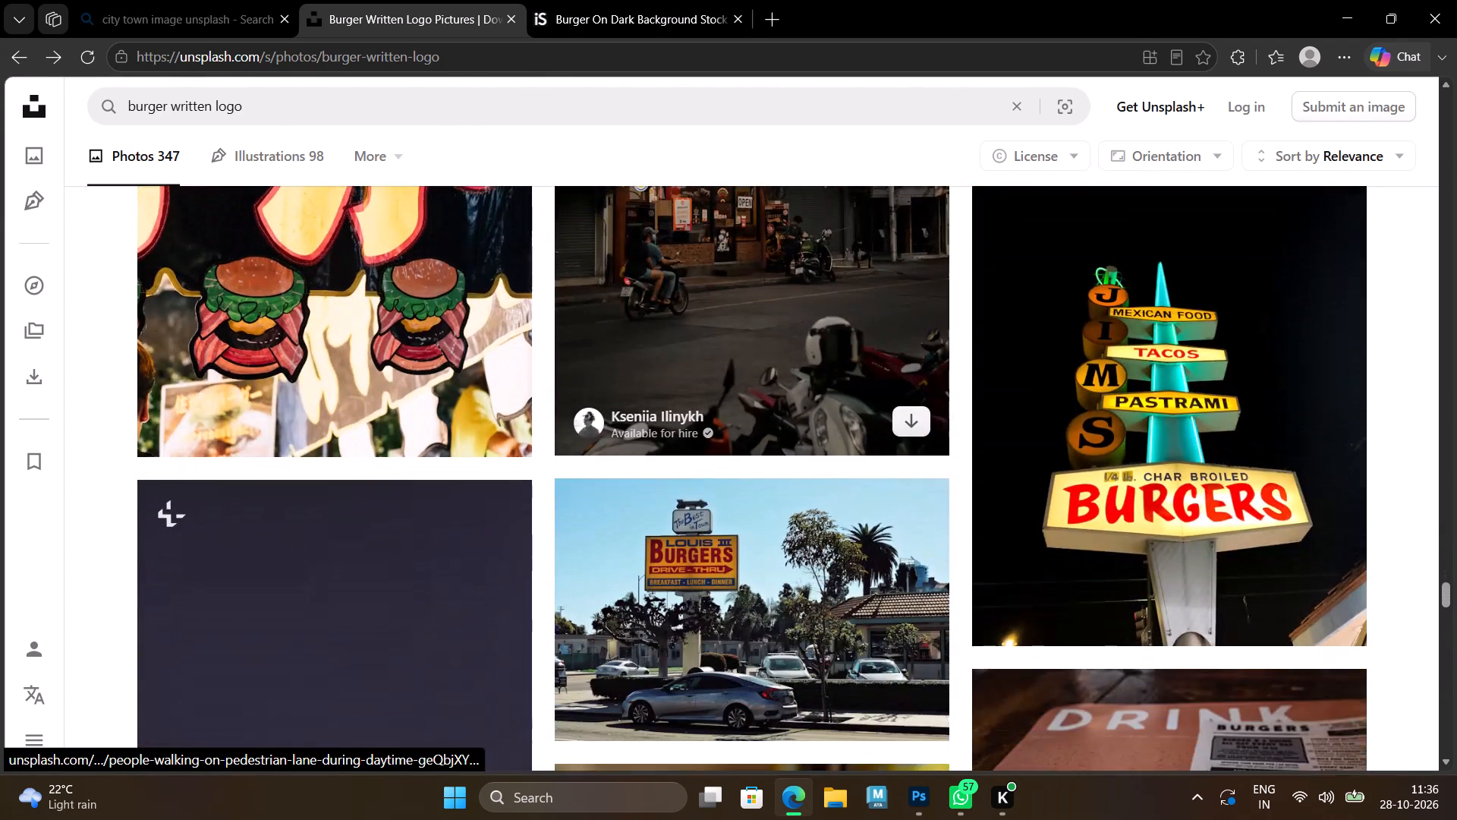
{"action": "scroll", "coordinate": [716, 444], "scroll_direction": "down", "scroll_amount": 9}
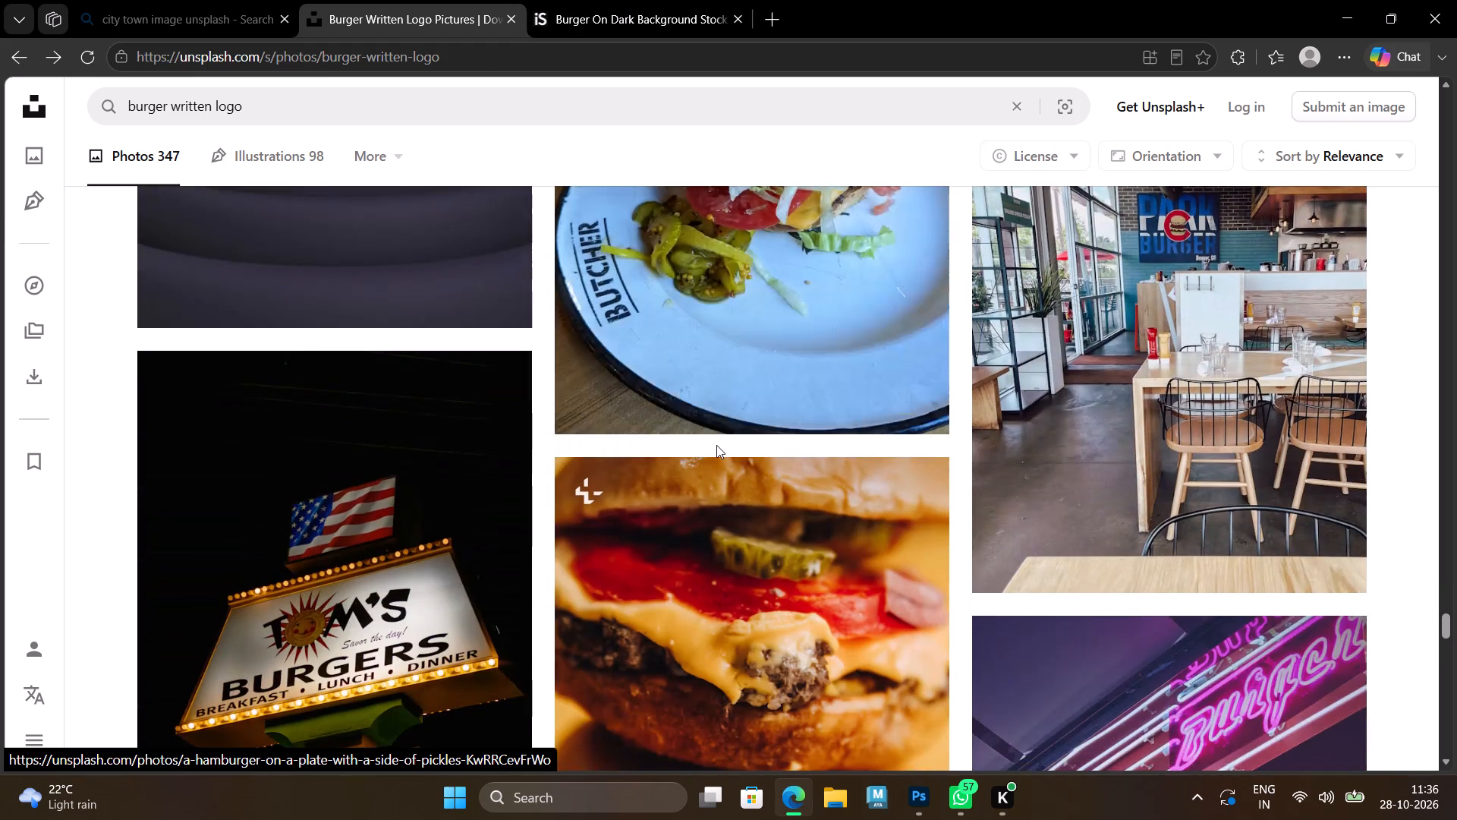
{"action": "scroll", "coordinate": [716, 445], "scroll_direction": "down", "scroll_amount": 13}
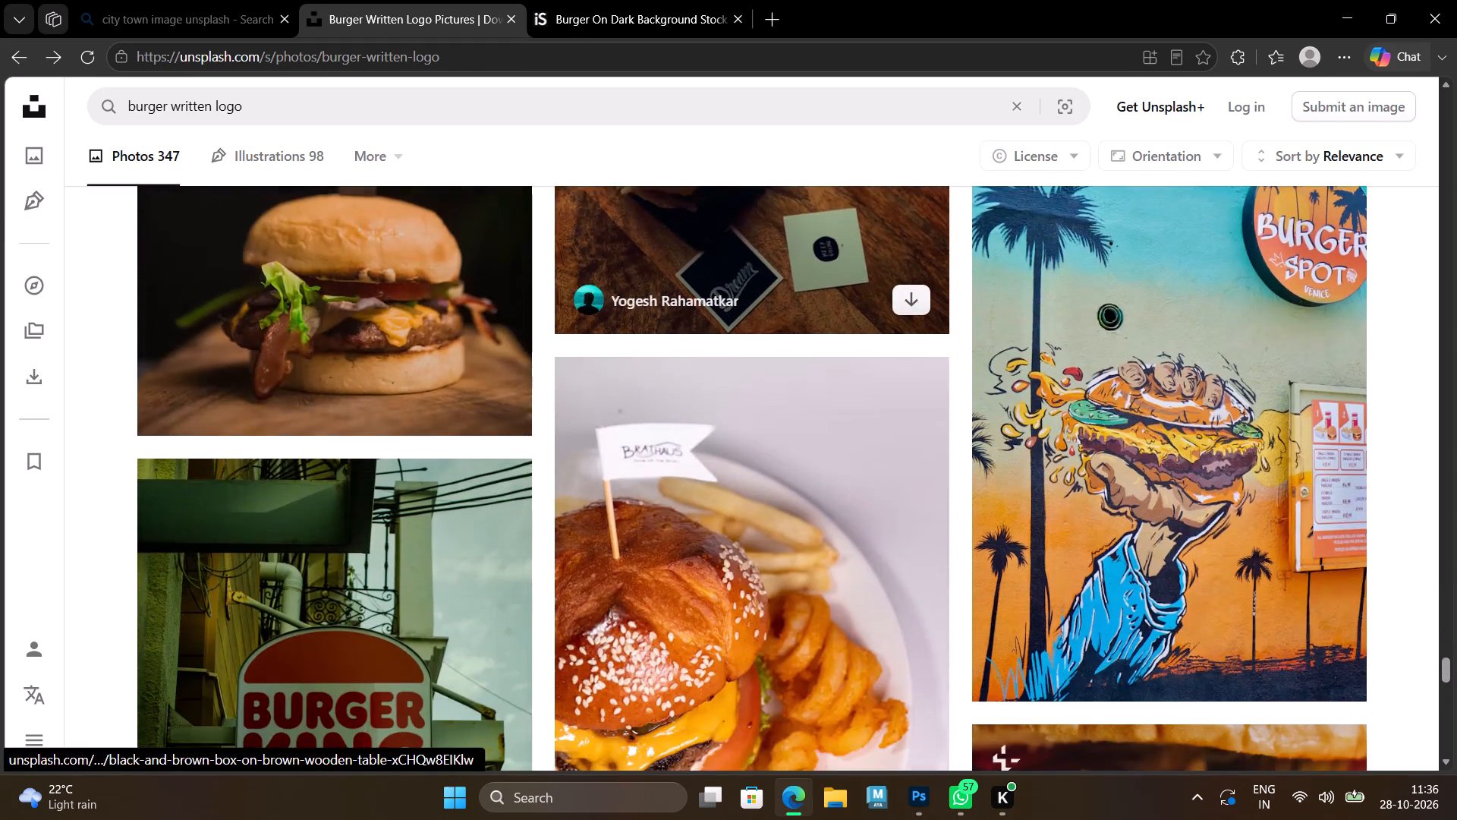
{"action": "scroll", "coordinate": [716, 445], "scroll_direction": "down", "scroll_amount": 10}
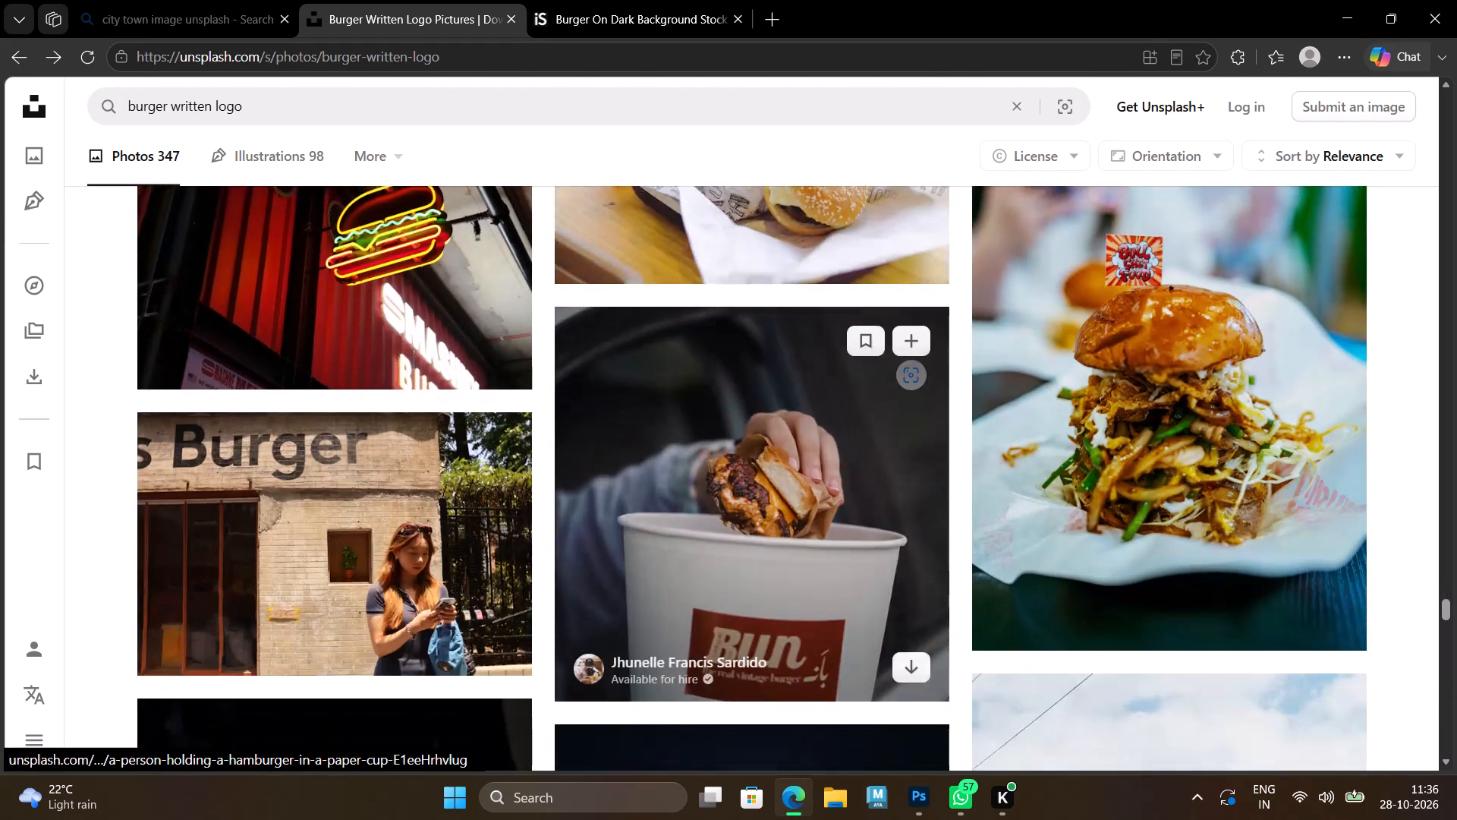
{"action": "scroll", "coordinate": [716, 447], "scroll_direction": "down", "scroll_amount": 10}
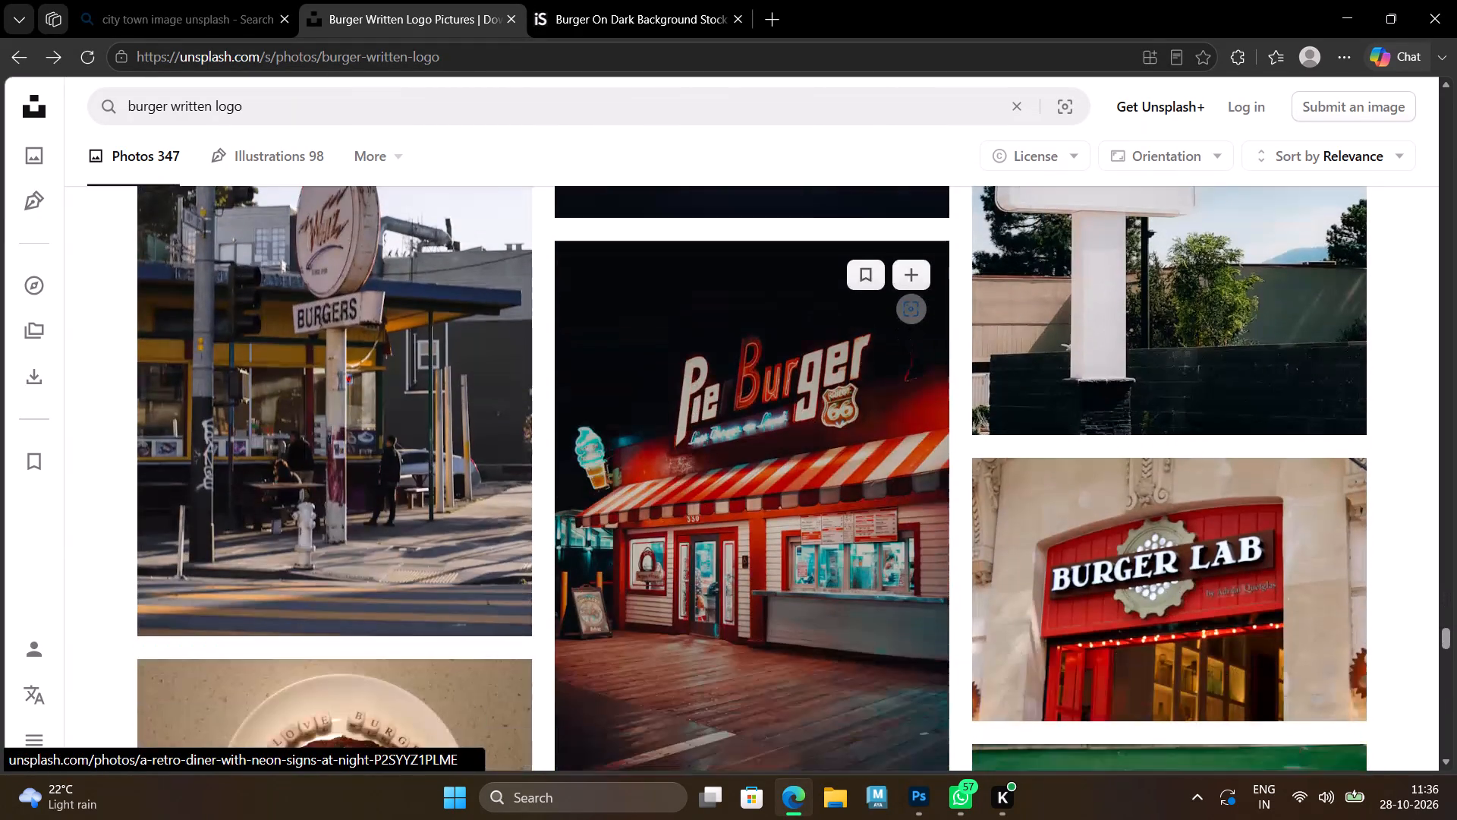
{"action": "scroll", "coordinate": [716, 450], "scroll_direction": "down", "scroll_amount": 11}
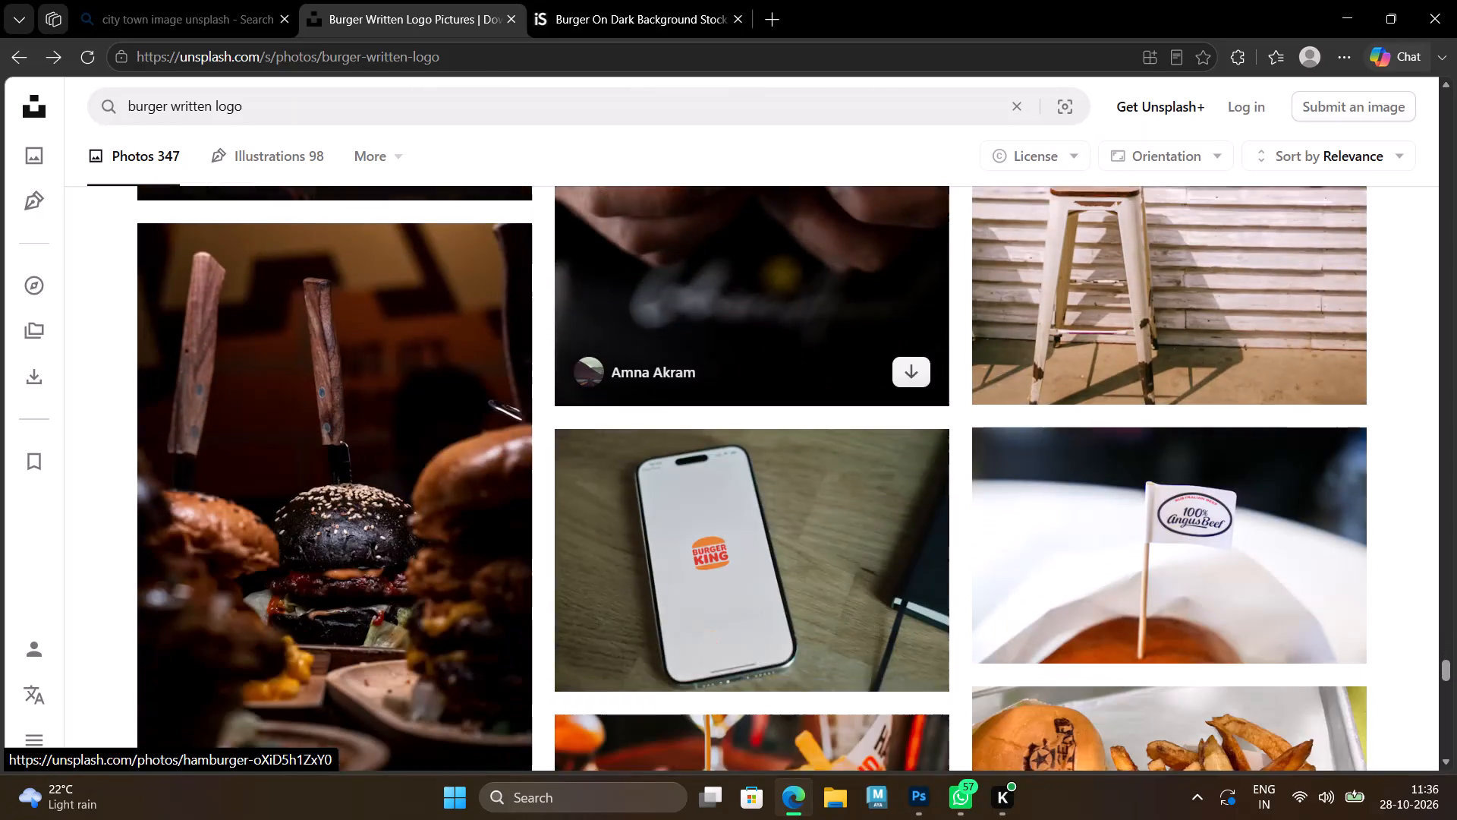
{"action": "scroll", "coordinate": [716, 452], "scroll_direction": "down", "scroll_amount": 9}
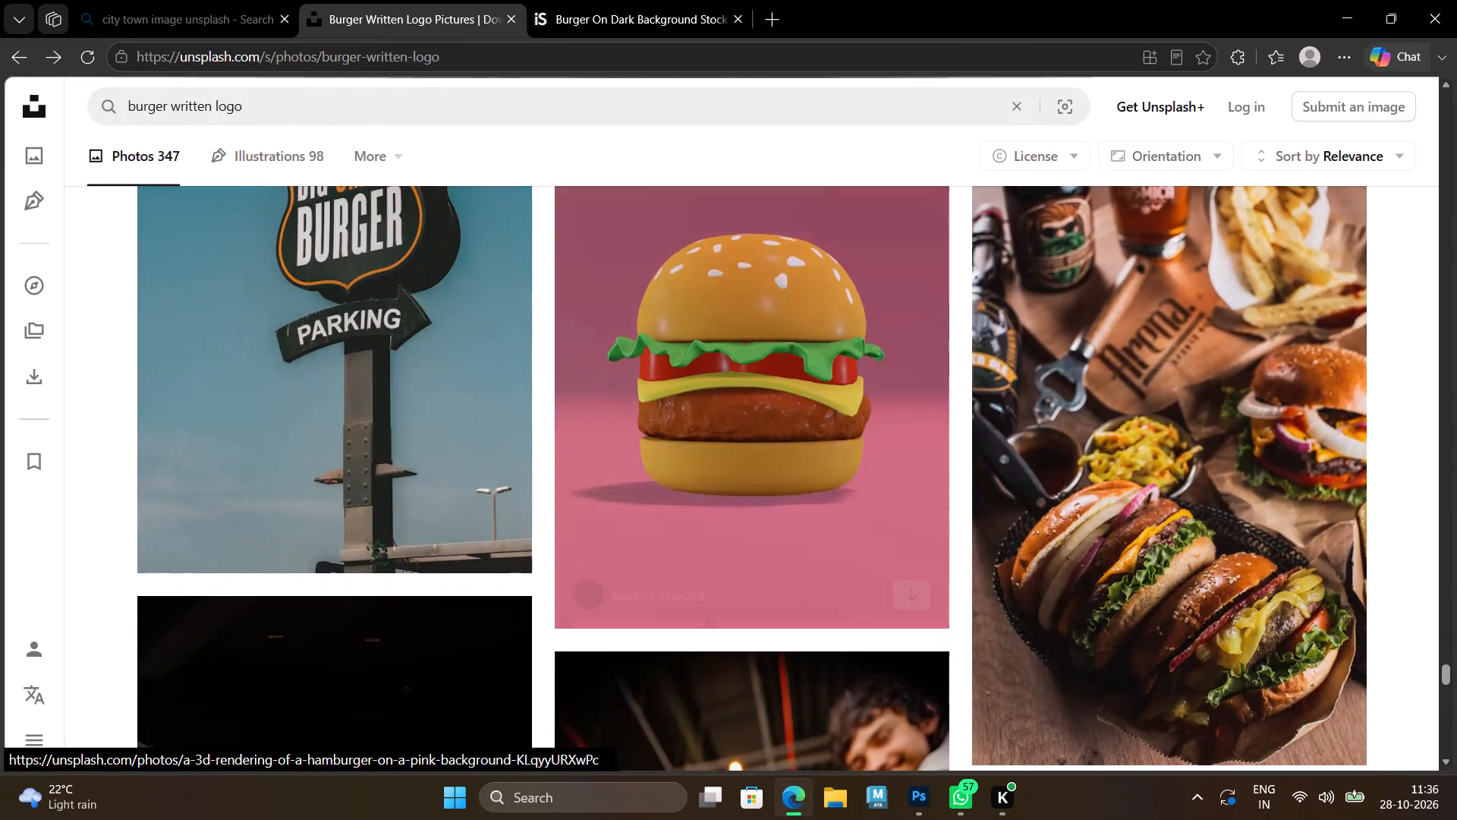
{"action": "scroll", "coordinate": [716, 452], "scroll_direction": "down", "scroll_amount": 8}
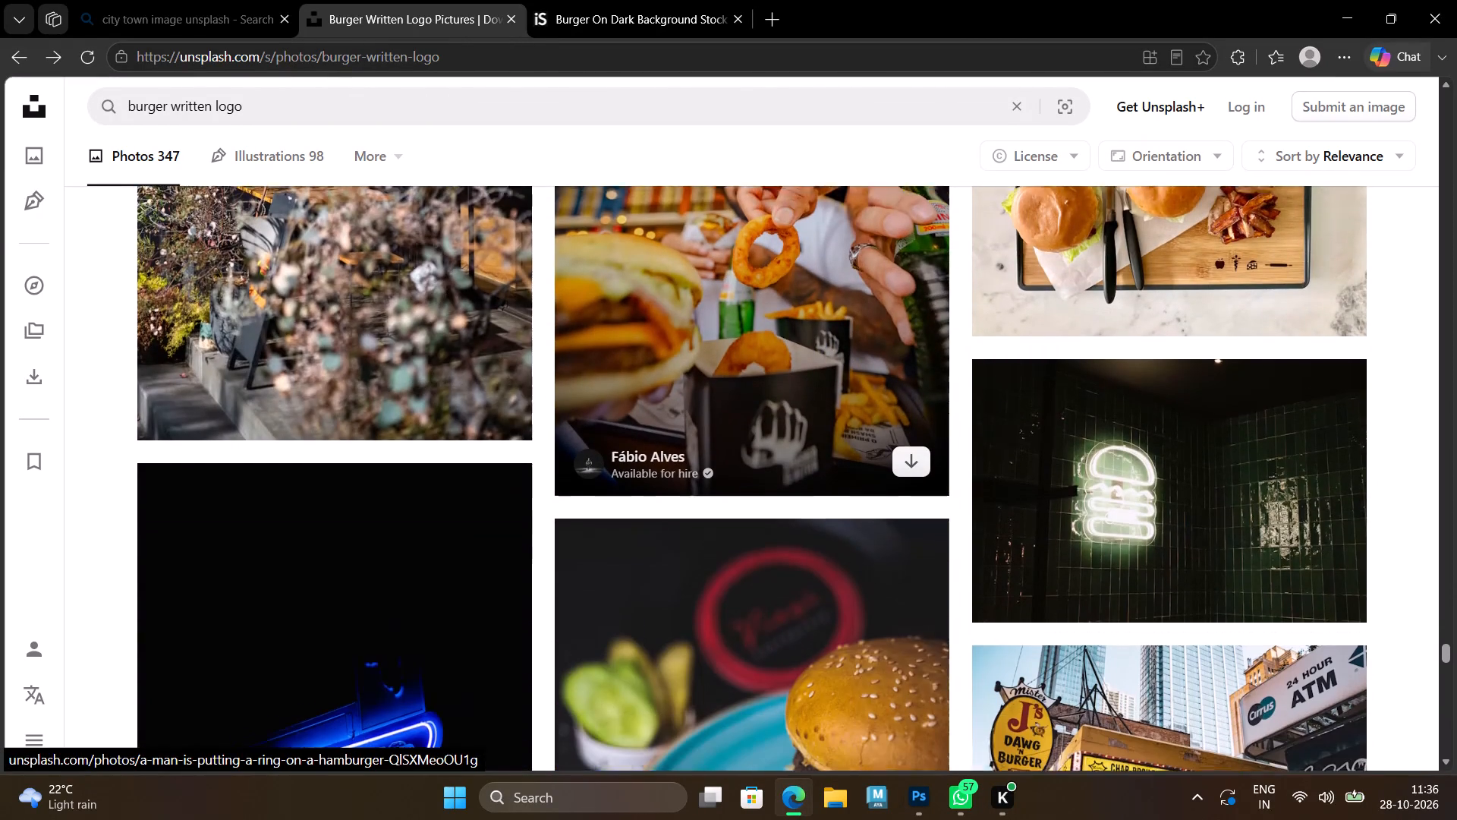
{"action": "scroll", "coordinate": [718, 447], "scroll_direction": "down", "scroll_amount": 5}
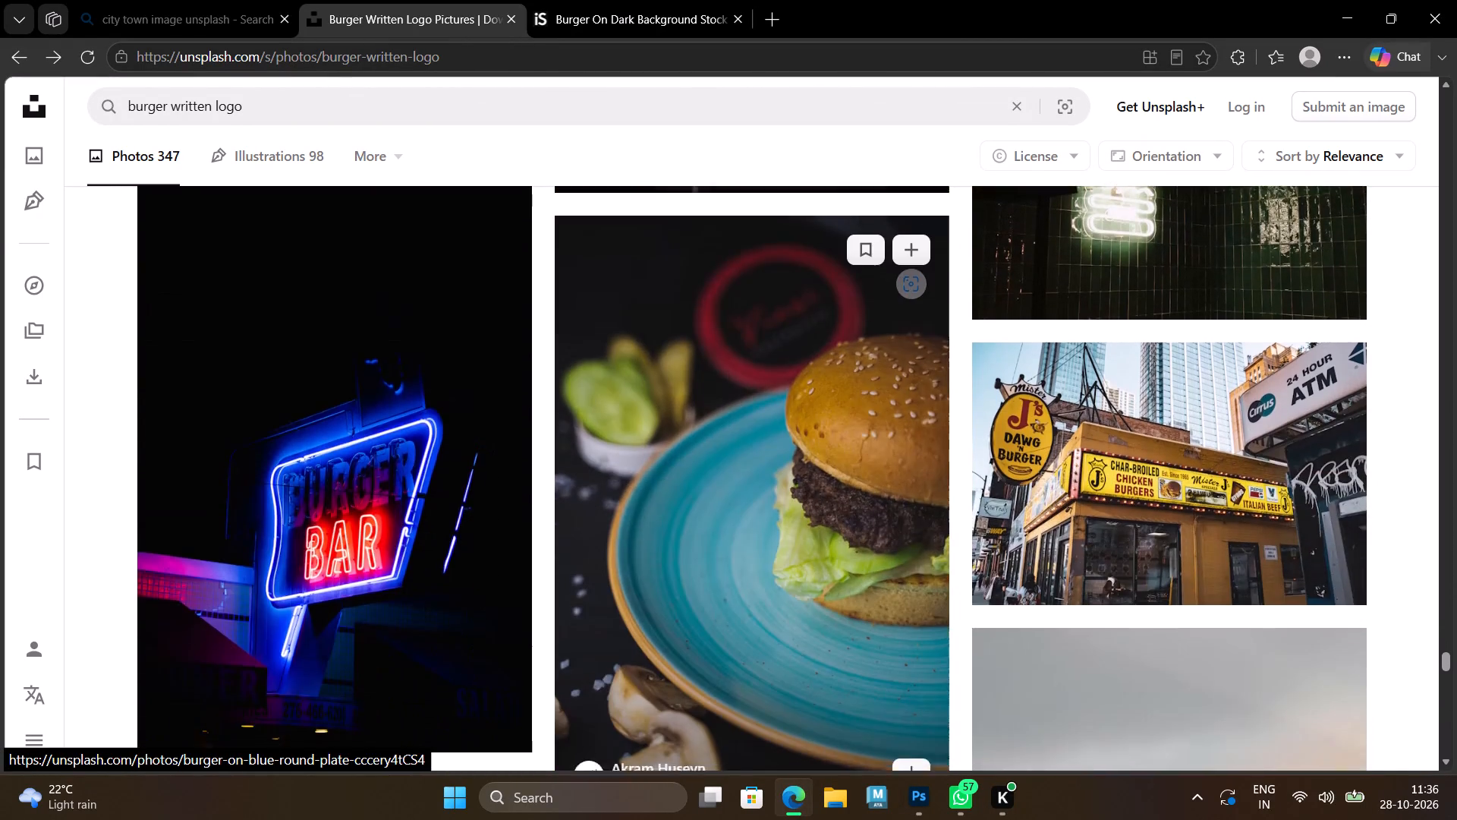
{"action": "scroll", "coordinate": [718, 449], "scroll_direction": "down", "scroll_amount": 8}
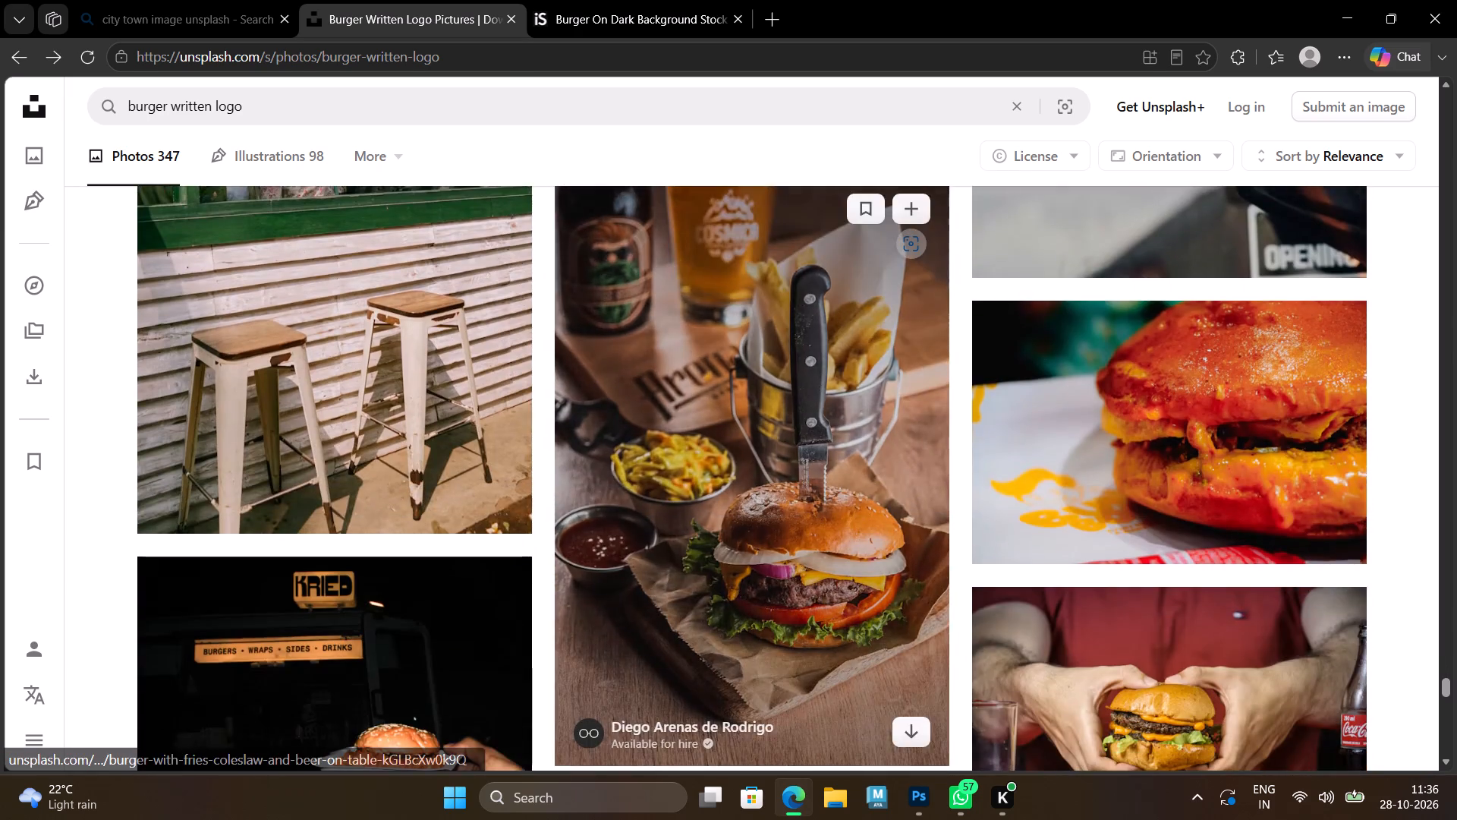
{"action": "scroll", "coordinate": [718, 451], "scroll_direction": "down", "scroll_amount": 11}
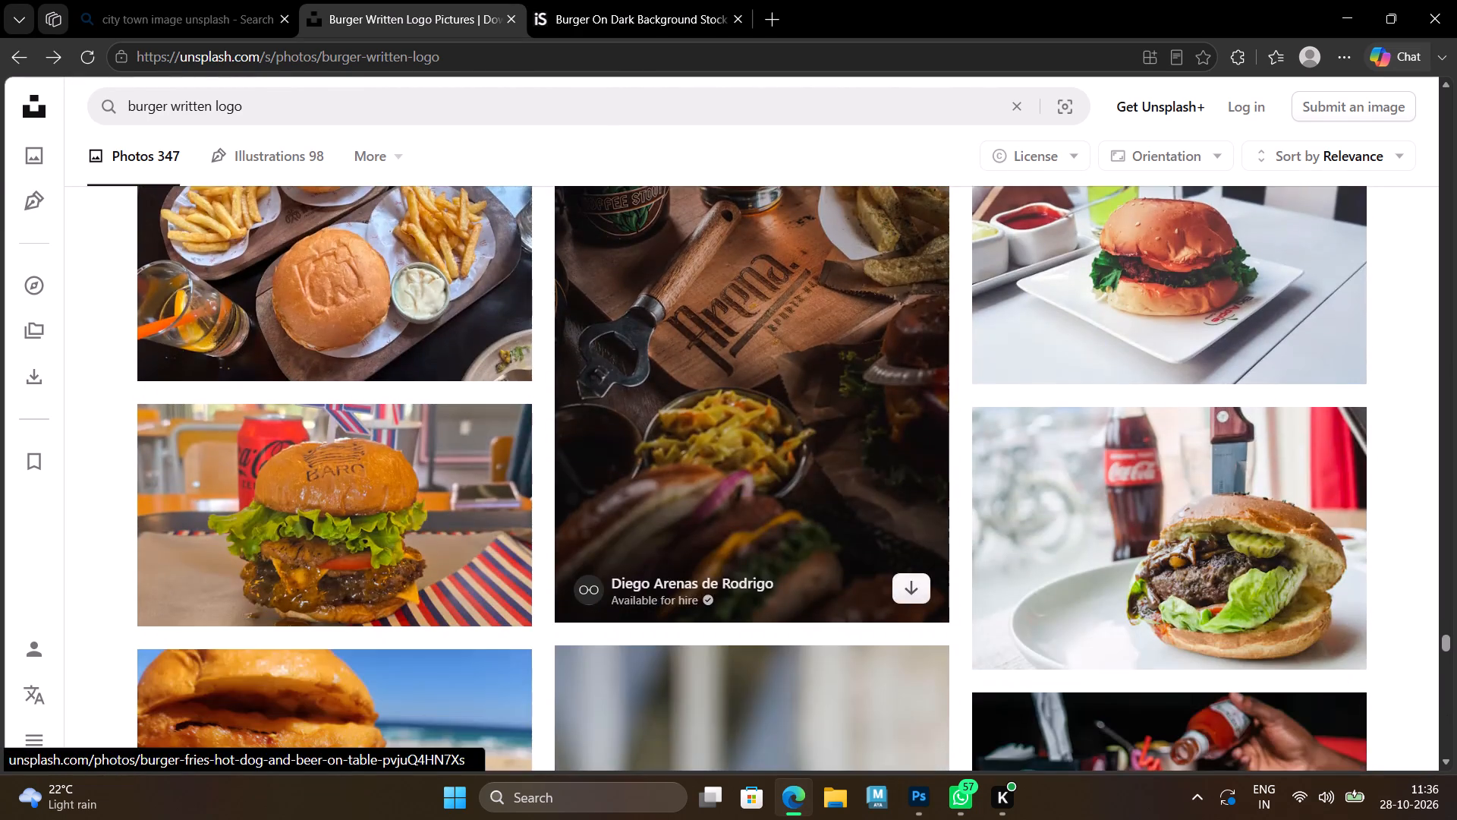
Leave the Unsplash burger lettering photos and run a Bing web search for "burger ogo".
{"action": "scroll", "coordinate": [718, 456], "scroll_direction": "down", "scroll_amount": 8}
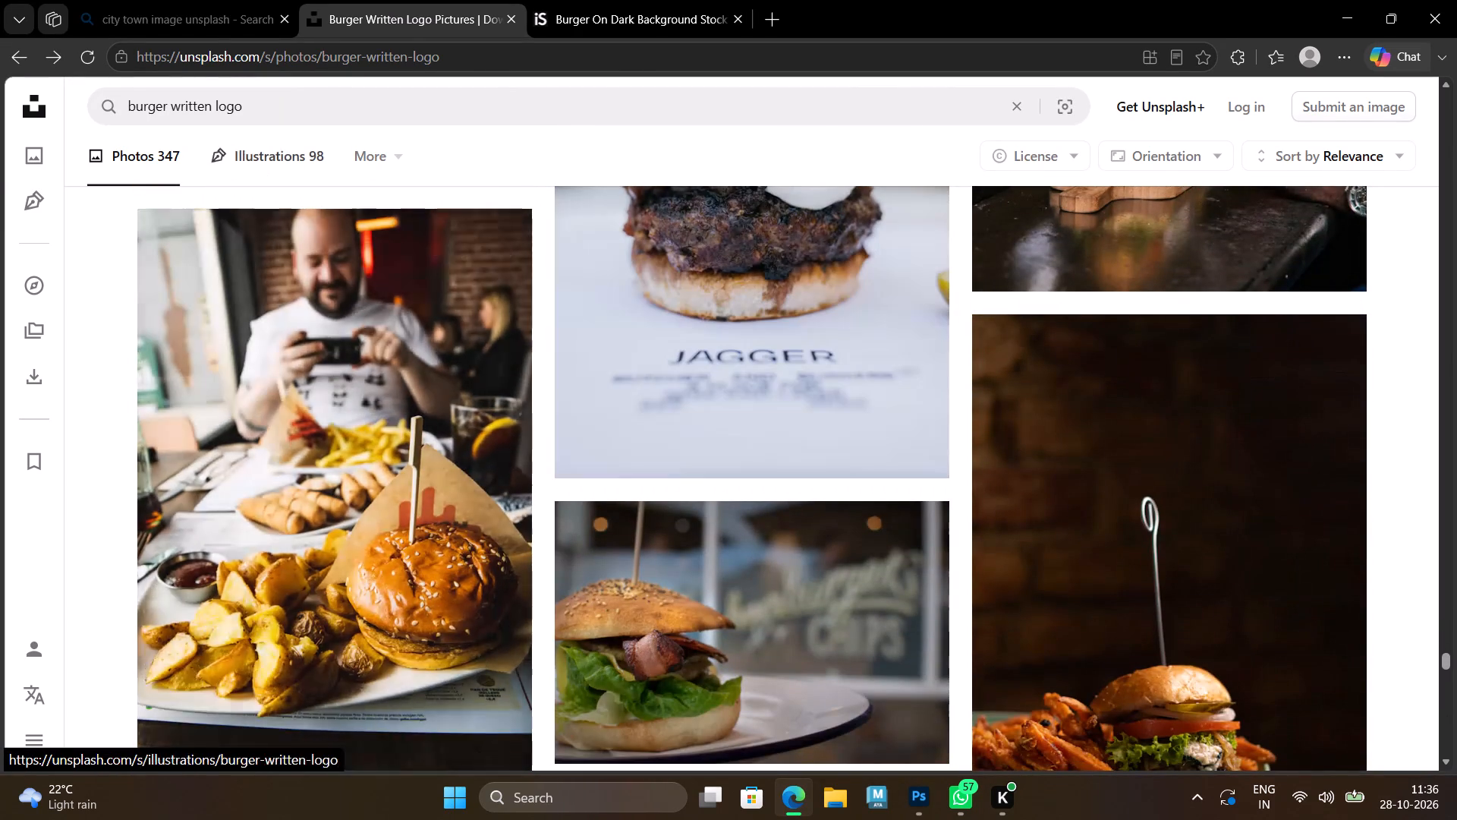
{"action": "left_click", "coordinate": [20, 51]}
{"action": "left_click", "coordinate": [178, 22]}
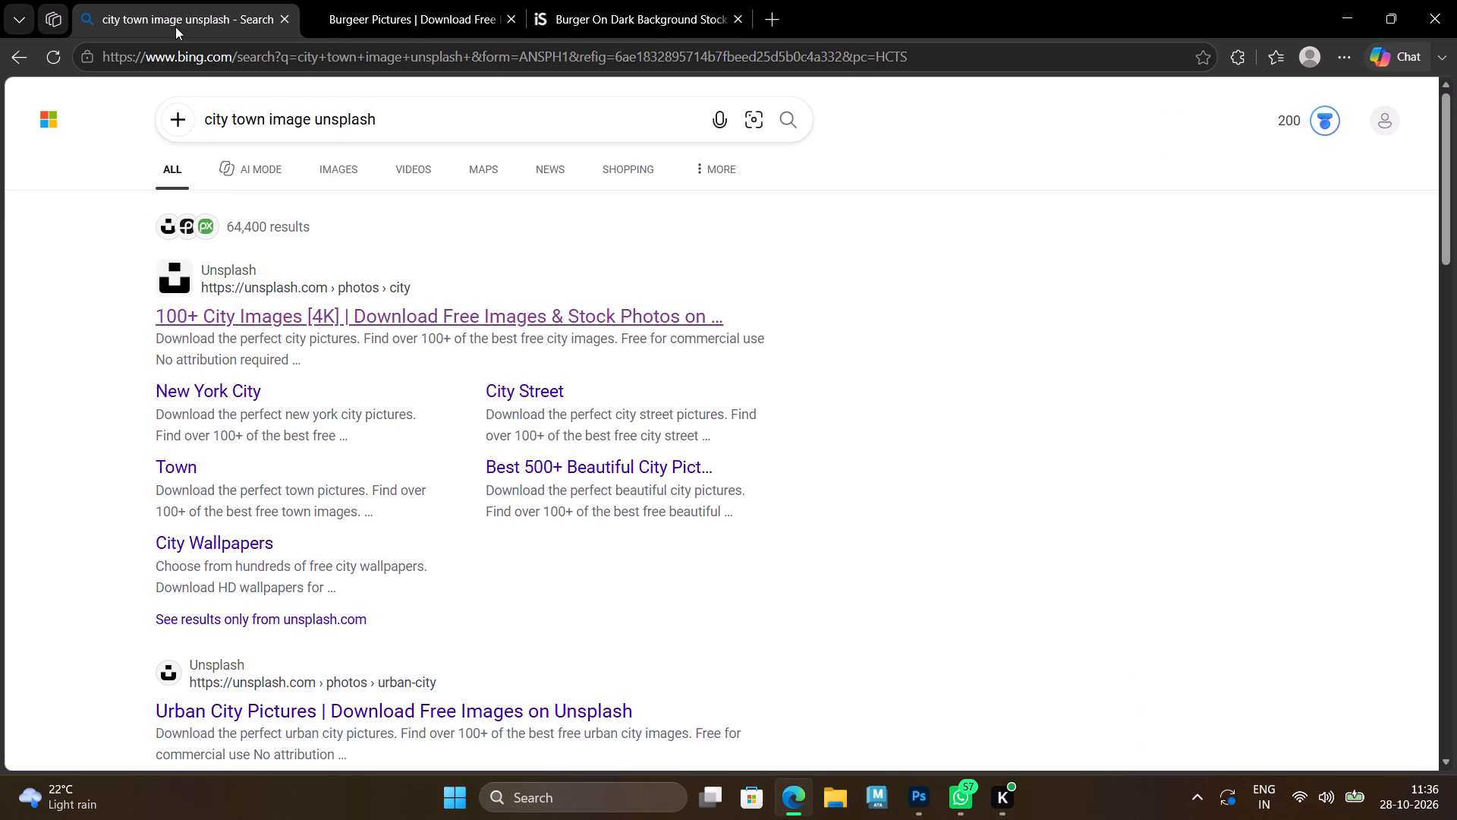
{"action": "left_click", "coordinate": [688, 119]}
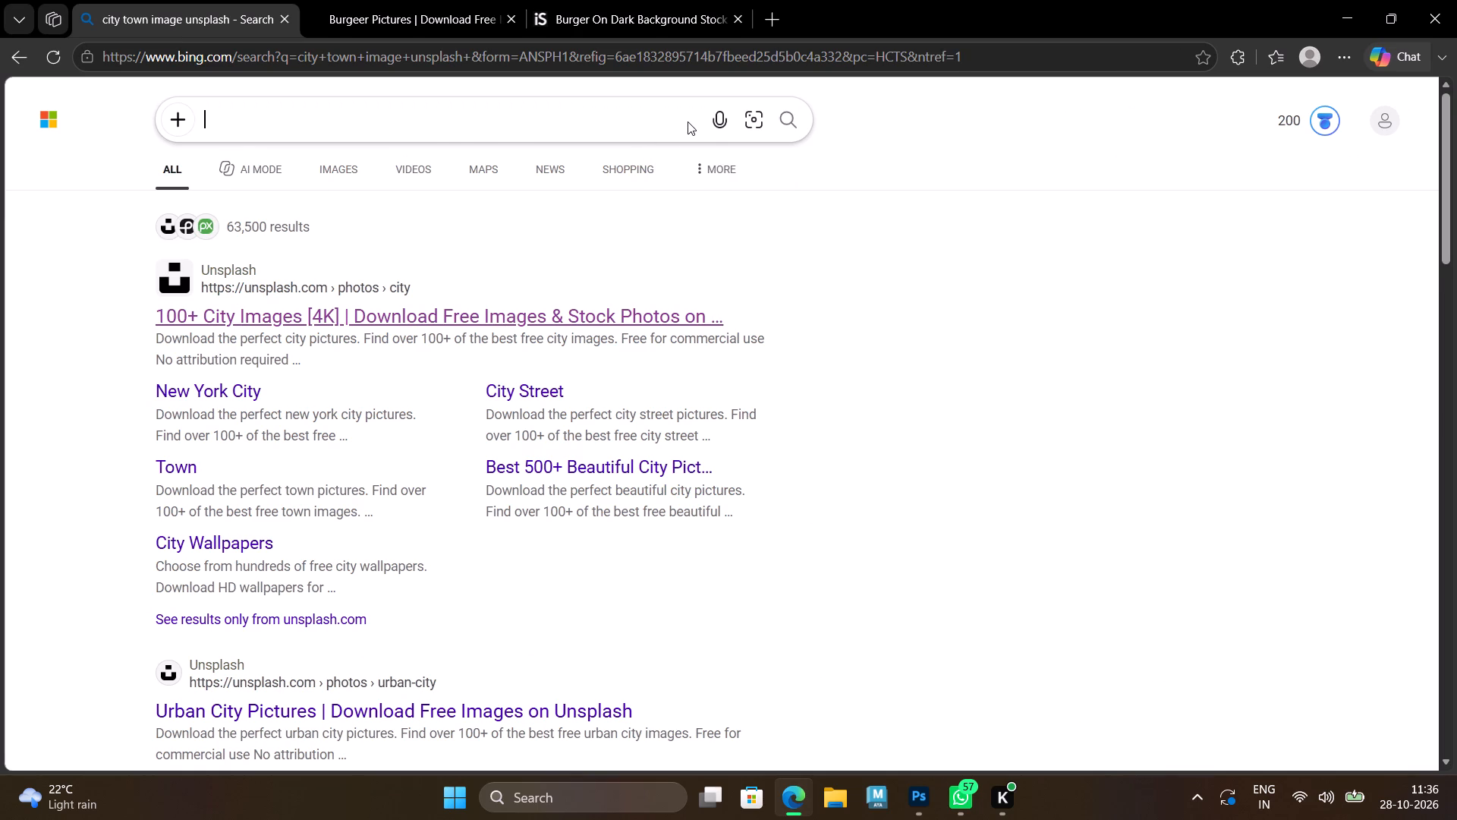
{"action": "type", "text": "burger"}
{"action": "key", "text": "space"}
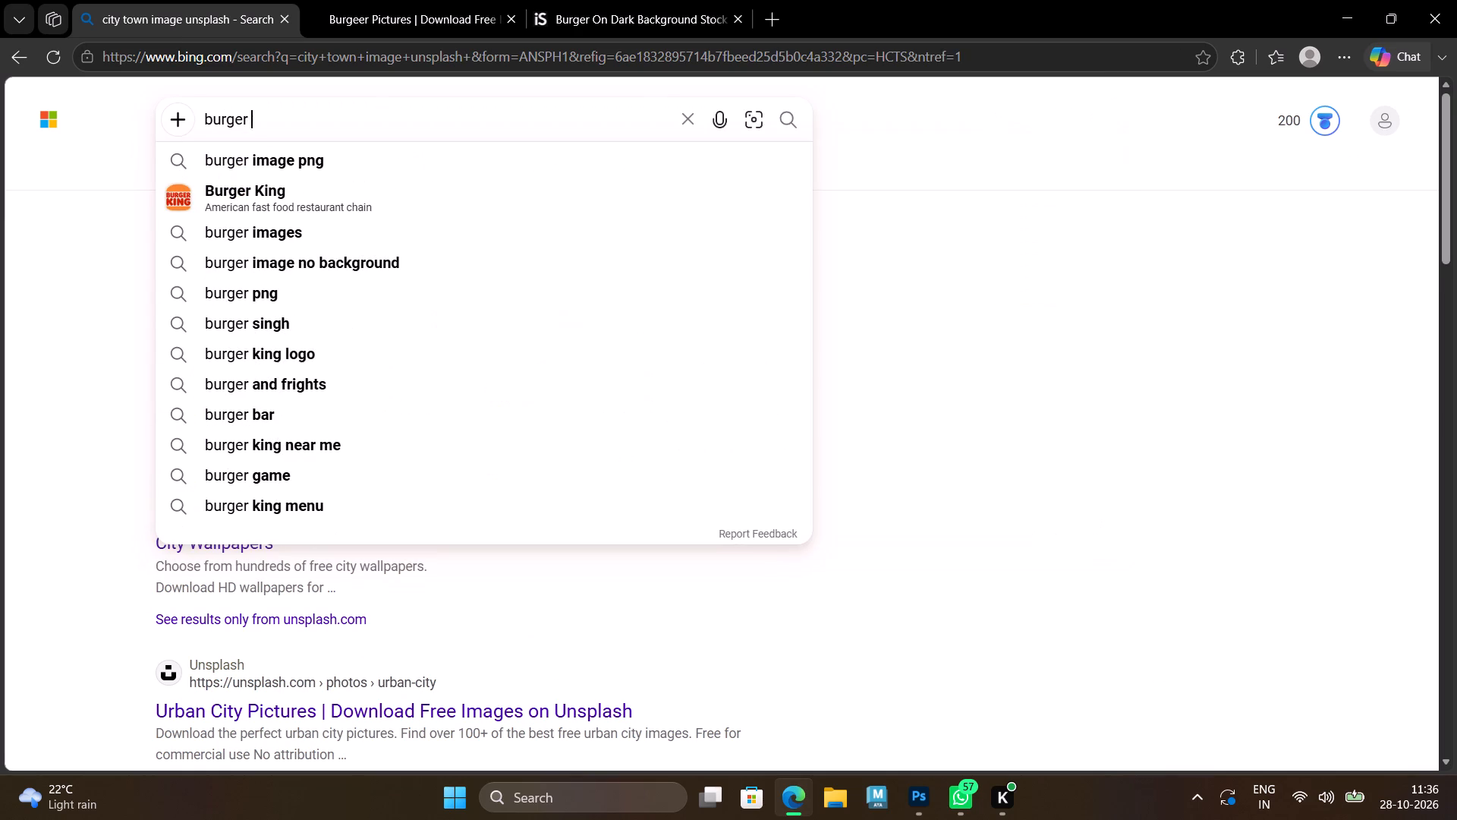
{"action": "type", "text": "ogo"}
{"action": "key", "text": "space"}
{"action": "key", "text": "Return"}
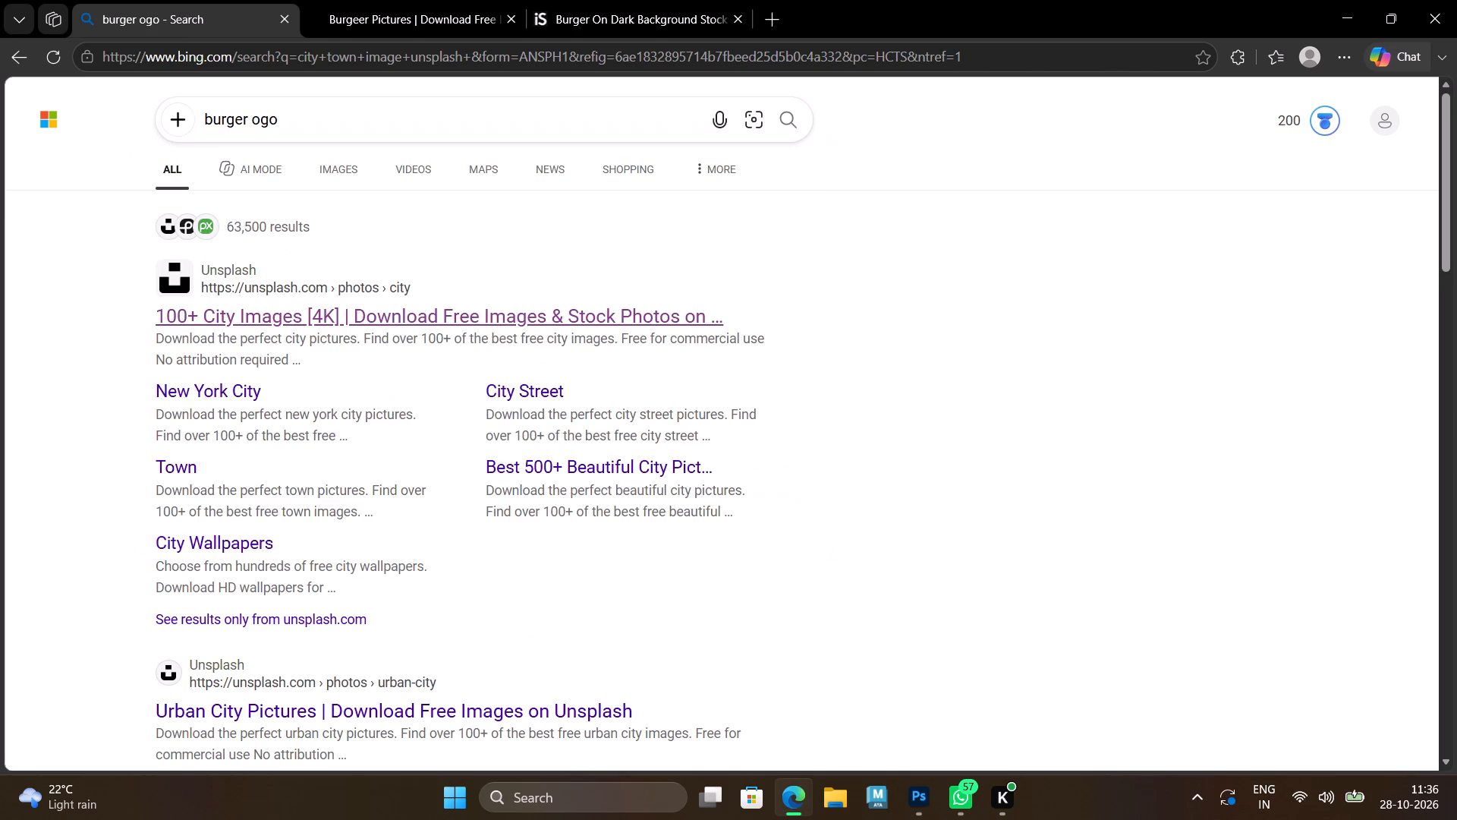
Open the full set of image results for the burger logo search and look through them for usable lettering.
{"action": "scroll", "coordinate": [596, 407], "scroll_direction": "down", "scroll_amount": 5}
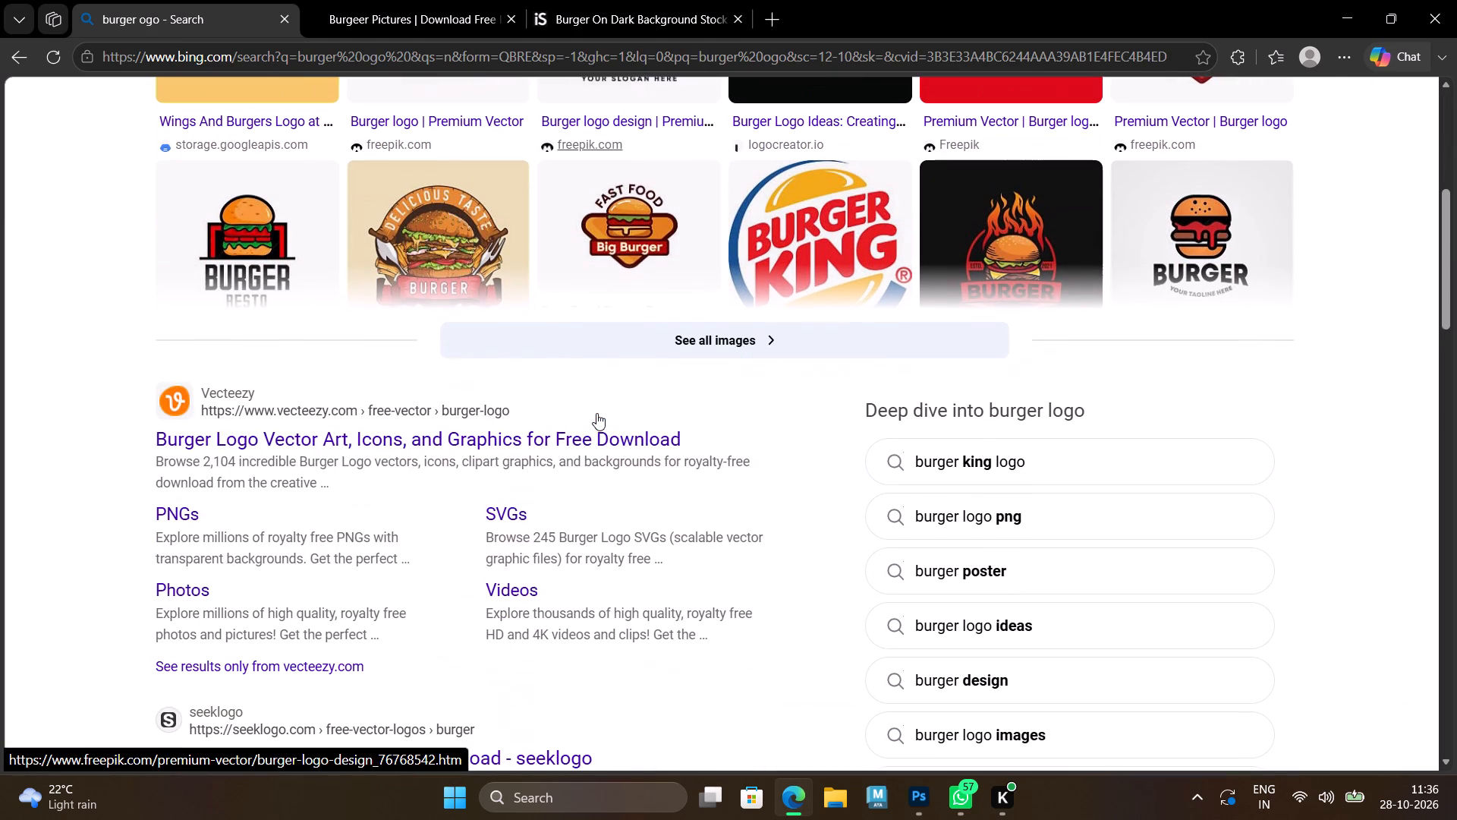
{"action": "left_click", "coordinate": [795, 342]}
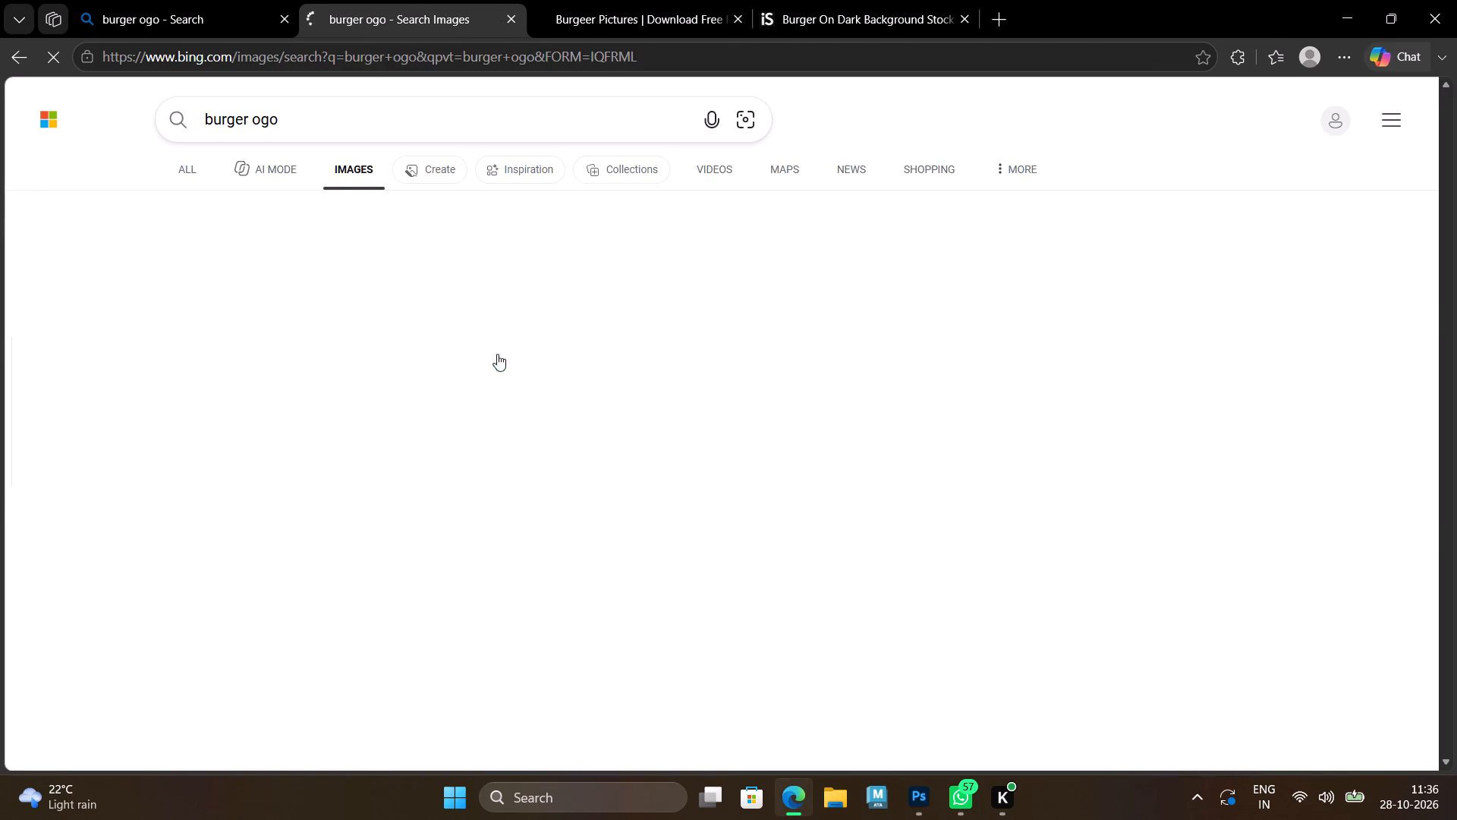
{"action": "scroll", "coordinate": [497, 354], "scroll_direction": "down", "scroll_amount": 7}
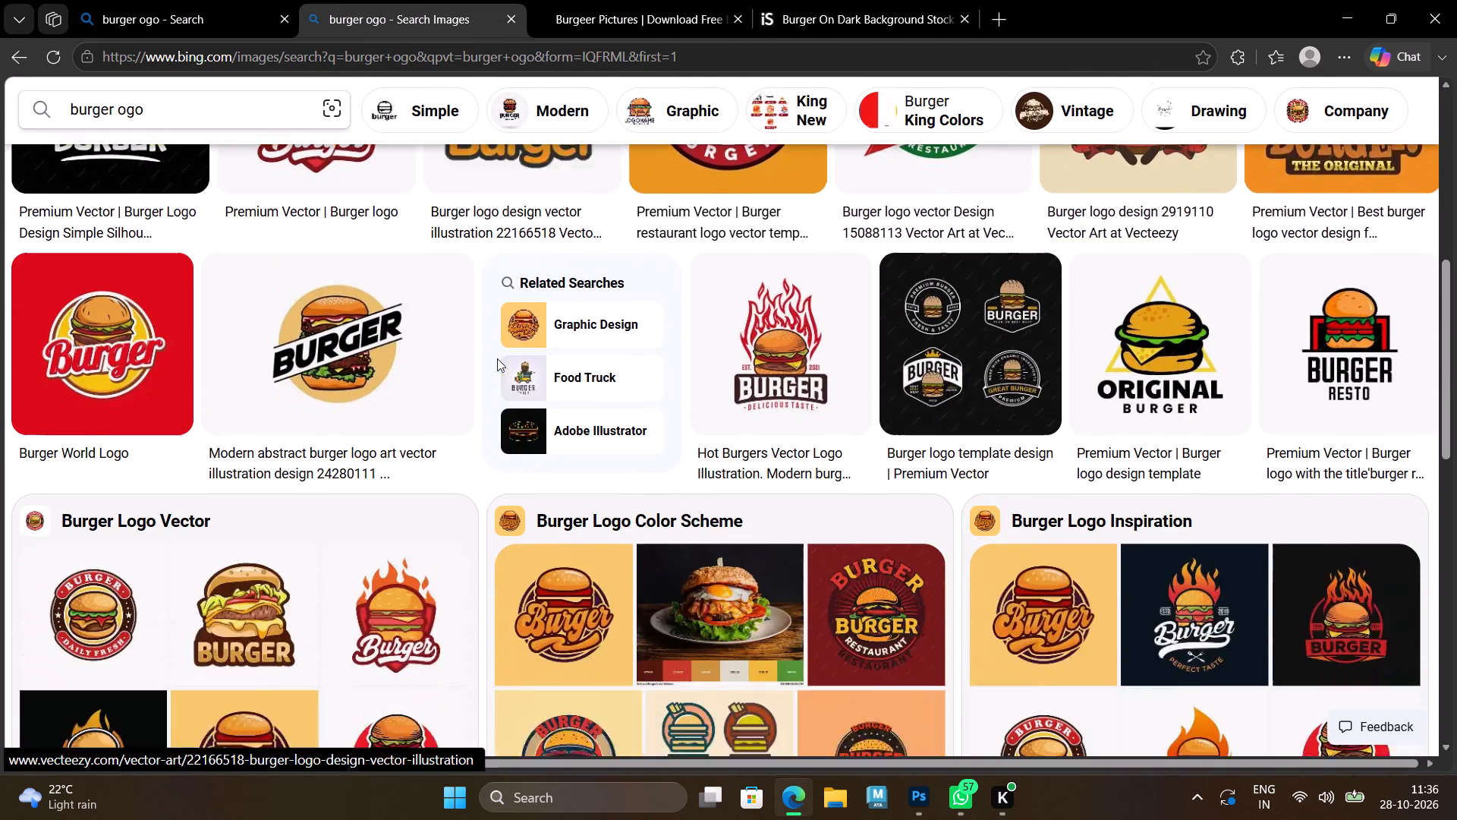
{"action": "scroll", "coordinate": [497, 358], "scroll_direction": "down", "scroll_amount": 2}
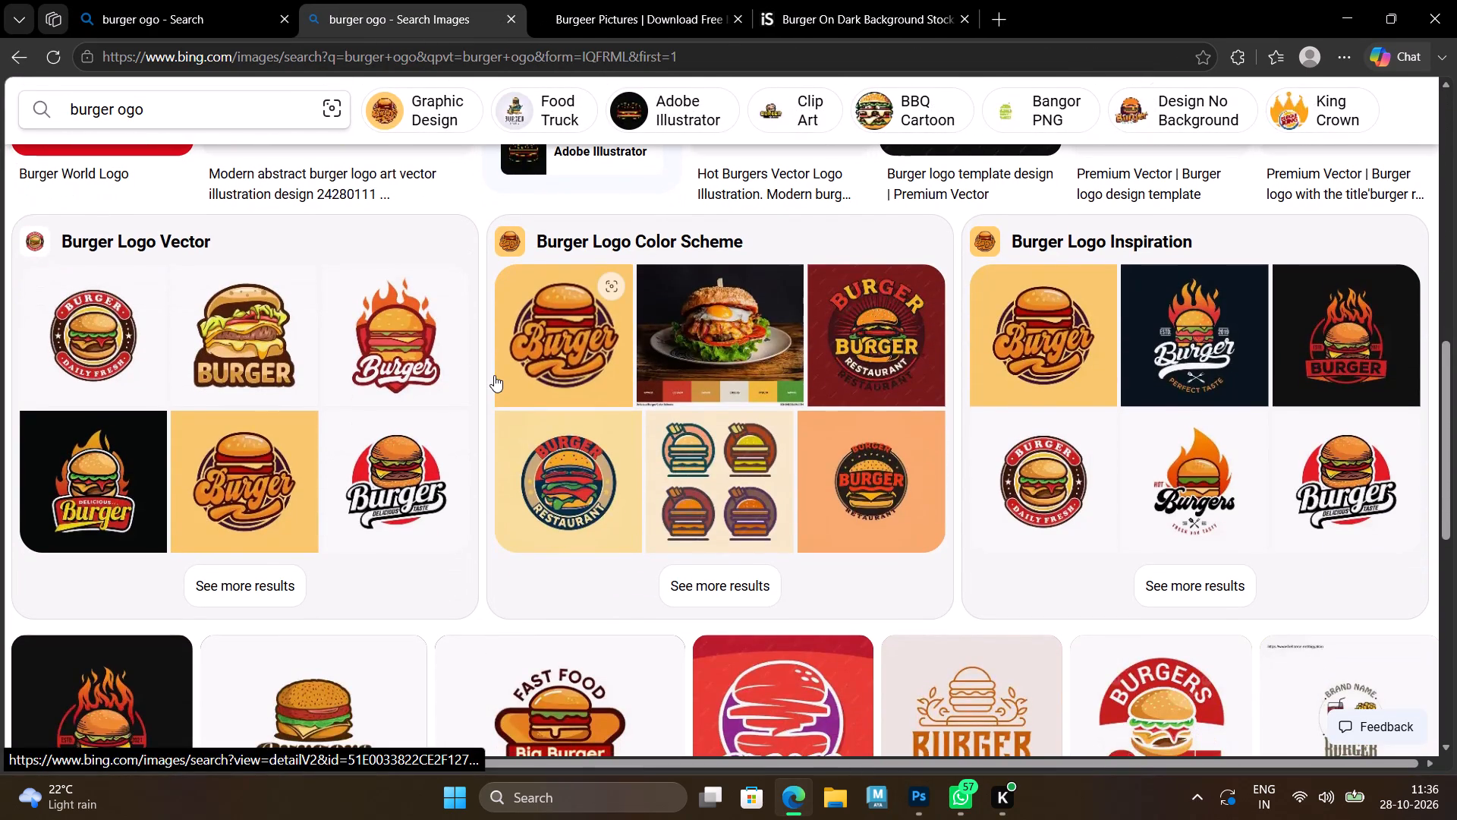
{"action": "scroll", "coordinate": [494, 375], "scroll_direction": "down", "scroll_amount": 6}
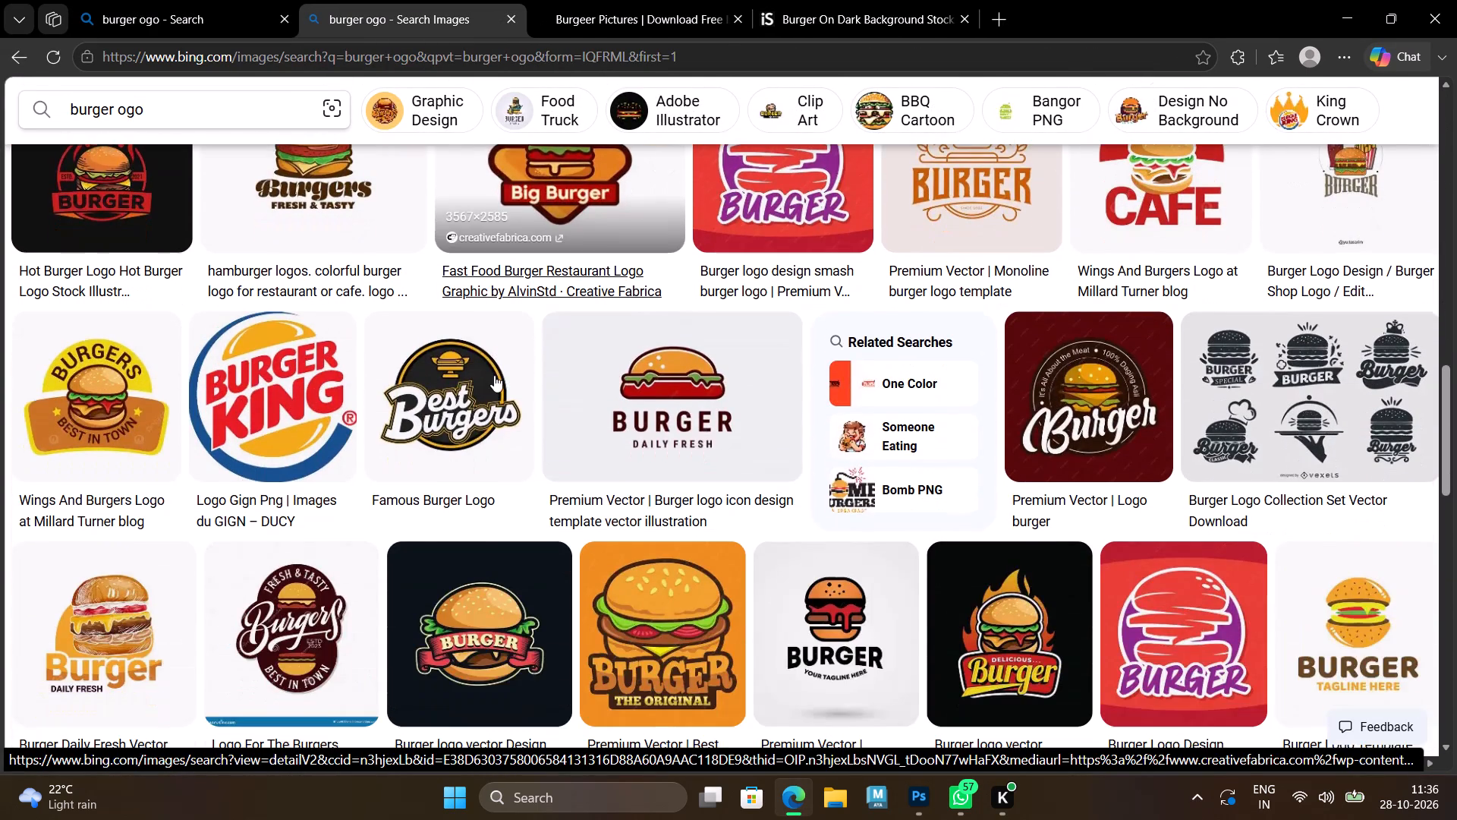
{"action": "scroll", "coordinate": [498, 364], "scroll_direction": "up", "scroll_amount": 11}
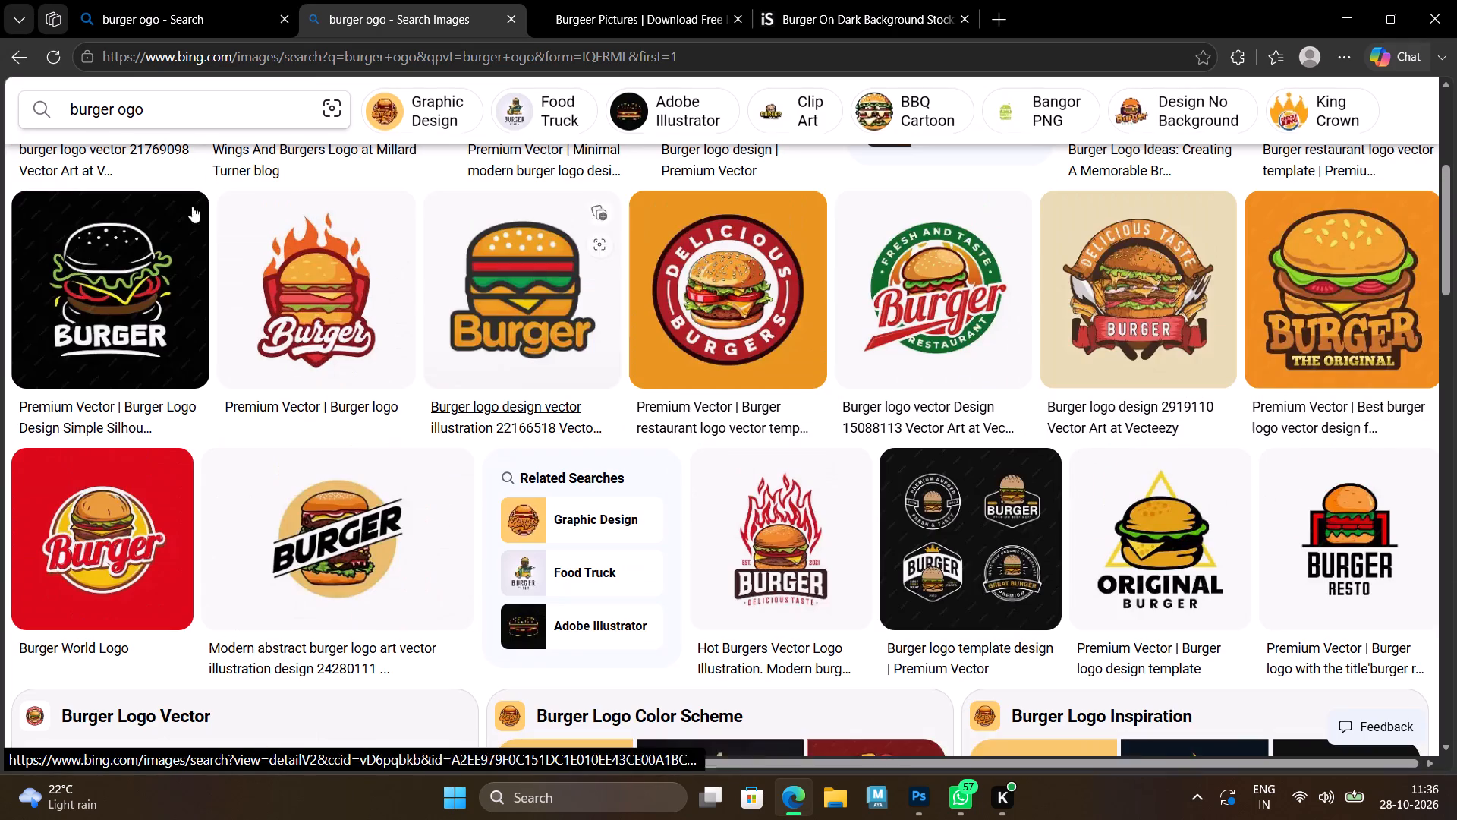
Change the image search to "burger text".
{"action": "left_click", "coordinate": [234, 112]}
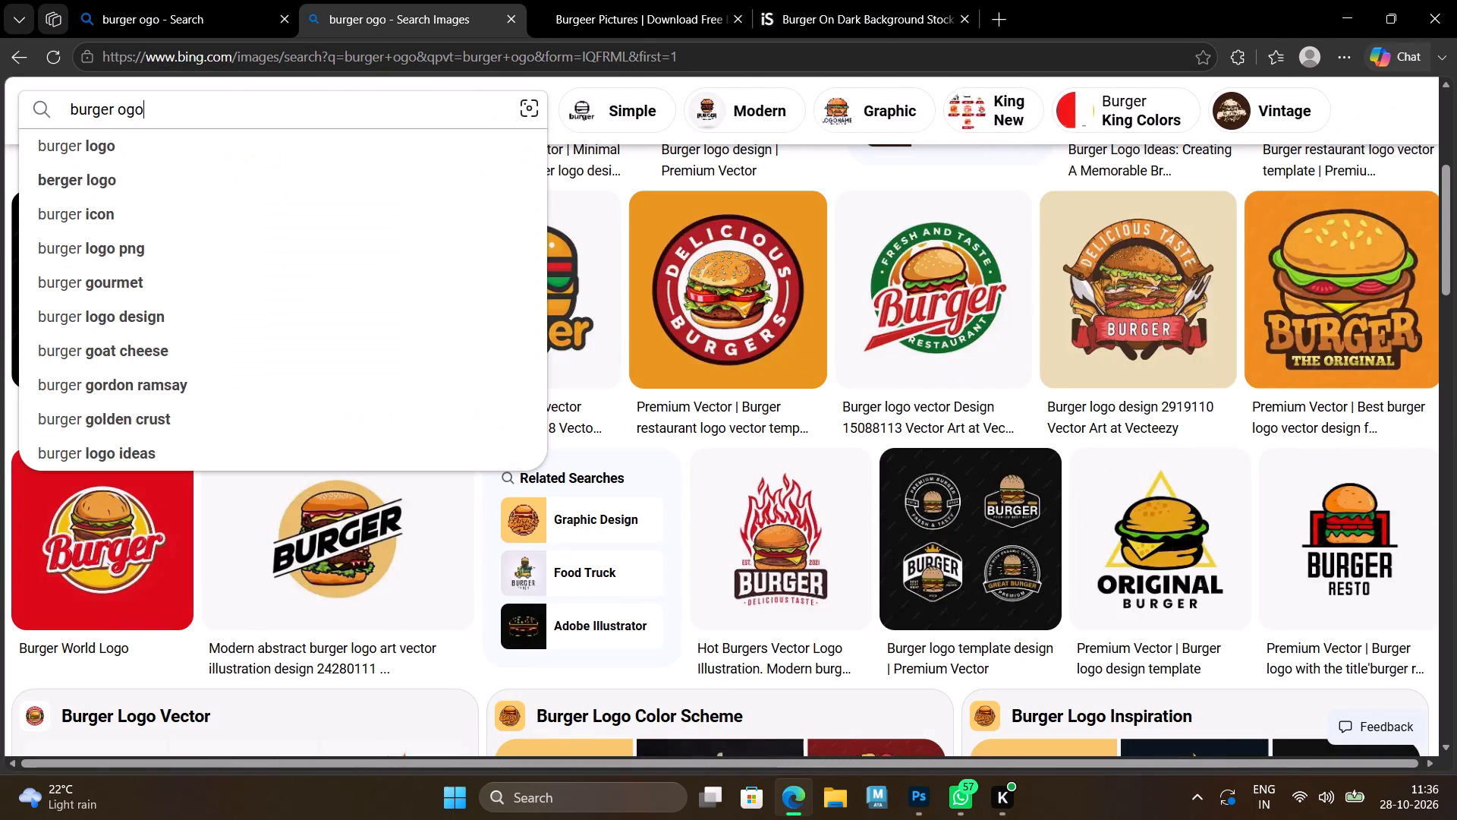
{"action": "key", "text": "BackSpace"}
{"action": "key", "text": "BackSpace"}
{"action": "key", "text": "BackSpace"}
{"action": "type", "text": "te"}
{"action": "type", "text": "xt"}
{"action": "key", "text": "space"}
{"action": "key", "text": "Return"}
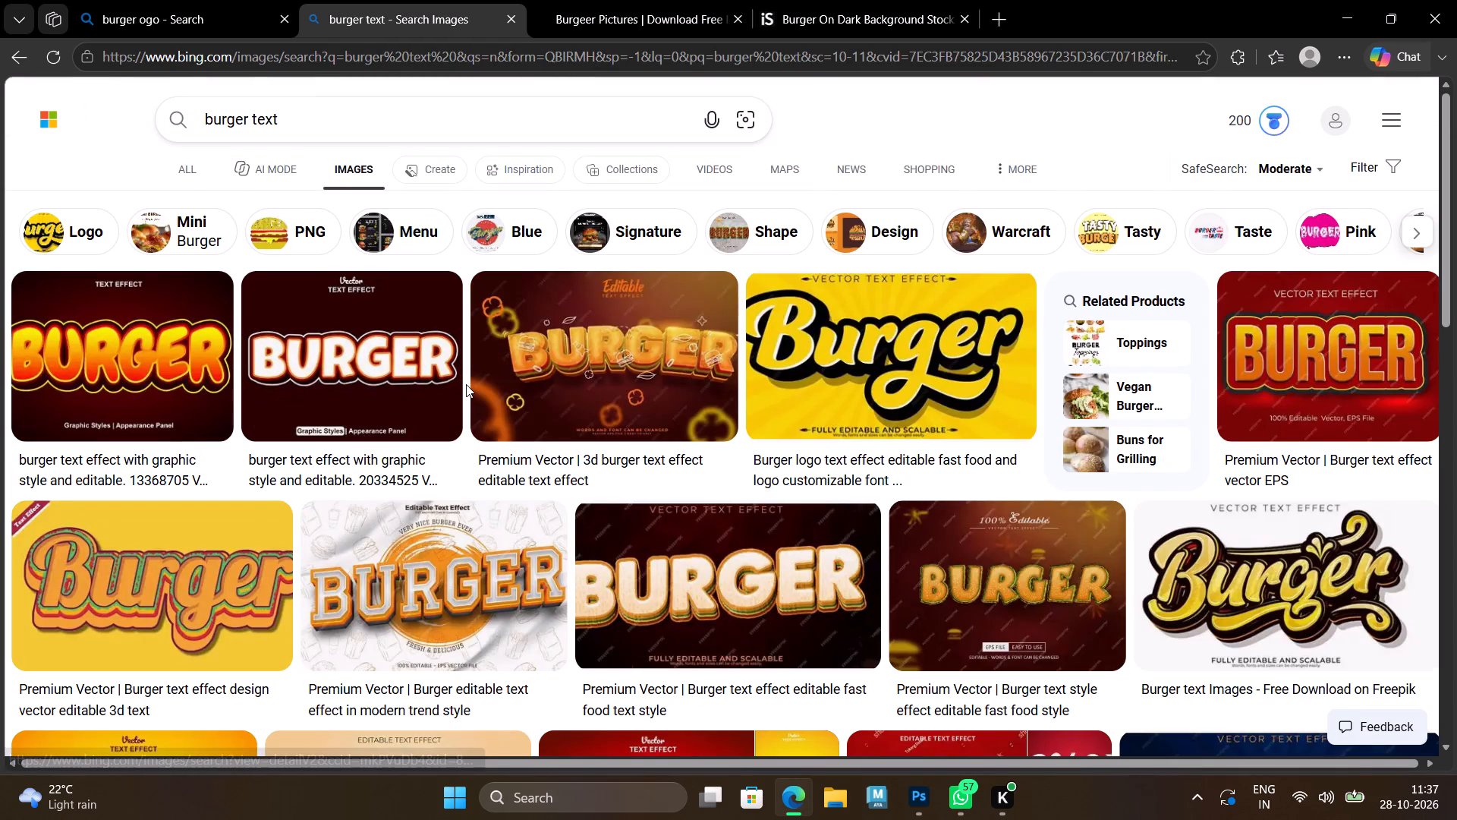
Open the white BURGER text effect on dark red and examine its related images for poster lettering.
{"action": "left_click", "coordinate": [323, 351]}
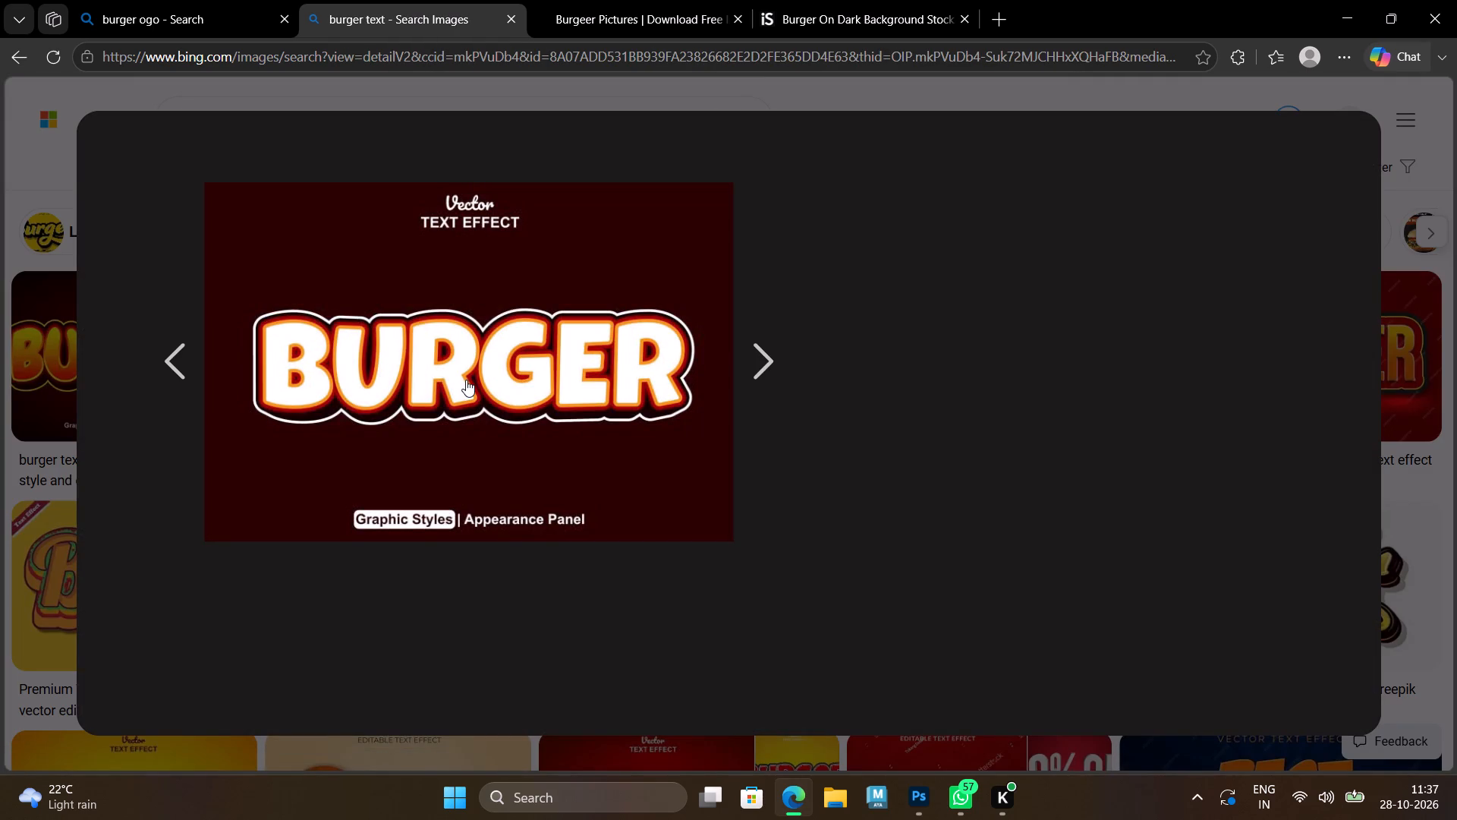
{"action": "scroll", "coordinate": [466, 380], "scroll_direction": "down", "scroll_amount": 2}
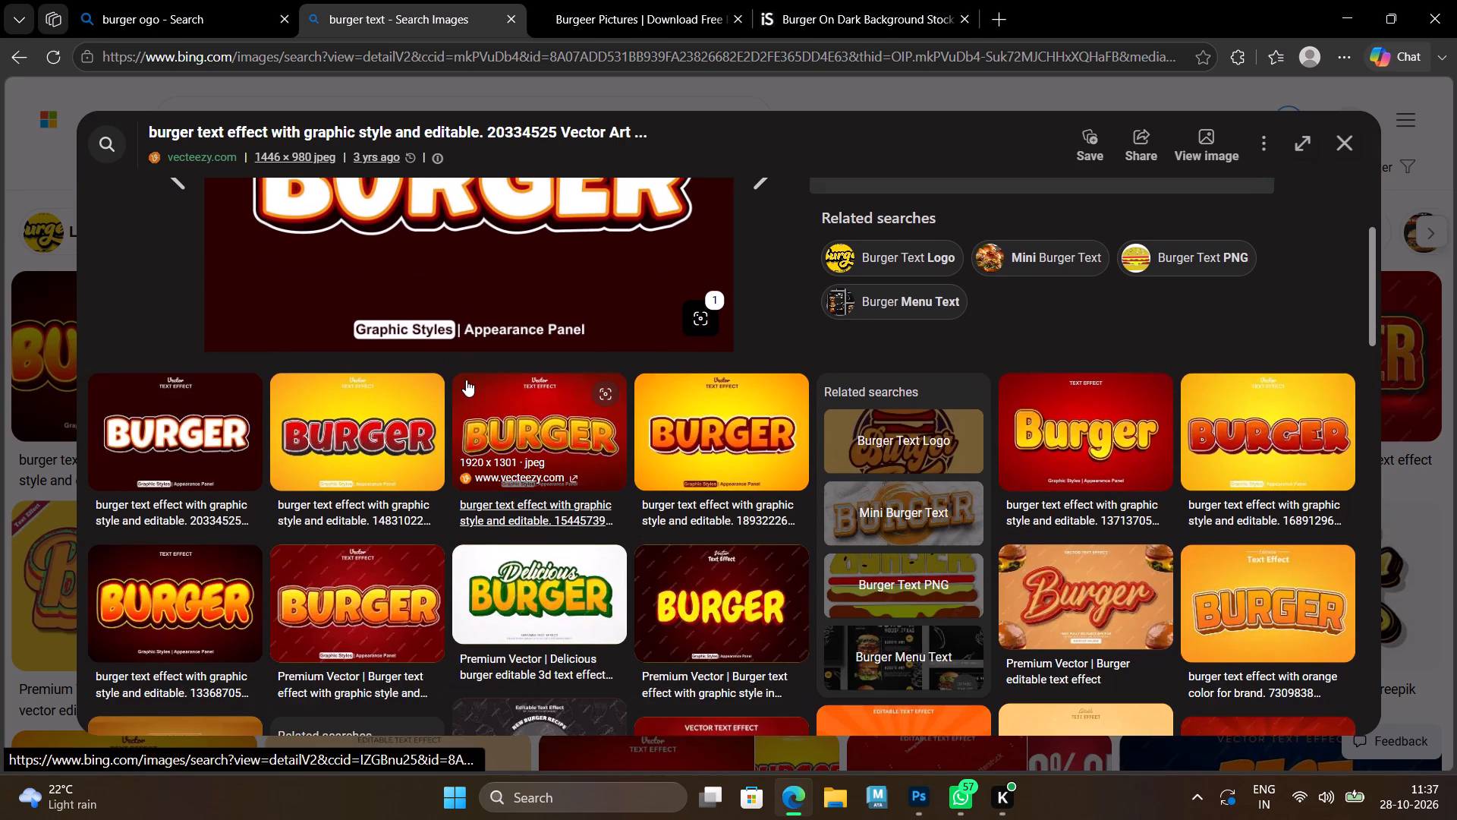
{"action": "scroll", "coordinate": [466, 380], "scroll_direction": "down", "scroll_amount": 3}
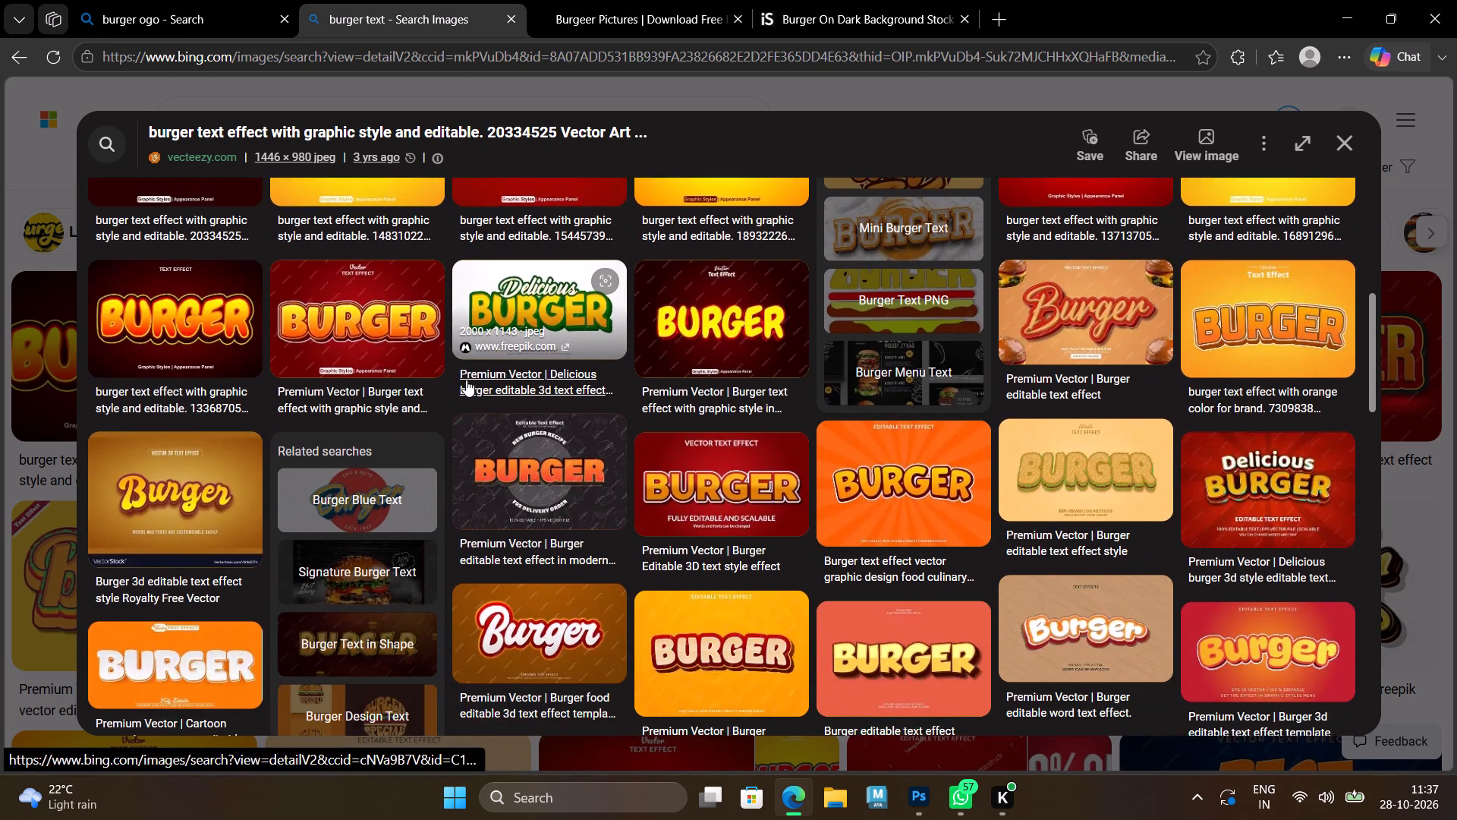
{"action": "scroll", "coordinate": [466, 380], "scroll_direction": "down", "scroll_amount": 2}
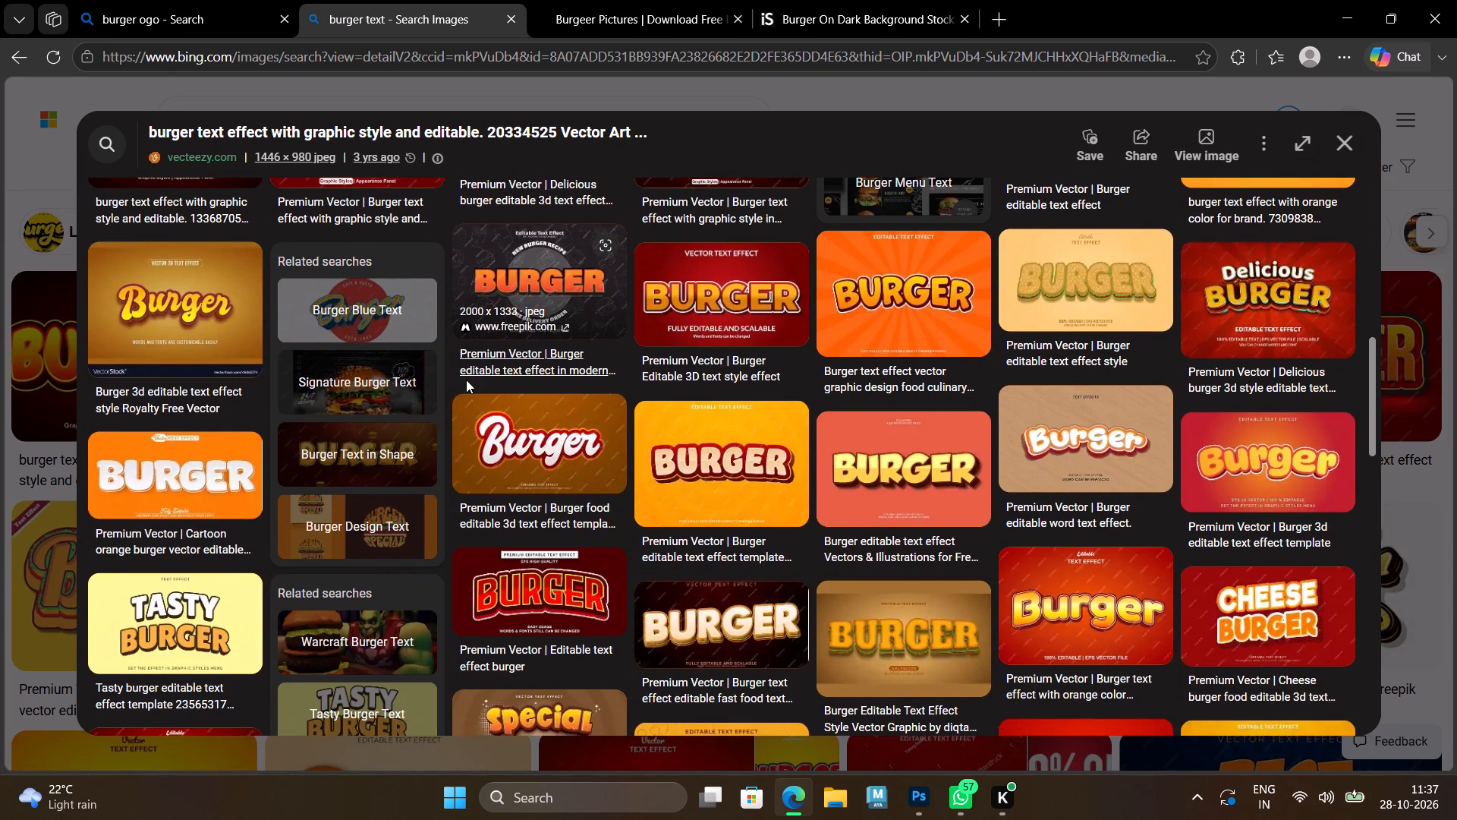
{"action": "scroll", "coordinate": [466, 380], "scroll_direction": "down", "scroll_amount": 4}
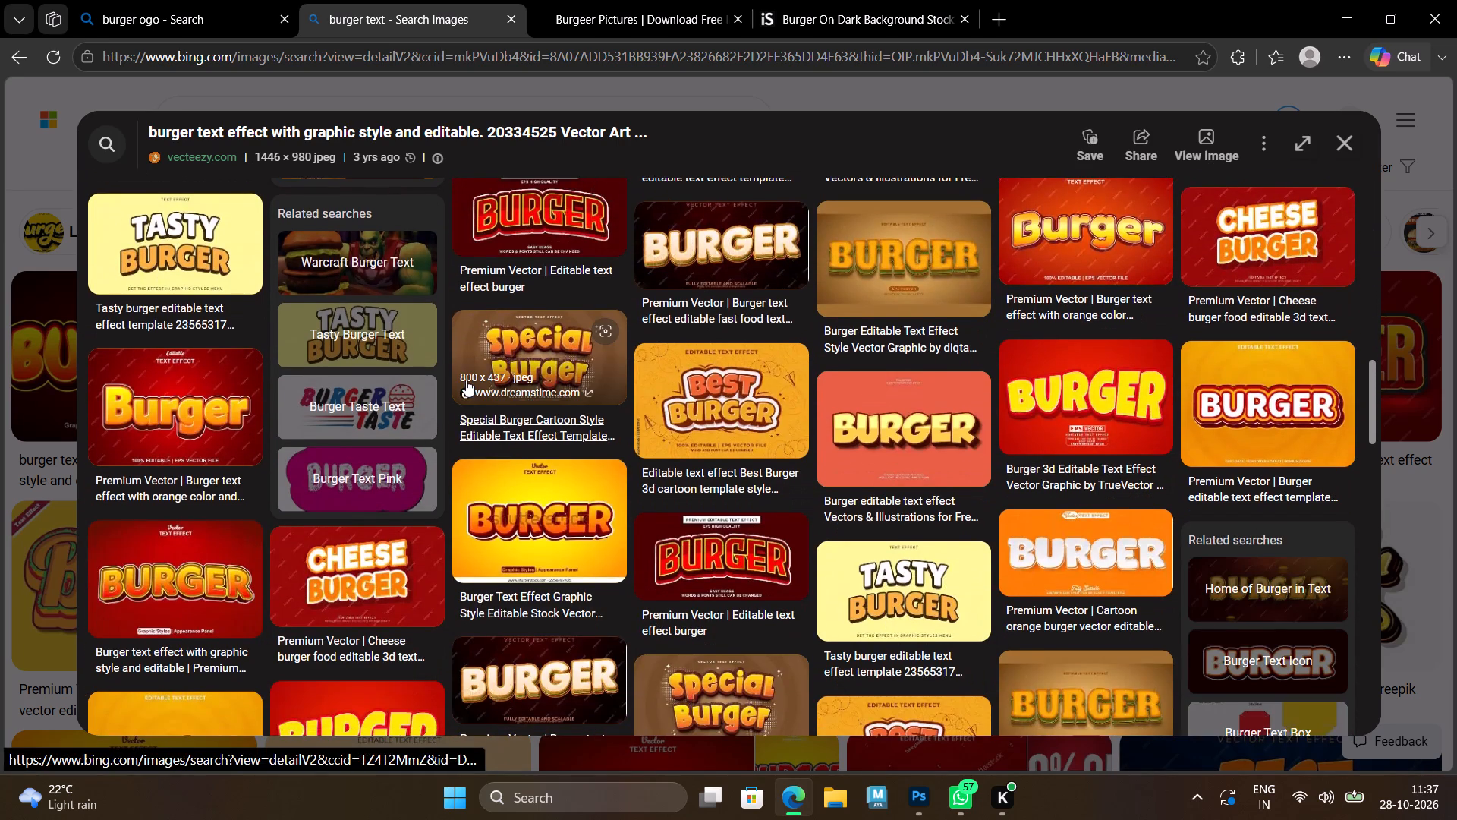
{"action": "scroll", "coordinate": [466, 380], "scroll_direction": "down", "scroll_amount": 4}
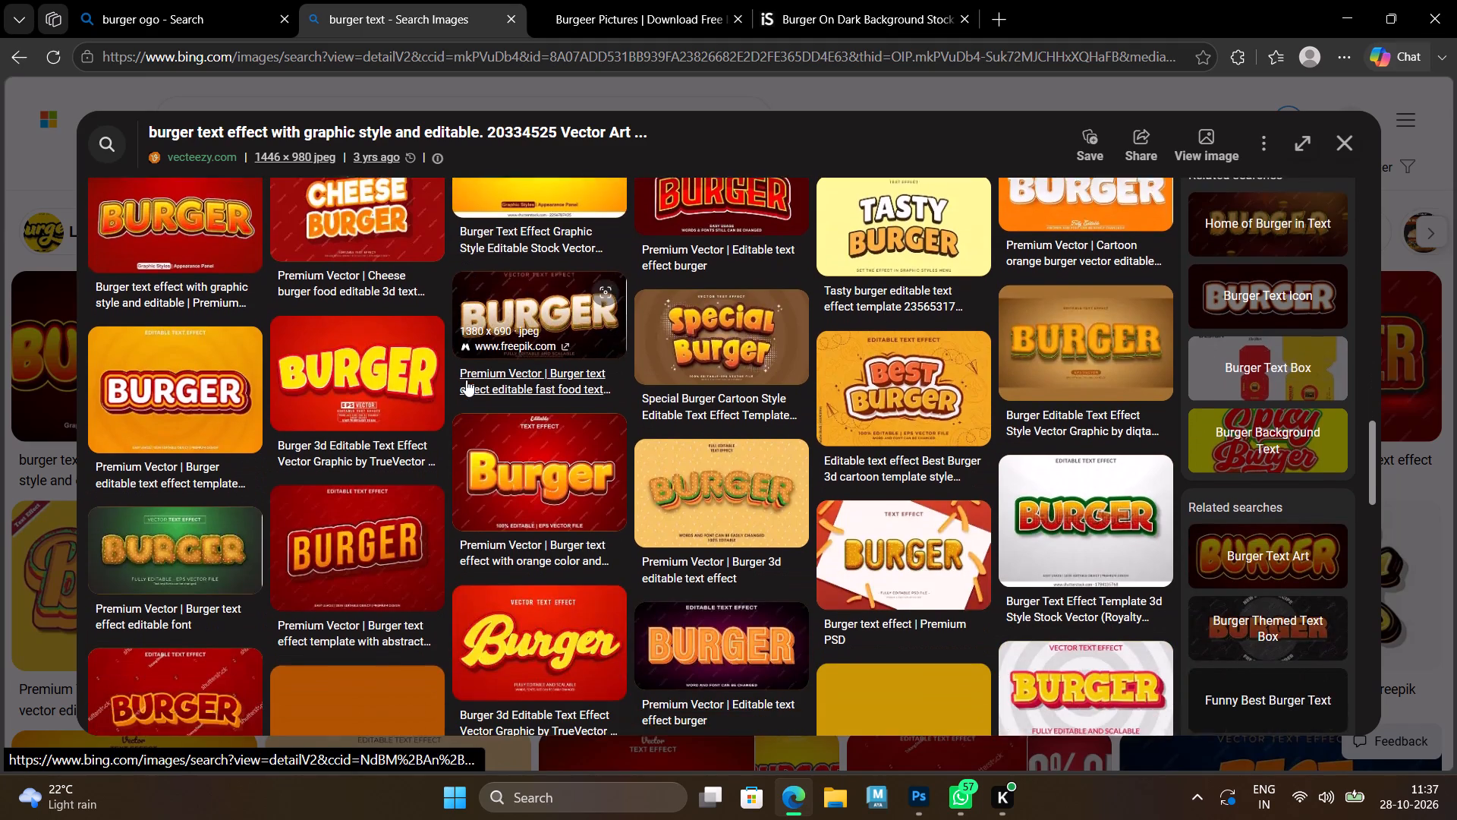
{"action": "scroll", "coordinate": [466, 386], "scroll_direction": "down", "scroll_amount": 1}
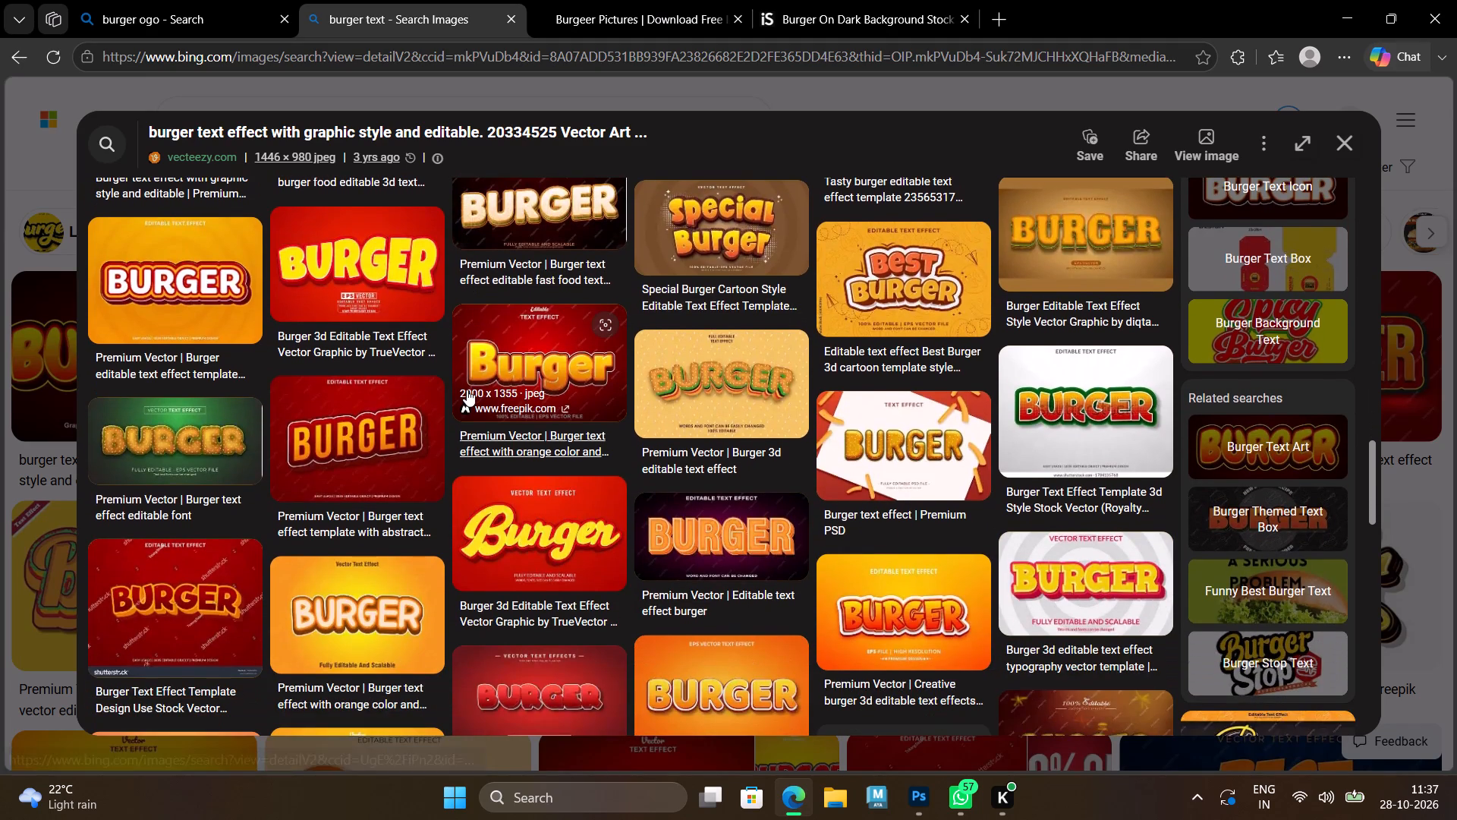
{"action": "scroll", "coordinate": [586, 440], "scroll_direction": "down", "scroll_amount": 3}
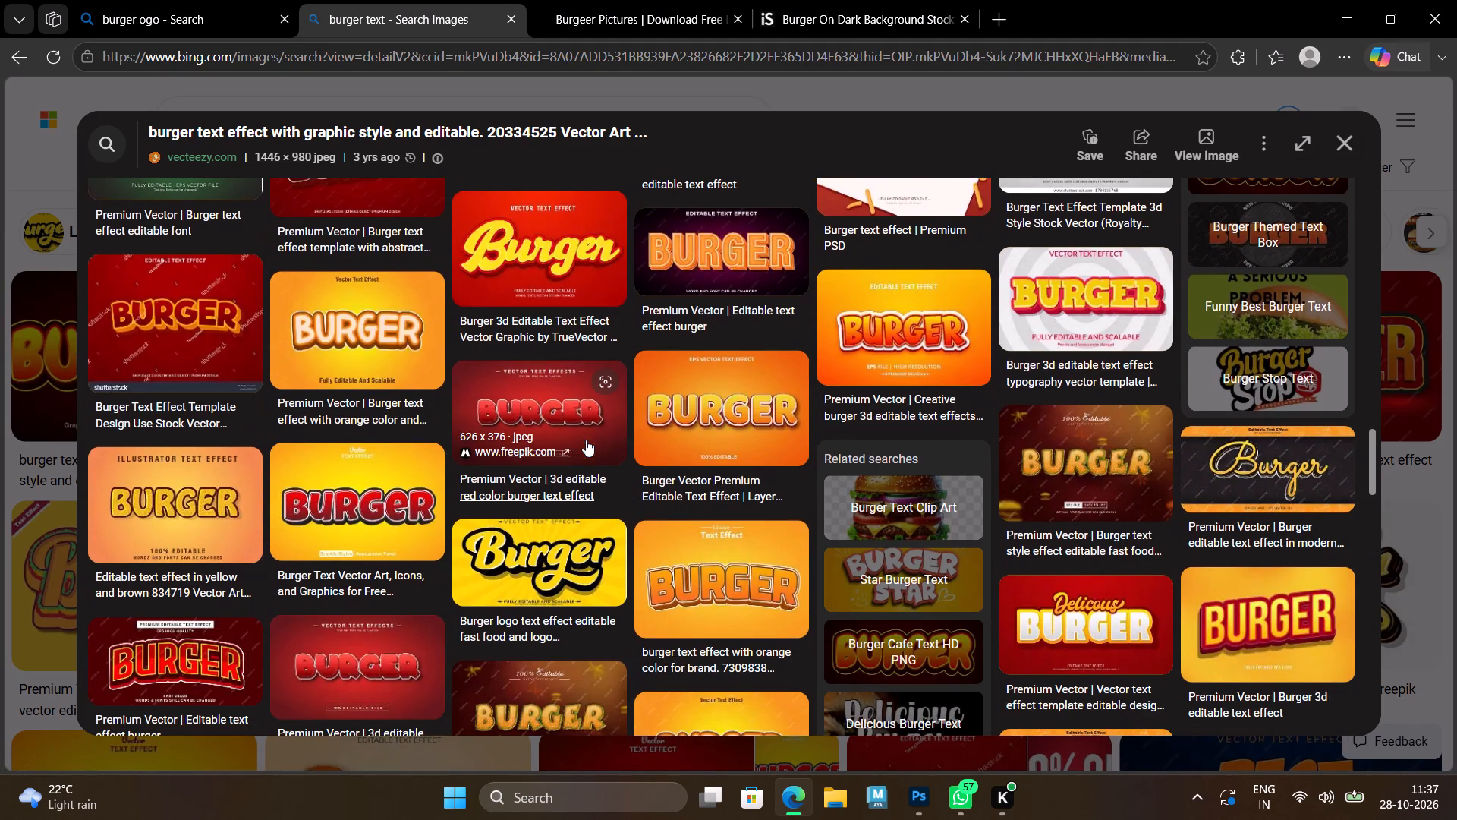
Open the cream BURGER text effect on an orange-yellow background and look through its related designs.
{"action": "left_click", "coordinate": [385, 306]}
{"action": "scroll", "coordinate": [593, 387], "scroll_direction": "down", "scroll_amount": 3}
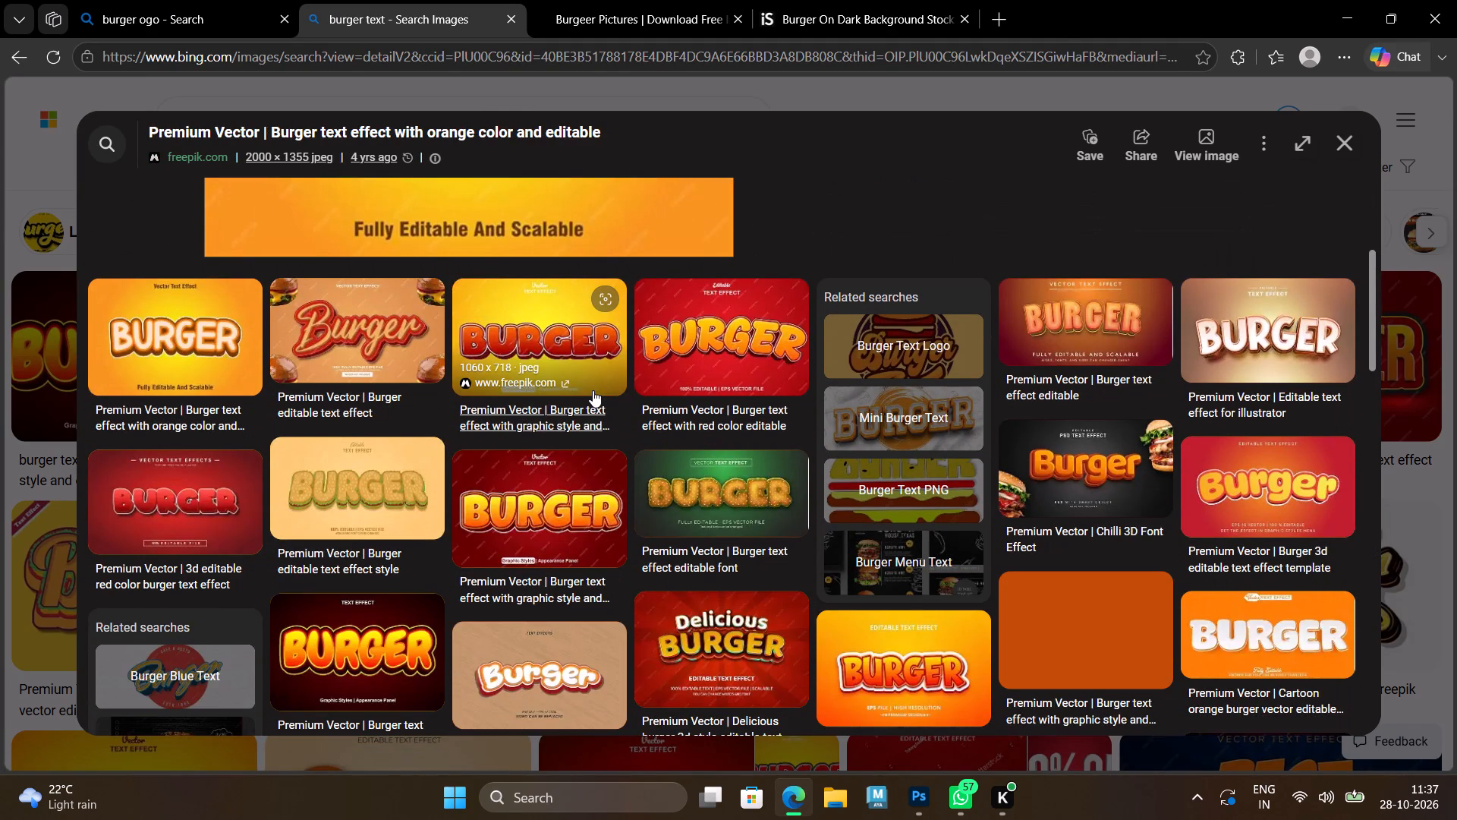
{"action": "scroll", "coordinate": [593, 390], "scroll_direction": "down", "scroll_amount": 1}
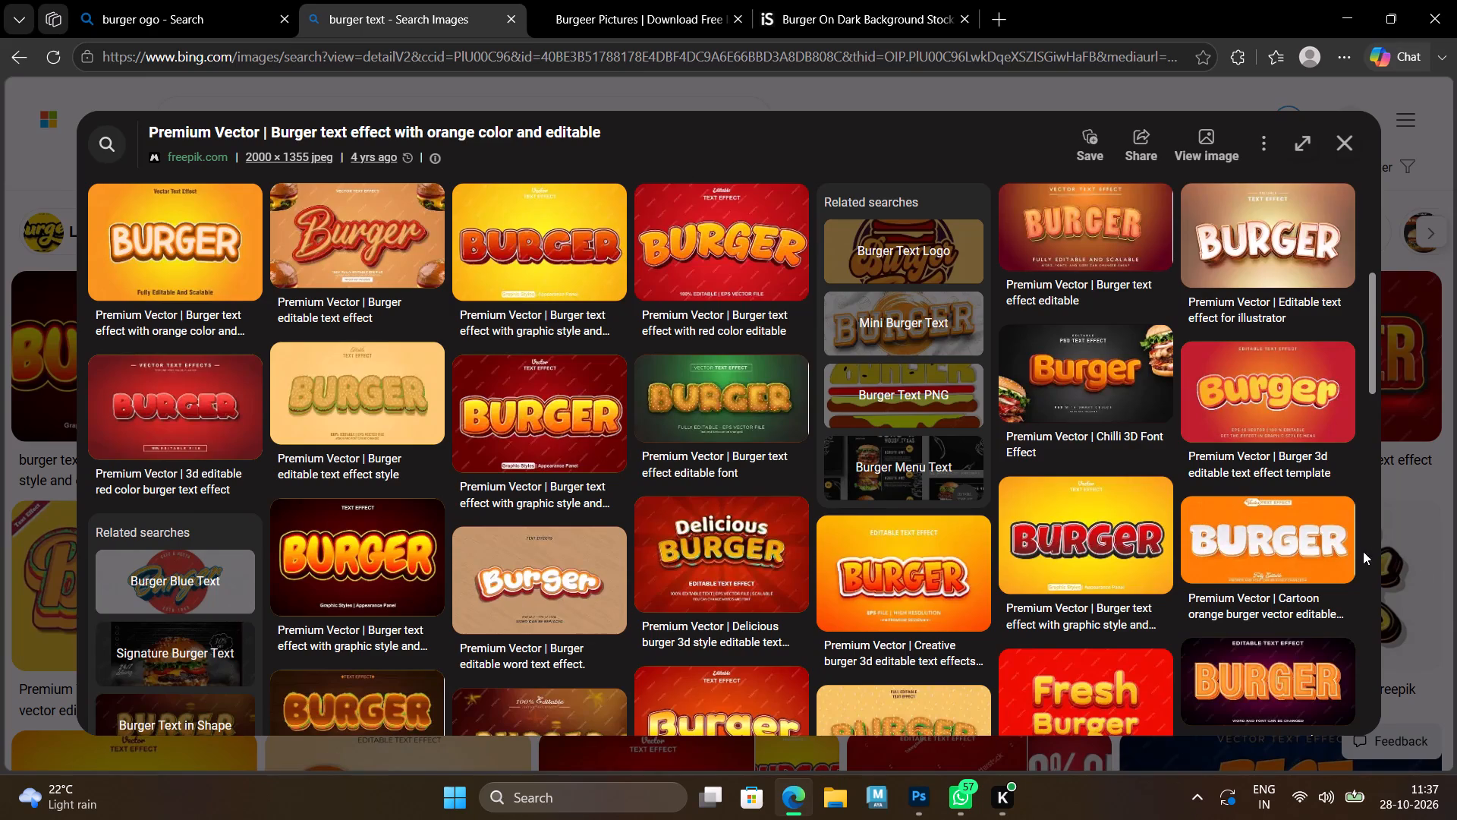
{"action": "scroll", "coordinate": [545, 443], "scroll_direction": "down", "scroll_amount": 3}
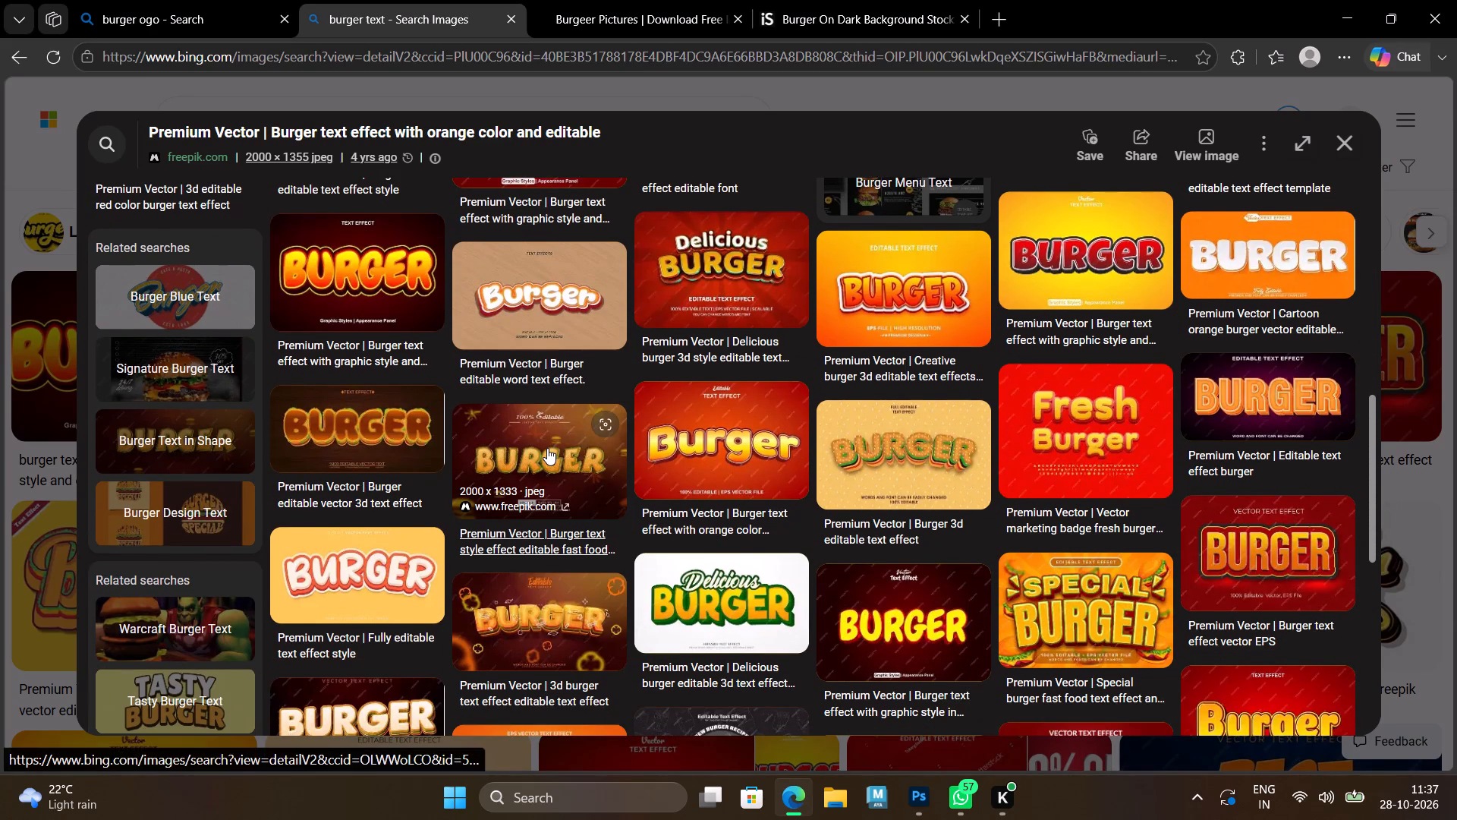
{"action": "scroll", "coordinate": [547, 448], "scroll_direction": "down", "scroll_amount": 4}
{"action": "left_click", "coordinate": [782, 483]}
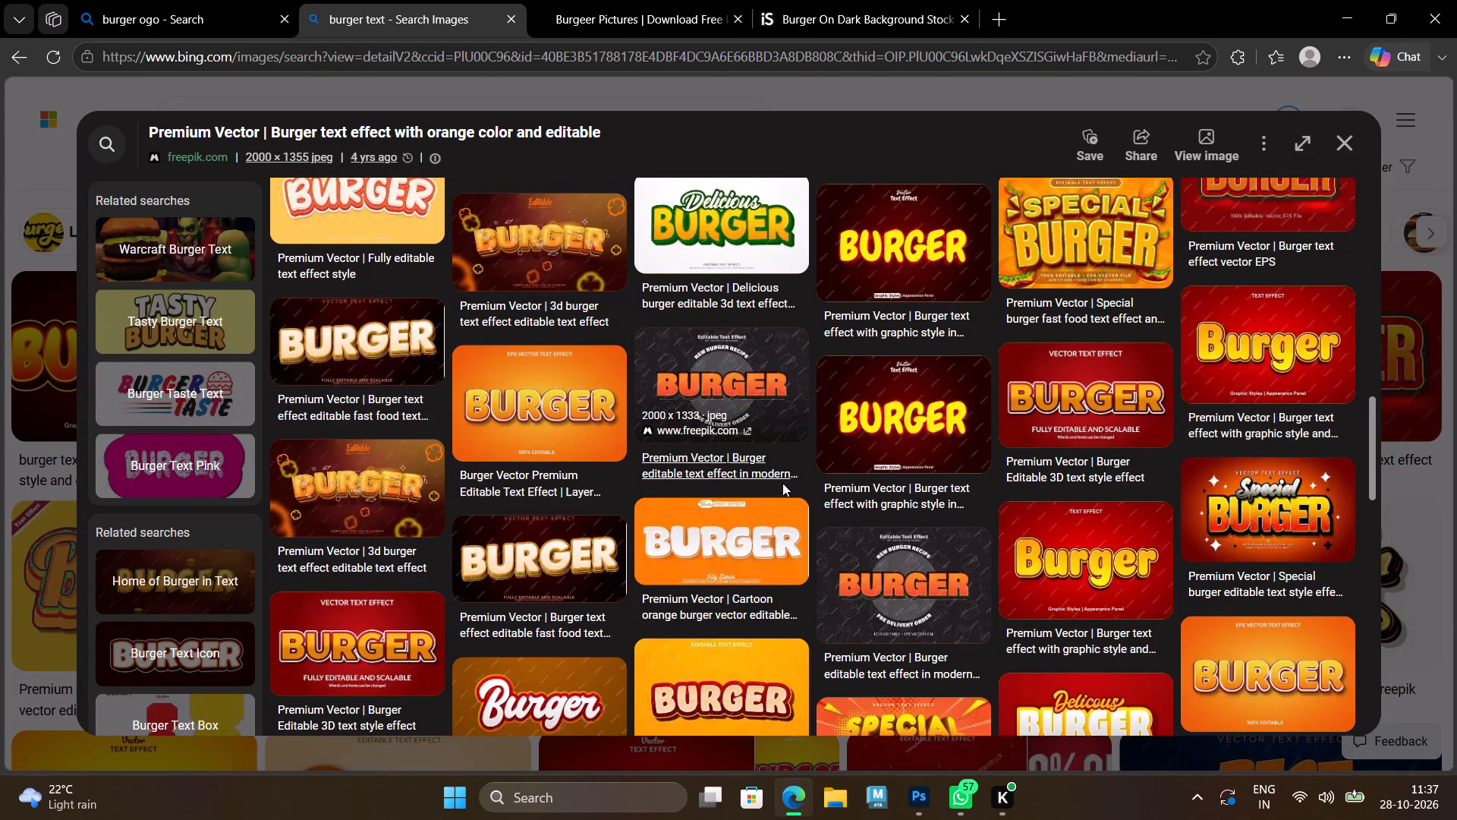
Copy the enlarged orange-yellow BURGER text effect image and paste it into the Untitled-1 poster in Photoshop.
{"action": "scroll", "coordinate": [637, 478], "scroll_direction": "up", "scroll_amount": 7}
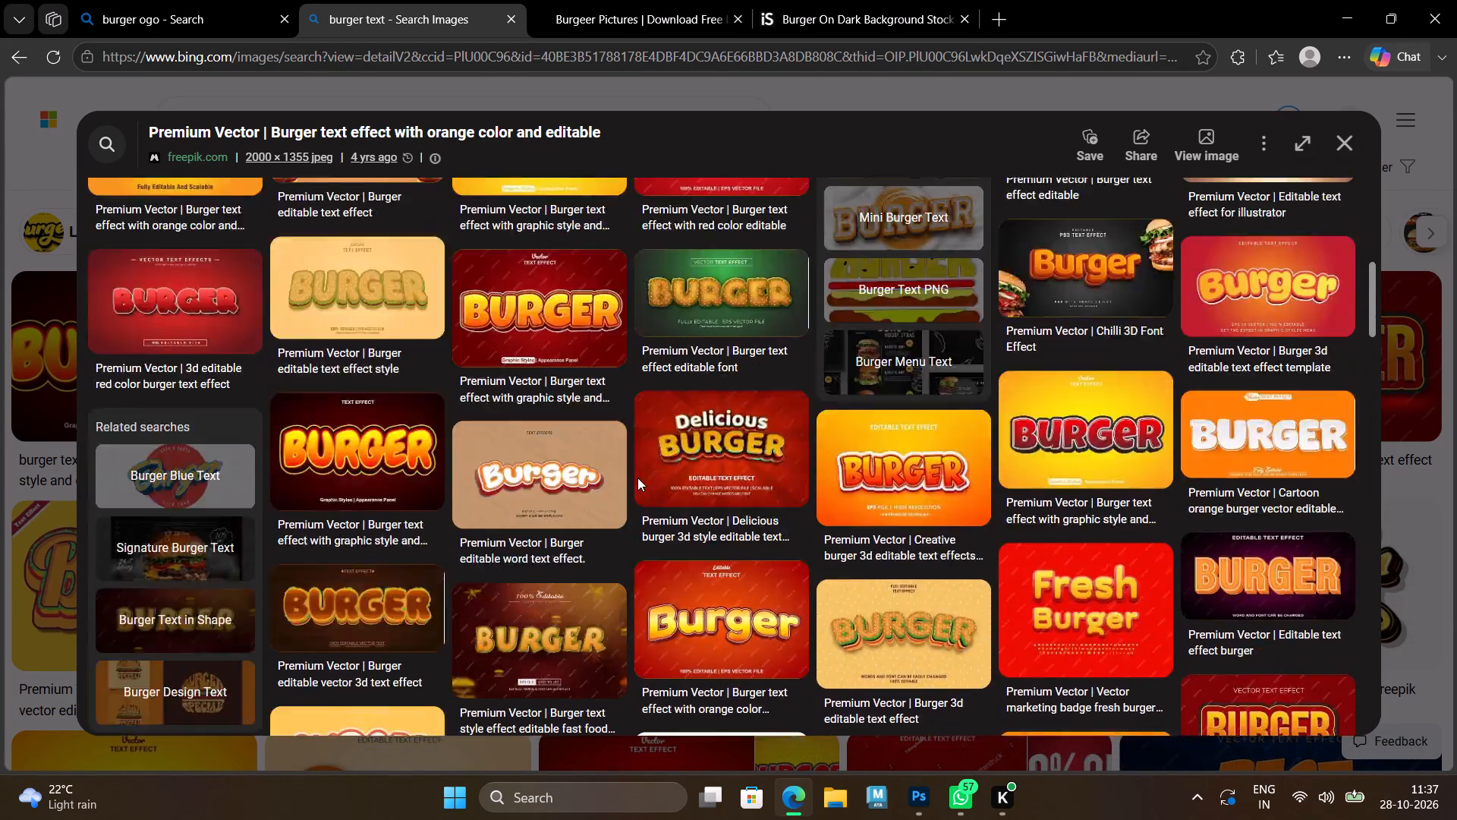
{"action": "scroll", "coordinate": [637, 478], "scroll_direction": "up", "scroll_amount": 8}
{"action": "right_click", "coordinate": [524, 387]}
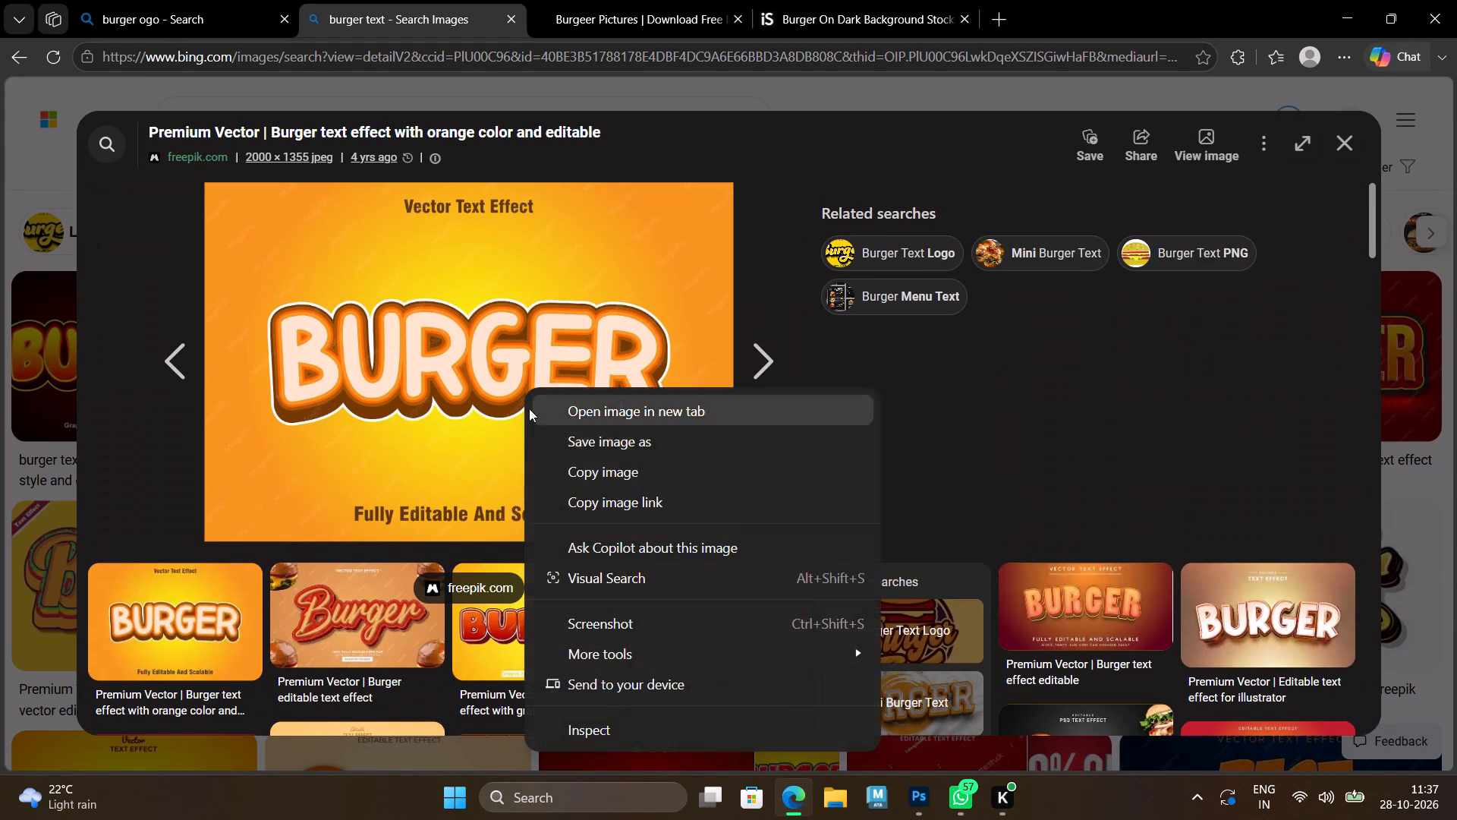
{"action": "left_click", "coordinate": [650, 473]}
{"action": "left_click", "coordinate": [911, 804]}
{"action": "left_click", "coordinate": [853, 714]}
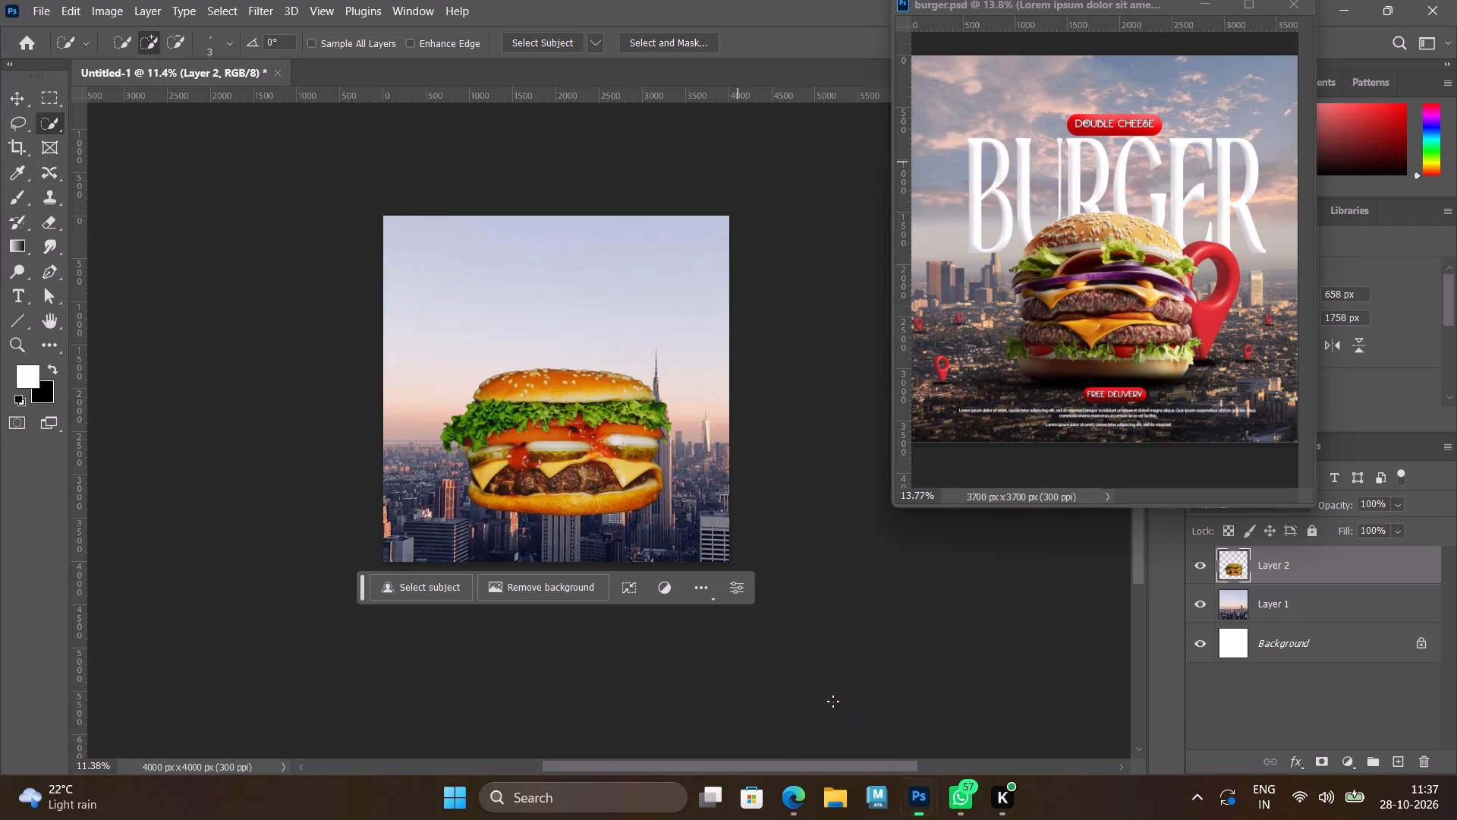
{"action": "key", "text": "ctrl+v"}
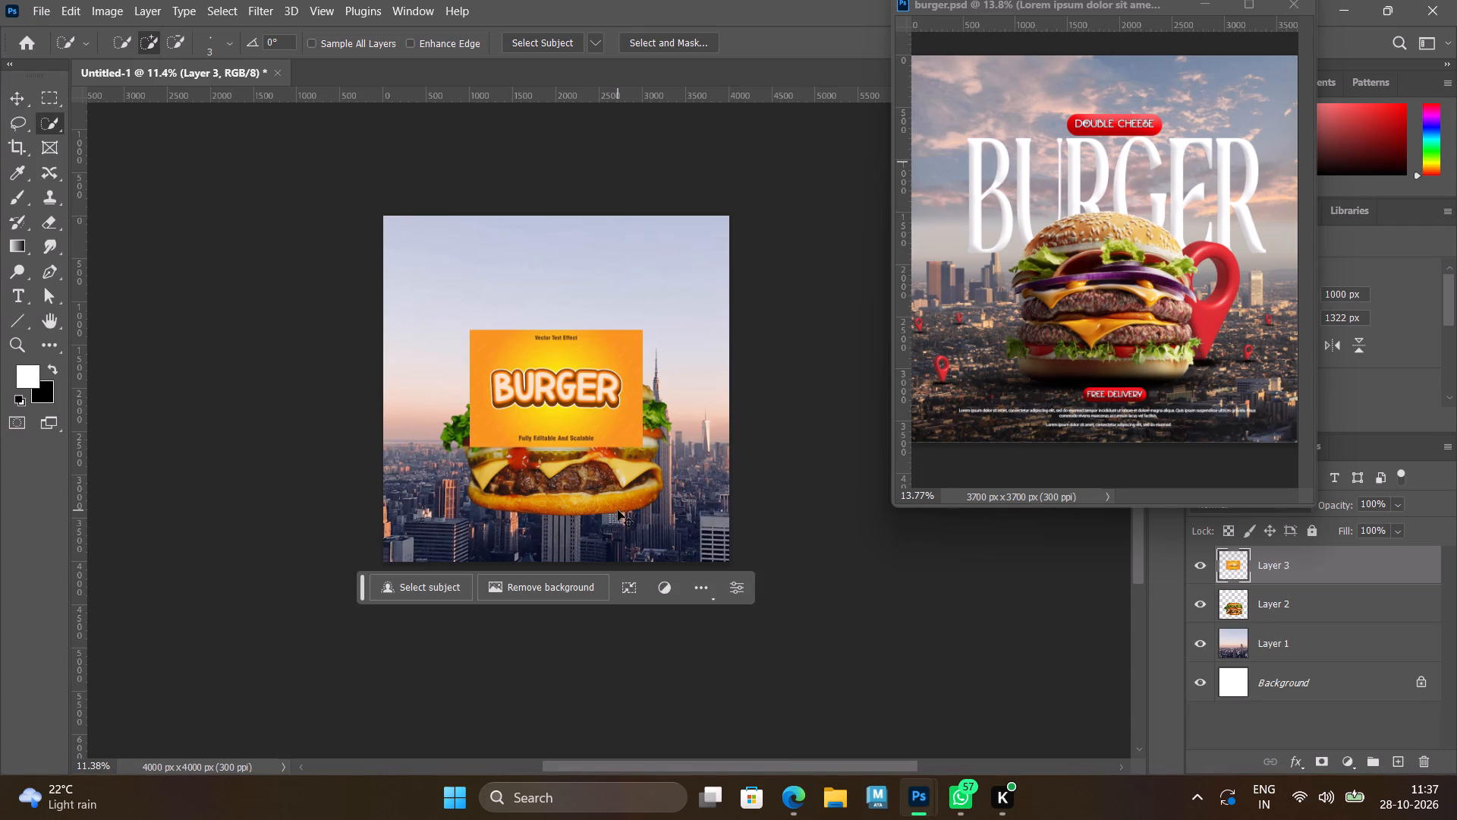
Enlarge the pasted BURGER image proportionally to most of the canvas width and move it to the upper part of the poster.
{"action": "key", "text": "ctrl+t"}
{"action": "left_click_drag", "start_coordinate": [640, 450], "coordinate": [723, 530]}
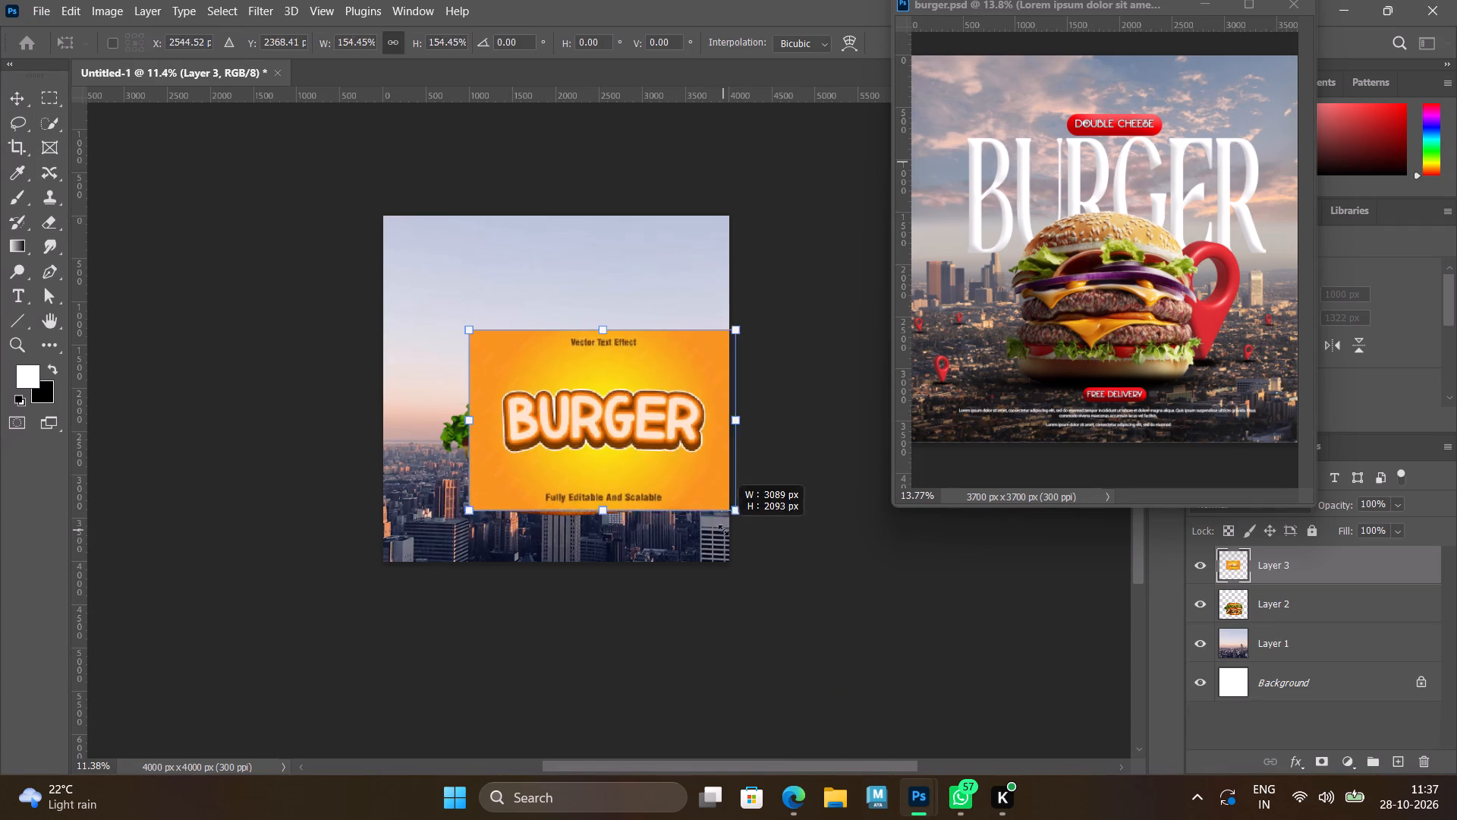
{"action": "left_click_drag", "start_coordinate": [723, 530], "coordinate": [733, 540]}
{"action": "left_click_drag", "start_coordinate": [664, 462], "coordinate": [607, 355]}
{"action": "key", "text": "Return"}
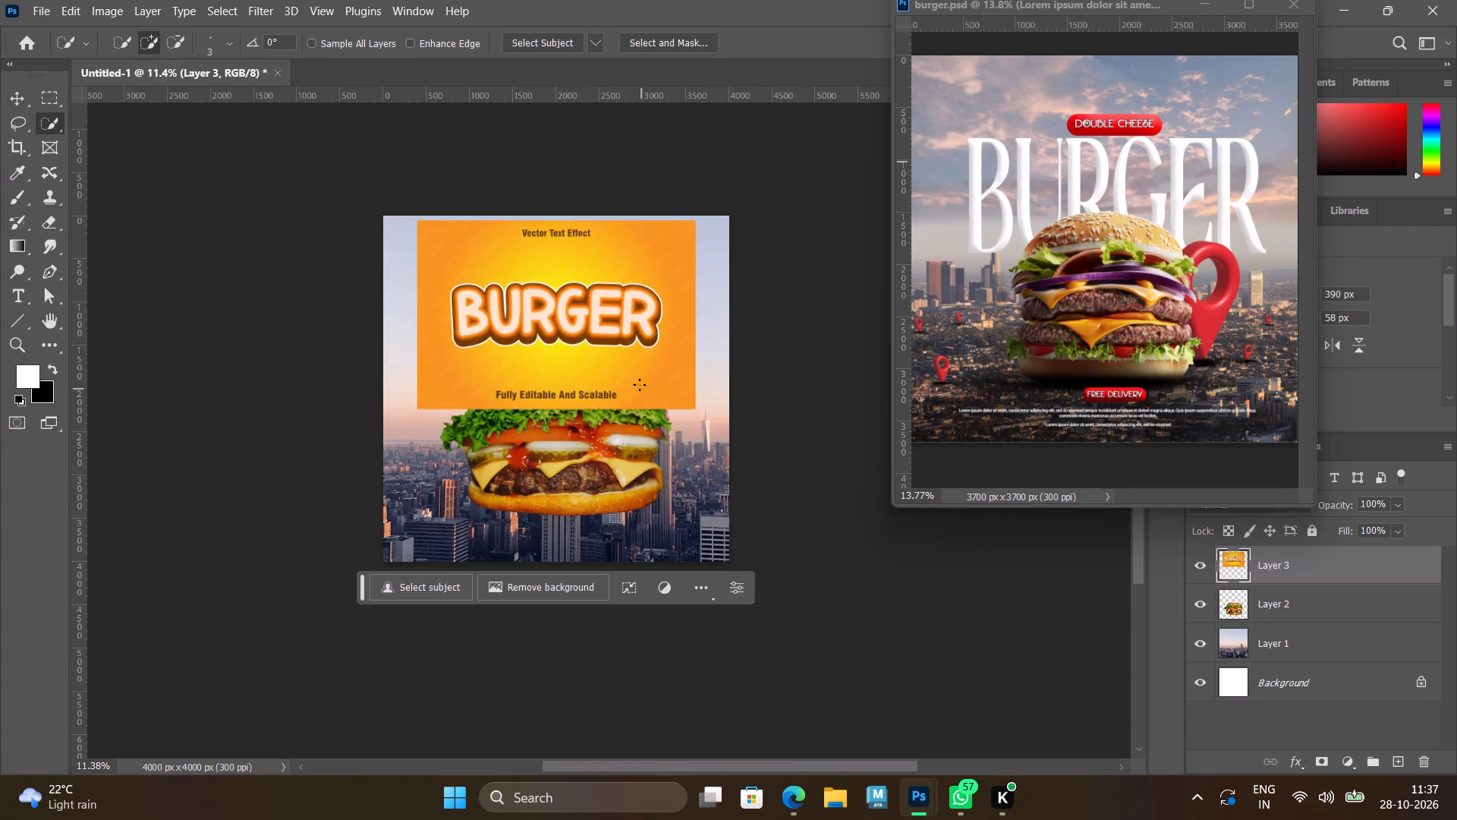
Cut out the BURGER lettering by selecting the subject, inverting the selection and deleting the orange background, leaving nothing selected.
{"action": "left_click", "coordinate": [537, 41]}
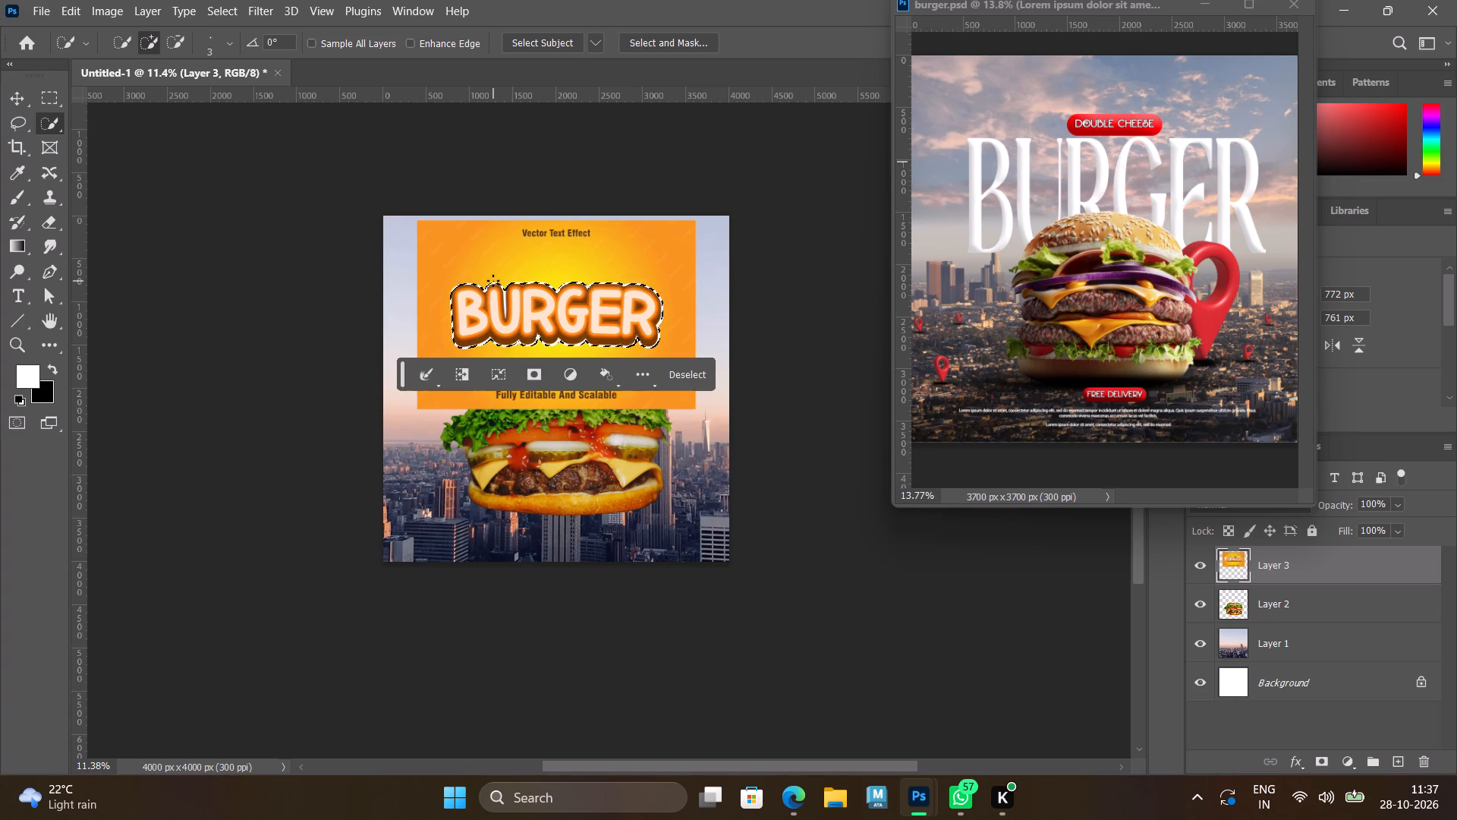
{"action": "key", "text": "ctrl+shift+i"}
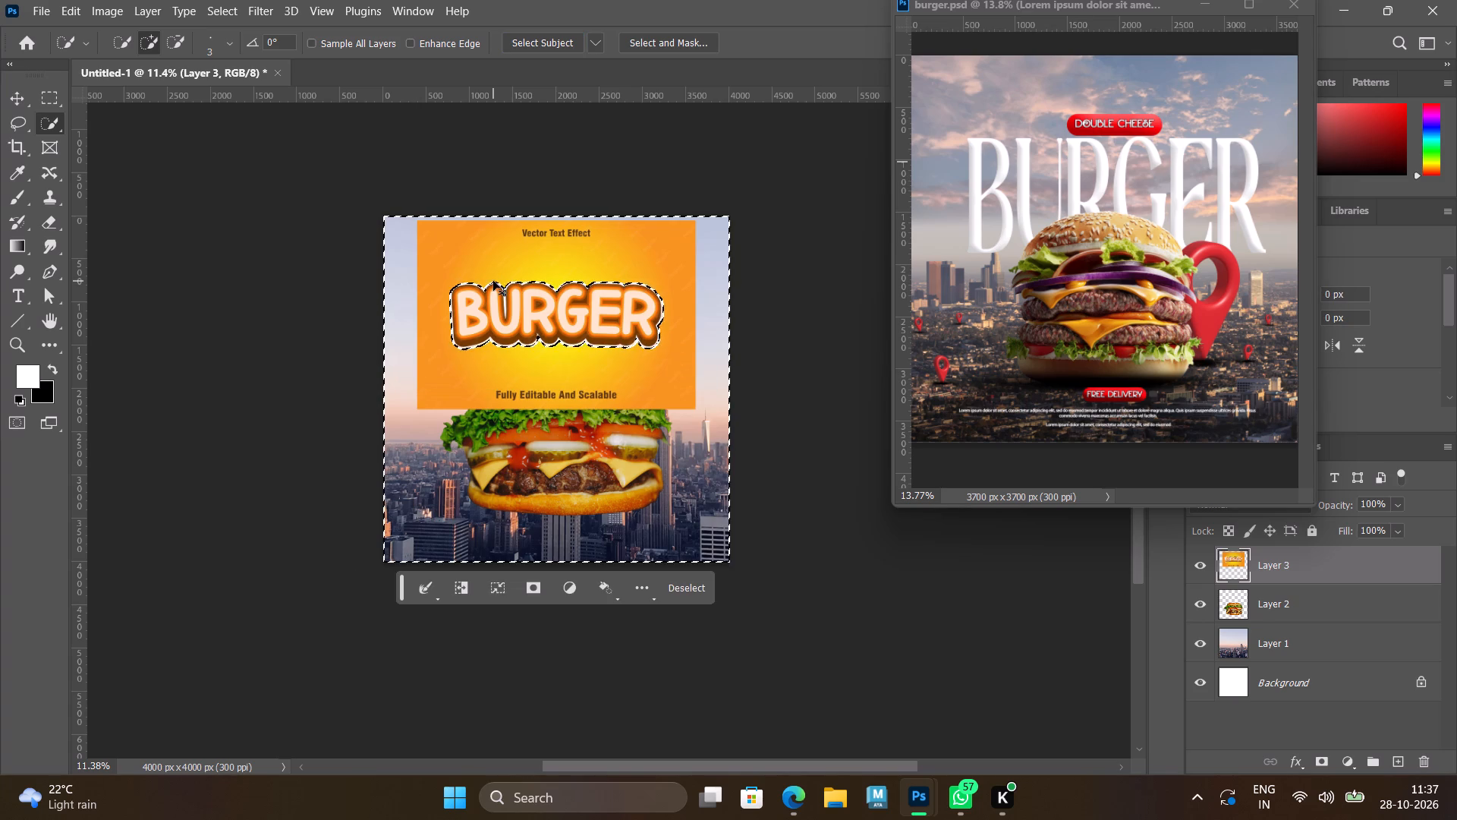
{"action": "key", "text": "Delete"}
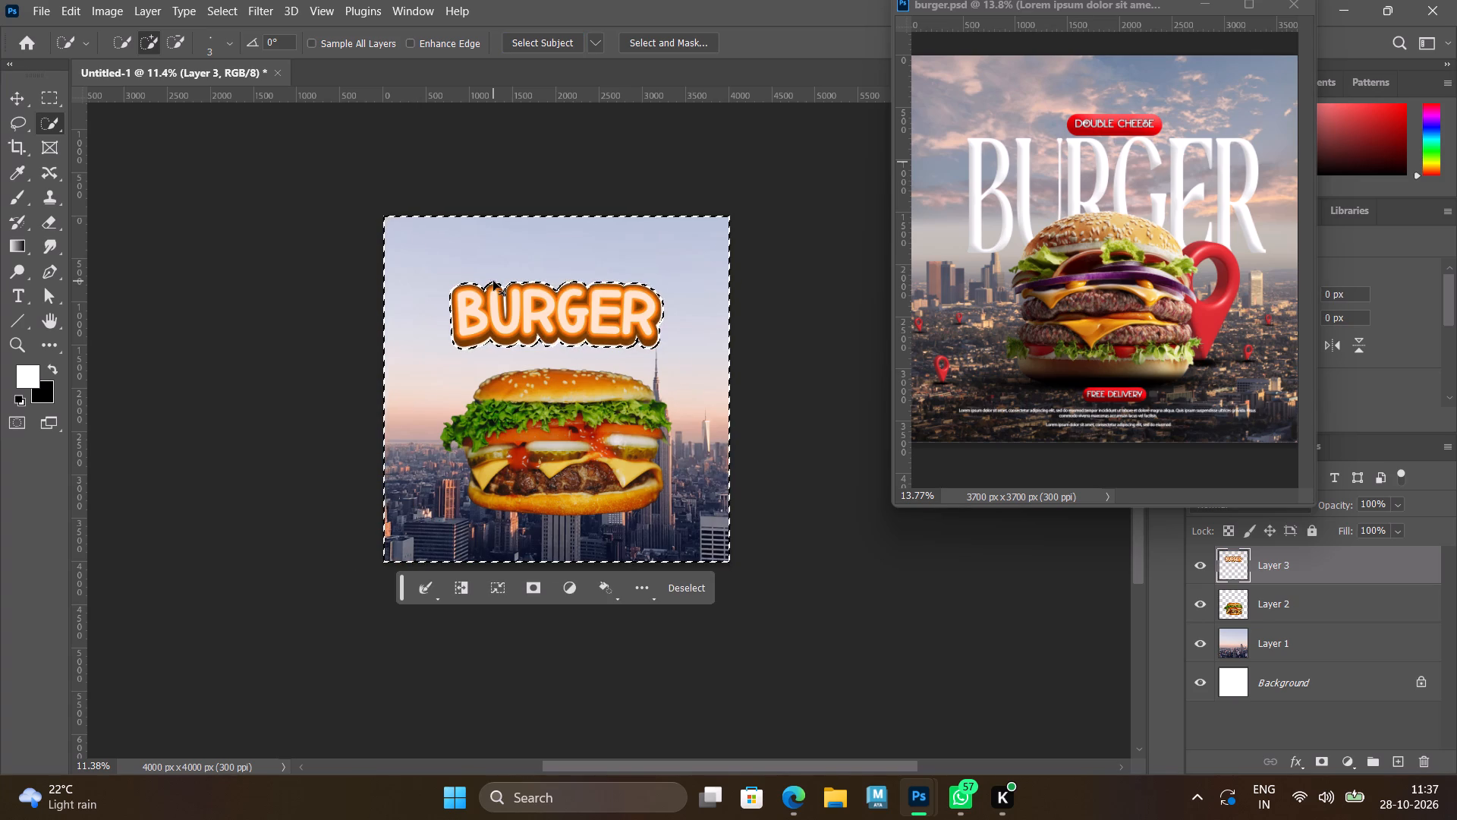
{"action": "key", "text": "ctrl+d"}
Enlarge the BURGER lettering to nearly the full canvas width, stretch it taller and centre it horizontally over the top of the burger.
{"action": "key", "text": "ctrl+t"}
{"action": "left_click_drag", "start_coordinate": [667, 352], "coordinate": [682, 371]}
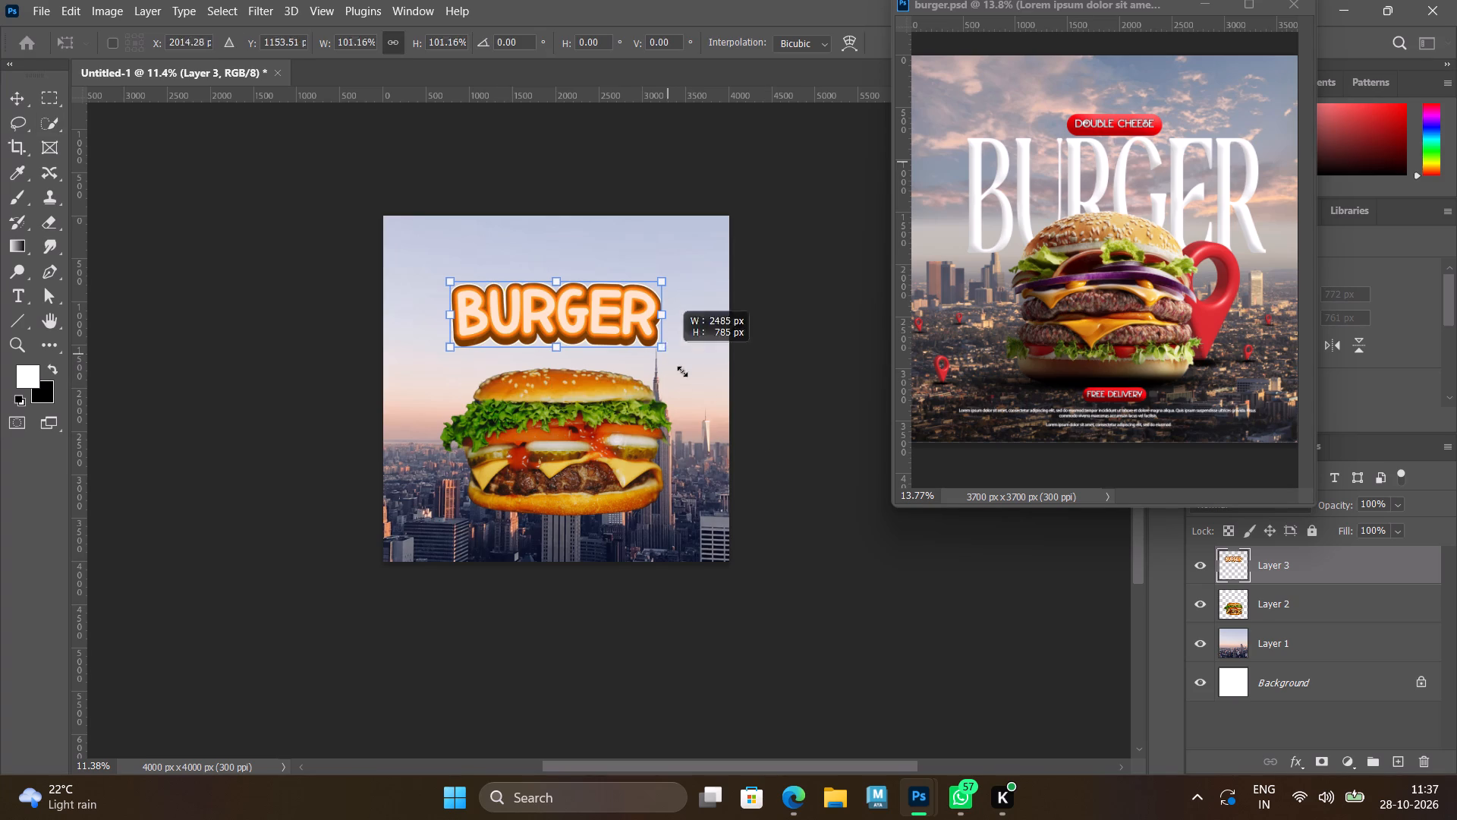
{"action": "left_click_drag", "start_coordinate": [682, 371], "coordinate": [791, 447]}
{"action": "left_click_drag", "start_coordinate": [640, 347], "coordinate": [592, 336]}
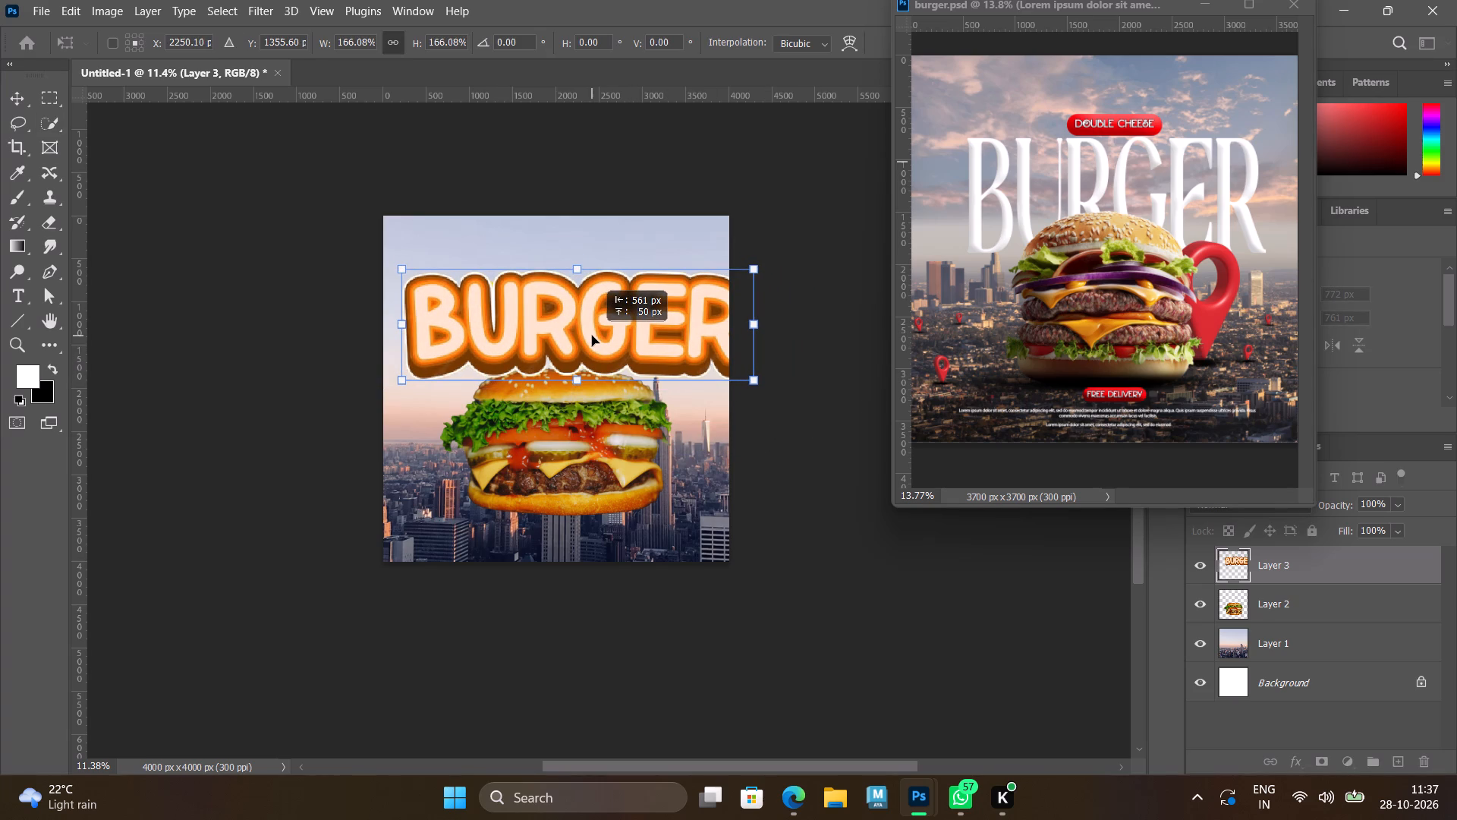
{"action": "left_click_drag", "start_coordinate": [592, 336], "coordinate": [593, 344]}
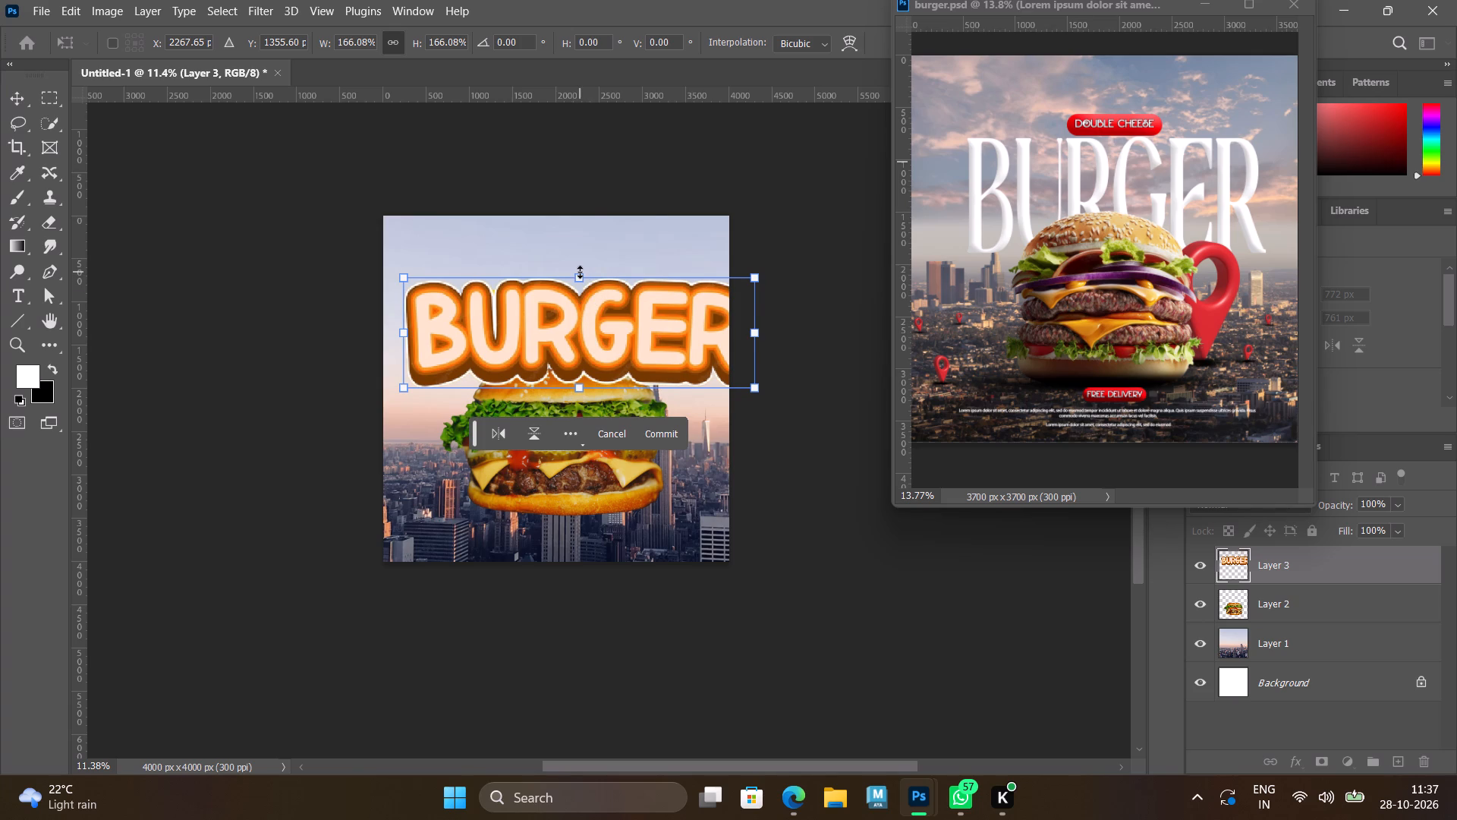
{"action": "left_click_drag", "start_coordinate": [580, 271], "coordinate": [579, 246], "text": "shift"}
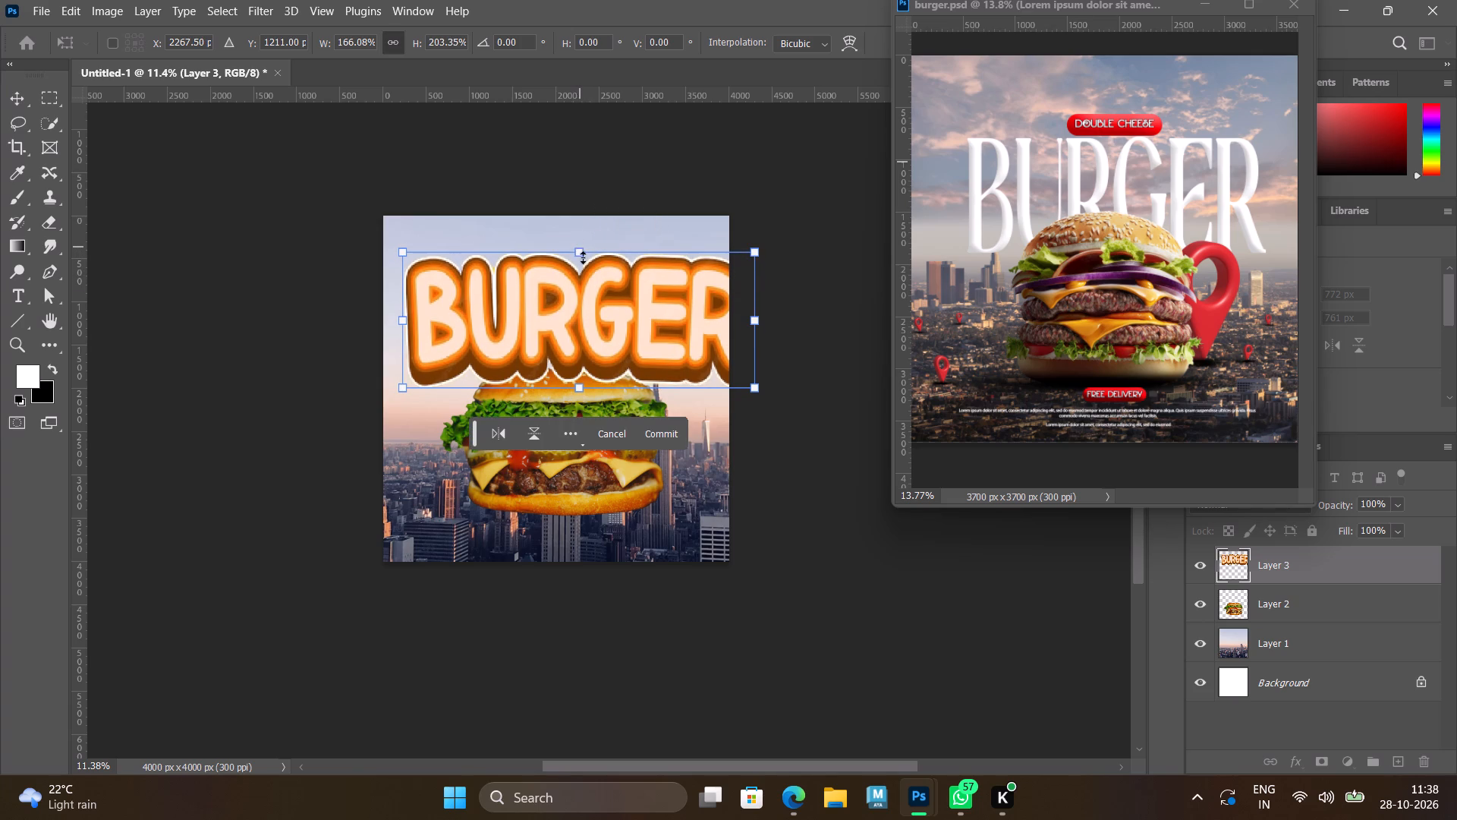
{"action": "left_click_drag", "start_coordinate": [754, 384], "coordinate": [715, 378]}
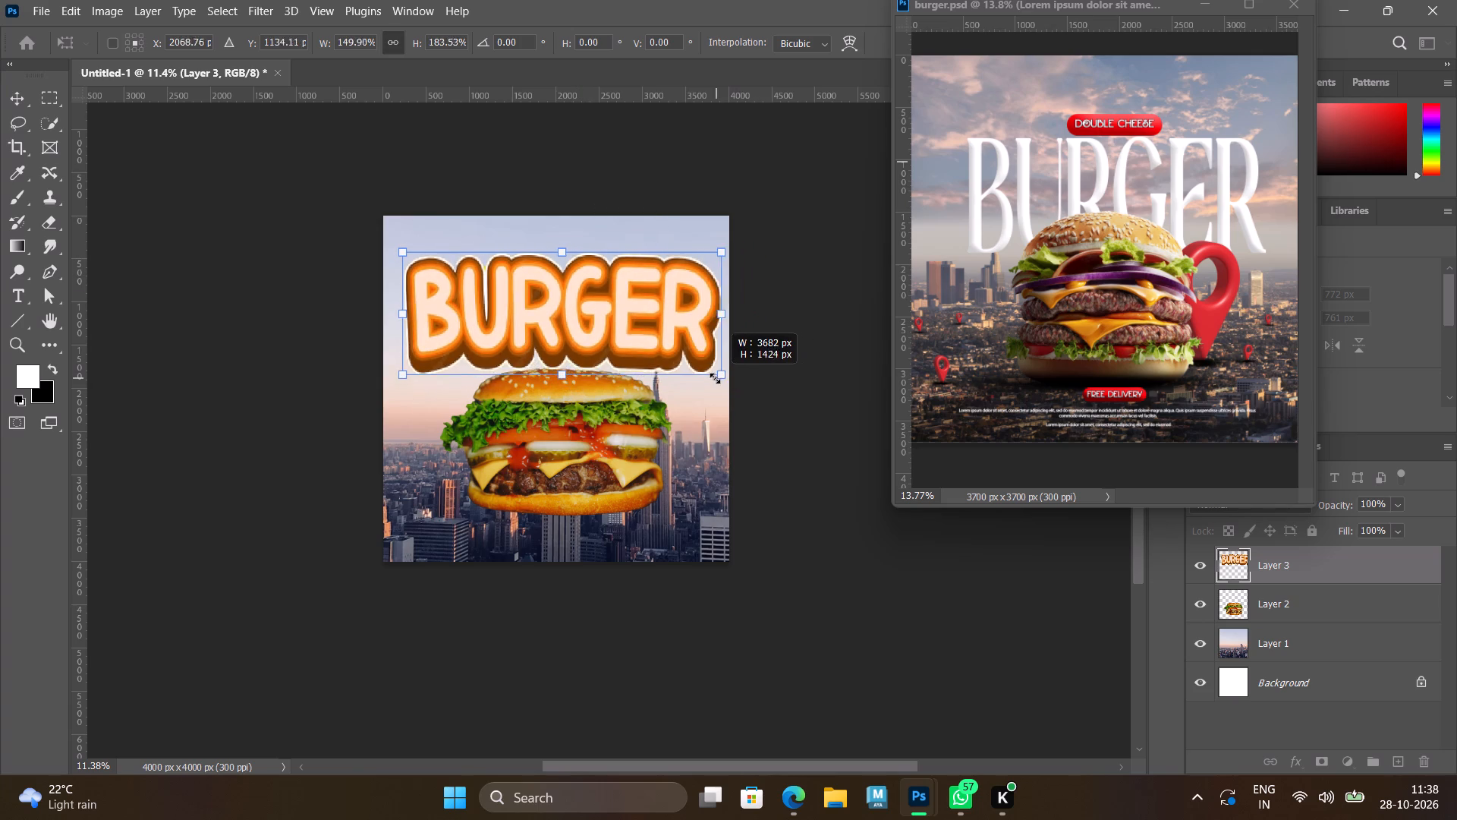
{"action": "left_click_drag", "start_coordinate": [715, 378], "coordinate": [697, 376]}
{"action": "left_click_drag", "start_coordinate": [606, 315], "coordinate": [611, 329]}
{"action": "key", "text": "Return"}
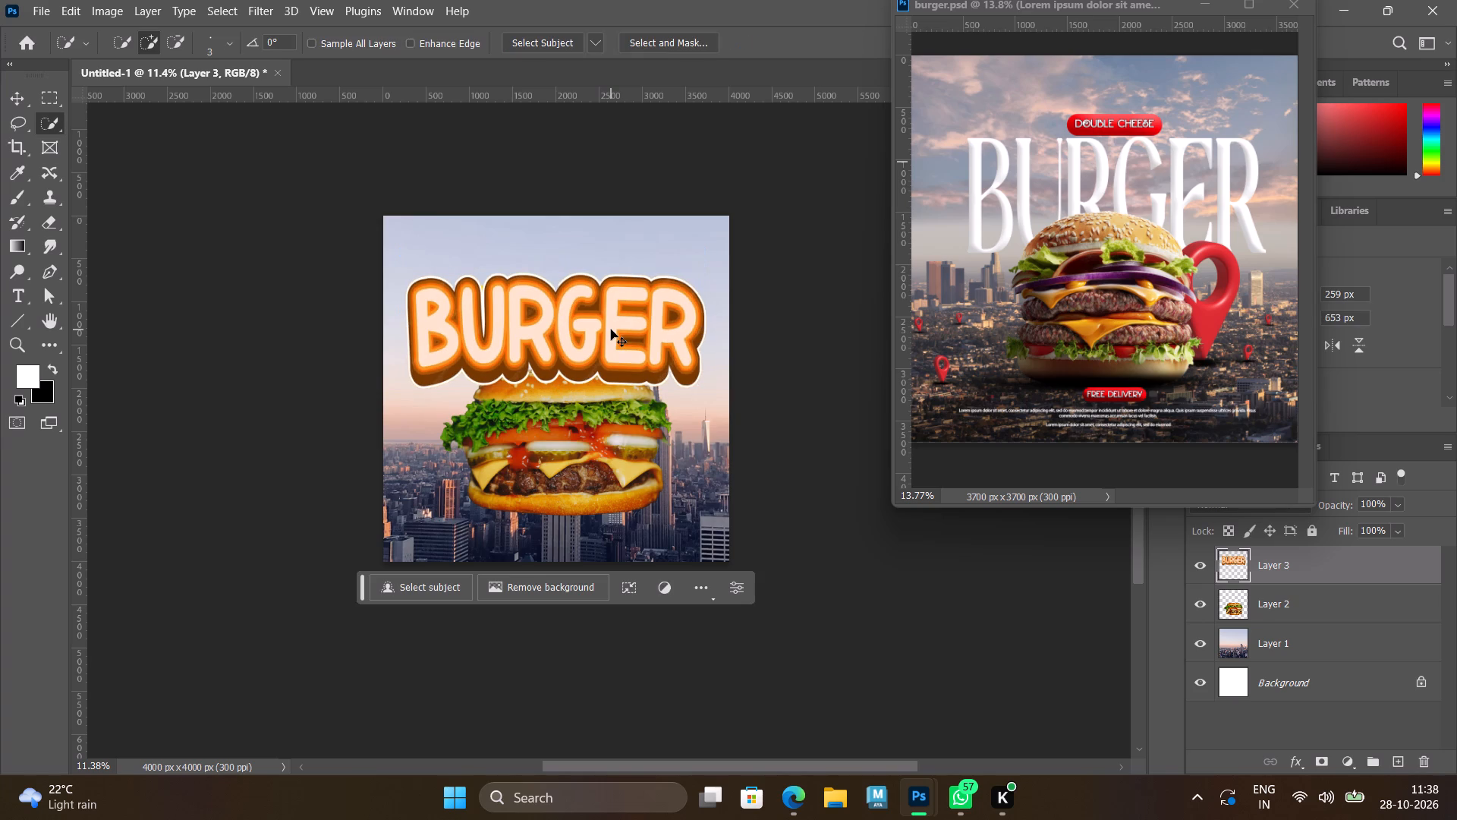
Move the BURGER lettering layer behind the burger layer, keeping it above the skyline layer.
{"action": "key", "text": "ctrl+bracketleft"}
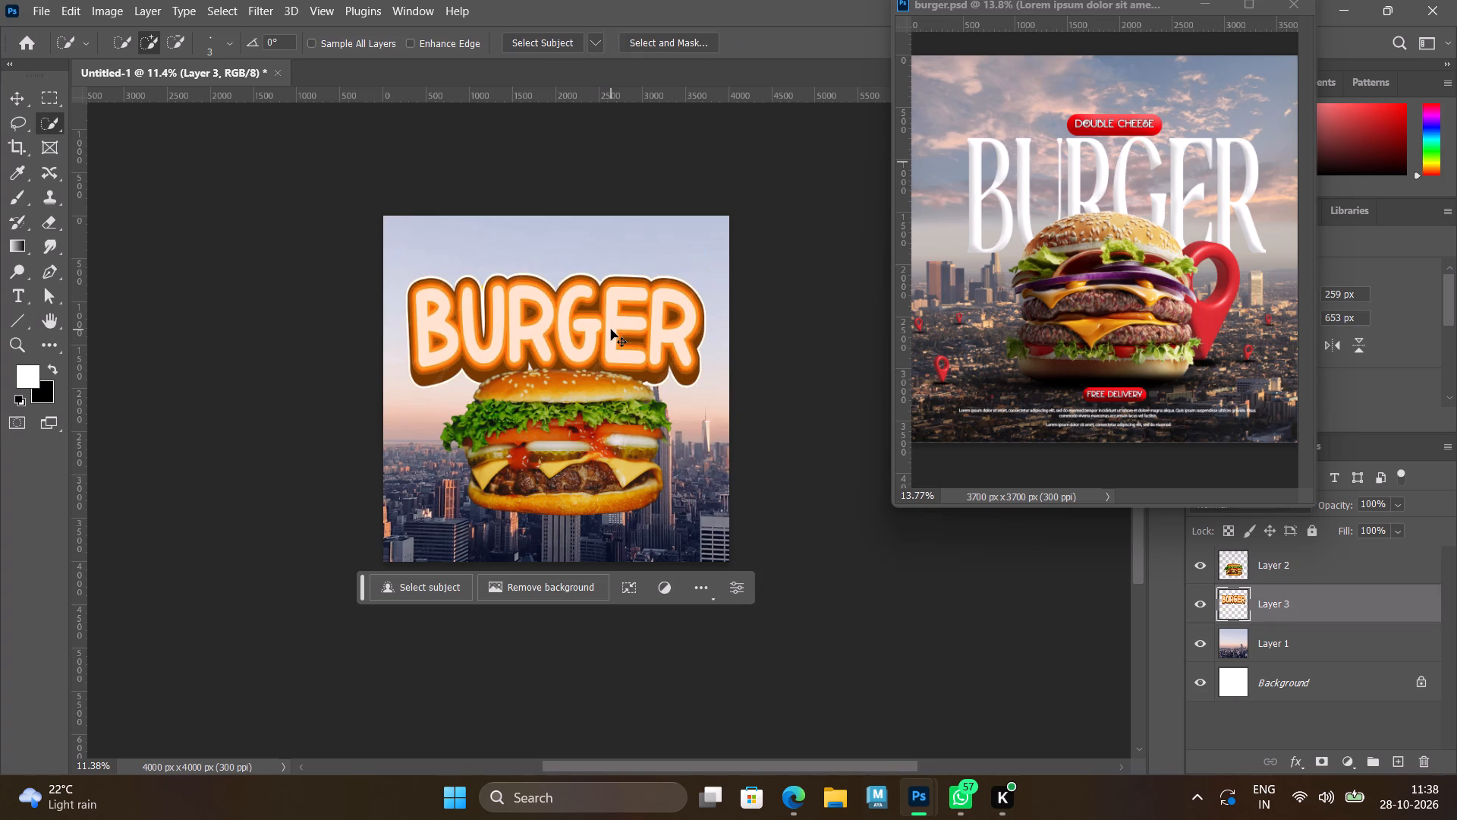
{"action": "key", "text": "ctrl+bracketleft"}
{"action": "key", "text": "ctrl+bracketright"}
Nudge the BURGER lettering straight down to a Y position of about 1608 px, tucking it behind the top bun.
{"action": "key", "text": "ctrl+t"}
{"action": "key", "text": "Down"}
{"action": "key", "text": "Down"}
{"action": "key", "text": "Down"}
{"action": "key", "text": "Down"}
{"action": "key", "text": "Down"}
{"action": "key", "text": "Down"}
{"action": "key", "text": "Down"}
{"action": "key", "text": "Down"}
{"action": "key", "text": "Down"}
{"action": "key", "text": "Down"}
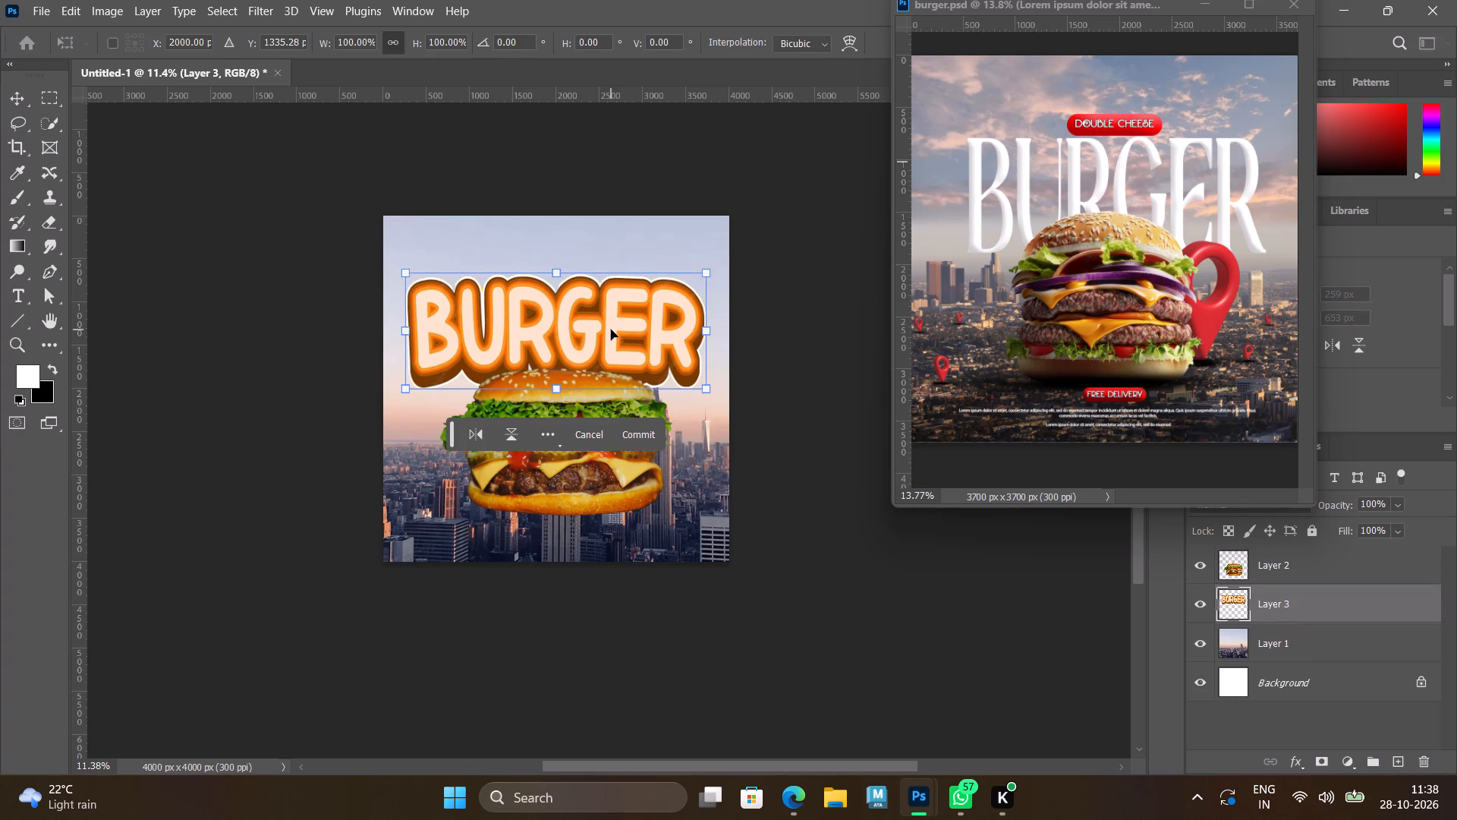
{"action": "key", "text": "Down"}
{"action": "key", "text": "Down"}
{"action": "key", "text": "Down"}
{"action": "key", "text": "Down"}
{"action": "key", "text": "Down"}
{"action": "key", "text": "Down"}
{"action": "key", "text": "Down"}
{"action": "key", "text": "Down"}
{"action": "key", "text": "Down"}
{"action": "key", "text": "Down"}
{"action": "key", "text": "Down"}
{"action": "key", "text": "Down"}
{"action": "key", "text": "Down"}
{"action": "key", "text": "Down"}
{"action": "key", "text": "Down"}
{"action": "key", "text": "Down"}
{"action": "key", "text": "Down"}
{"action": "key", "text": "Down"}
{"action": "key", "text": "Down"}
{"action": "key", "text": "Down"}
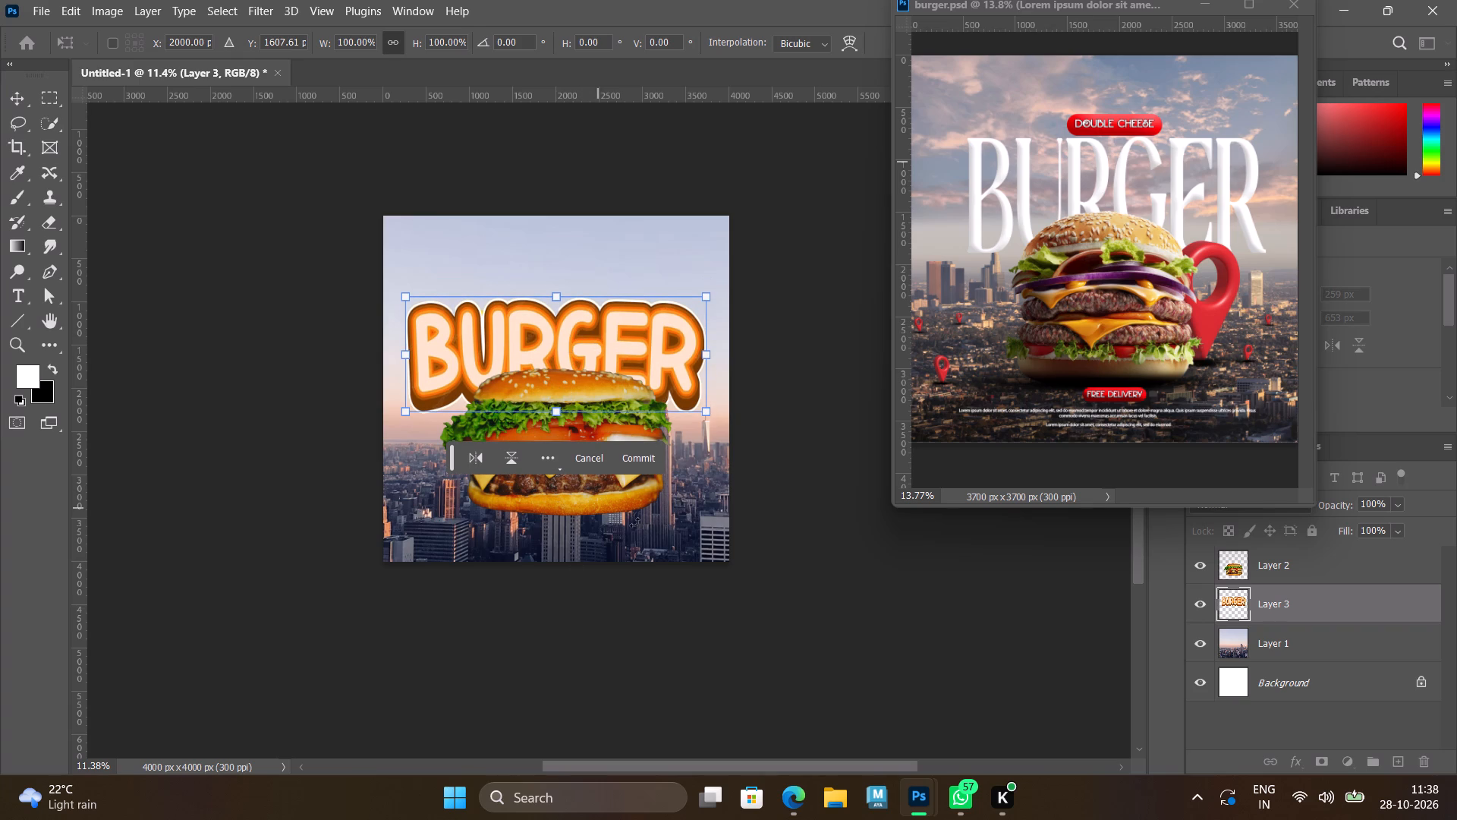
{"action": "left_click", "coordinate": [13, 94]}
Stretch the burger's height to about 118% and move it straight up to a Y position of about 2395 px.
{"action": "left_click", "coordinate": [574, 443]}
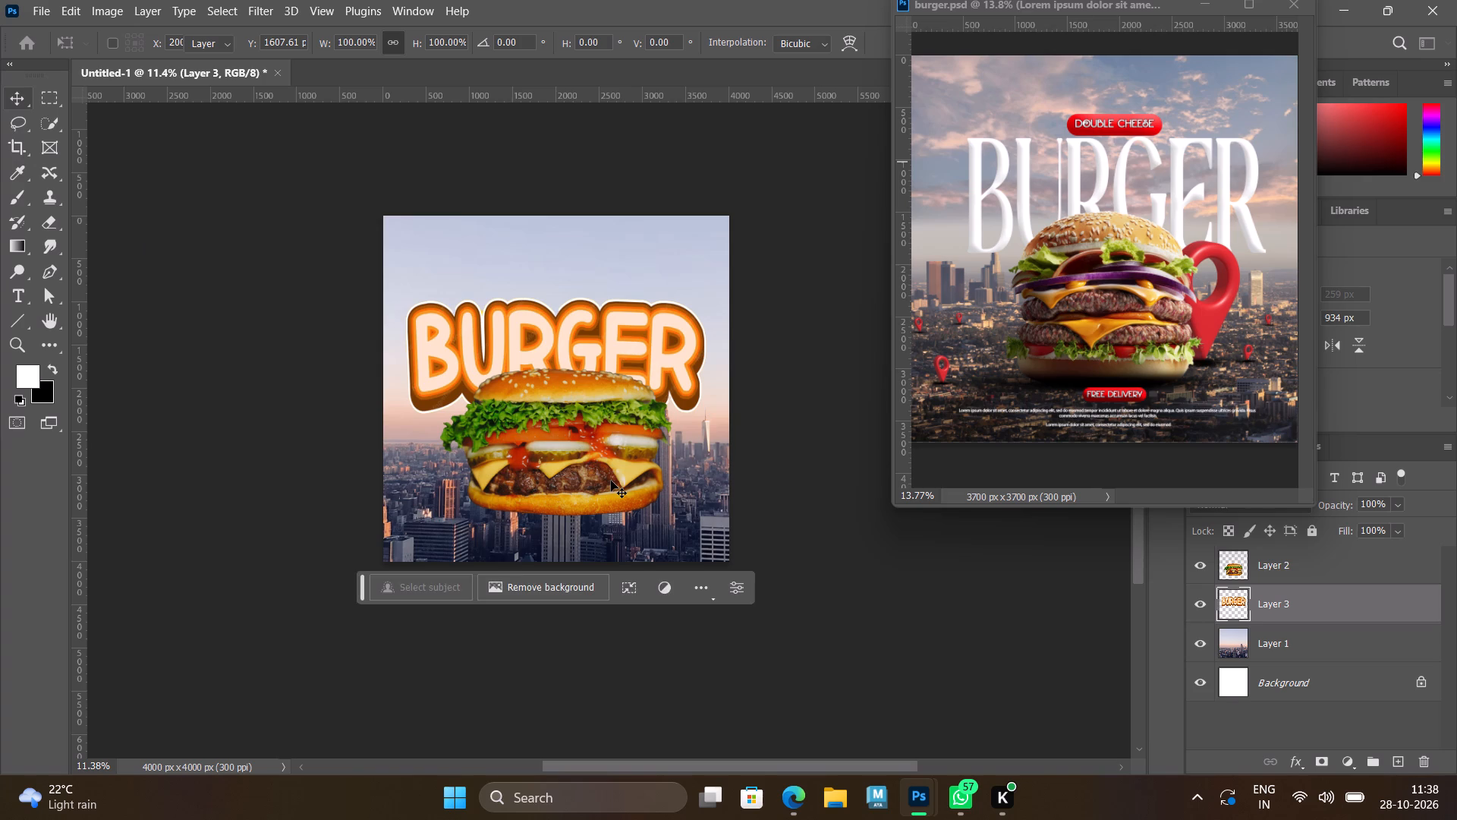
{"action": "key", "text": "ctrl+t"}
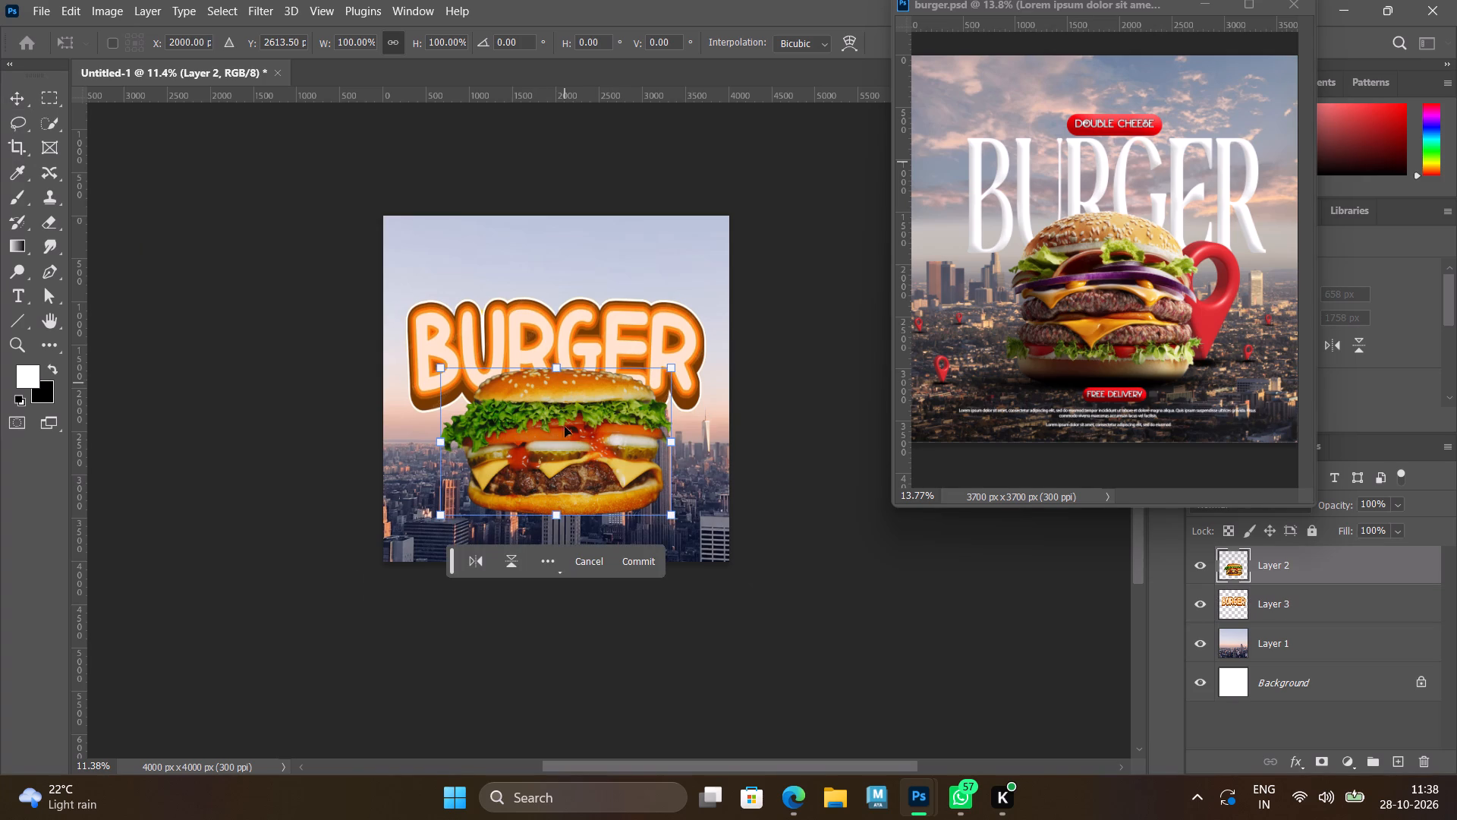
{"action": "left_click_drag", "start_coordinate": [560, 511], "coordinate": [559, 522], "text": "shift"}
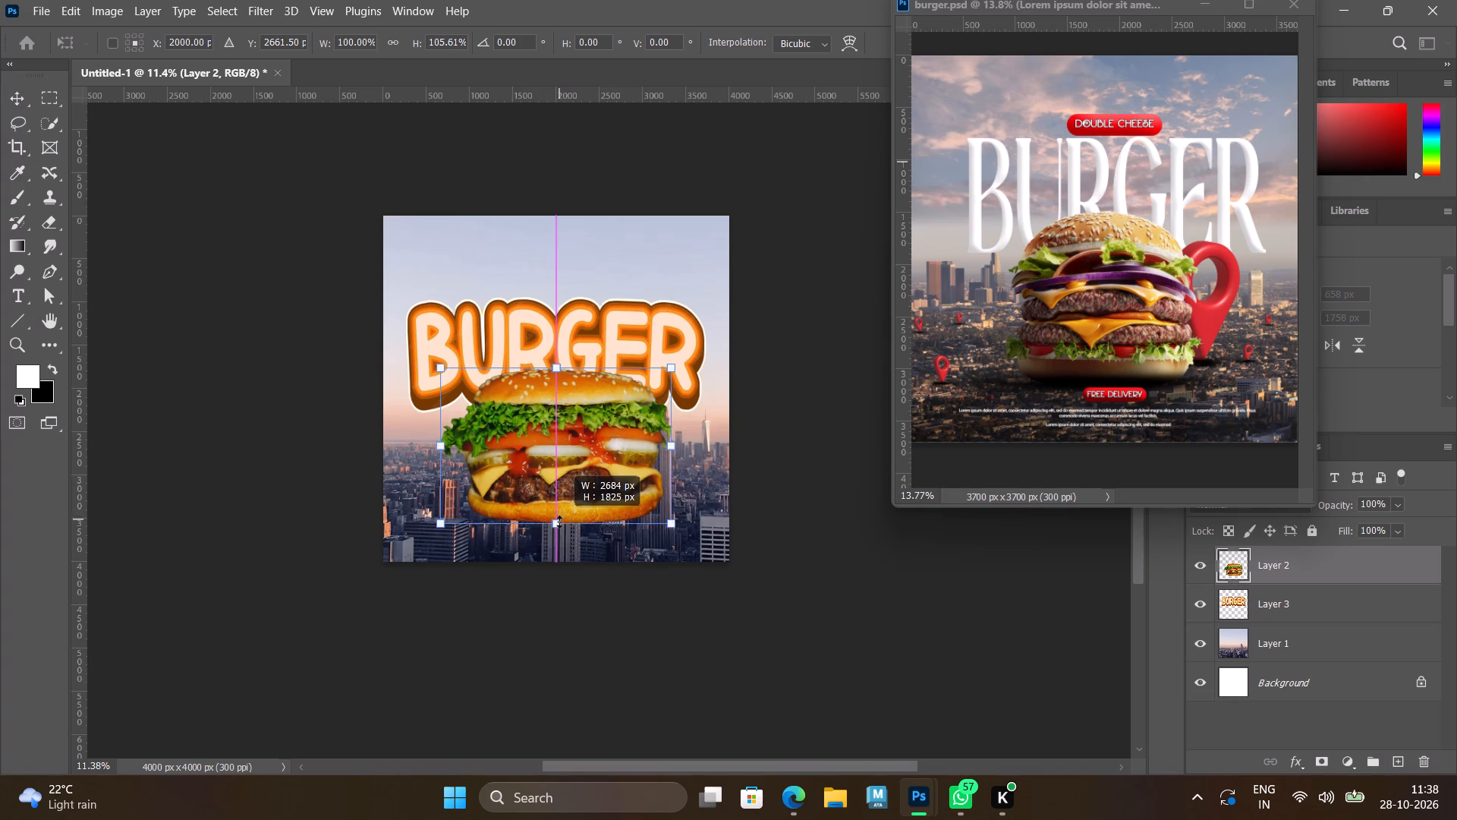
{"action": "left_click_drag", "start_coordinate": [559, 522], "coordinate": [559, 538], "text": "shift"}
{"action": "scroll", "coordinate": [560, 487], "scroll_direction": "up", "scroll_amount": 7}
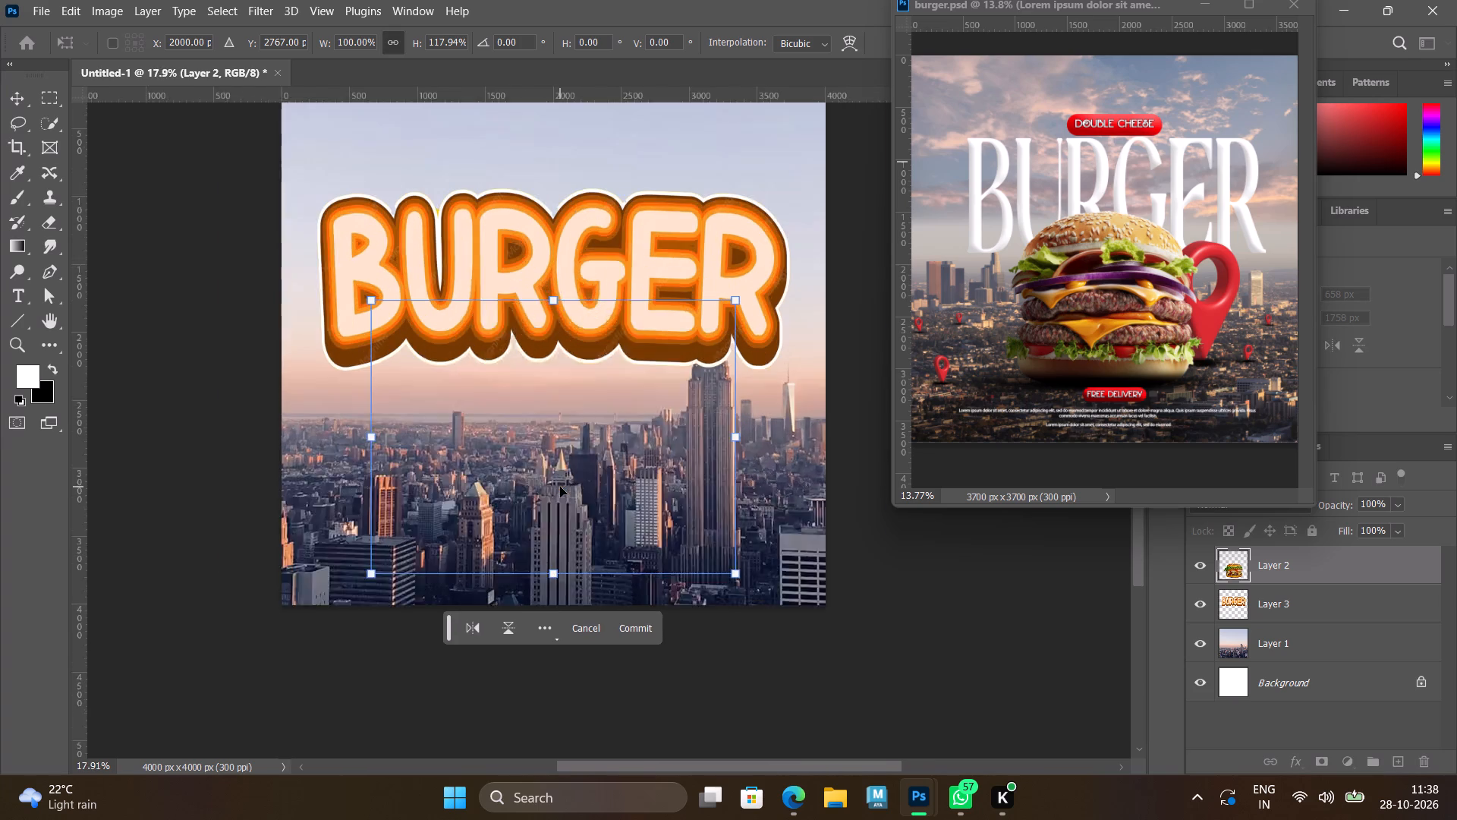
{"action": "scroll", "coordinate": [560, 487], "scroll_direction": "down", "scroll_amount": 4}
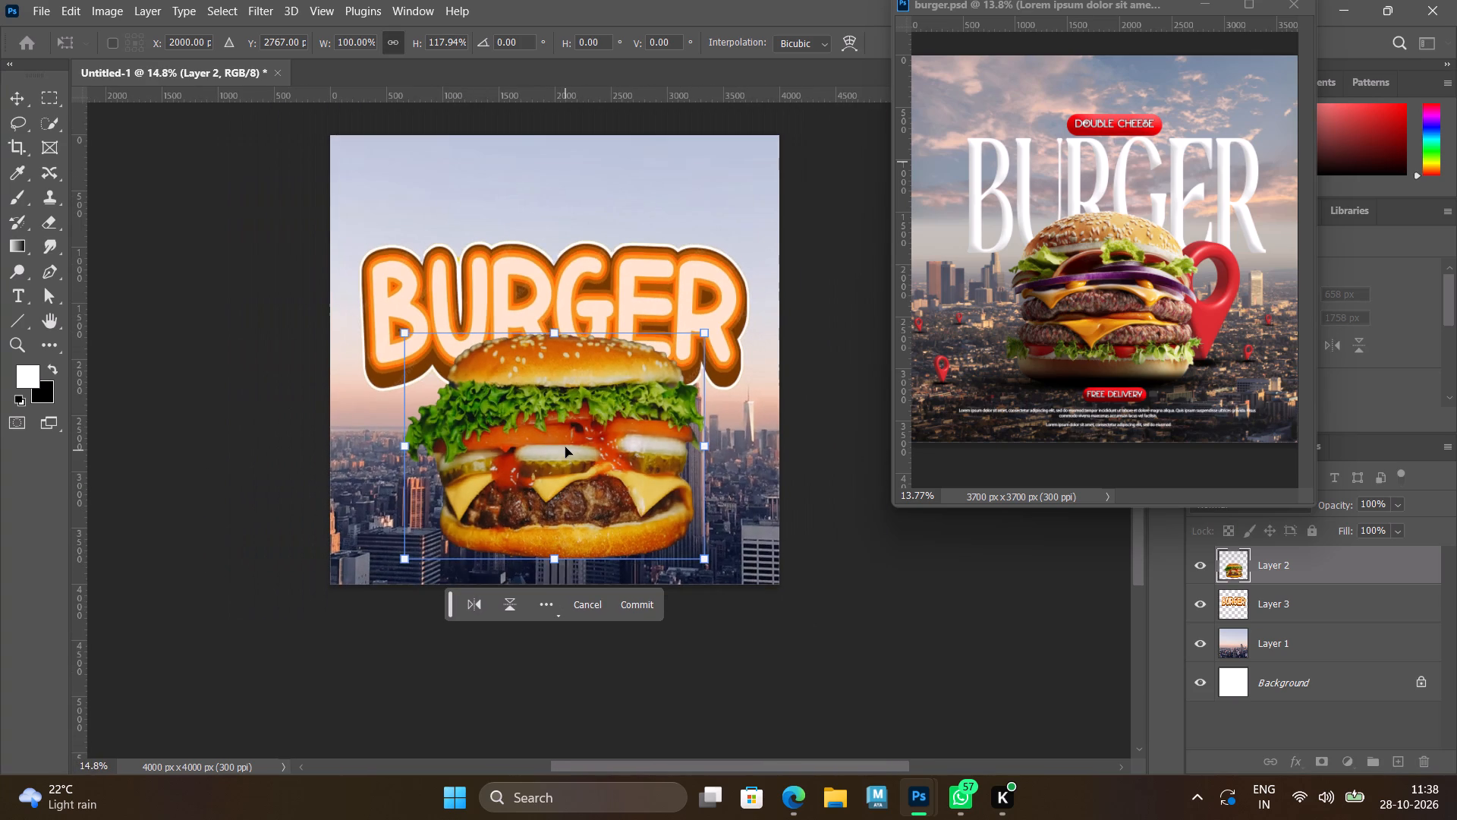
{"action": "left_click_drag", "start_coordinate": [565, 447], "coordinate": [562, 434]}
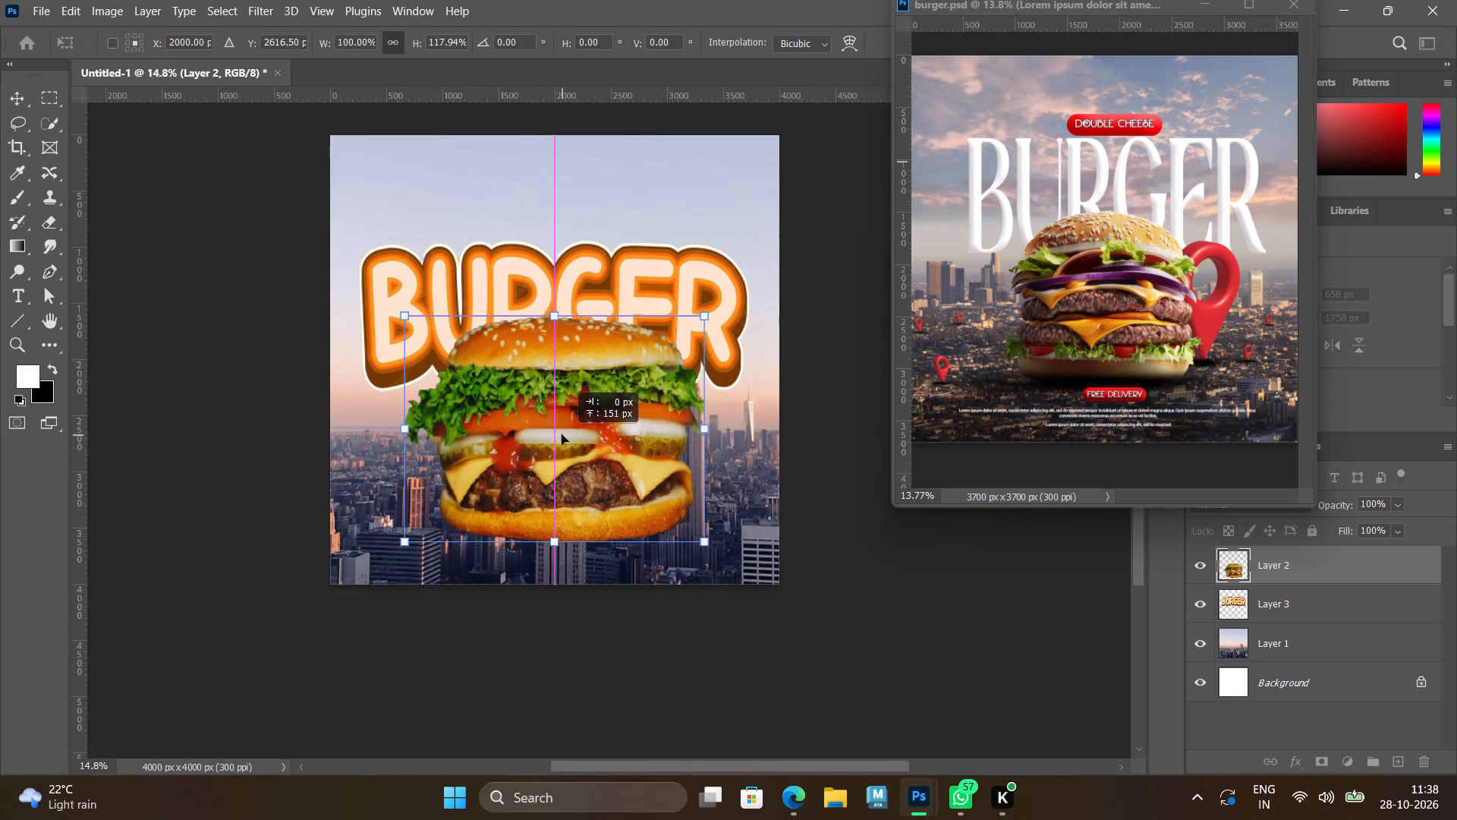
{"action": "left_click_drag", "start_coordinate": [562, 434], "coordinate": [558, 405]}
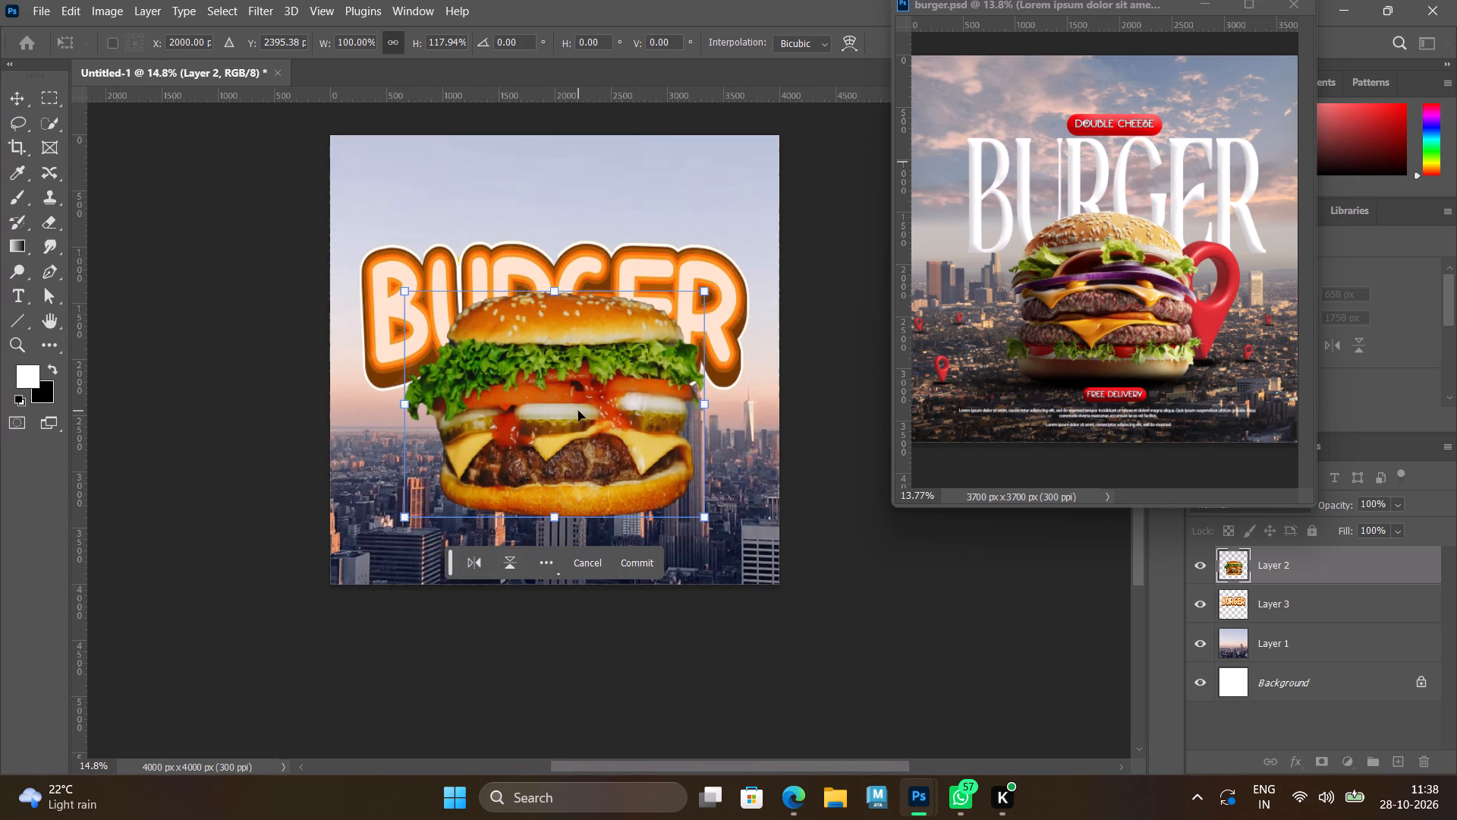
{"action": "left_click", "coordinate": [636, 268]}
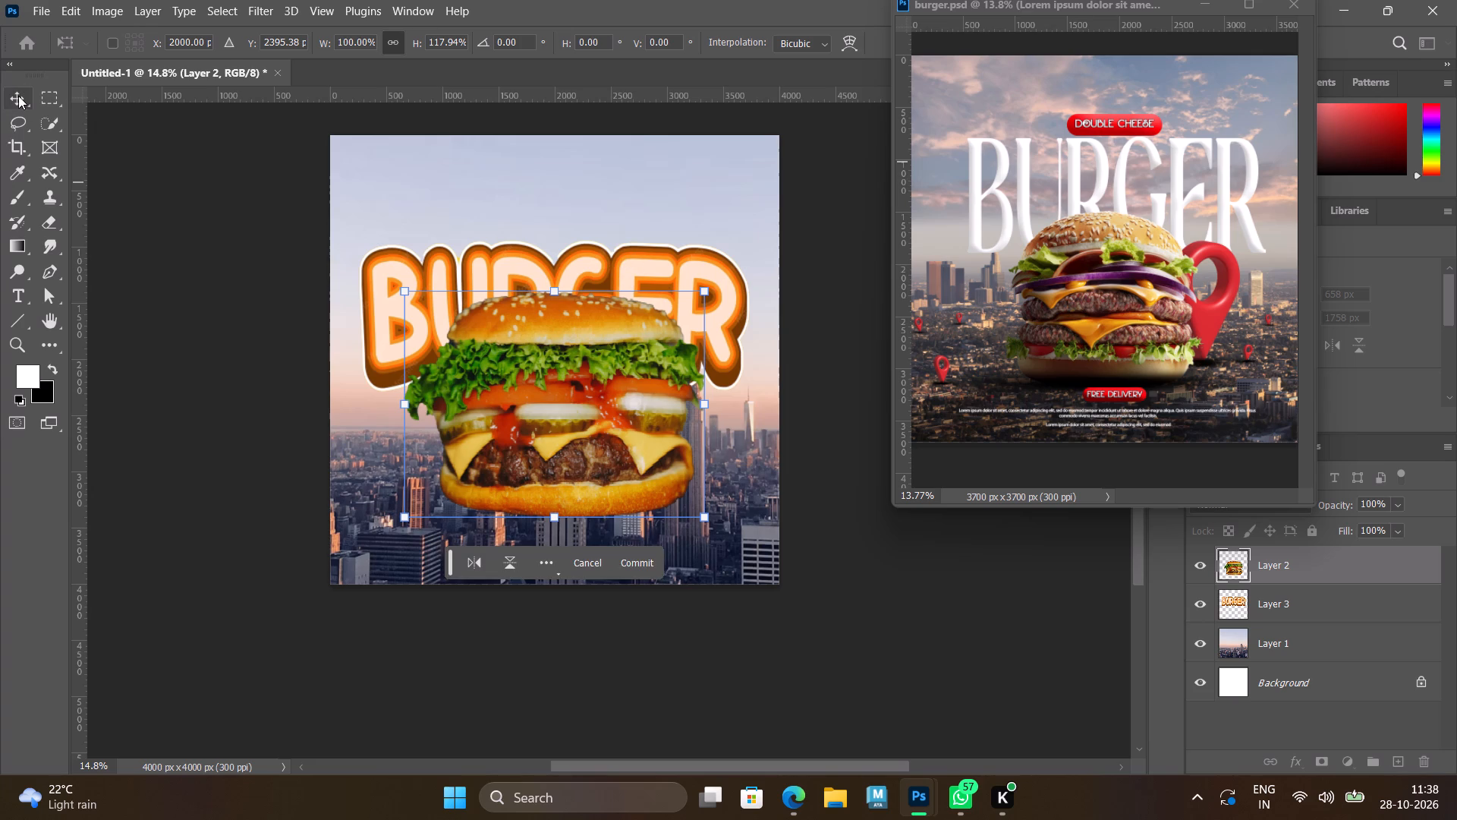
{"action": "left_click", "coordinate": [18, 96]}
Nudge the BURGER lettering straight up to a Y position of about 1250 px so more of it shows above the bun.
{"action": "left_click", "coordinate": [581, 273]}
{"action": "key", "text": "ctrl+t"}
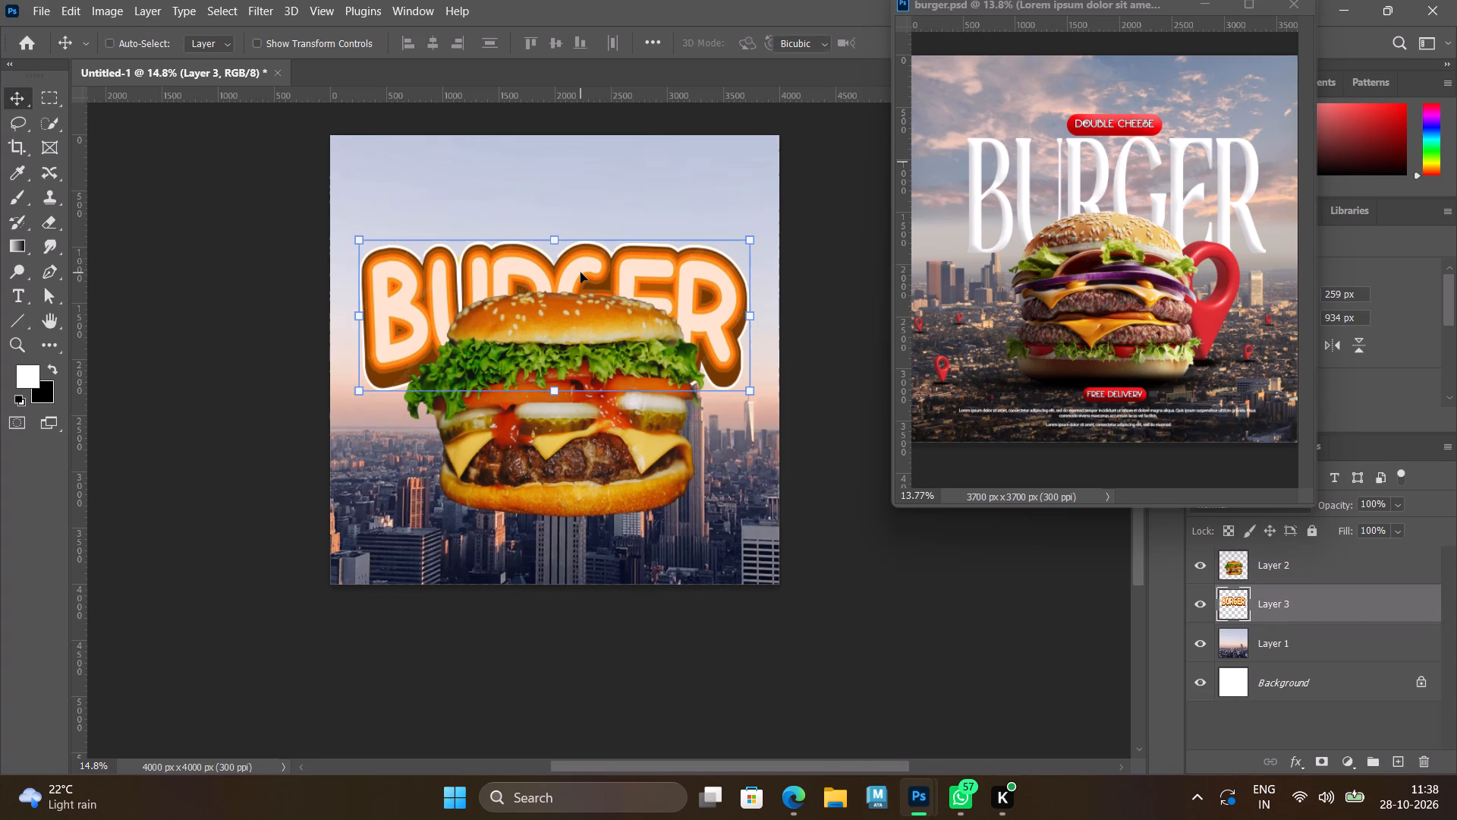
{"action": "key", "text": "Up"}
{"action": "key", "text": "Up"}
{"action": "key", "text": "Up"}
{"action": "key", "text": "Up"}
{"action": "key", "text": "Up"}
{"action": "key", "text": "Up"}
{"action": "key", "text": "Up"}
{"action": "key", "text": "Up"}
{"action": "key", "text": "Up"}
{"action": "key", "text": "Up"}
{"action": "key", "text": "Up"}
{"action": "key", "text": "Up"}
{"action": "key", "text": "Up"}
{"action": "key", "text": "Up"}
{"action": "key", "text": "Up"}
{"action": "key", "text": "Up"}
{"action": "key", "text": "Up"}
{"action": "key", "text": "Up"}
{"action": "key", "text": "Up"}
{"action": "key", "text": "Up"}
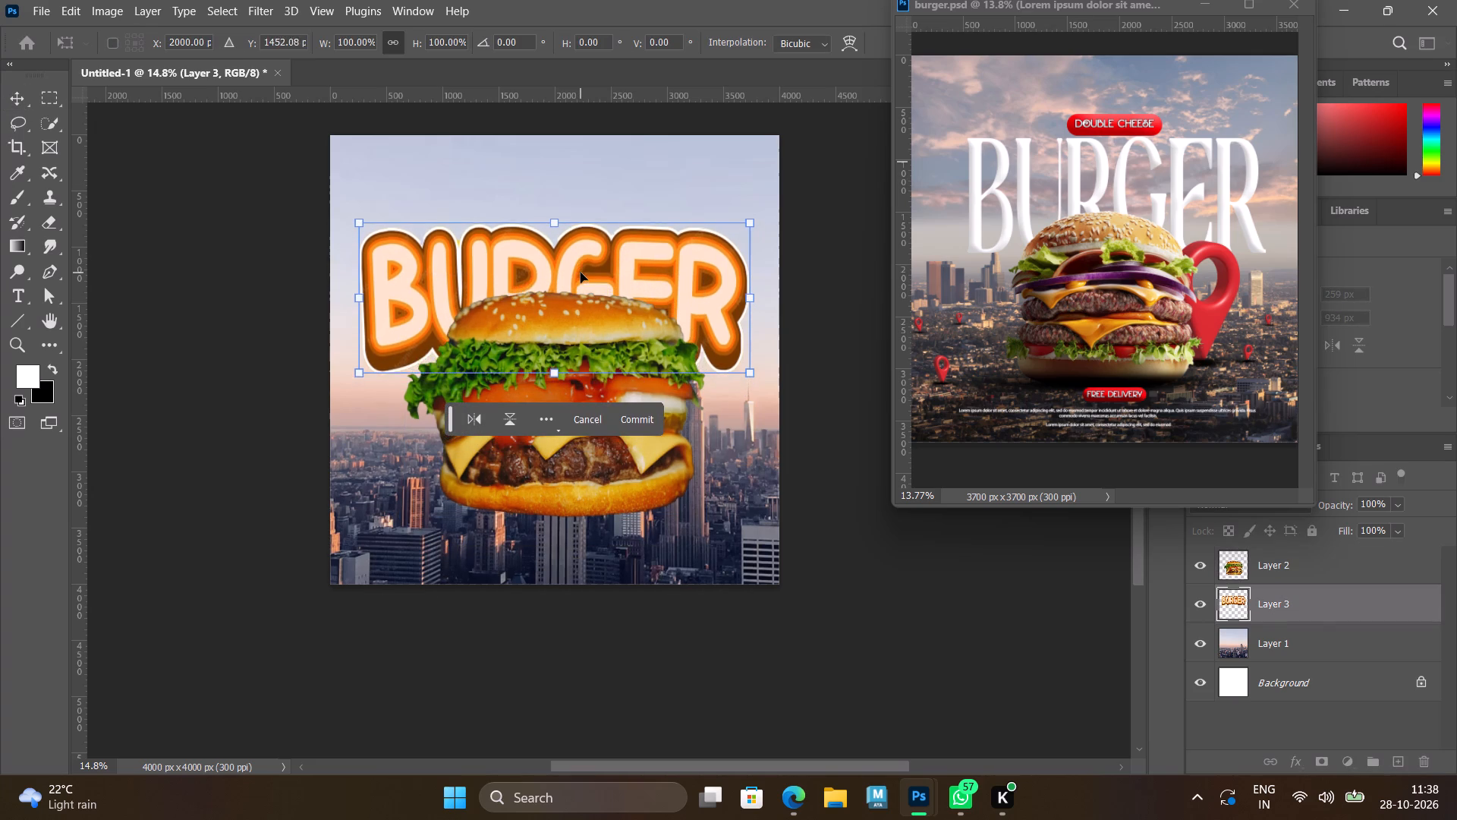
{"action": "key", "text": "Up"}
{"action": "key", "text": "Up"}
{"action": "key", "text": "Up"}
{"action": "key", "text": "Up"}
{"action": "key", "text": "Up"}
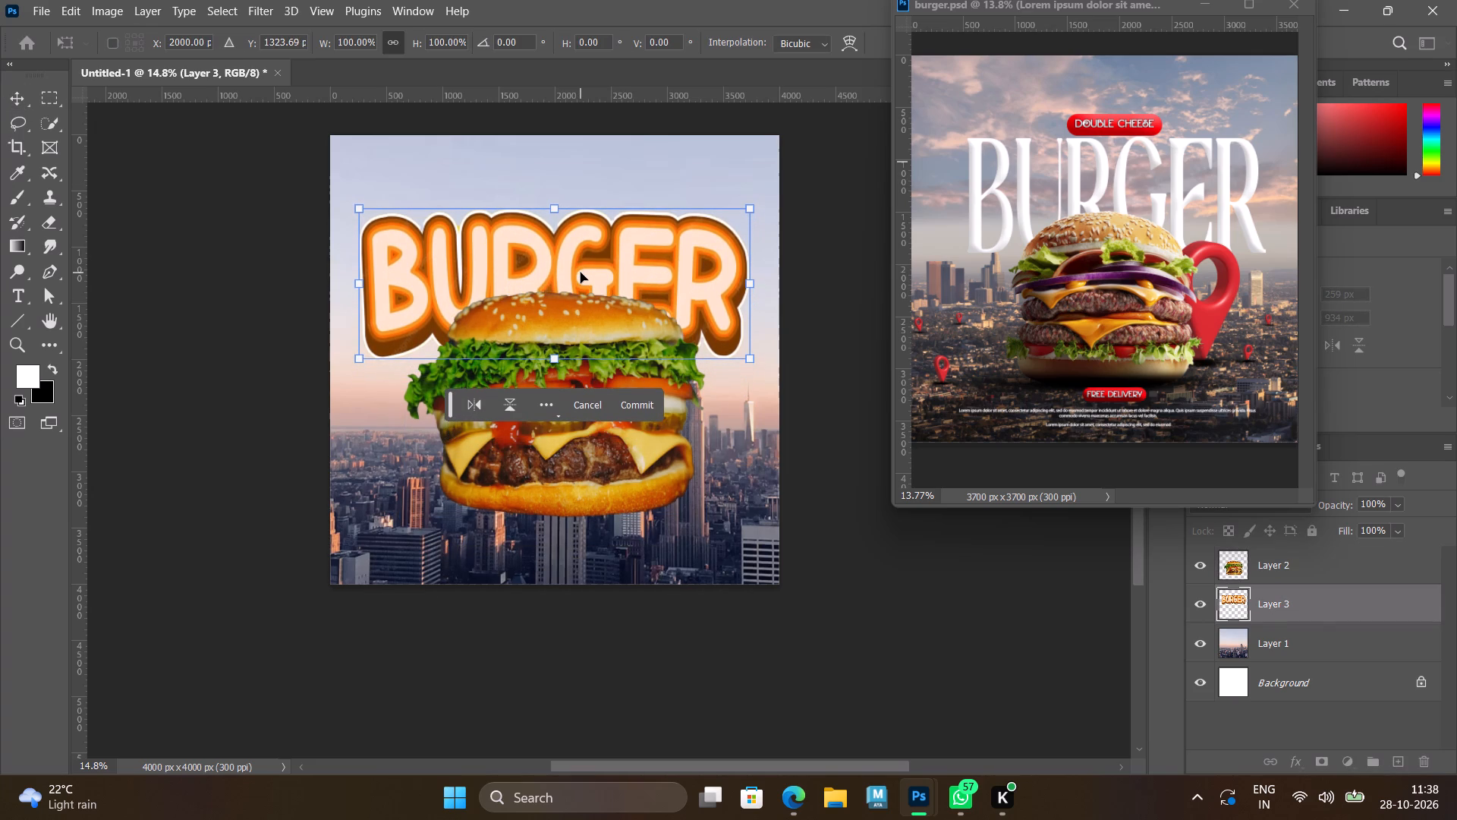
{"action": "key", "text": "Up"}
{"action": "key", "text": "Up"}
{"action": "key", "text": "Return"}
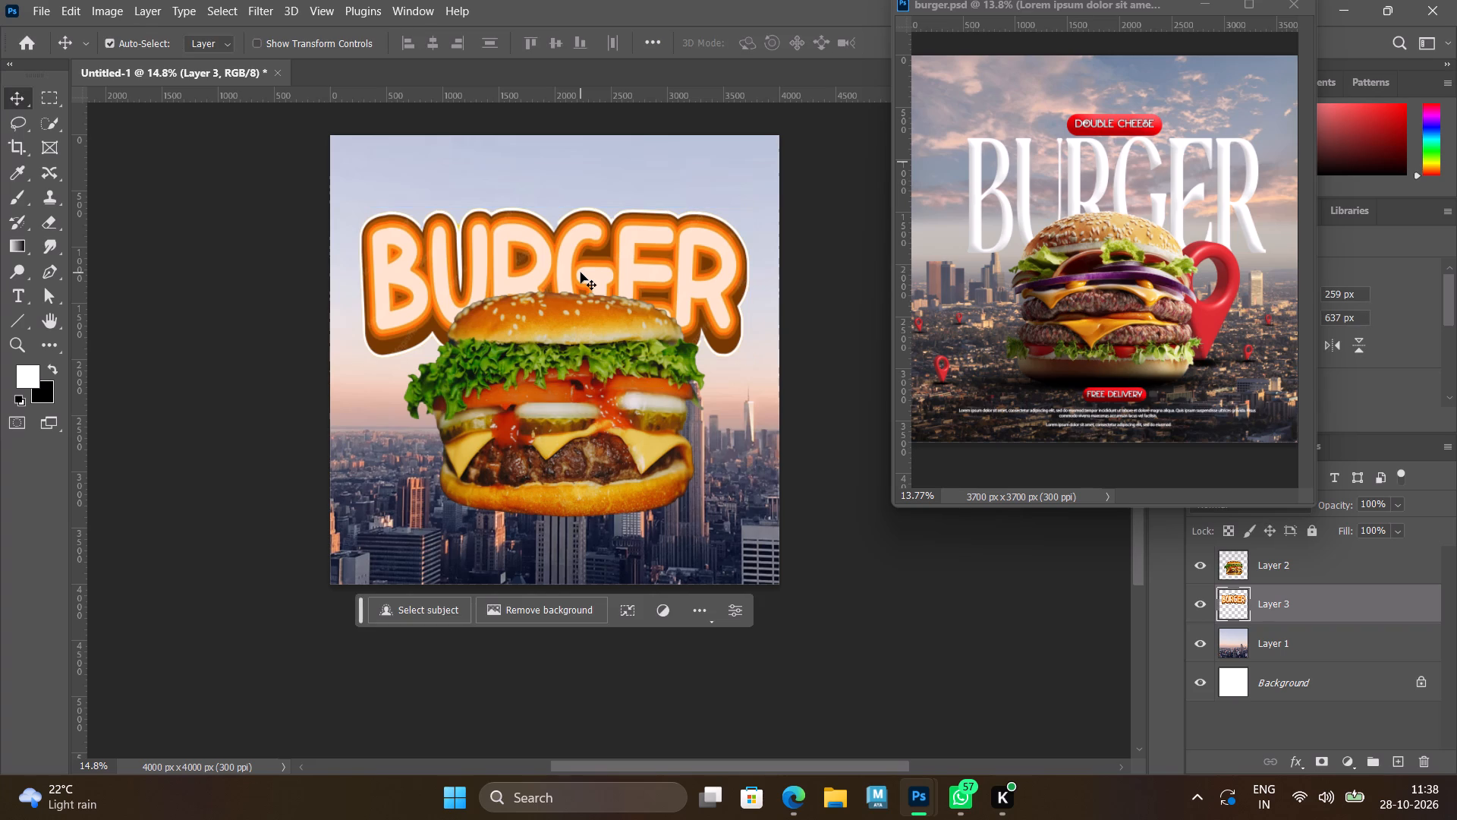
{"action": "key", "text": "ctrl+t"}
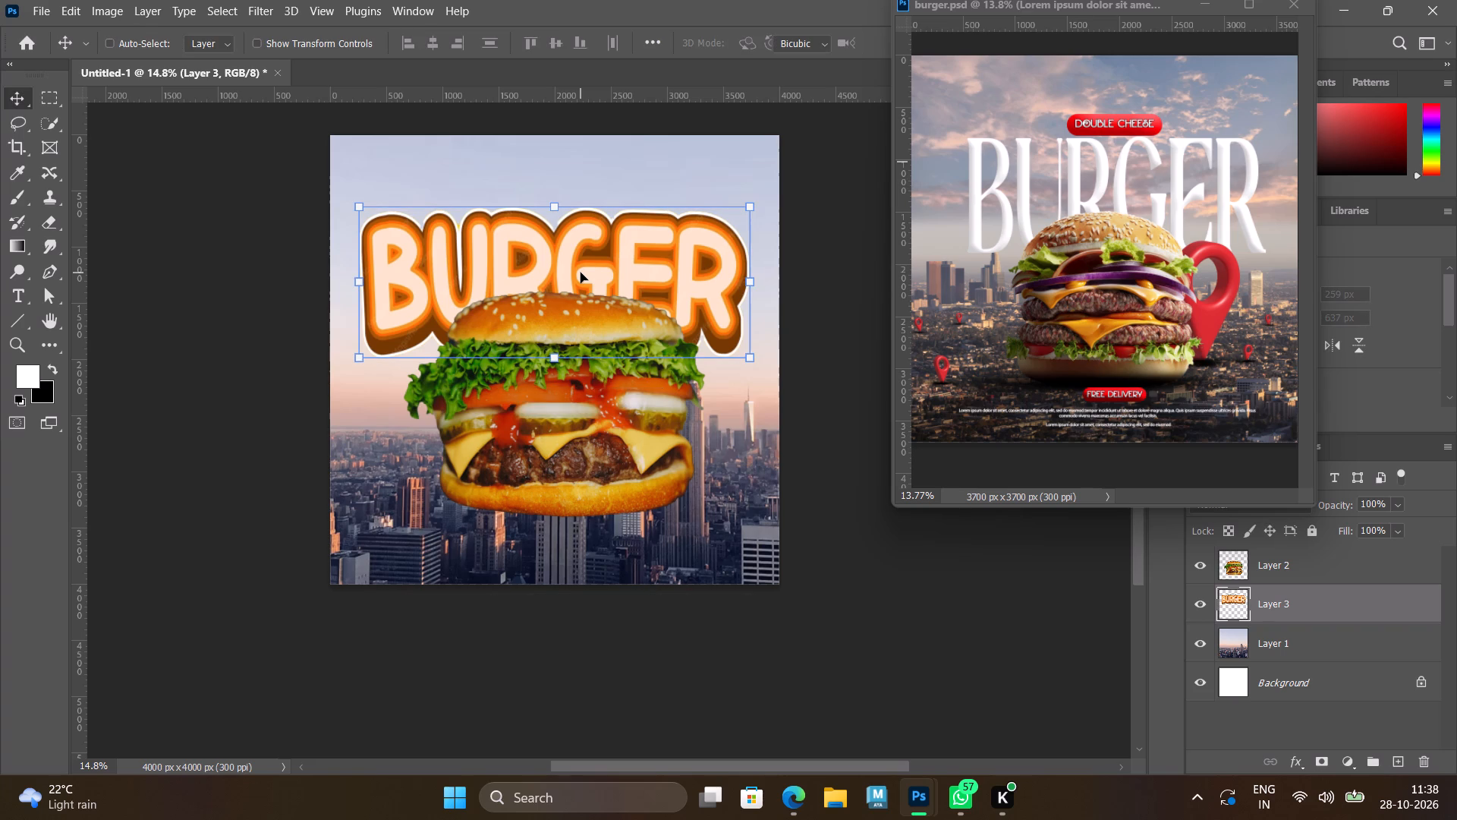
{"action": "key", "text": "Up"}
{"action": "key", "text": "Up"}
{"action": "key", "text": "Up"}
{"action": "key", "text": "Up"}
{"action": "key", "text": "Up"}
{"action": "key", "text": "Up"}
{"action": "key", "text": "Up"}
{"action": "key", "text": "Up"}
{"action": "key", "text": "Up"}
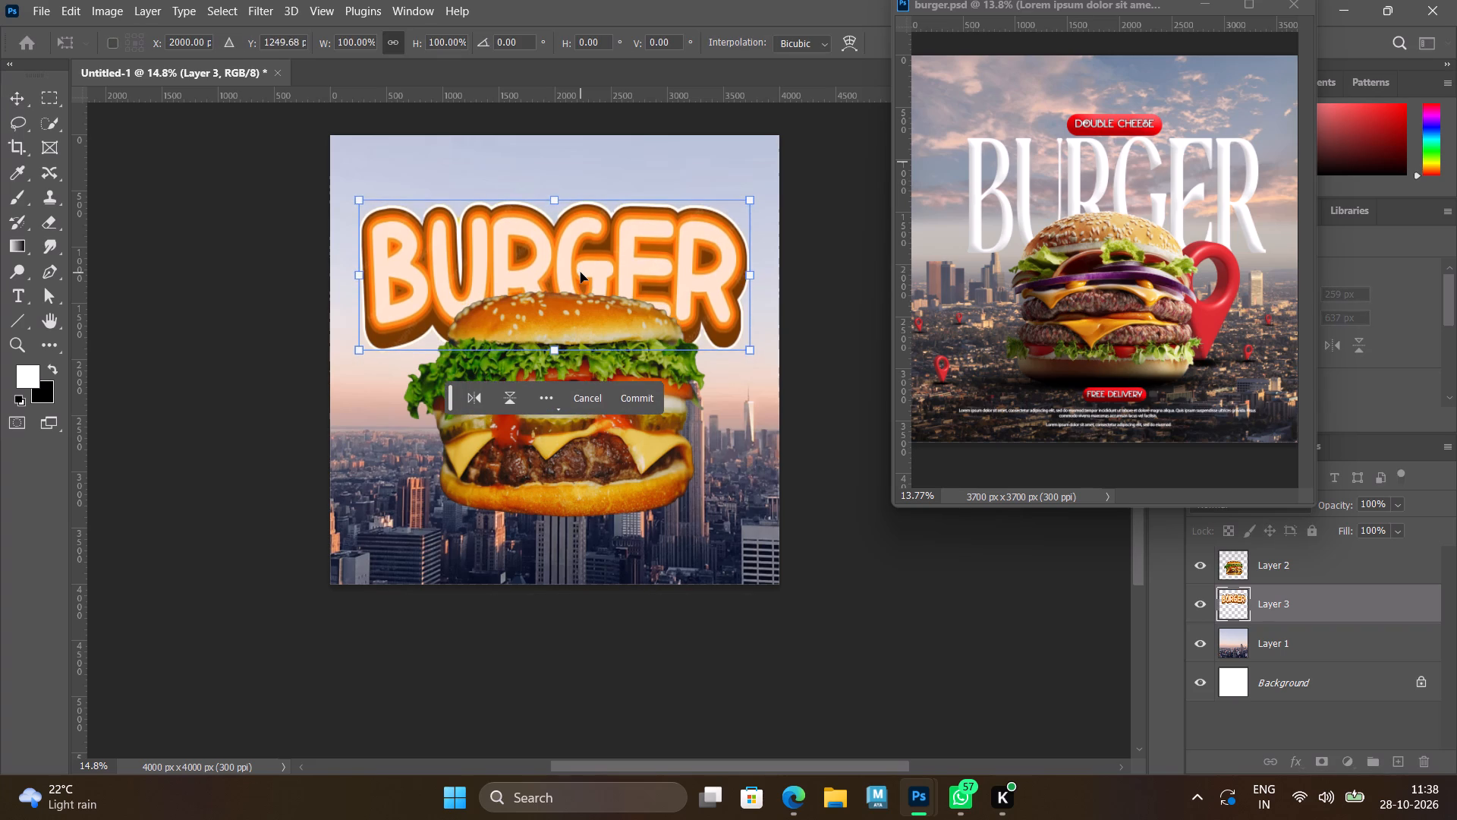
{"action": "key", "text": "Return"}
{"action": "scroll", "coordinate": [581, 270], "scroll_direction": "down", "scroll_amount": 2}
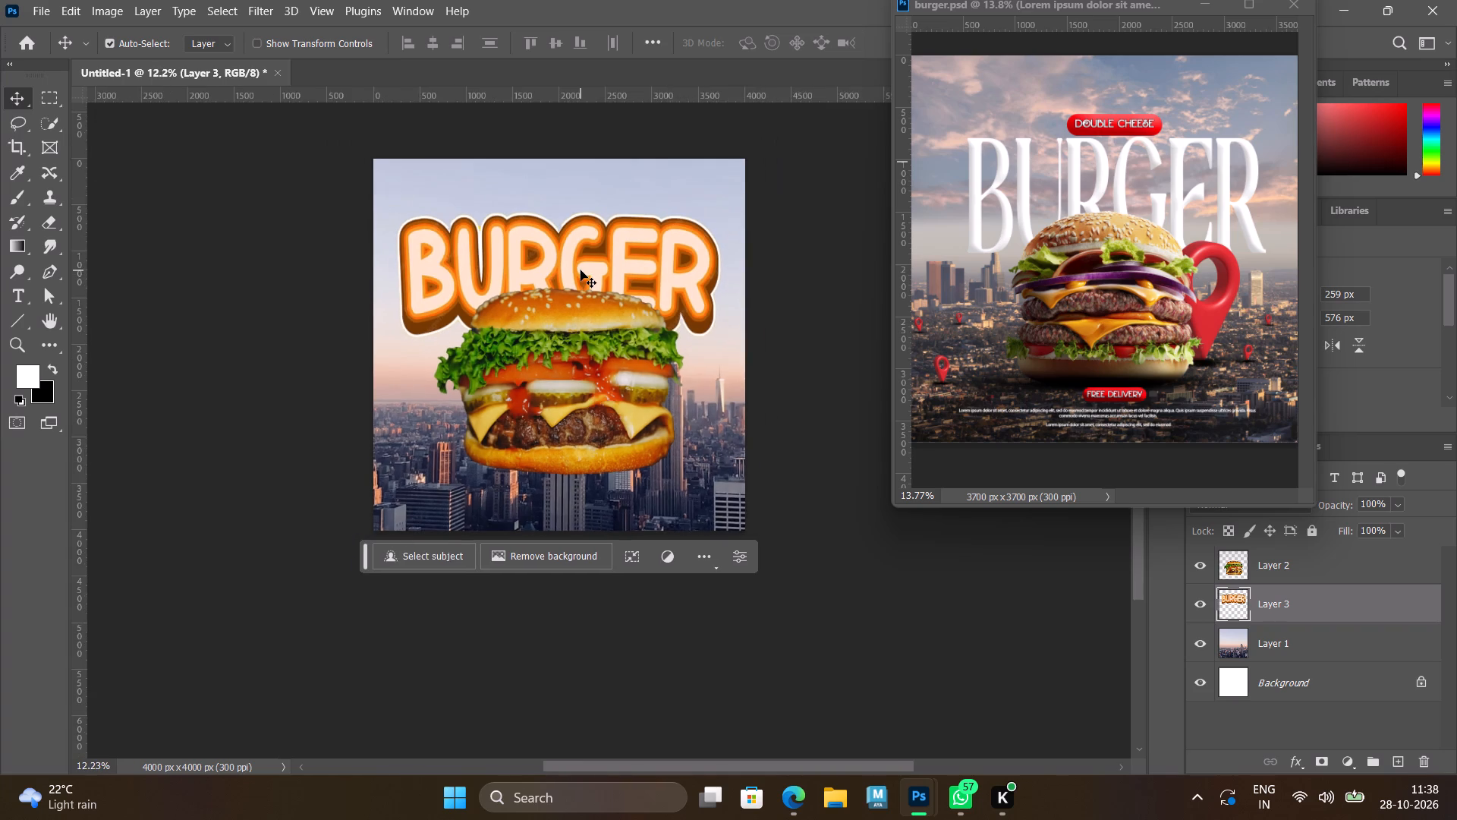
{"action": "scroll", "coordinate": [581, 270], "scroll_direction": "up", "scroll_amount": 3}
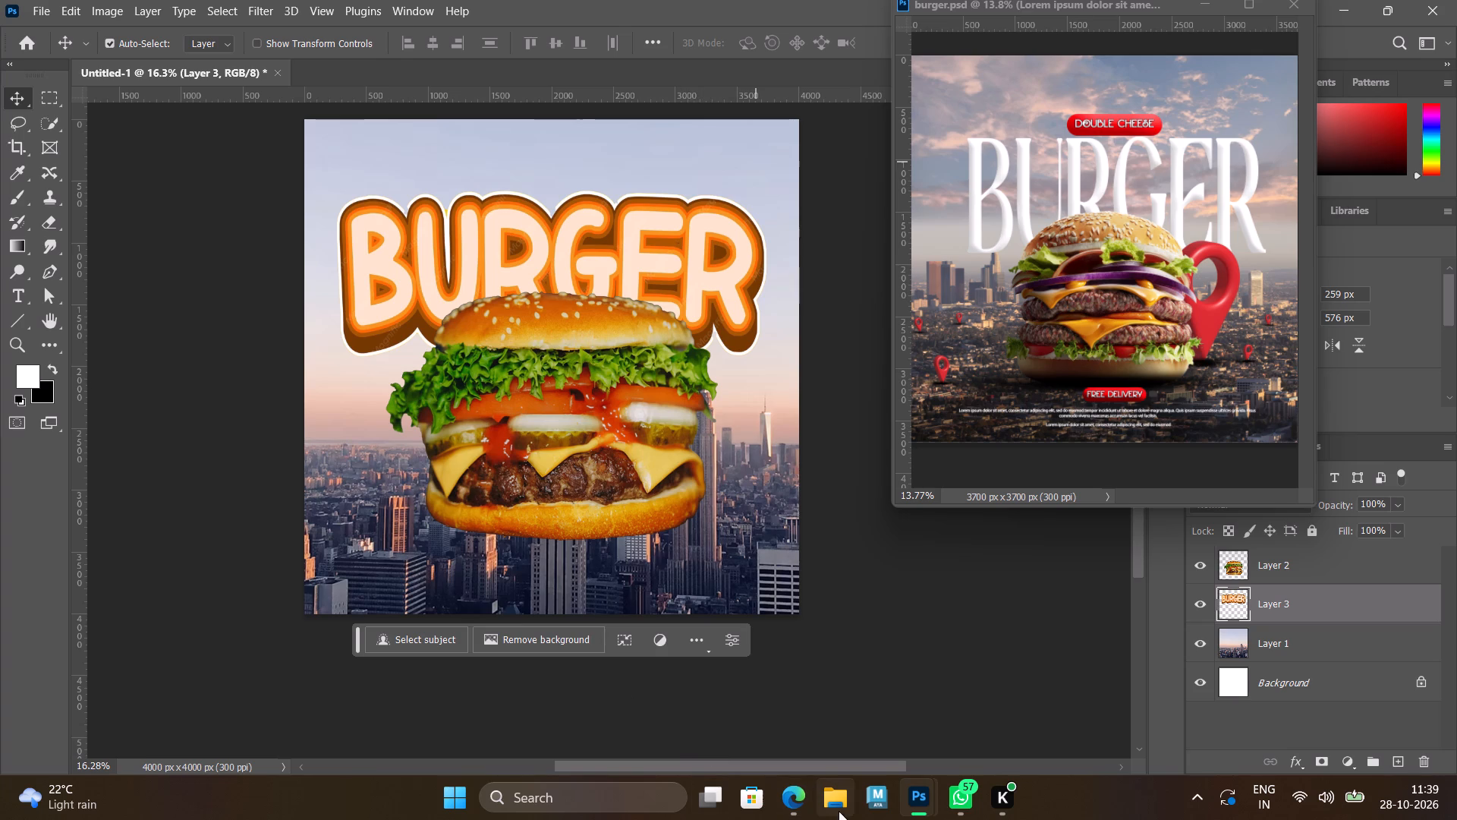
Switch to Edge, search for "double cheese text" and look through the image results for DOUBLE CHEESE lettering.
{"action": "left_click", "coordinate": [791, 796]}
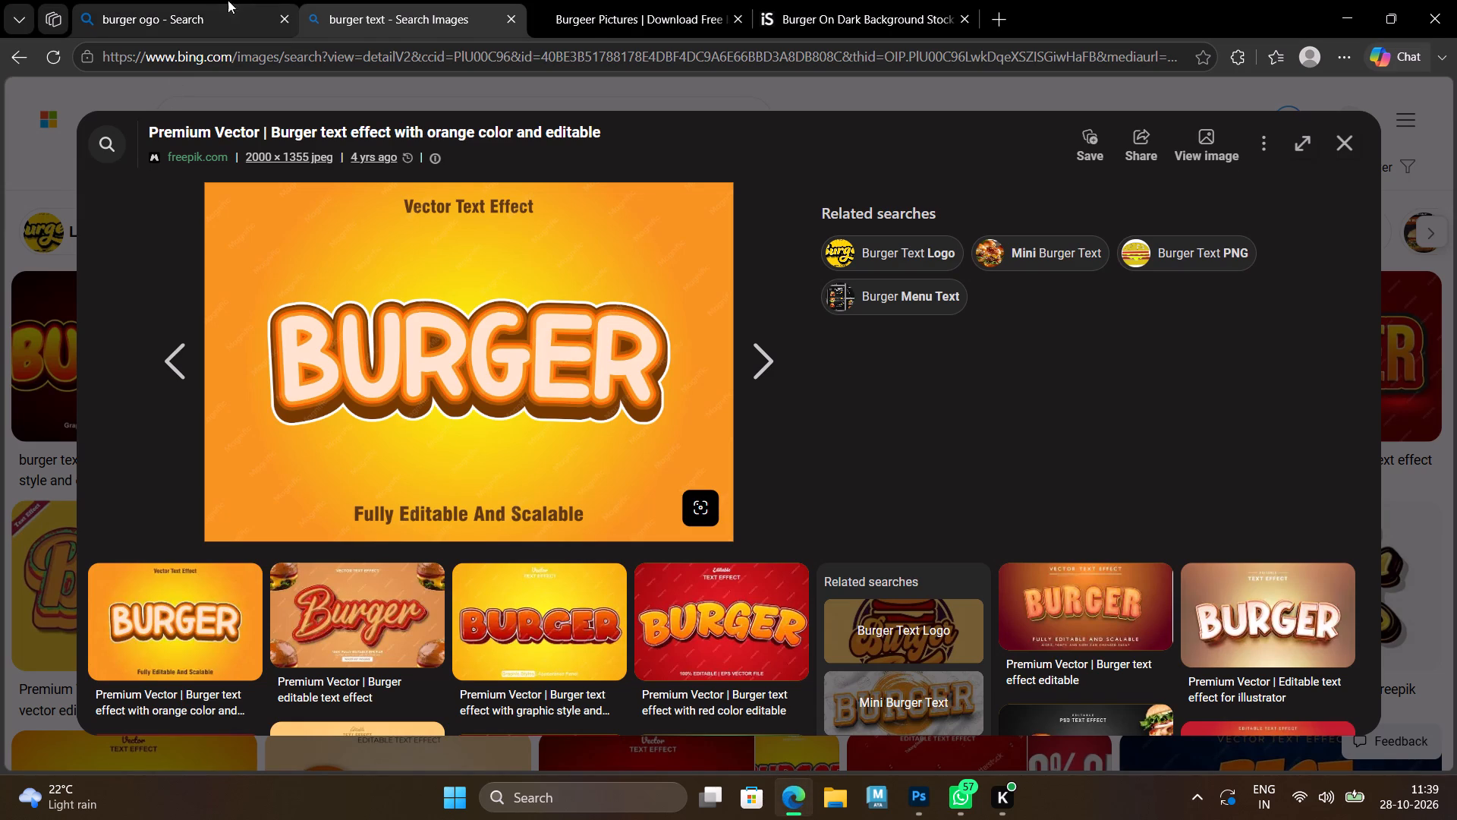
{"action": "left_click", "coordinate": [196, 24]}
{"action": "scroll", "coordinate": [651, 343], "scroll_direction": "up", "scroll_amount": 13}
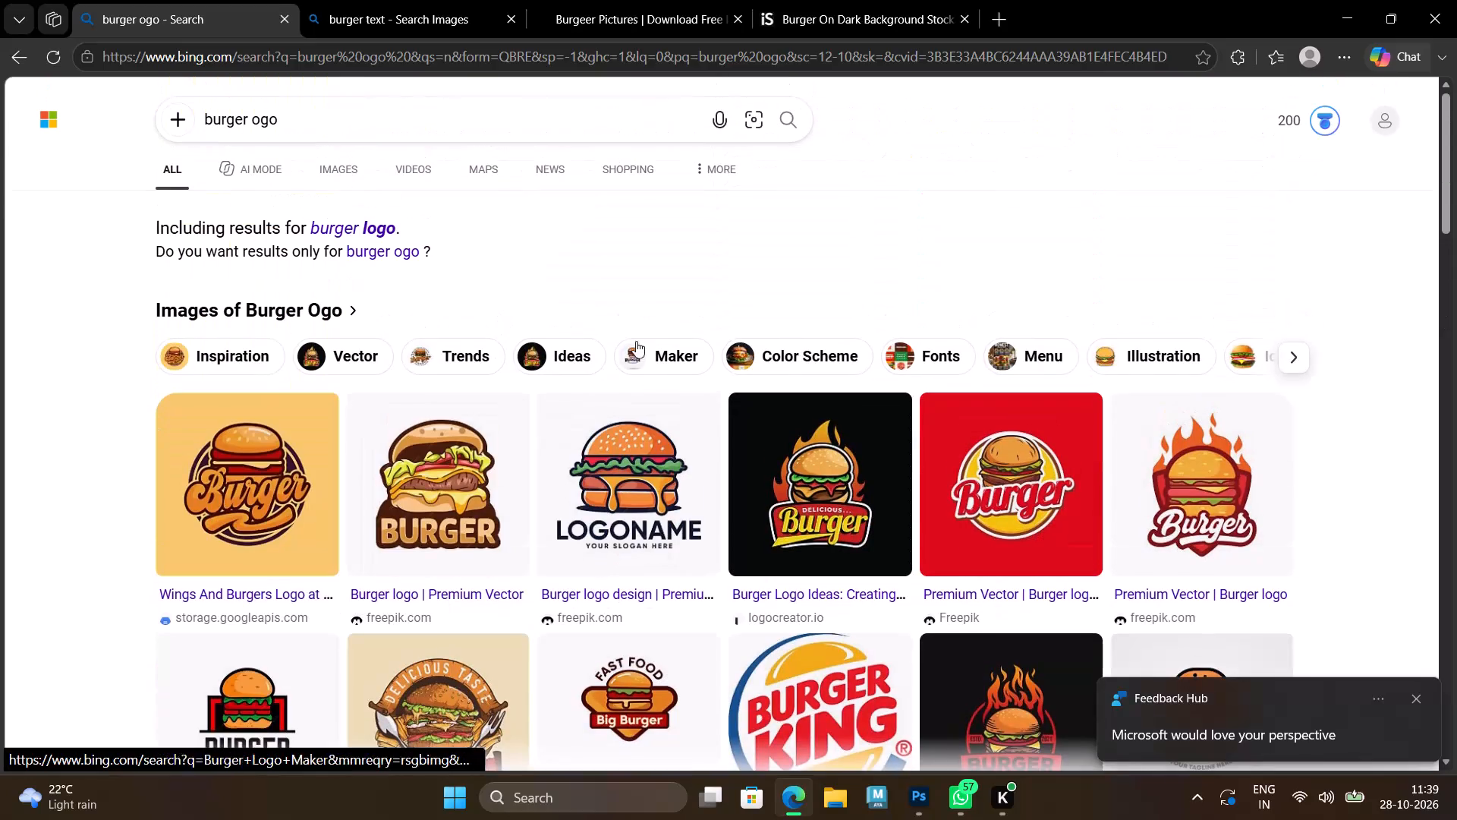
{"action": "left_click", "coordinate": [685, 121]}
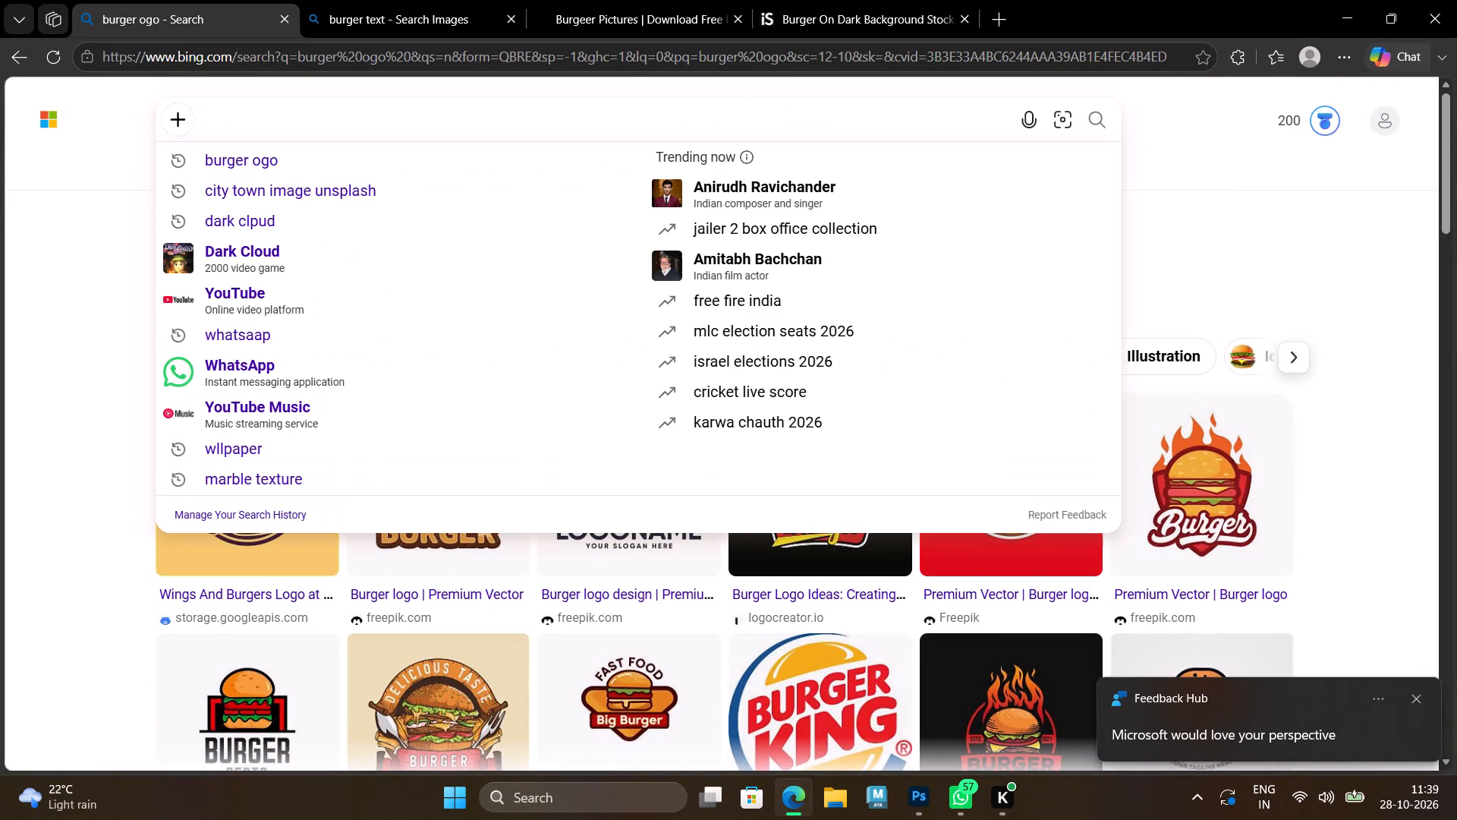
{"action": "type", "text": "double cheese text"}
{"action": "key", "text": "space"}
{"action": "key", "text": "Return"}
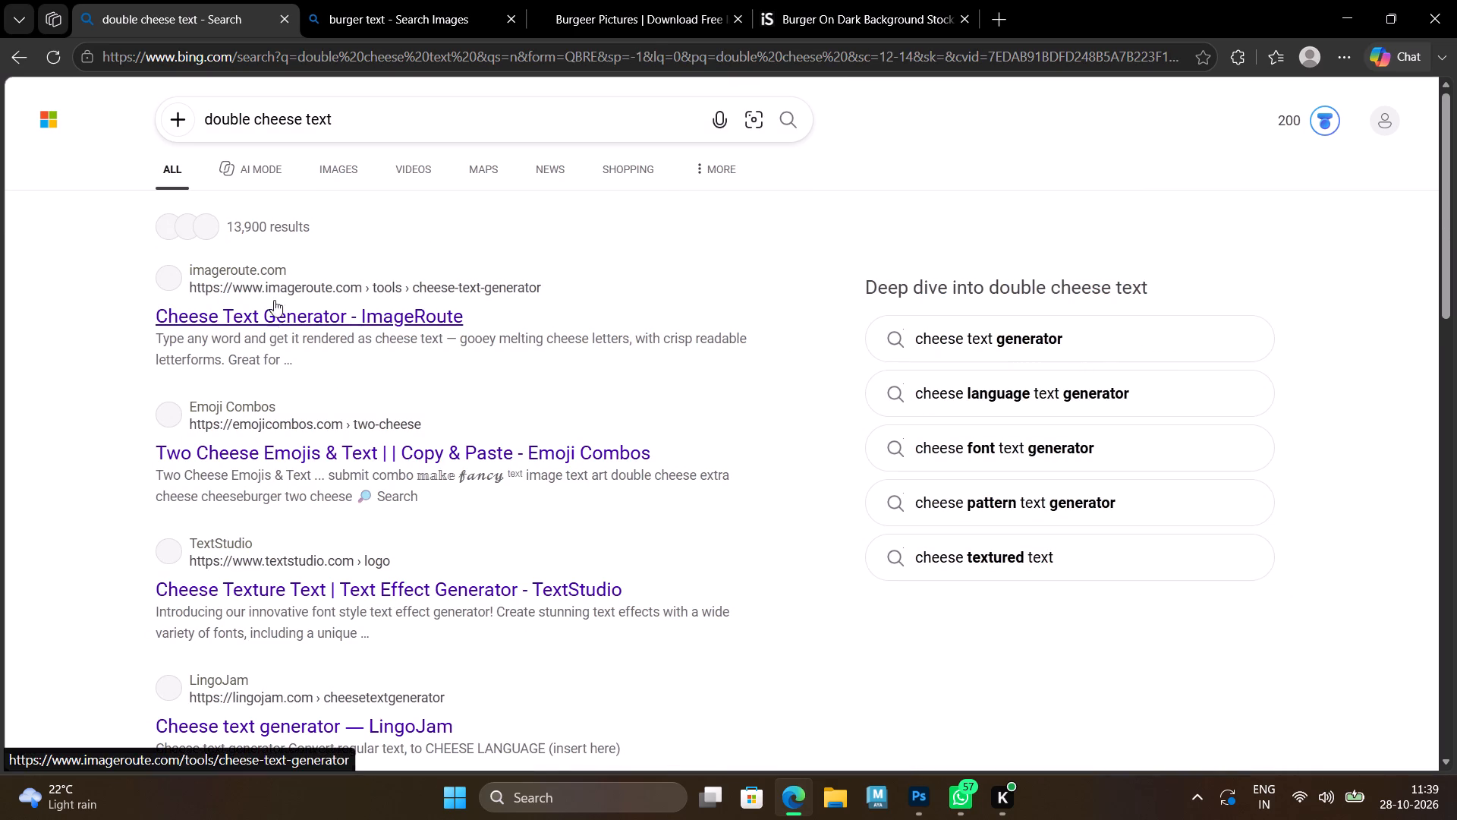
{"action": "left_click", "coordinate": [351, 160]}
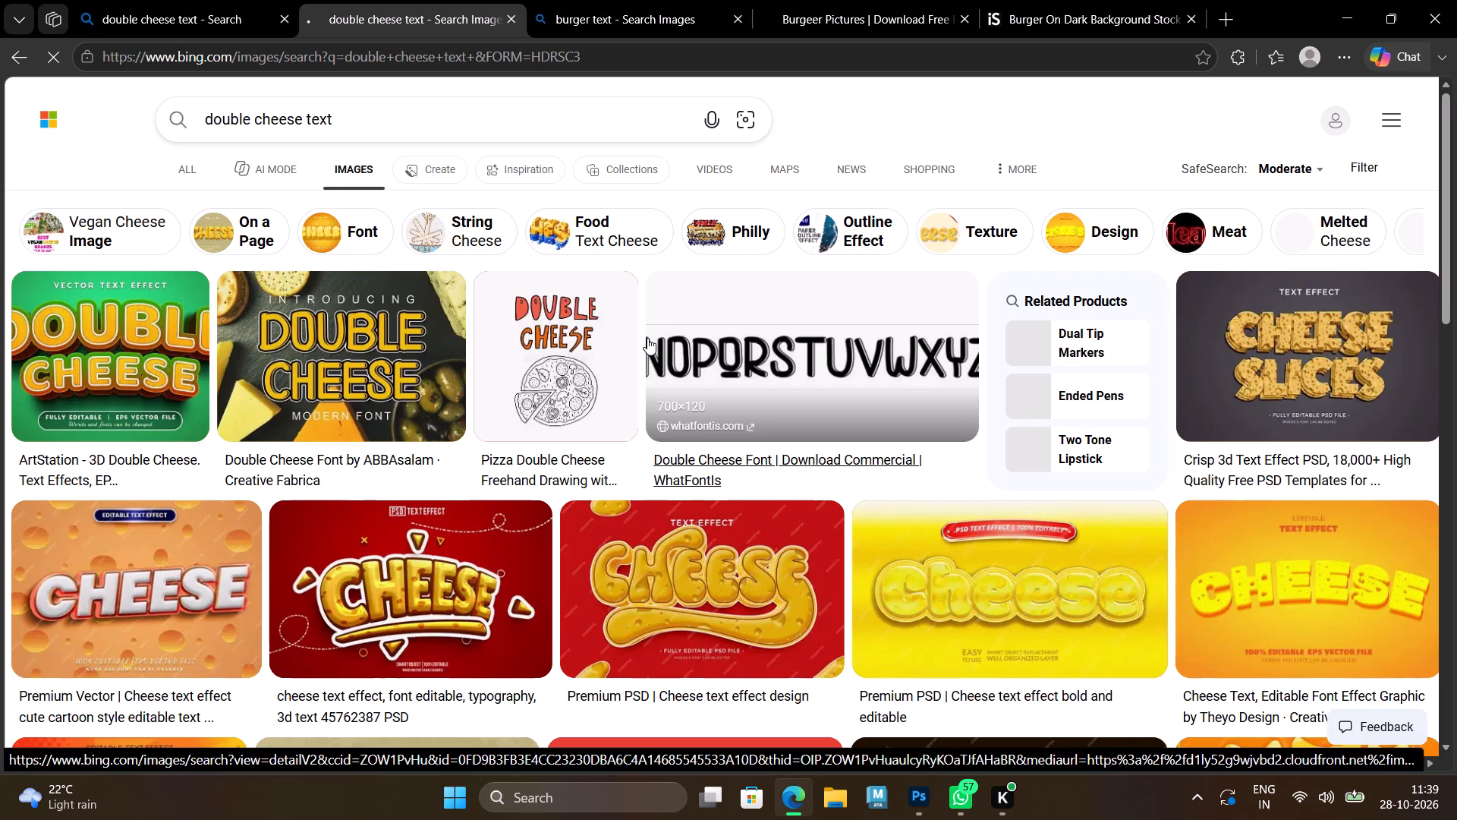
{"action": "scroll", "coordinate": [647, 338], "scroll_direction": "down", "scroll_amount": 10}
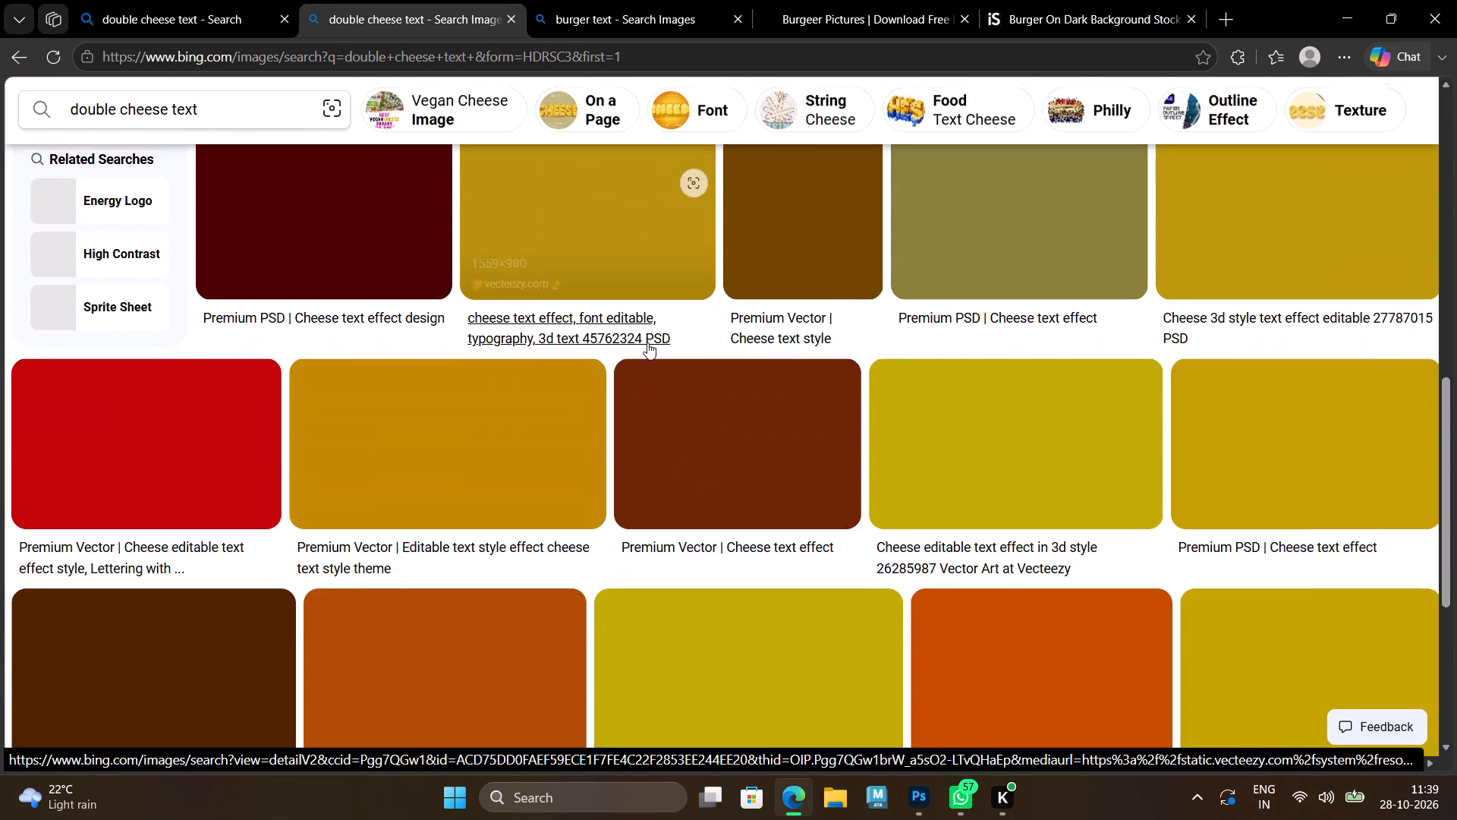
{"action": "scroll", "coordinate": [647, 343], "scroll_direction": "down", "scroll_amount": 2}
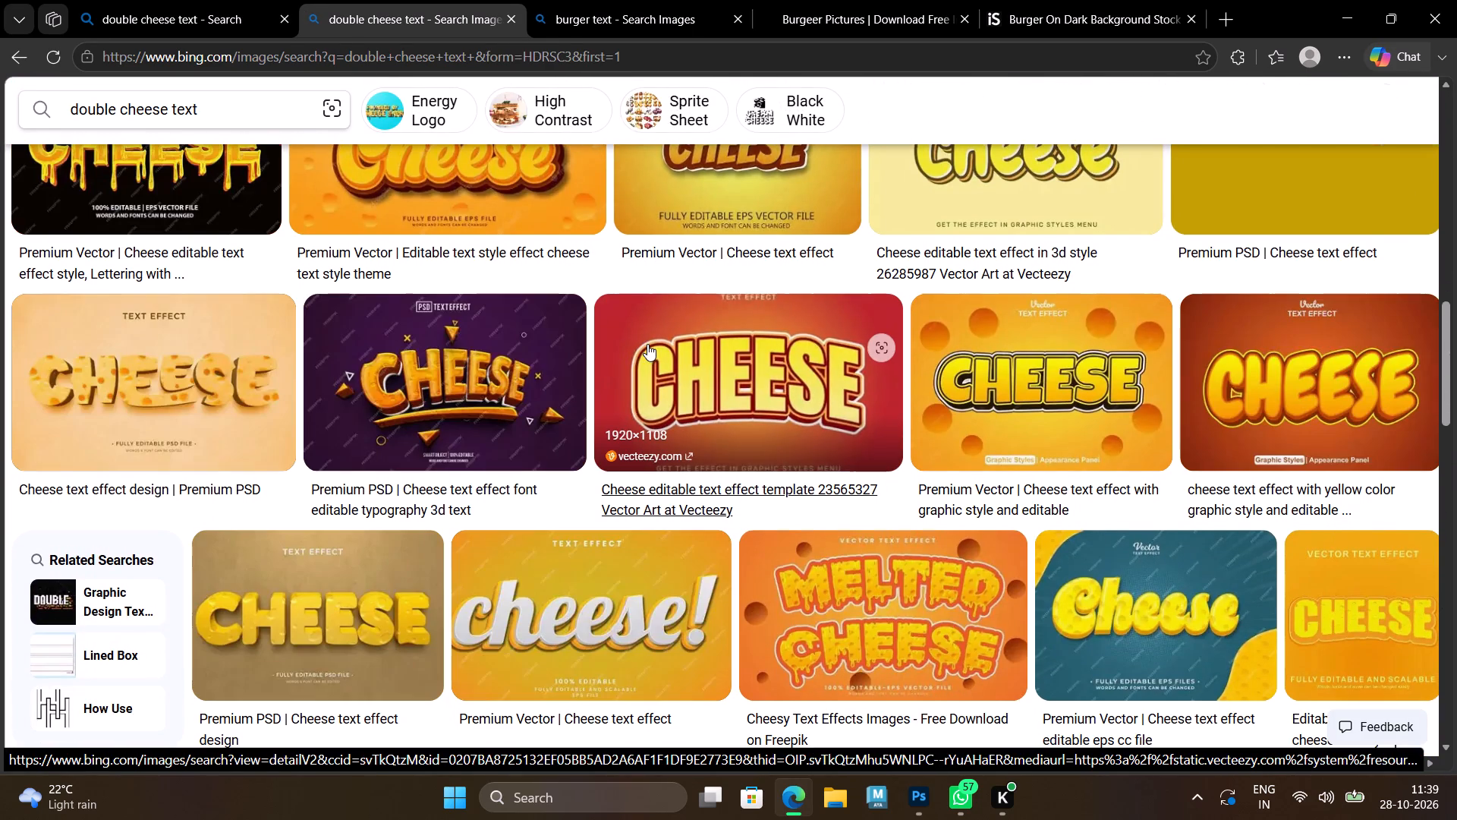
Switch to Photoshop and draw an outlined rectangle about 1280 × 296 px above the BURGER lettering.
{"action": "left_click", "coordinate": [909, 709]}
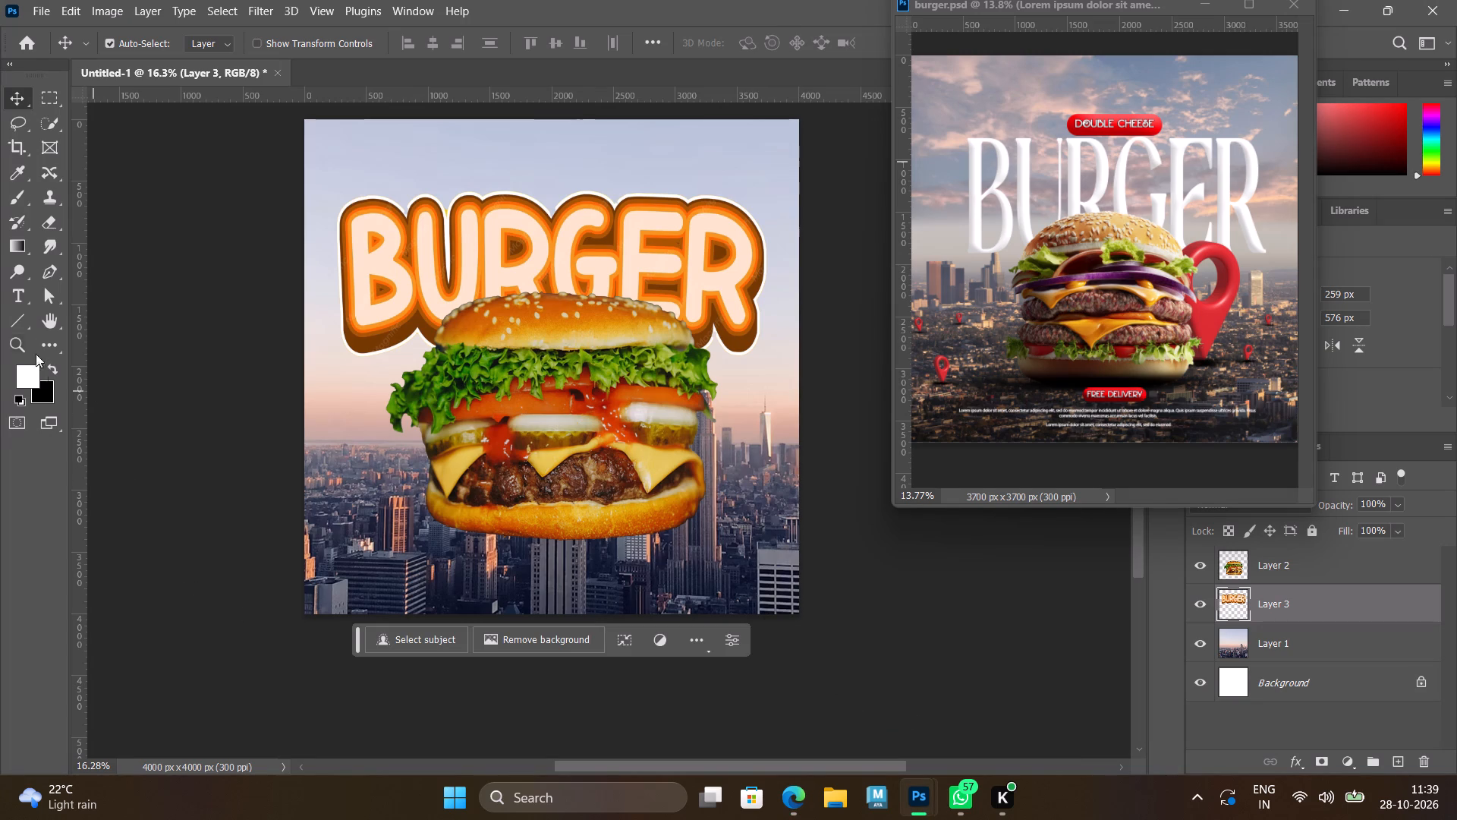
{"action": "right_click", "coordinate": [20, 319]}
{"action": "left_click", "coordinate": [100, 314]}
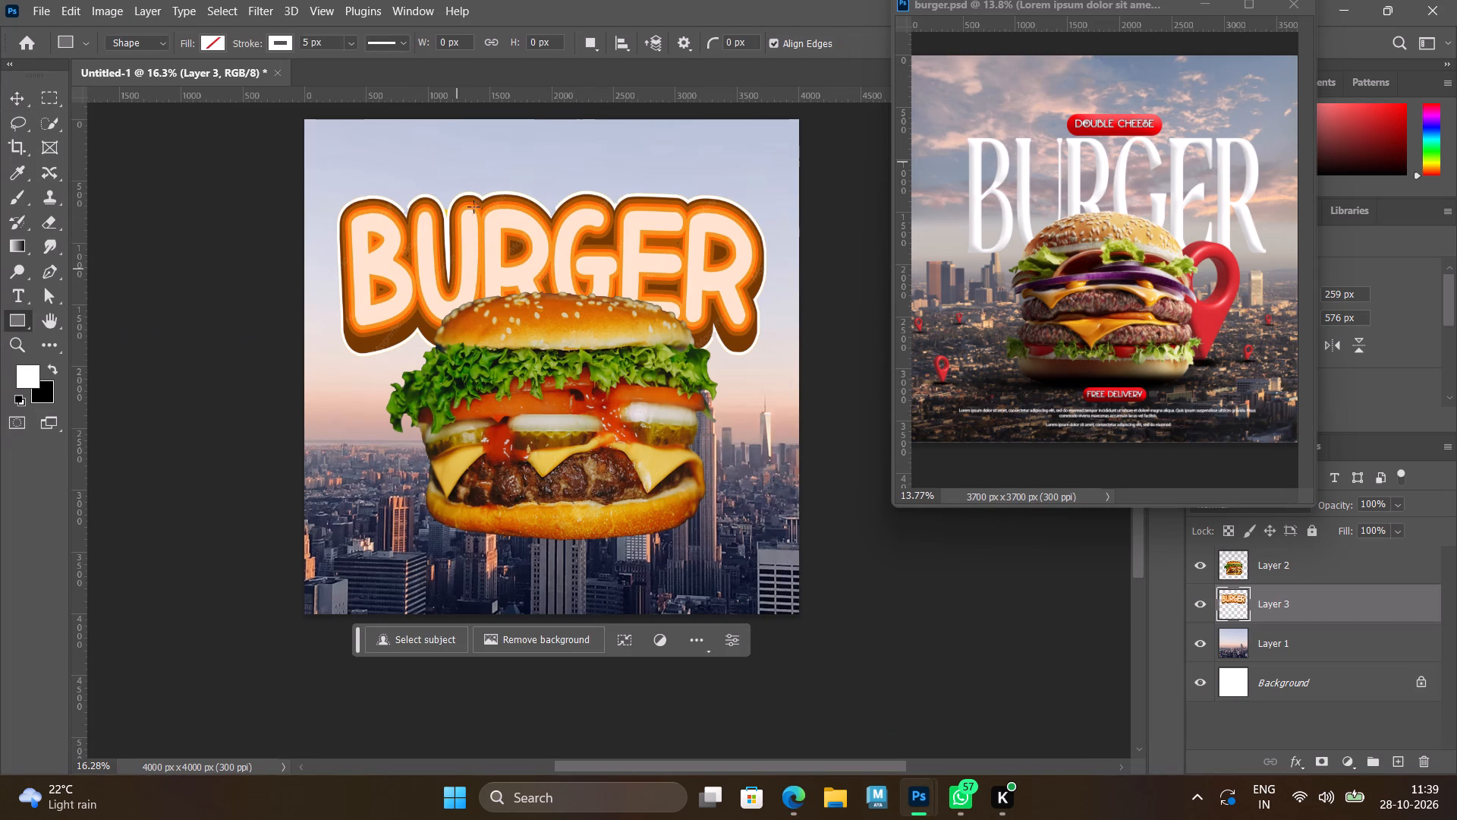
{"action": "left_click_drag", "start_coordinate": [465, 150], "coordinate": [598, 183]}
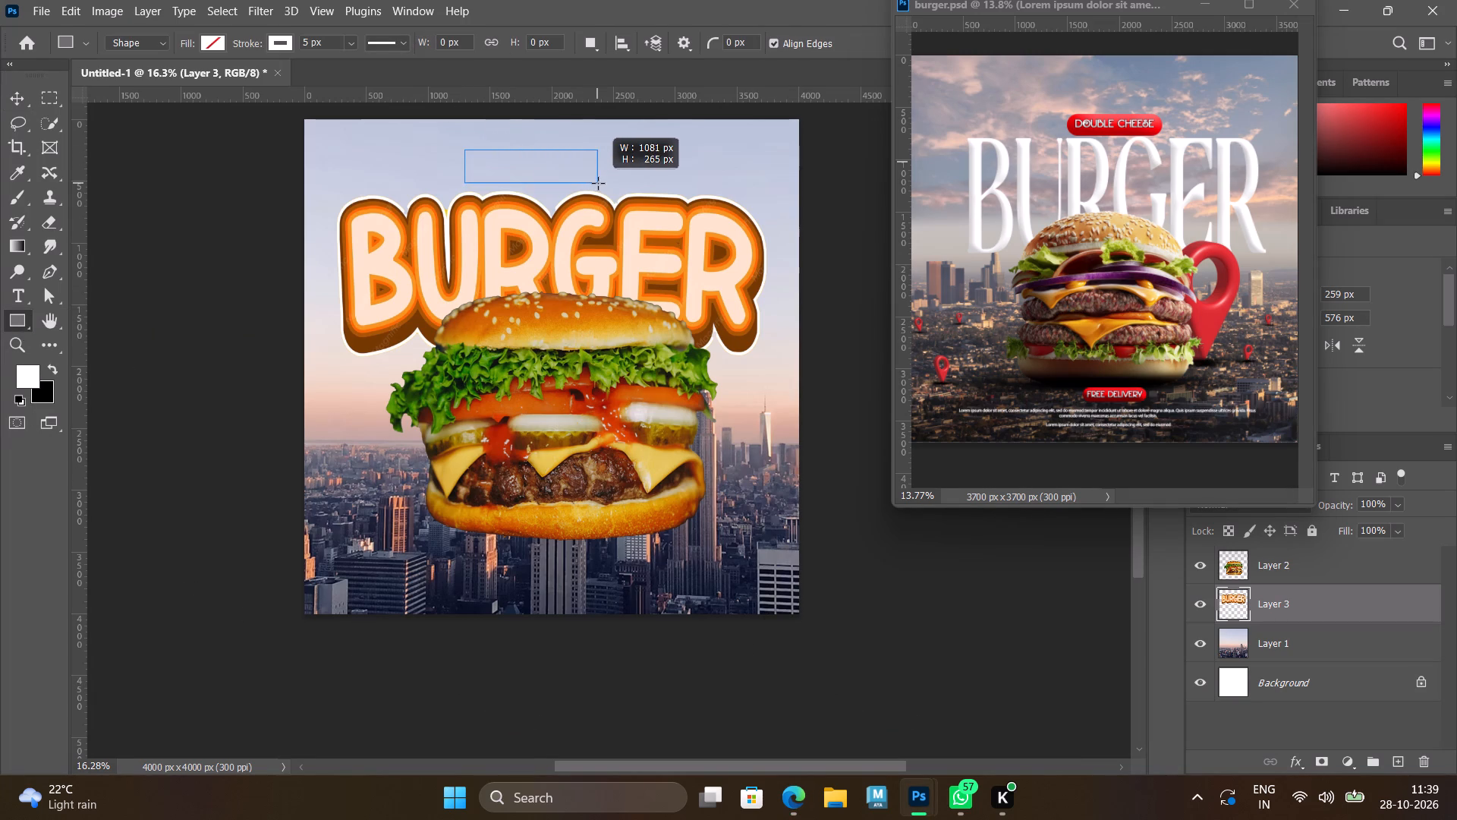
{"action": "left_click_drag", "start_coordinate": [598, 183], "coordinate": [623, 187]}
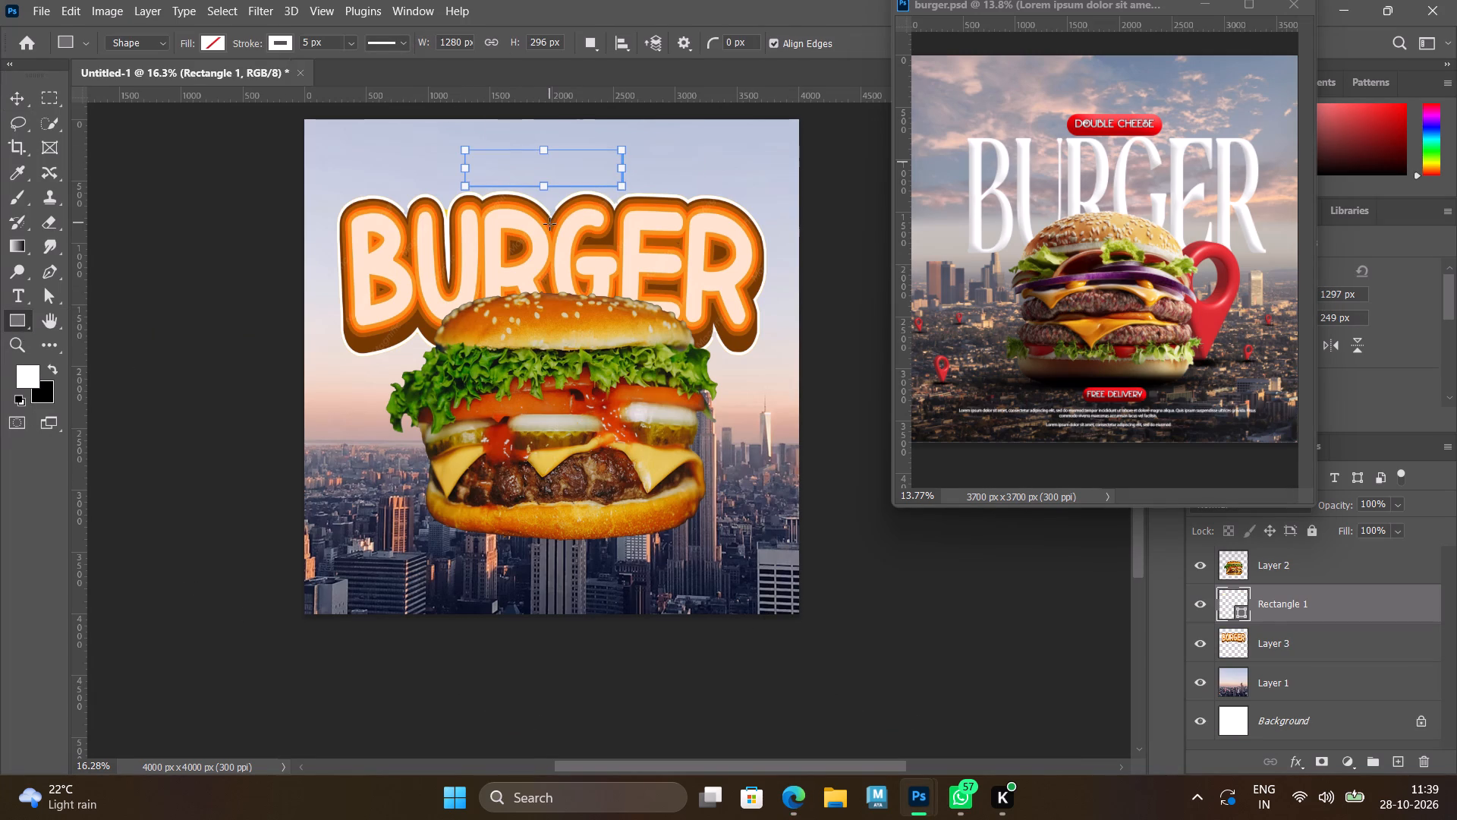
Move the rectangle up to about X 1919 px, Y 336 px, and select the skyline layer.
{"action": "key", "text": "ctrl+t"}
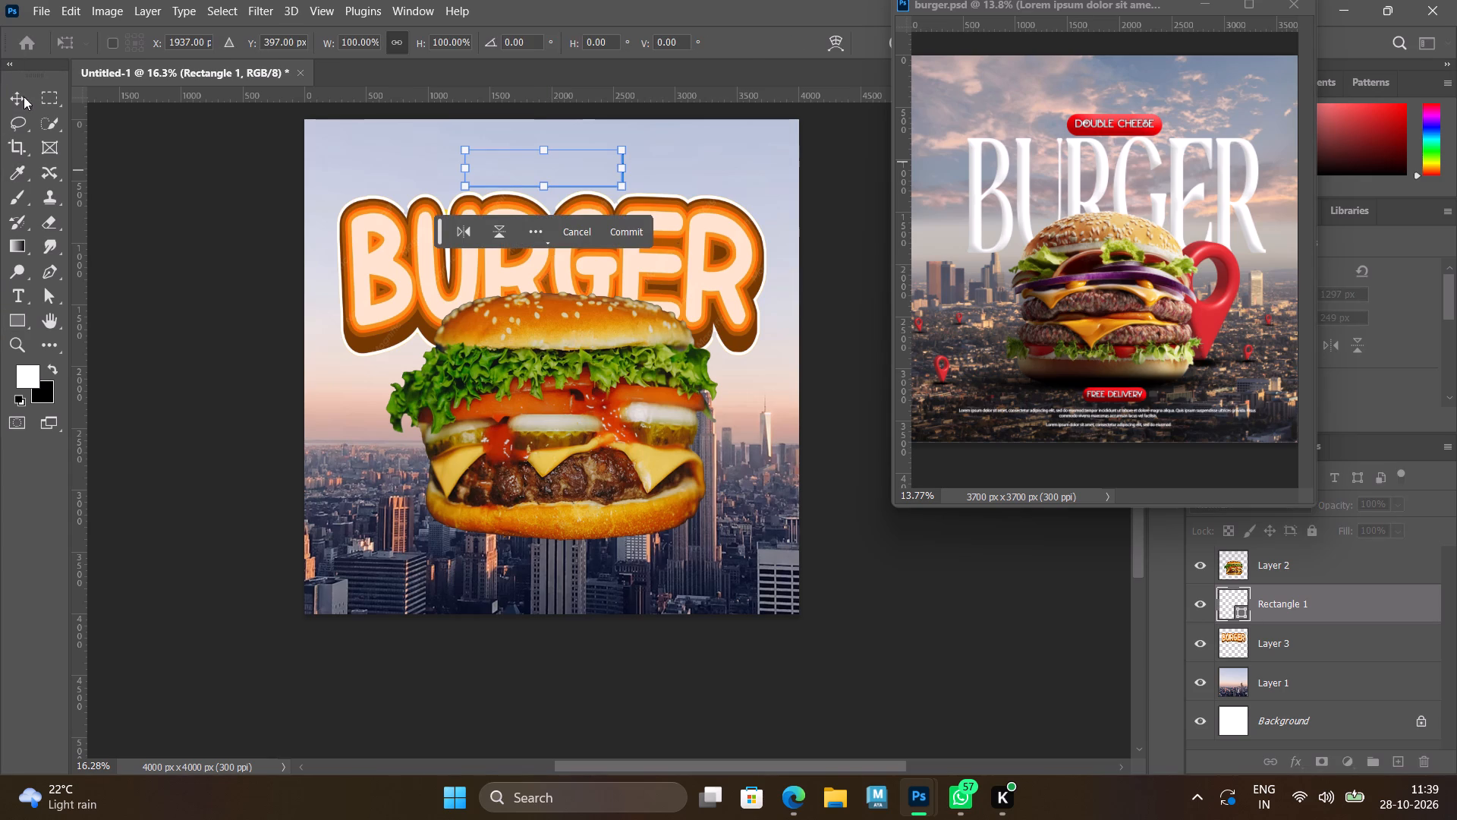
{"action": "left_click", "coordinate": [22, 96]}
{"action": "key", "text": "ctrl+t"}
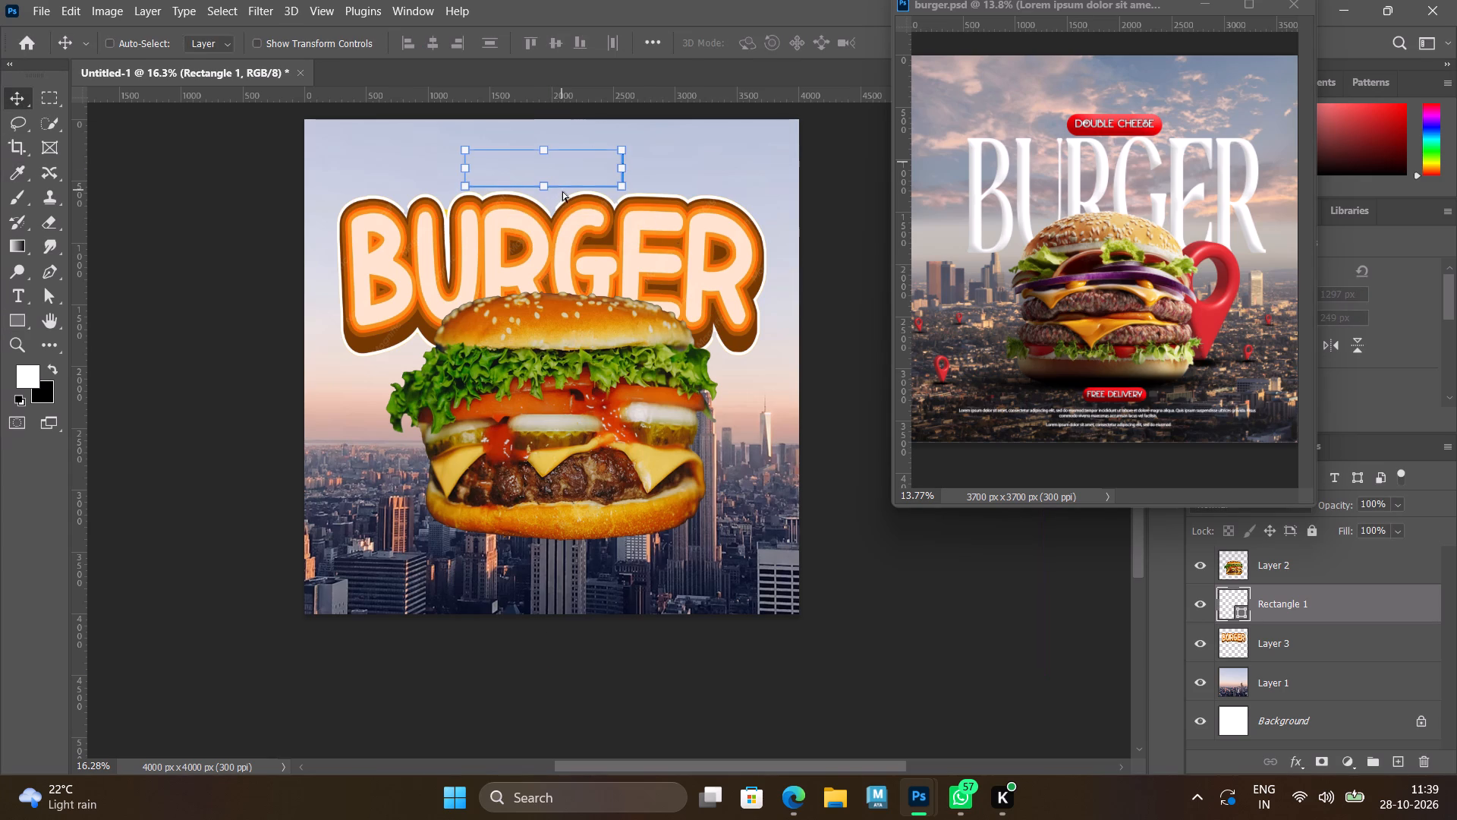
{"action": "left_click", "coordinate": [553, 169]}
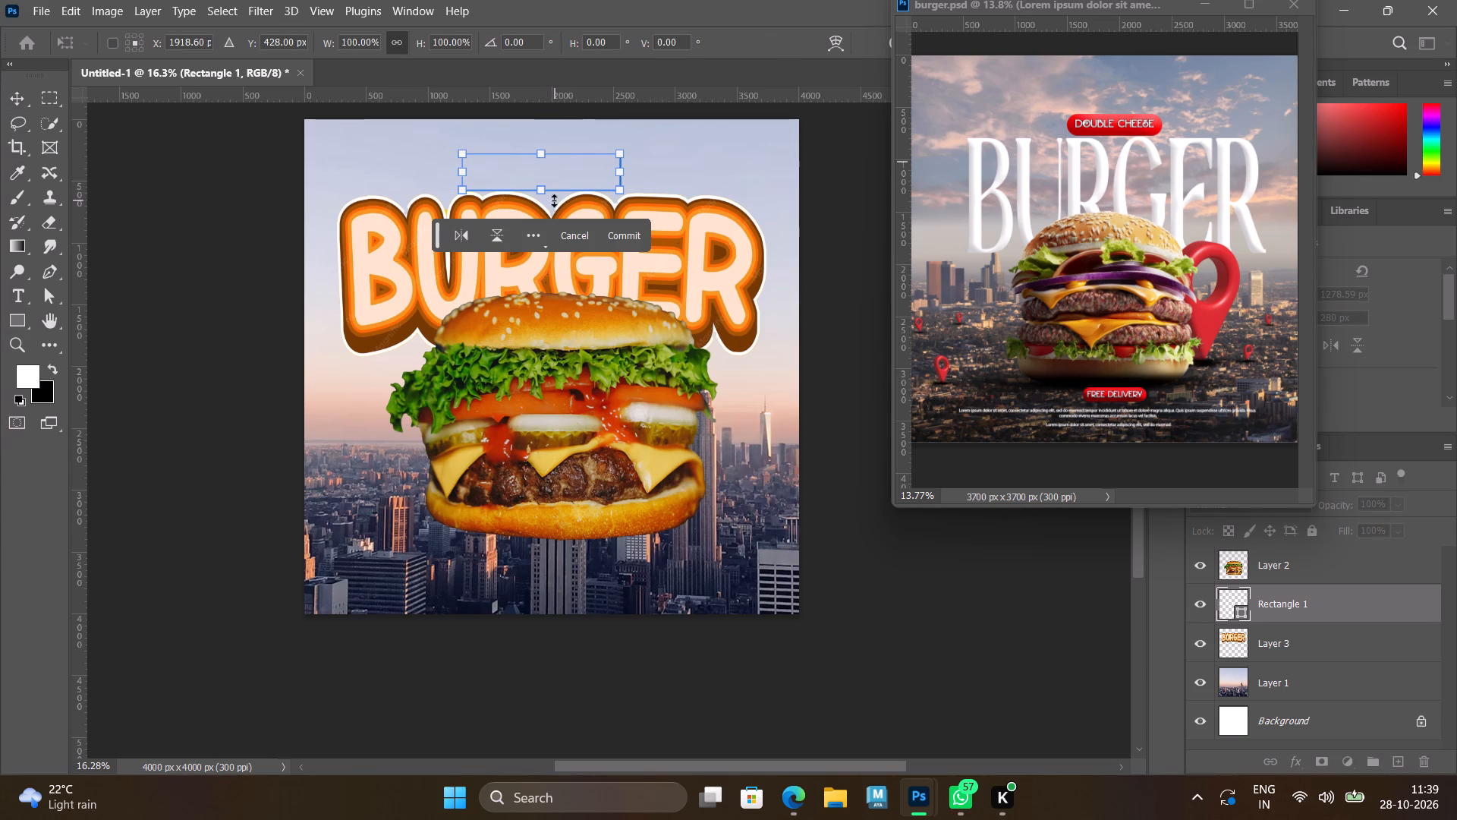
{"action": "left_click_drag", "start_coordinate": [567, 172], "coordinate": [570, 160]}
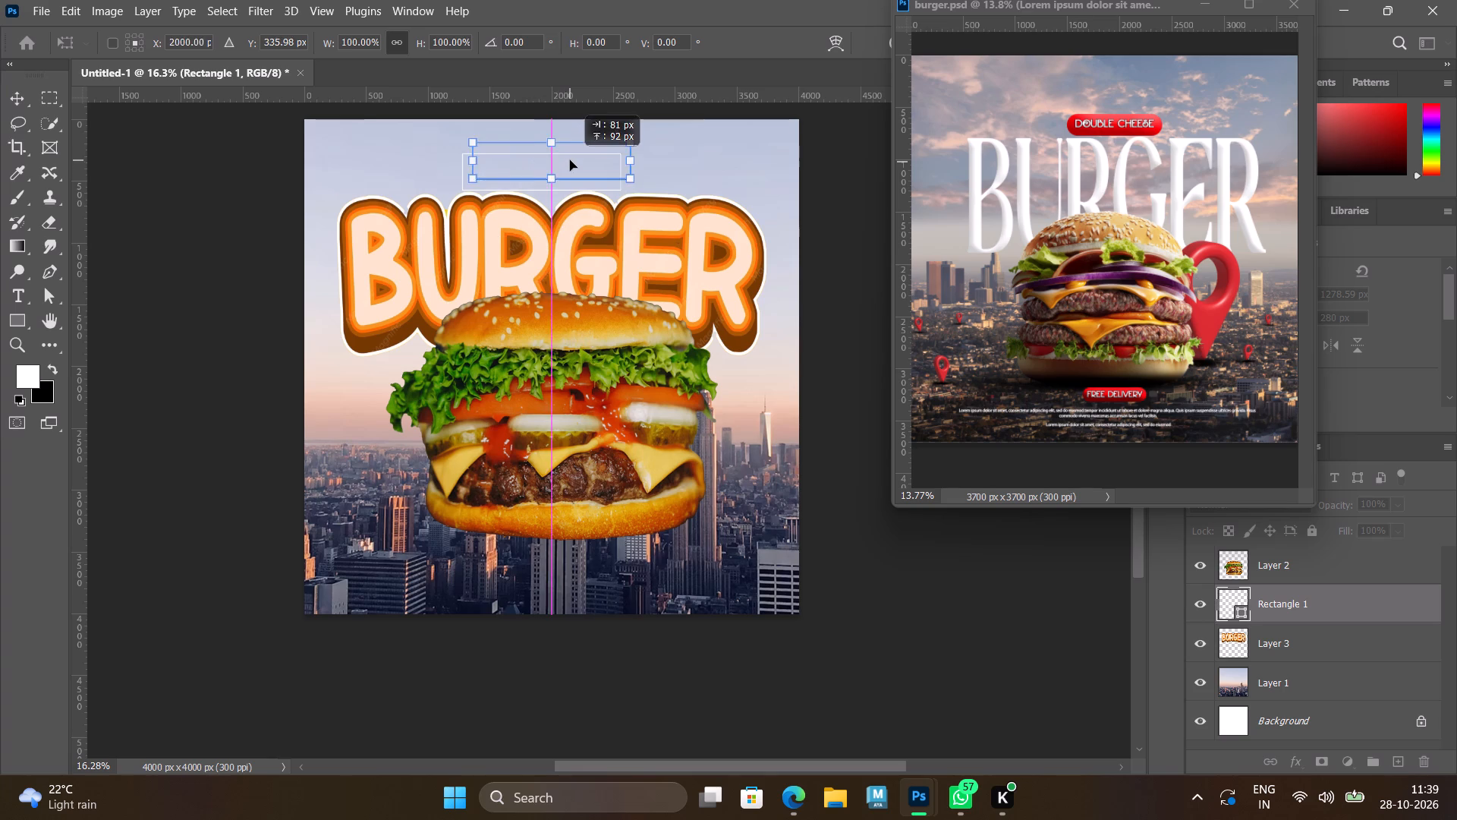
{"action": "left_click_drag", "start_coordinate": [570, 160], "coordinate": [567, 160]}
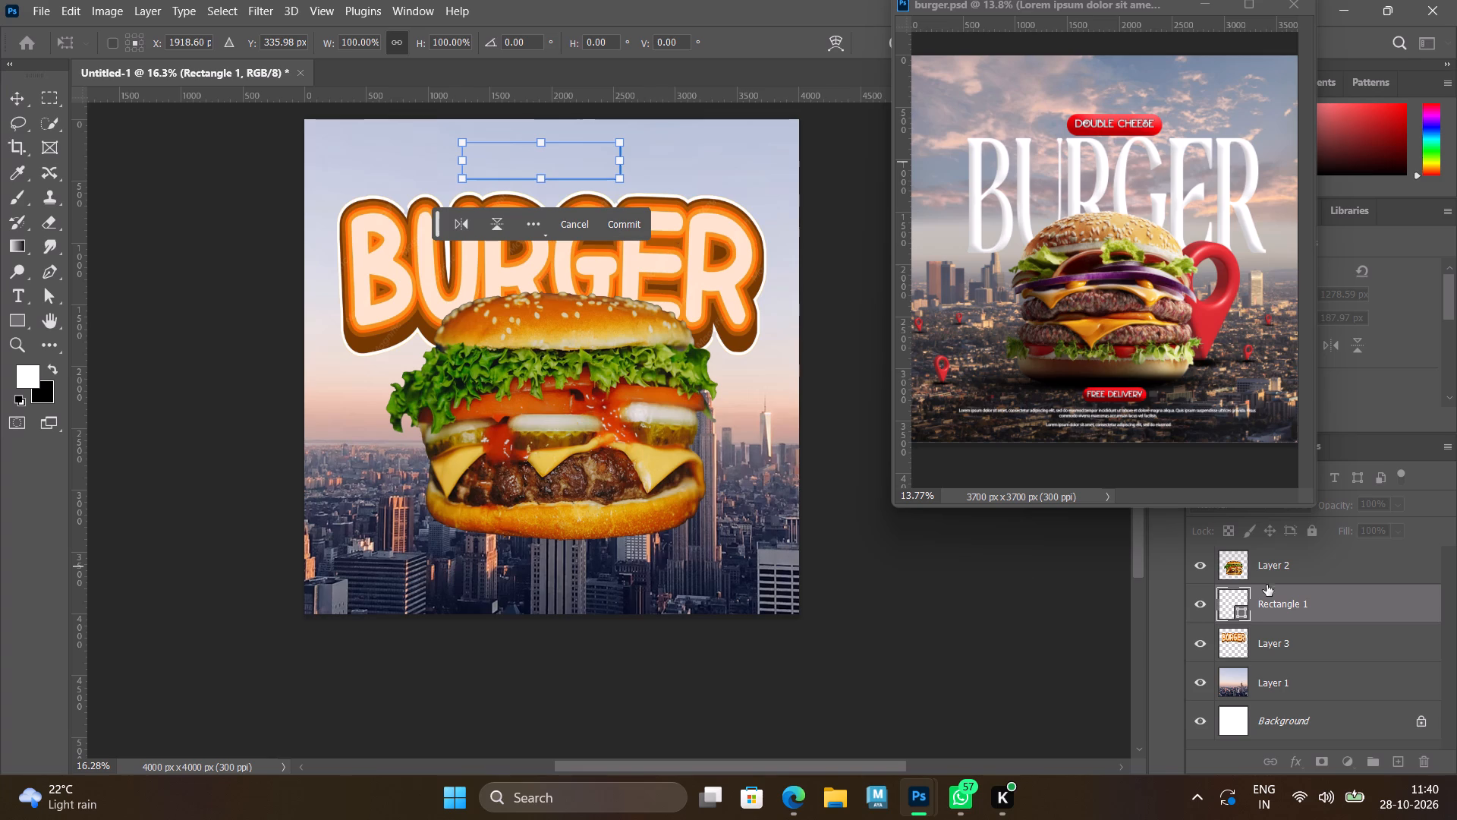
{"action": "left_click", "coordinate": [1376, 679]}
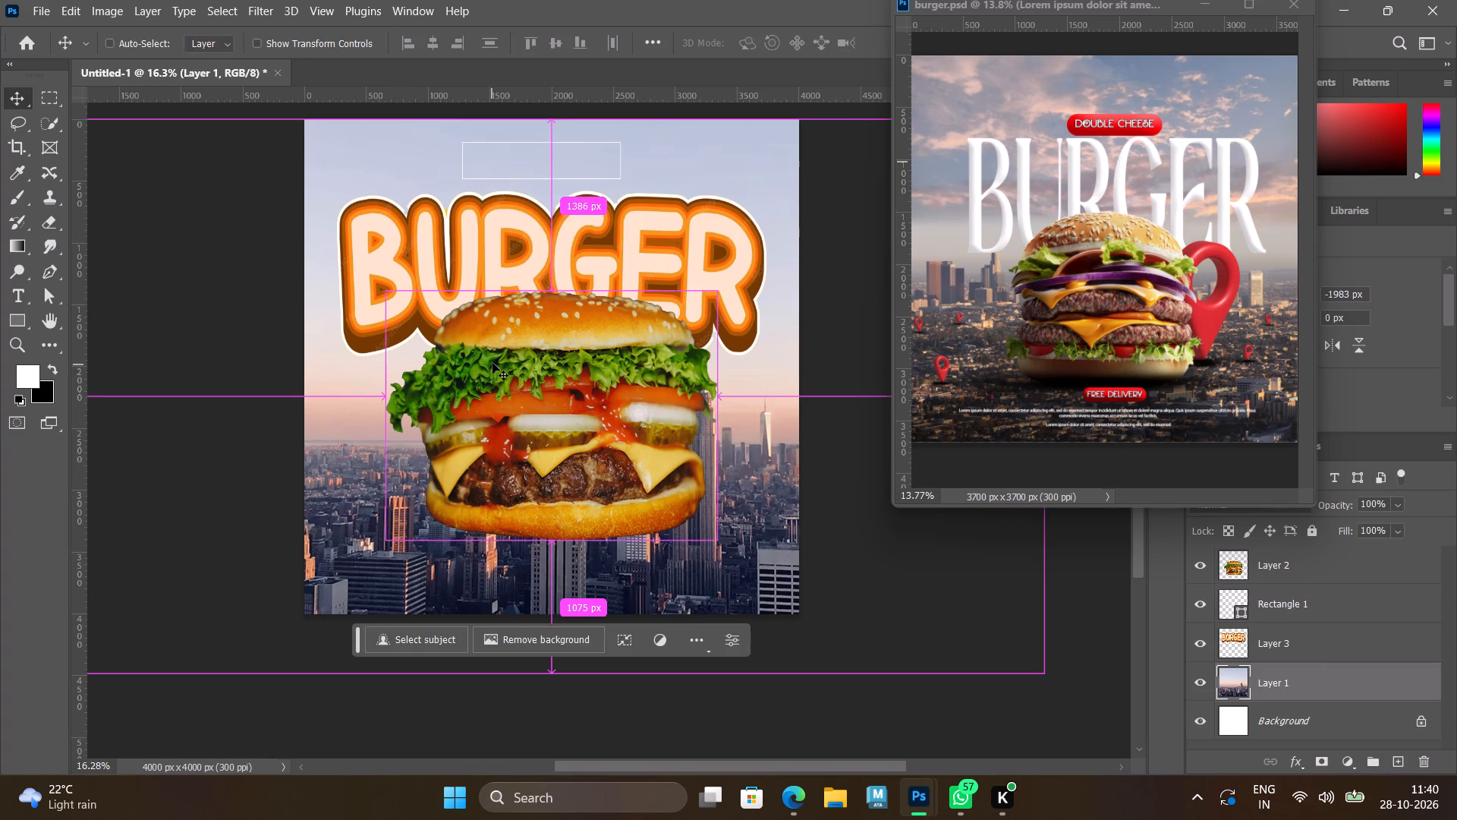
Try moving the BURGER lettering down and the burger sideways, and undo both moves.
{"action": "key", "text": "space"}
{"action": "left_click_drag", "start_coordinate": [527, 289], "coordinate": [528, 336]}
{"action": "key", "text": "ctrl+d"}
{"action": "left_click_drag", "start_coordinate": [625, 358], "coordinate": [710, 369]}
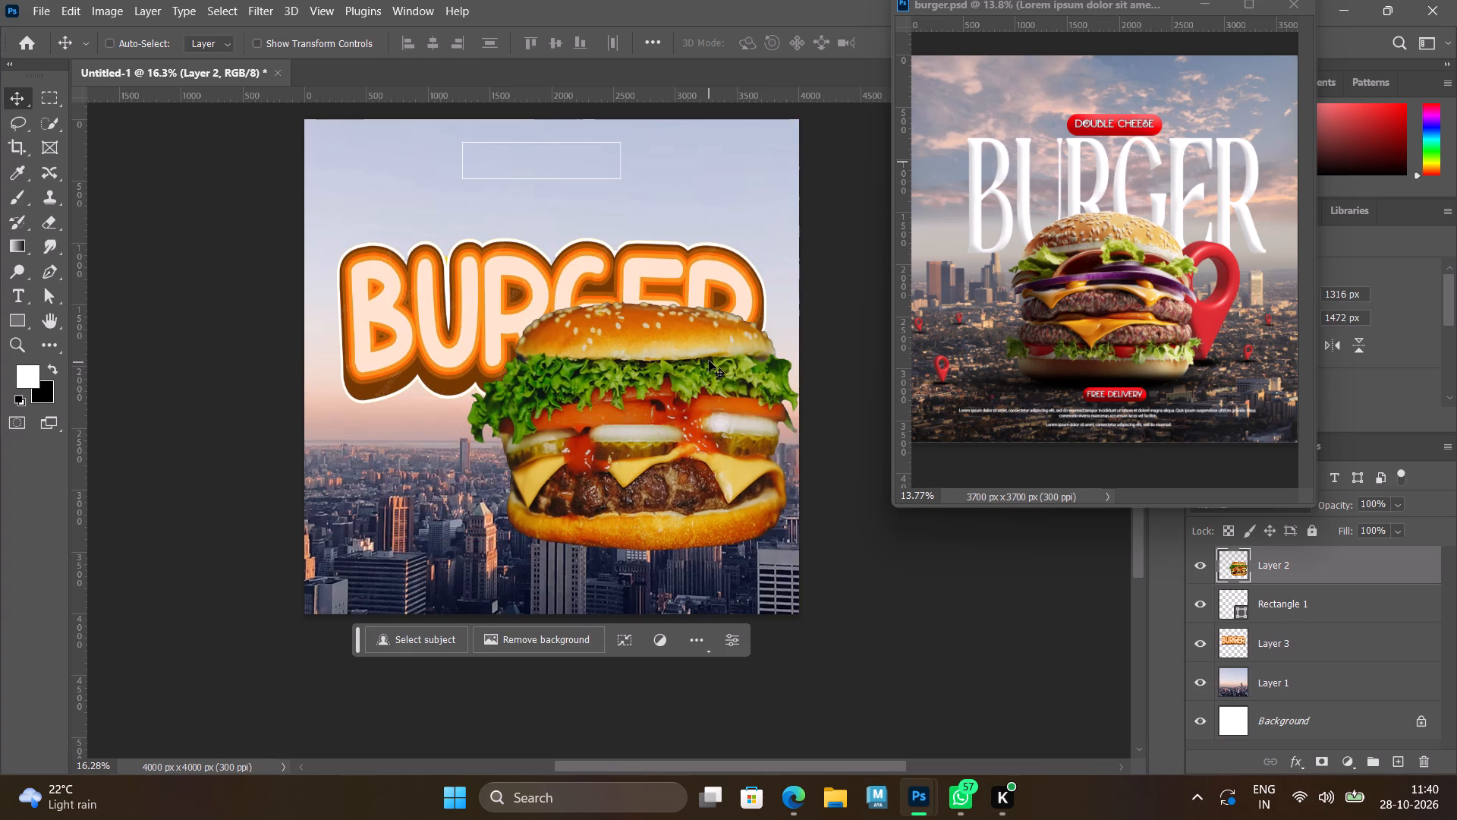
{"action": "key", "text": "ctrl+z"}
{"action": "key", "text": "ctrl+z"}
Extend the canvas upward with the Crop tool to 4000 × 4761 px.
{"action": "key", "text": "space"}
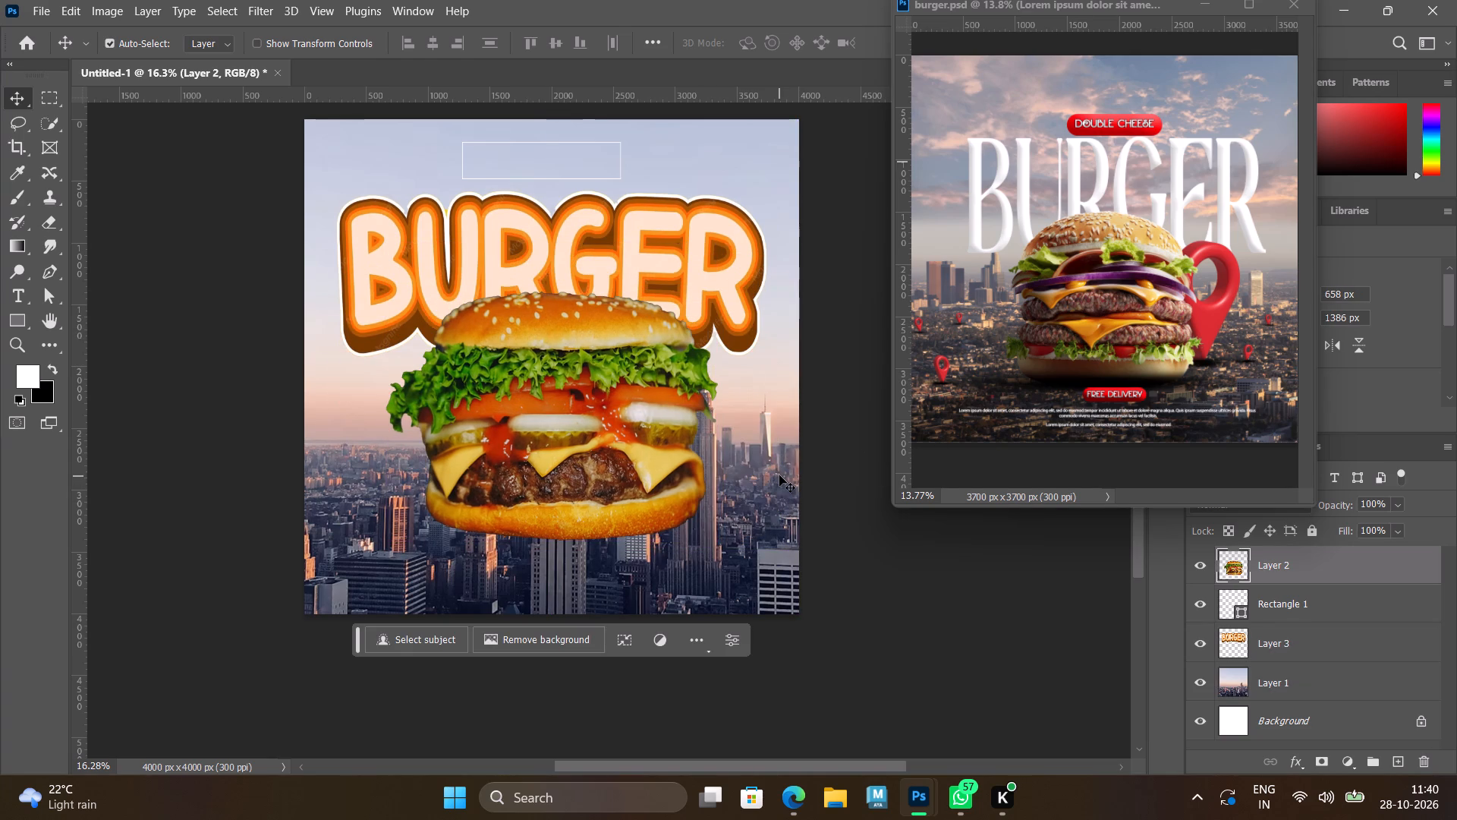
{"action": "key", "text": "Return"}
{"action": "key", "text": "space"}
{"action": "key", "text": "space"}
{"action": "key", "text": "space"}
{"action": "left_click_drag", "start_coordinate": [698, 347], "coordinate": [696, 396]}
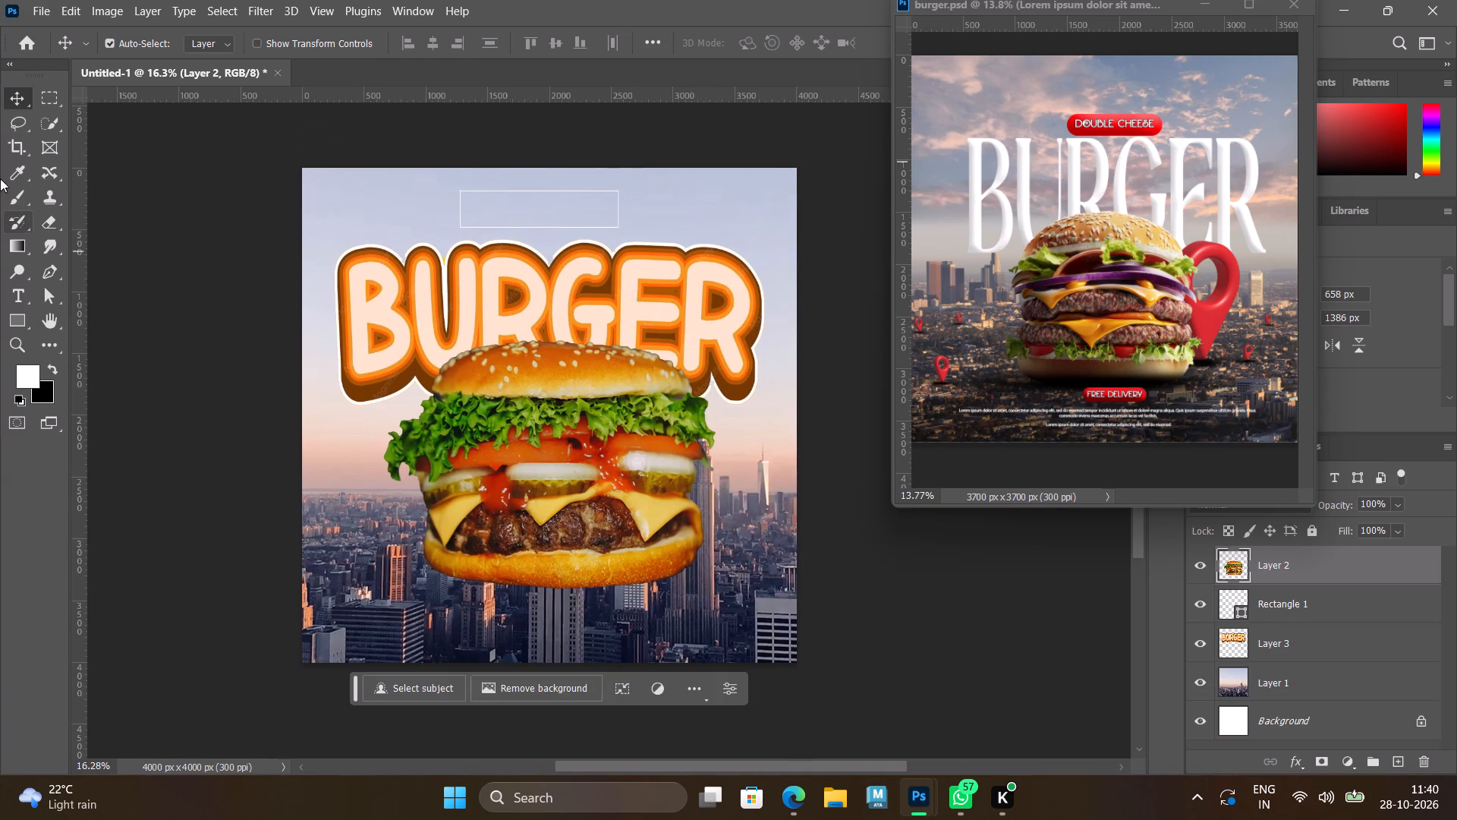
{"action": "left_click", "coordinate": [25, 145]}
{"action": "left_click_drag", "start_coordinate": [555, 165], "coordinate": [555, 164]}
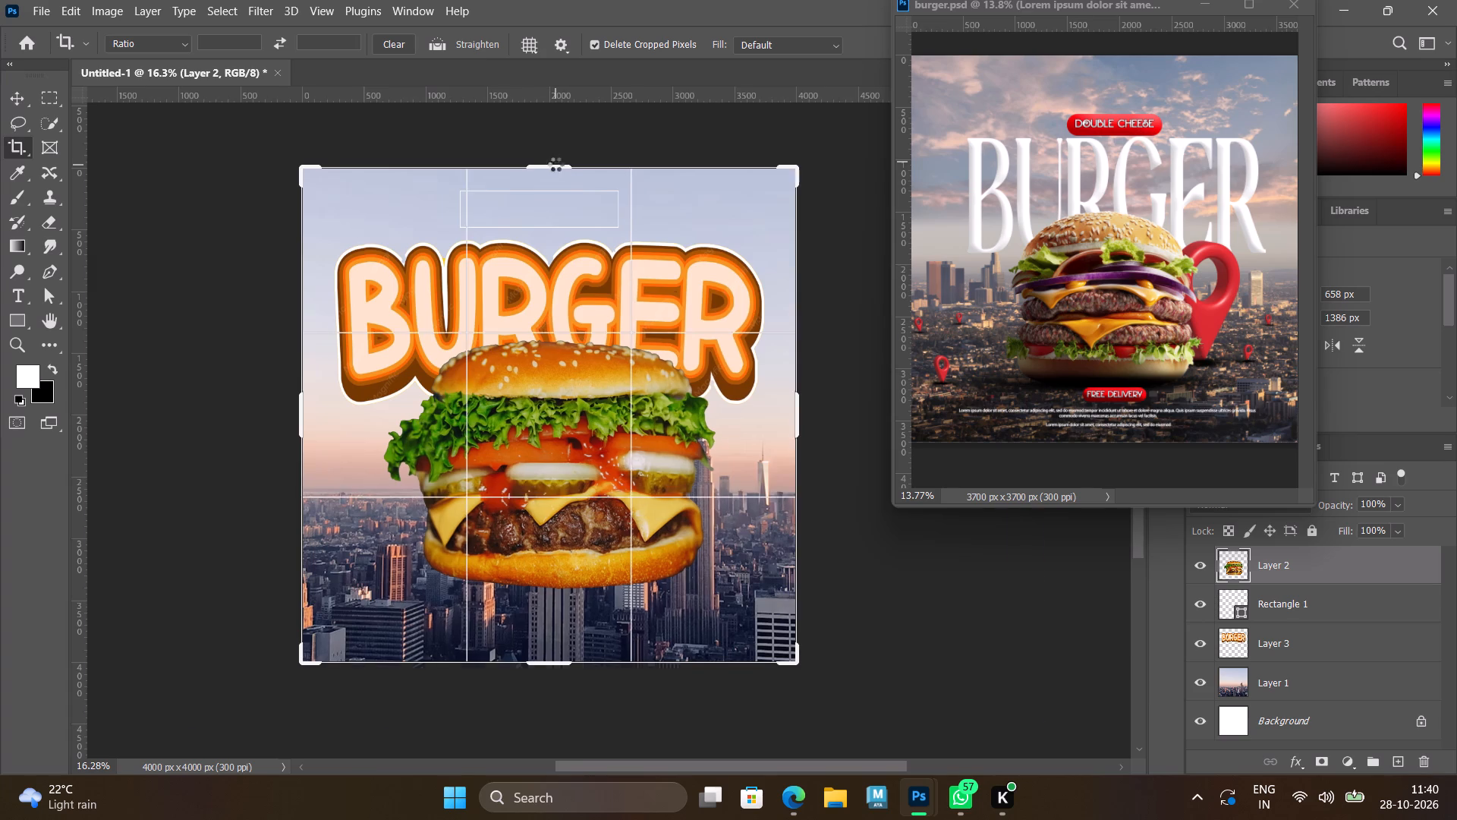
{"action": "left_click_drag", "start_coordinate": [555, 164], "coordinate": [561, 126]}
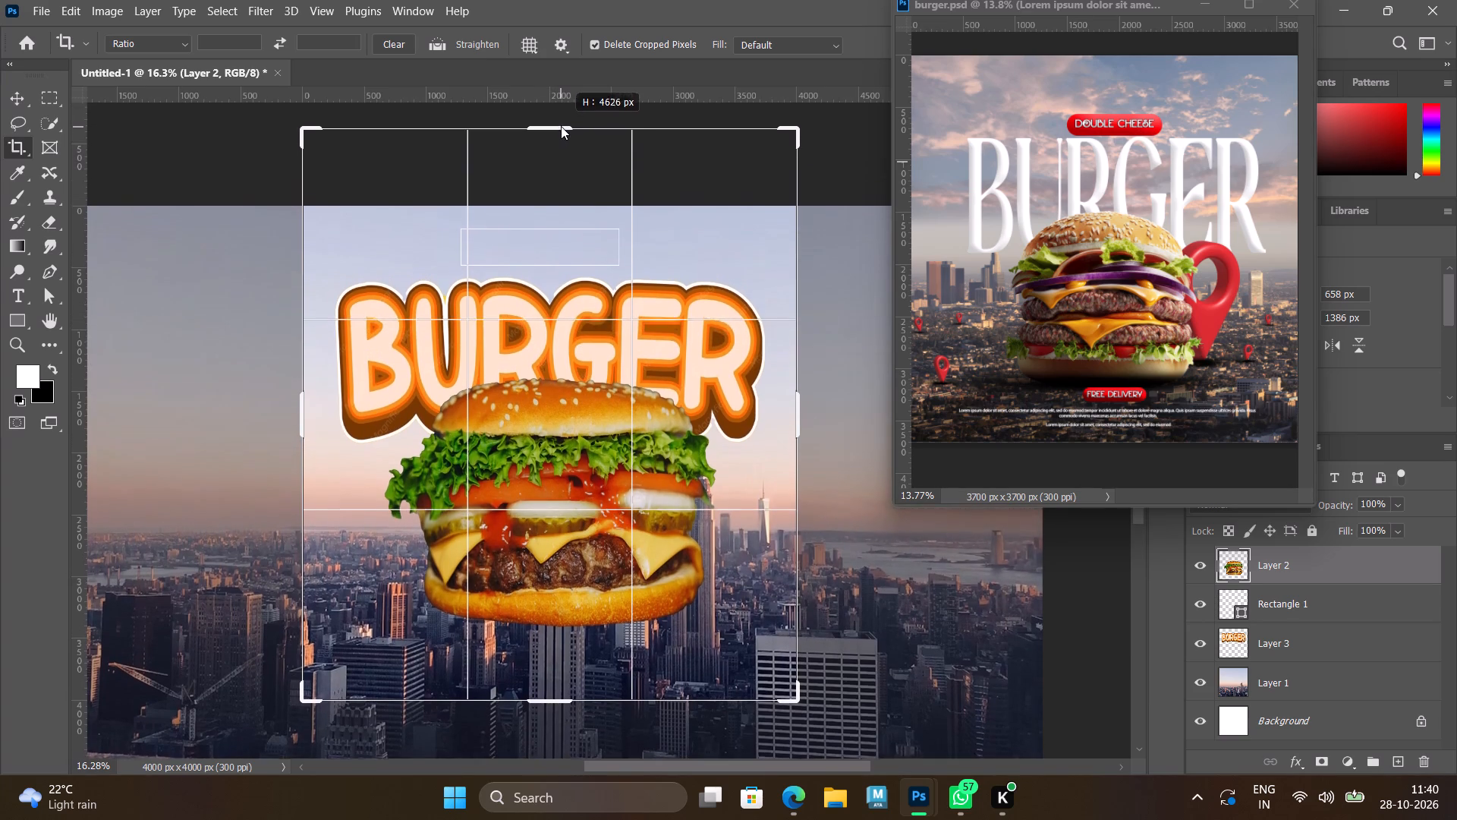
{"action": "left_click_drag", "start_coordinate": [561, 126], "coordinate": [560, 118]}
{"action": "key", "text": "Return"}
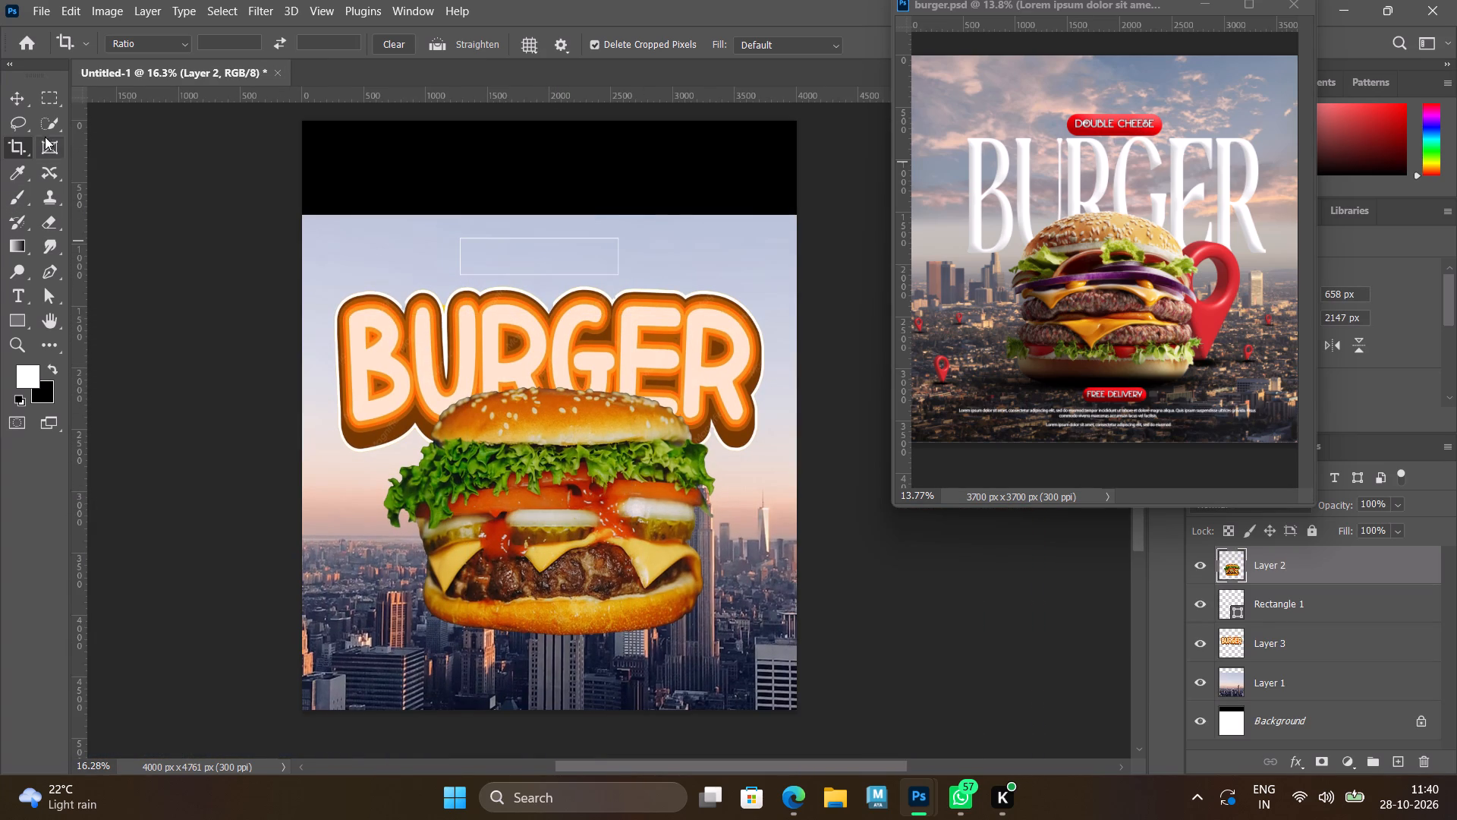
Select the full-width black strip above the sky with a rectangular marquee that slightly overlaps the sky.
{"action": "left_click", "coordinate": [57, 96]}
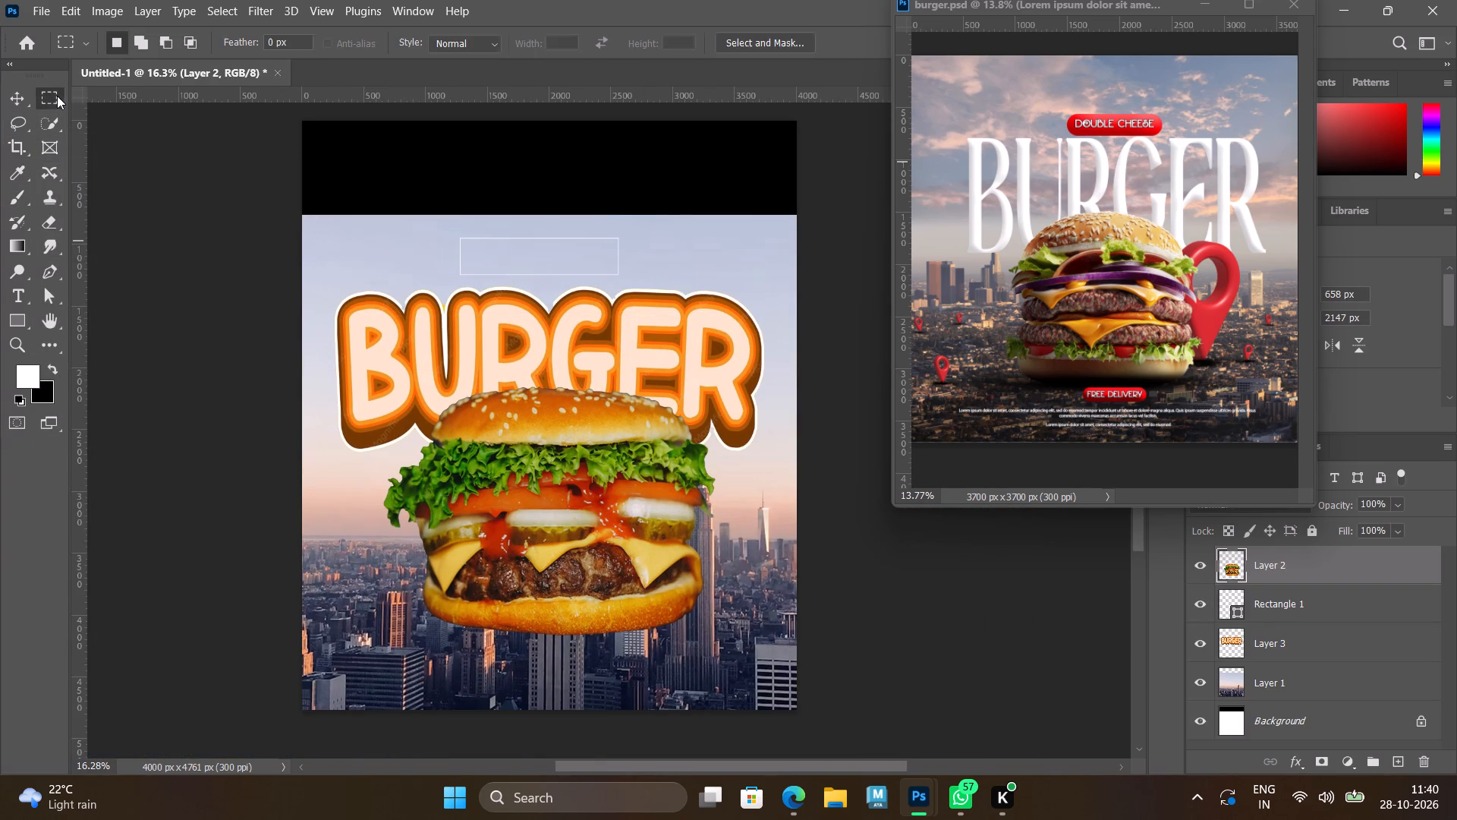
{"action": "left_click_drag", "start_coordinate": [303, 121], "coordinate": [816, 224]}
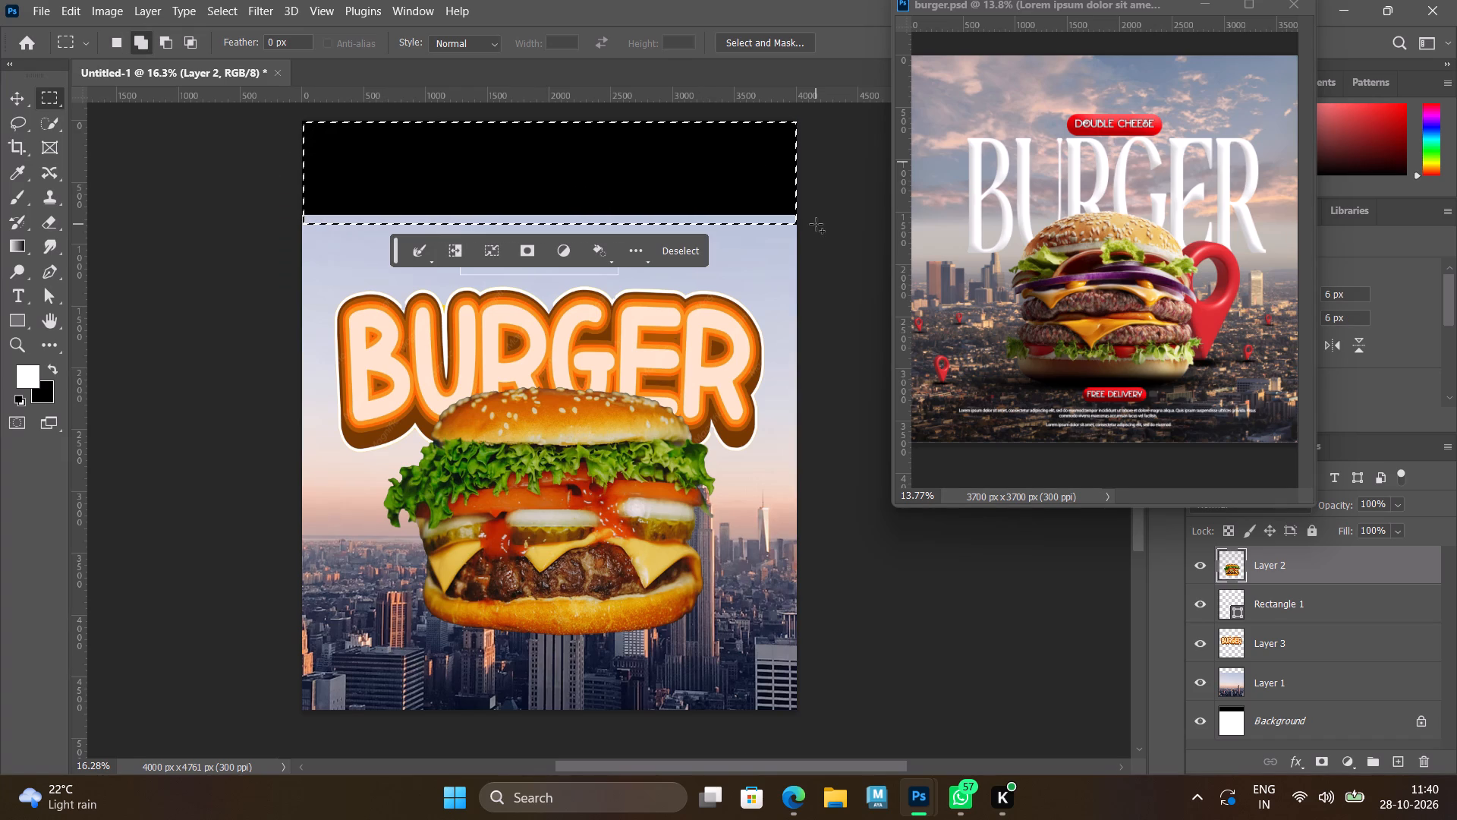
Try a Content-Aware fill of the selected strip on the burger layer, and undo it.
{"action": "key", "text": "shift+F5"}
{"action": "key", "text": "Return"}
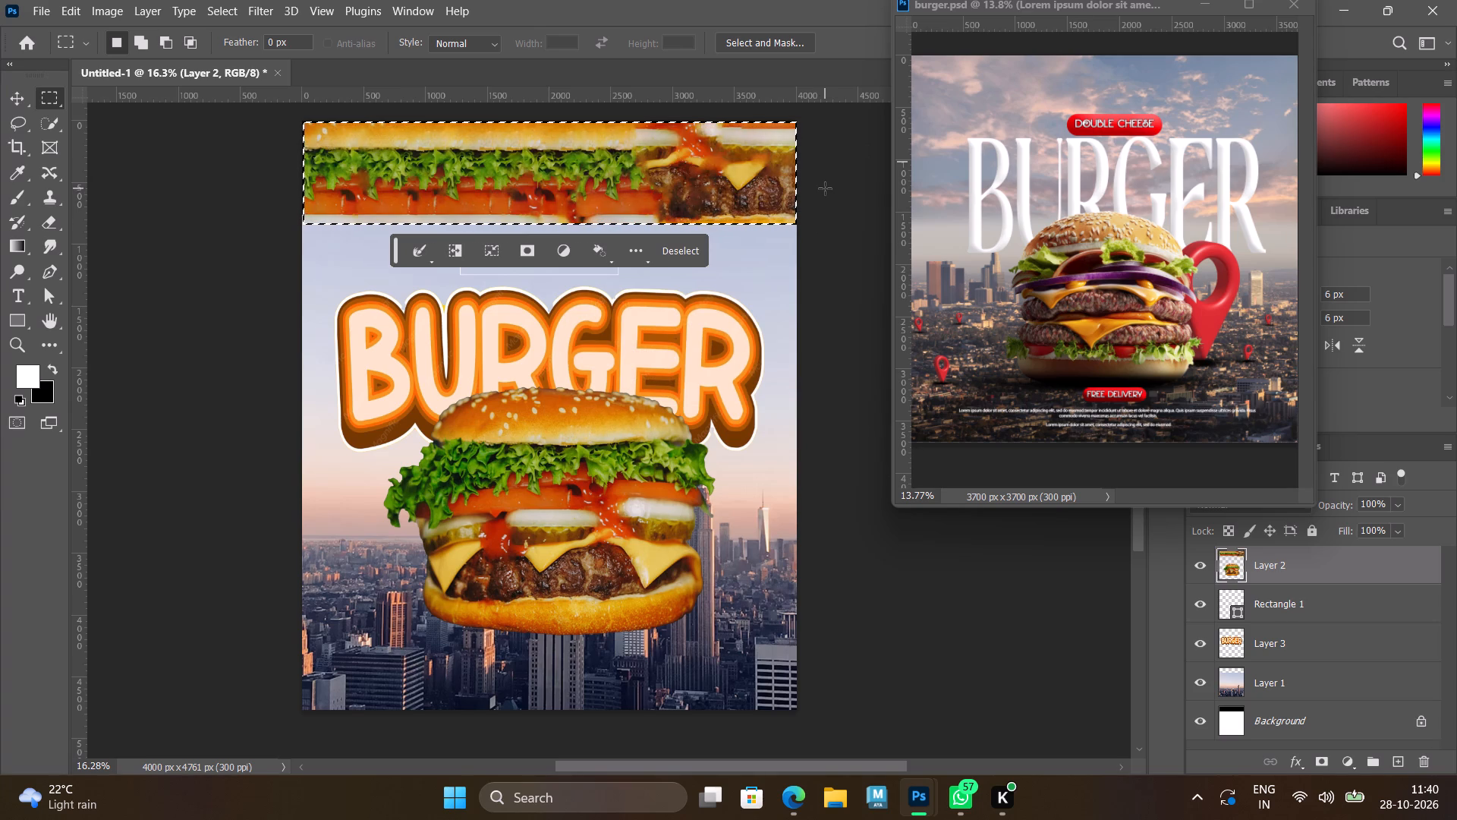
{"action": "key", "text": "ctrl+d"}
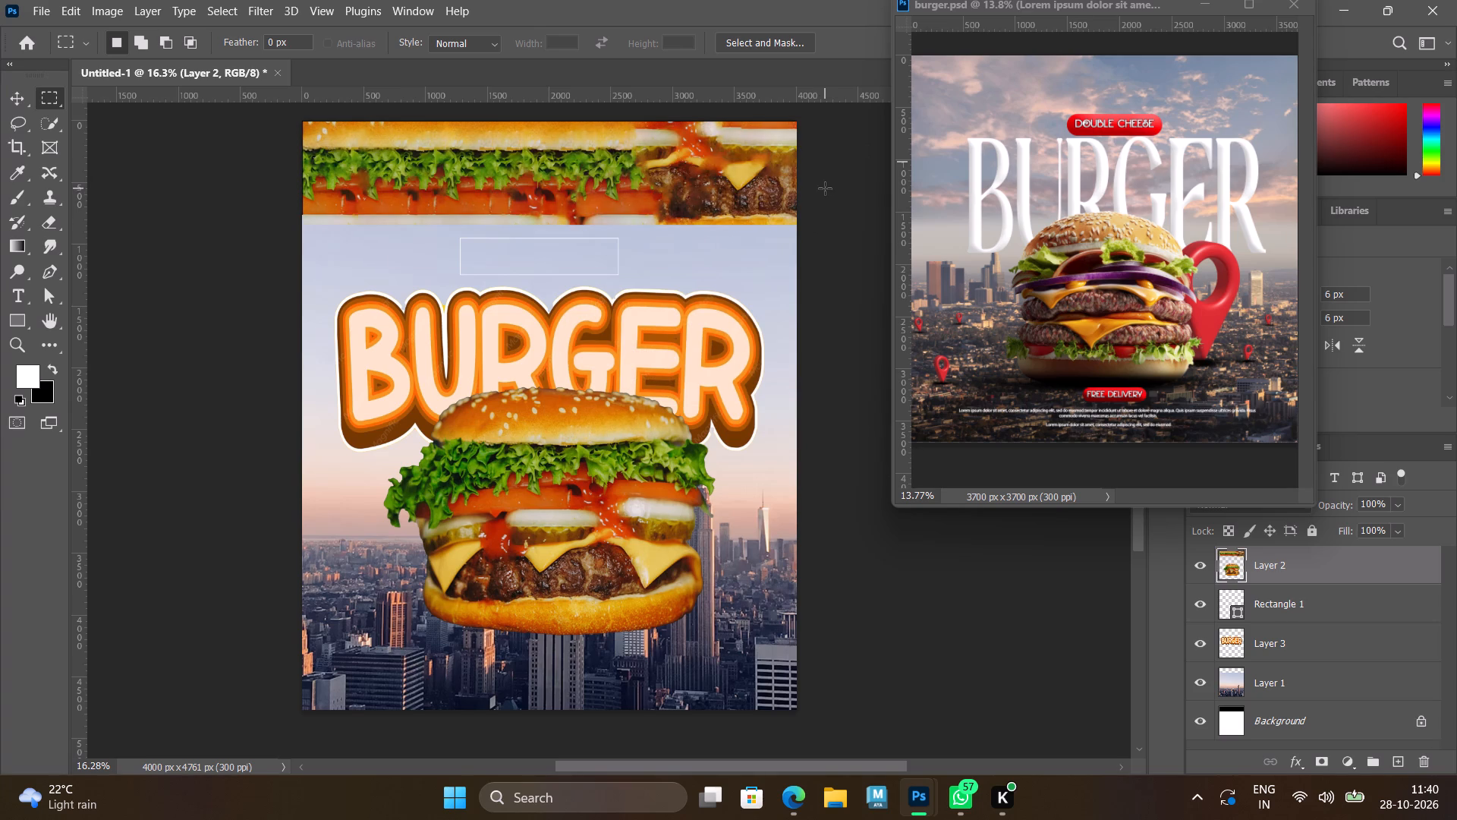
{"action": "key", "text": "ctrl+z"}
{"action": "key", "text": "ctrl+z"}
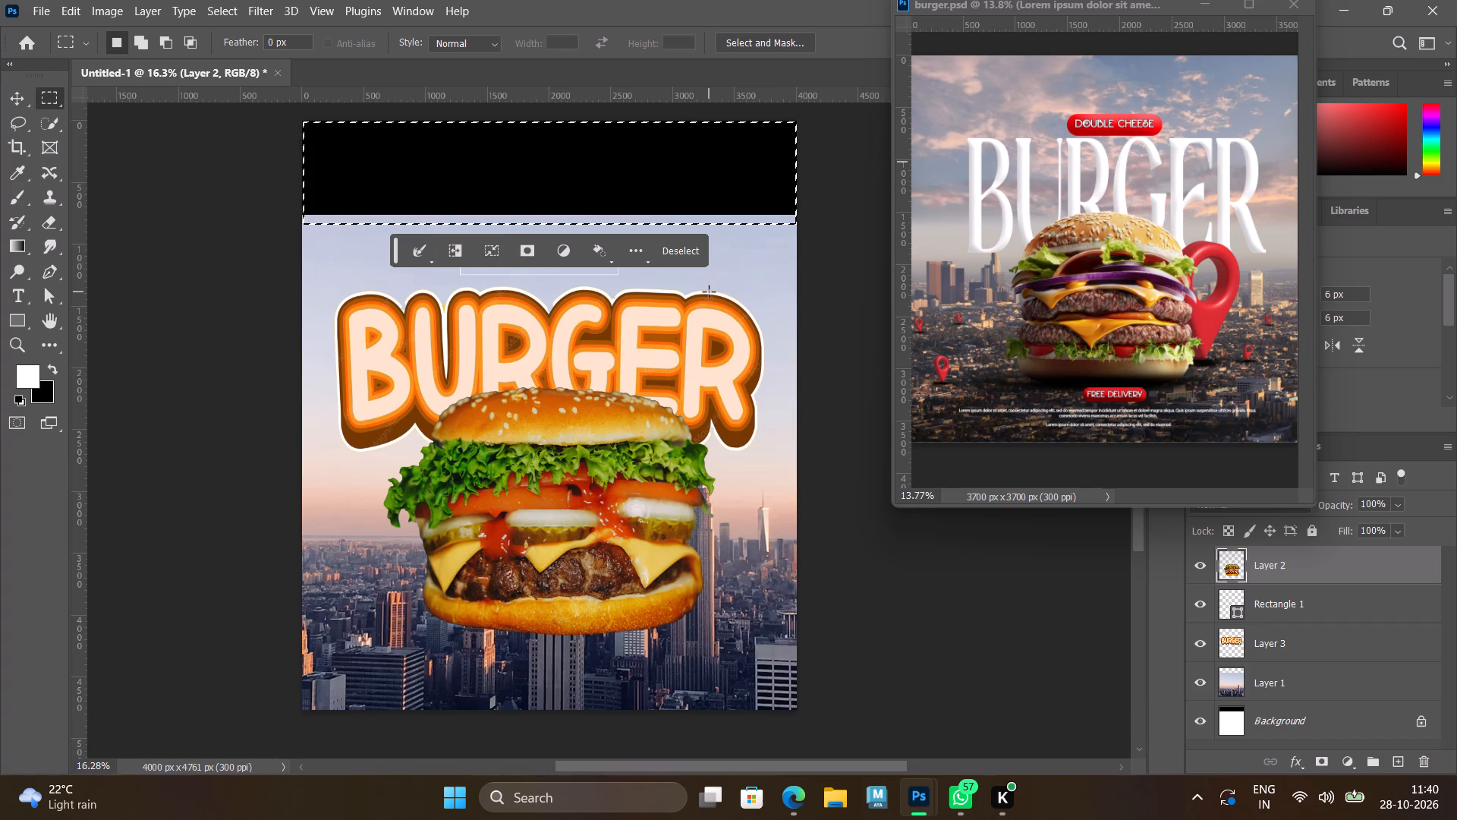
Fill the selected strip on the skyline layer, Layer 1, using Content-Aware to extend the sky, and deselect.
{"action": "left_click", "coordinate": [1322, 679]}
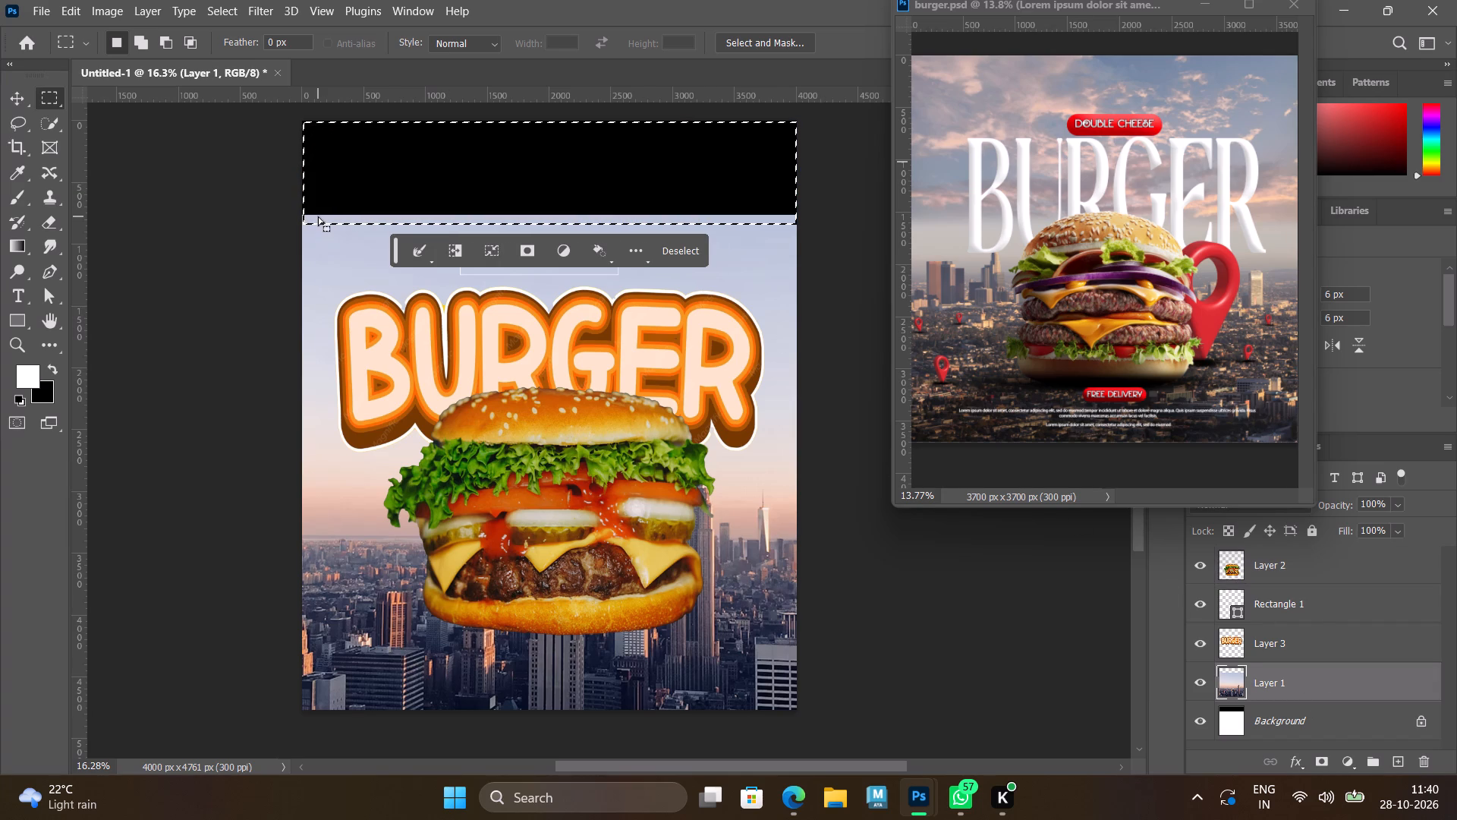
{"action": "key", "text": "shift+F5"}
{"action": "key", "text": "Return"}
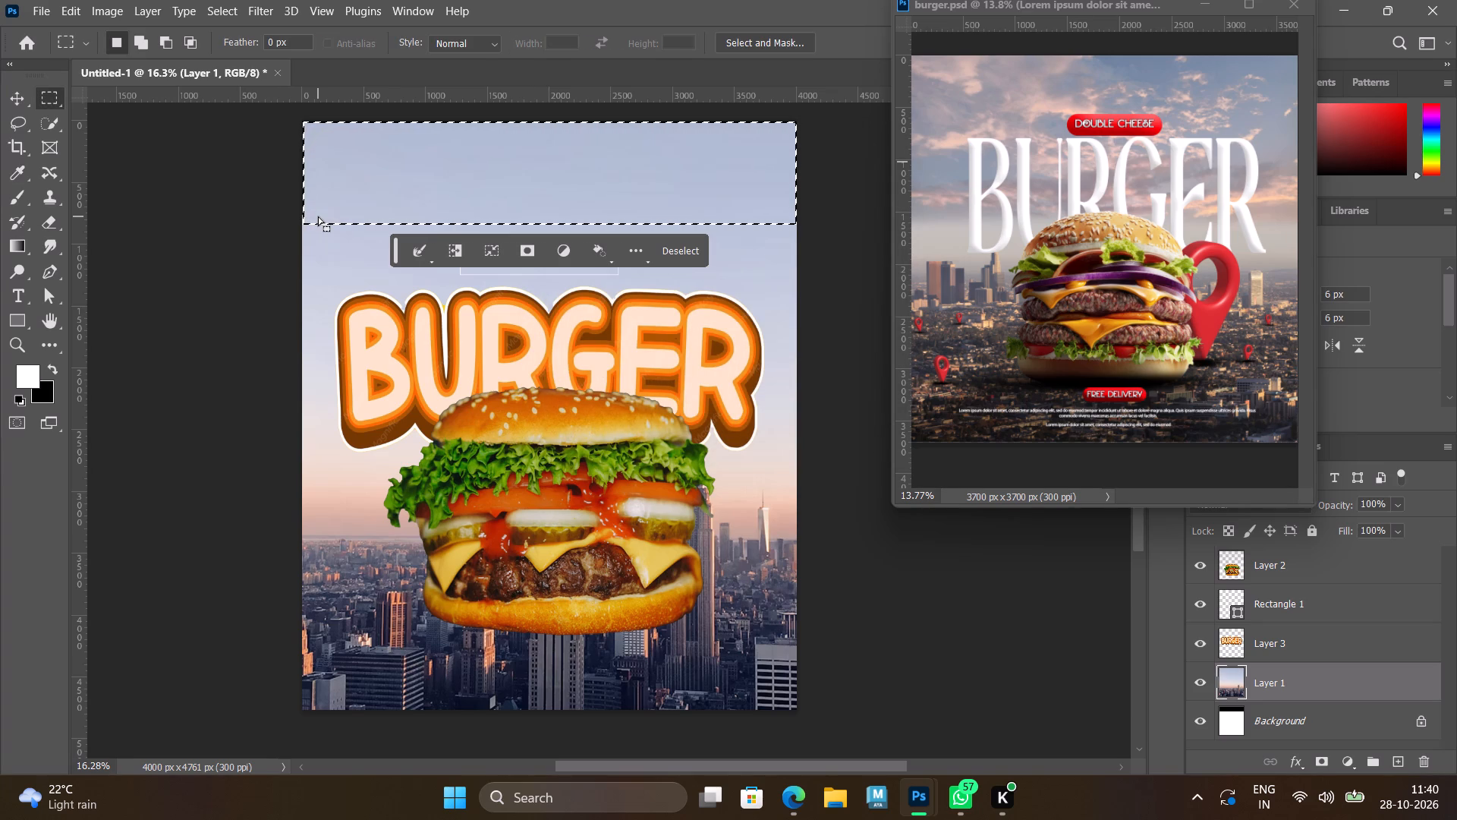
{"action": "key", "text": "ctrl+d"}
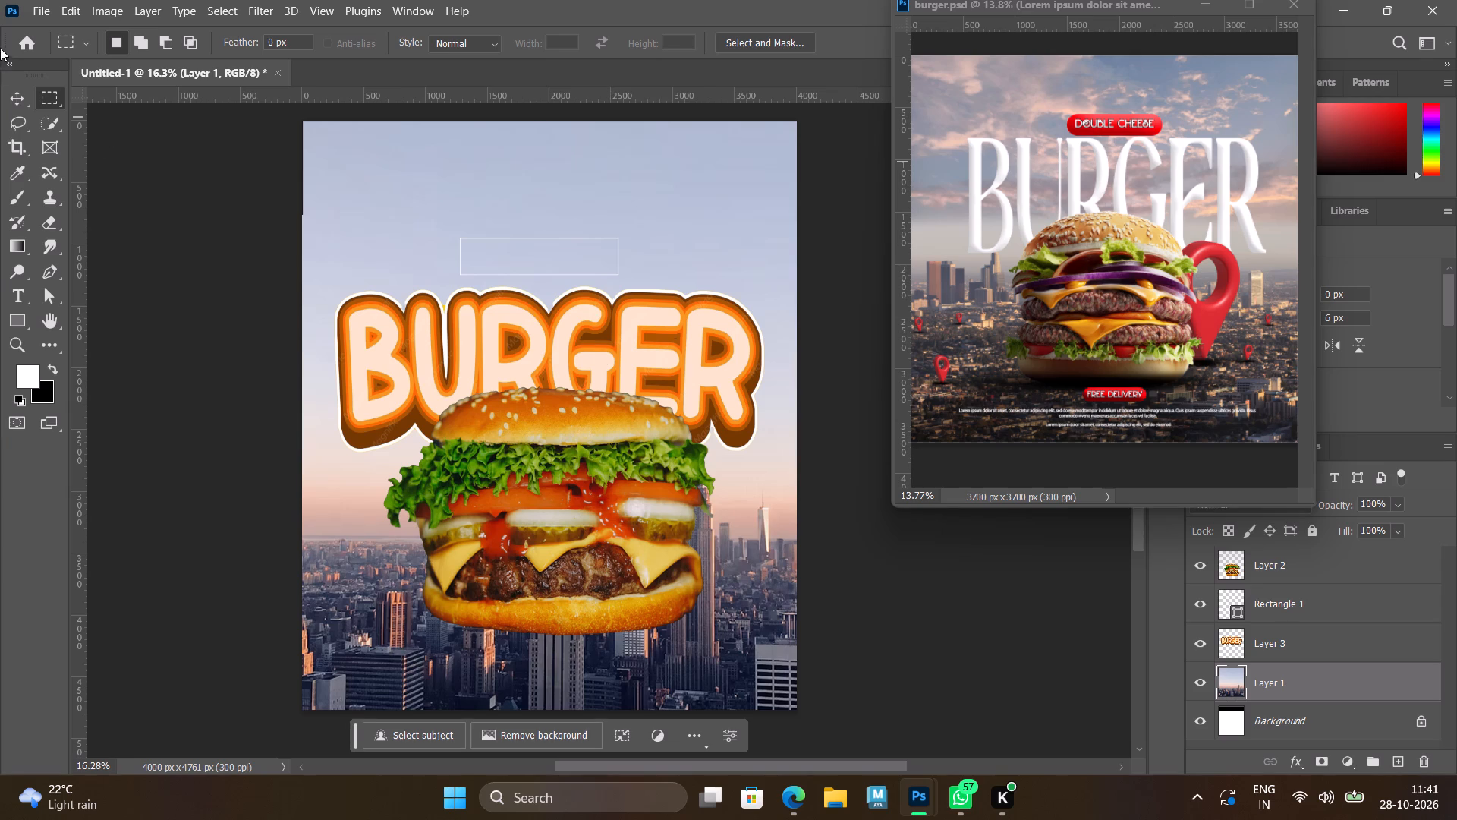
Move the BURGER lettering straight up slightly so more of it shows above the top bun.
{"action": "left_click", "coordinate": [24, 101]}
{"action": "left_click", "coordinate": [588, 351]}
{"action": "left_click_drag", "start_coordinate": [588, 350], "coordinate": [589, 339]}
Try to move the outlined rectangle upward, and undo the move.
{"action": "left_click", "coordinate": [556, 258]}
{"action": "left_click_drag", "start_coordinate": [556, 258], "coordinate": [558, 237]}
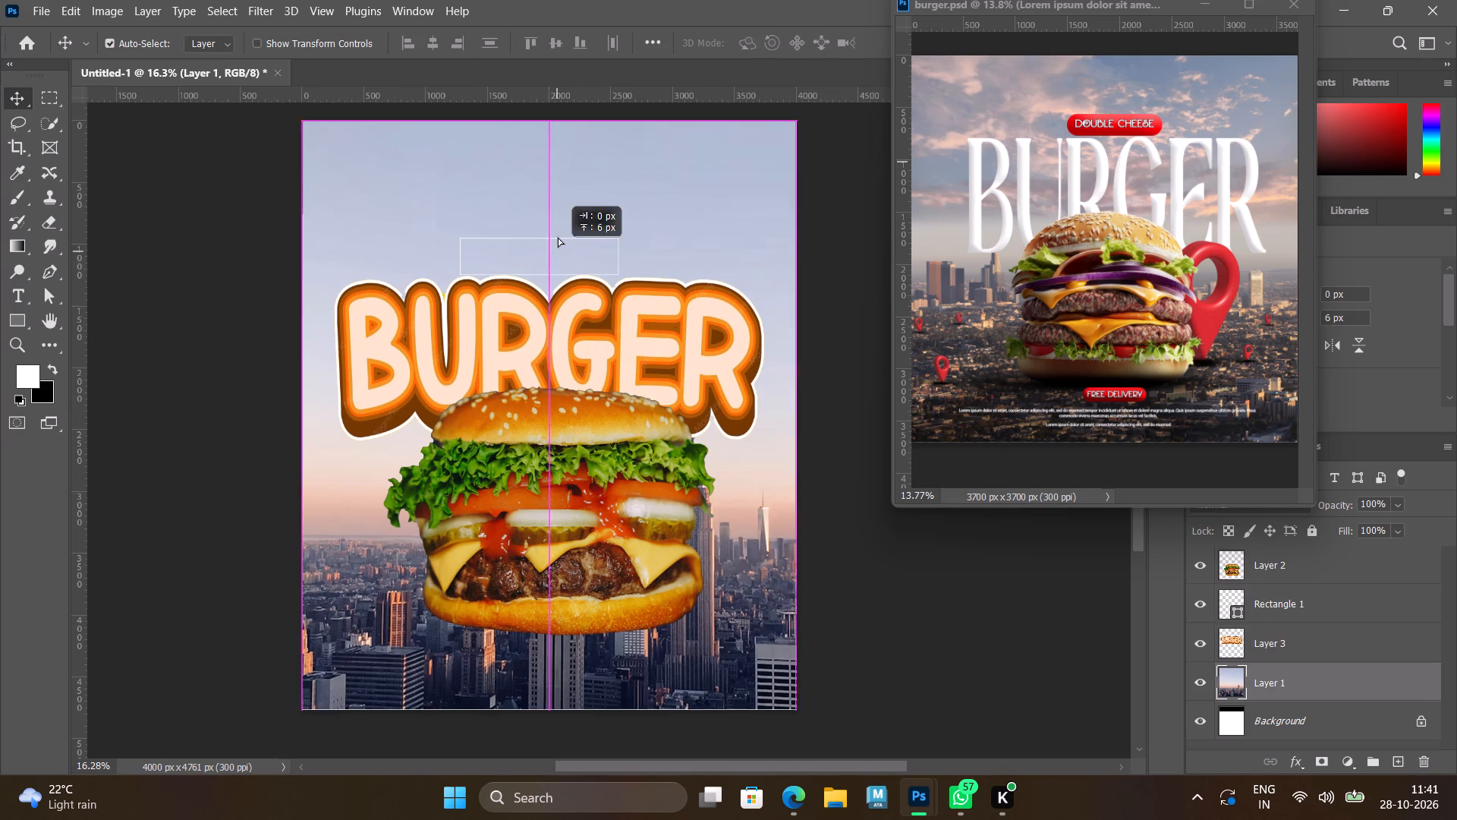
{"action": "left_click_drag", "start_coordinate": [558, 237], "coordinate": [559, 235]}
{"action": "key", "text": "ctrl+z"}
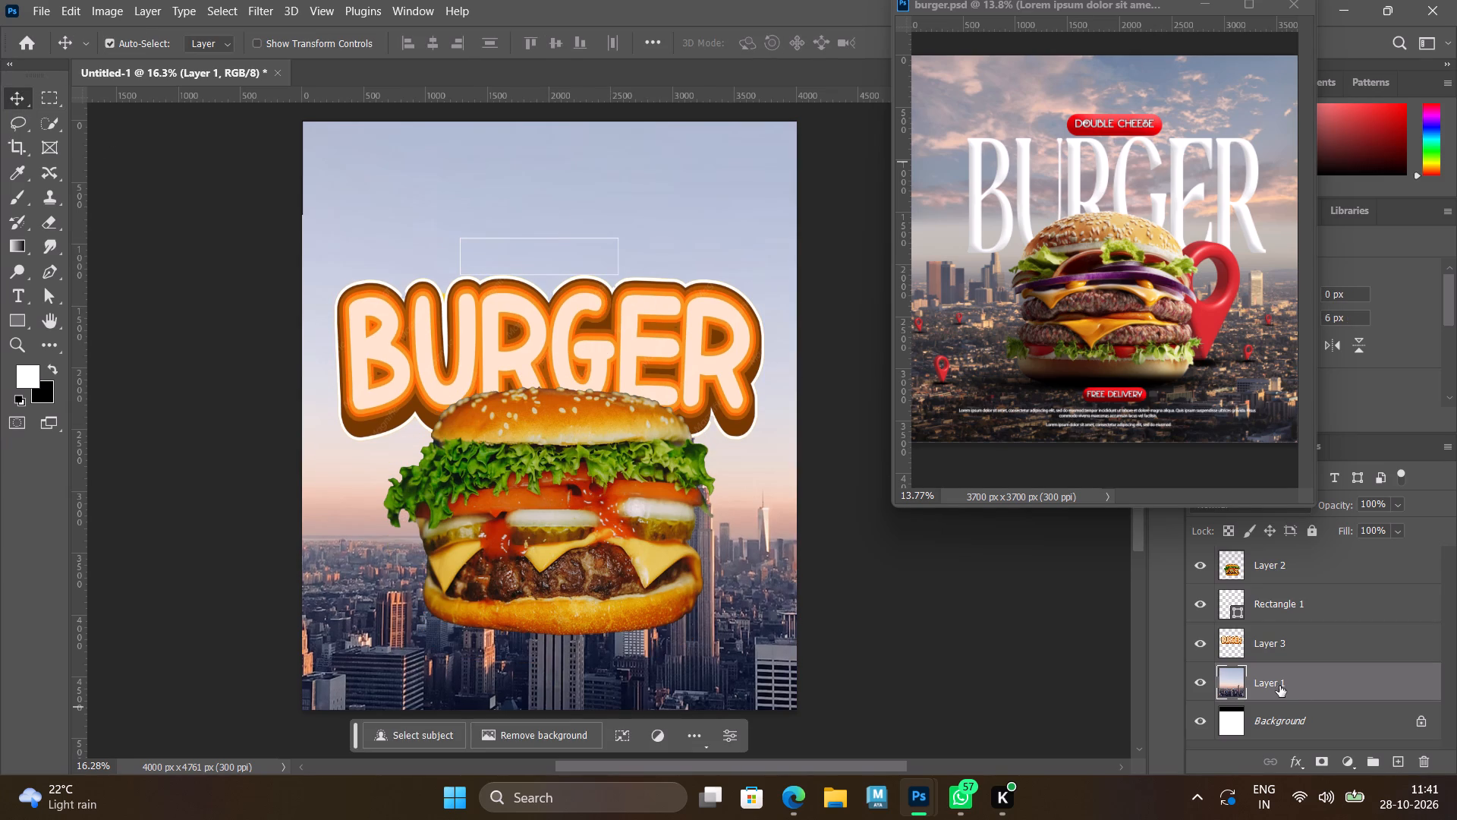
Move Rectangle 1 to the horizontal centre at X 2000 px, just above the BURGER lettering with its top at about 907 px.
{"action": "left_click", "coordinate": [1304, 598]}
{"action": "key", "text": "ctrl+t"}
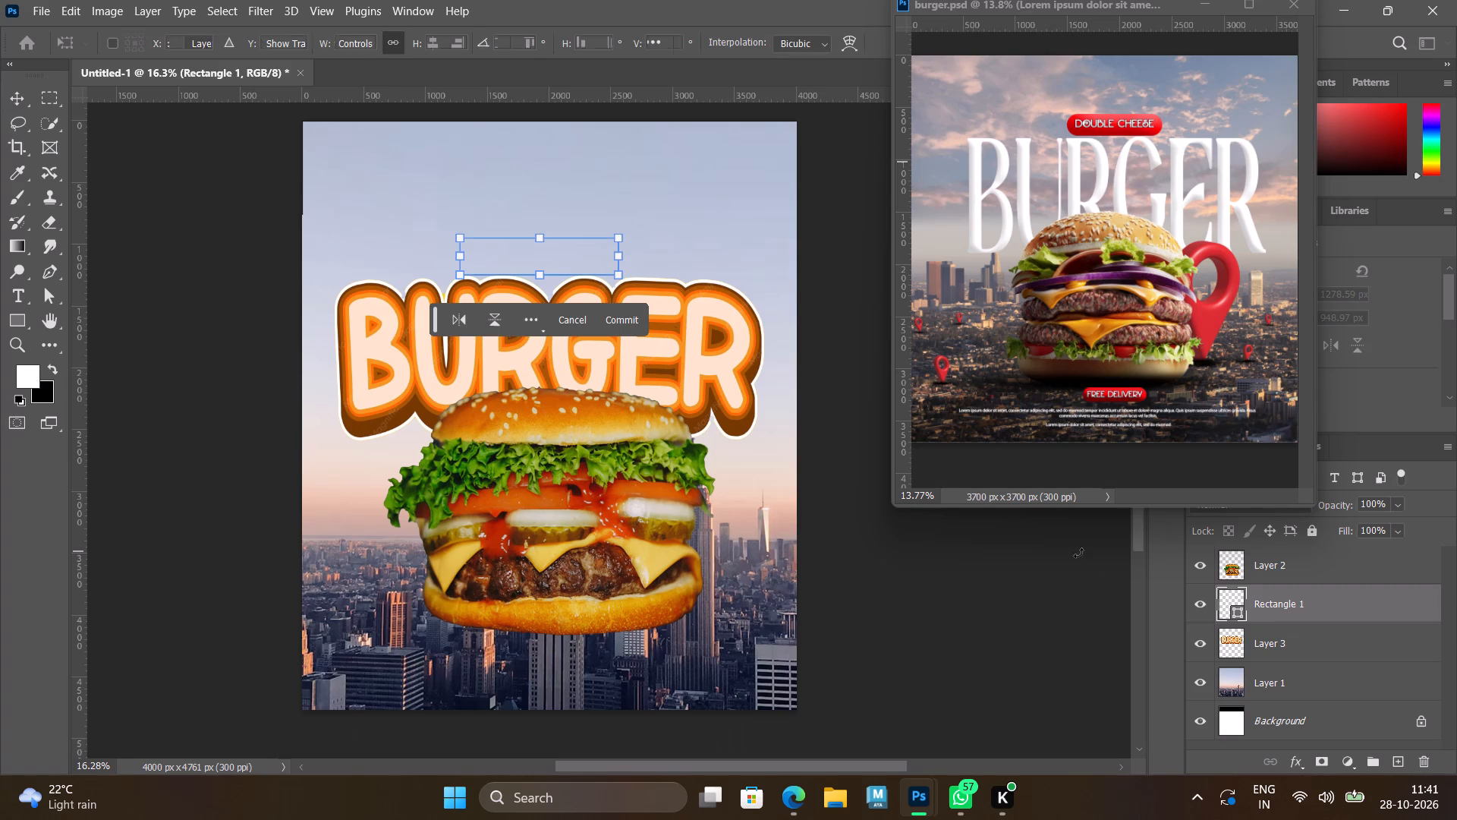
{"action": "key", "text": "Up"}
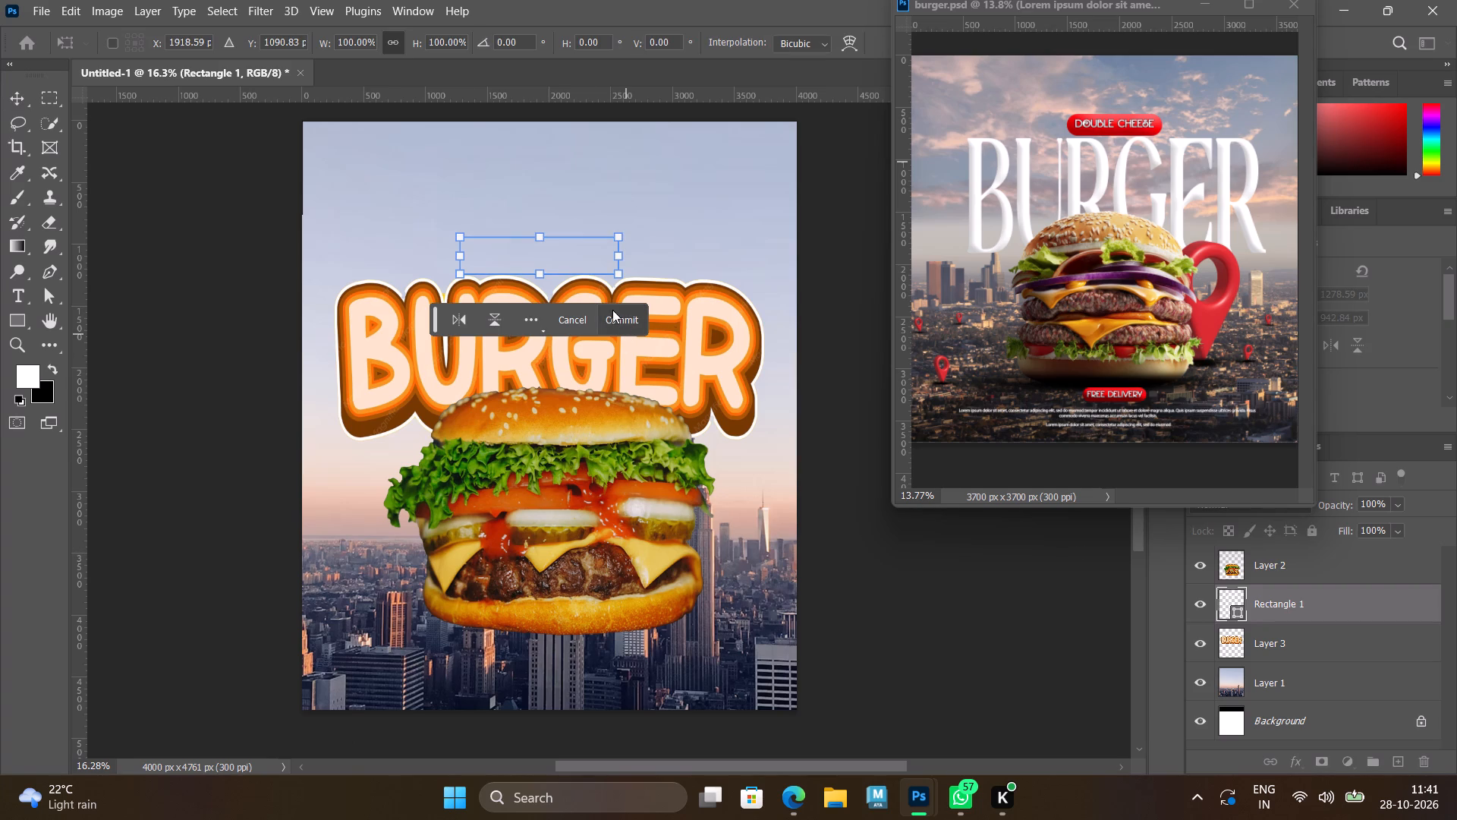
{"action": "left_click_drag", "start_coordinate": [547, 260], "coordinate": [546, 229]}
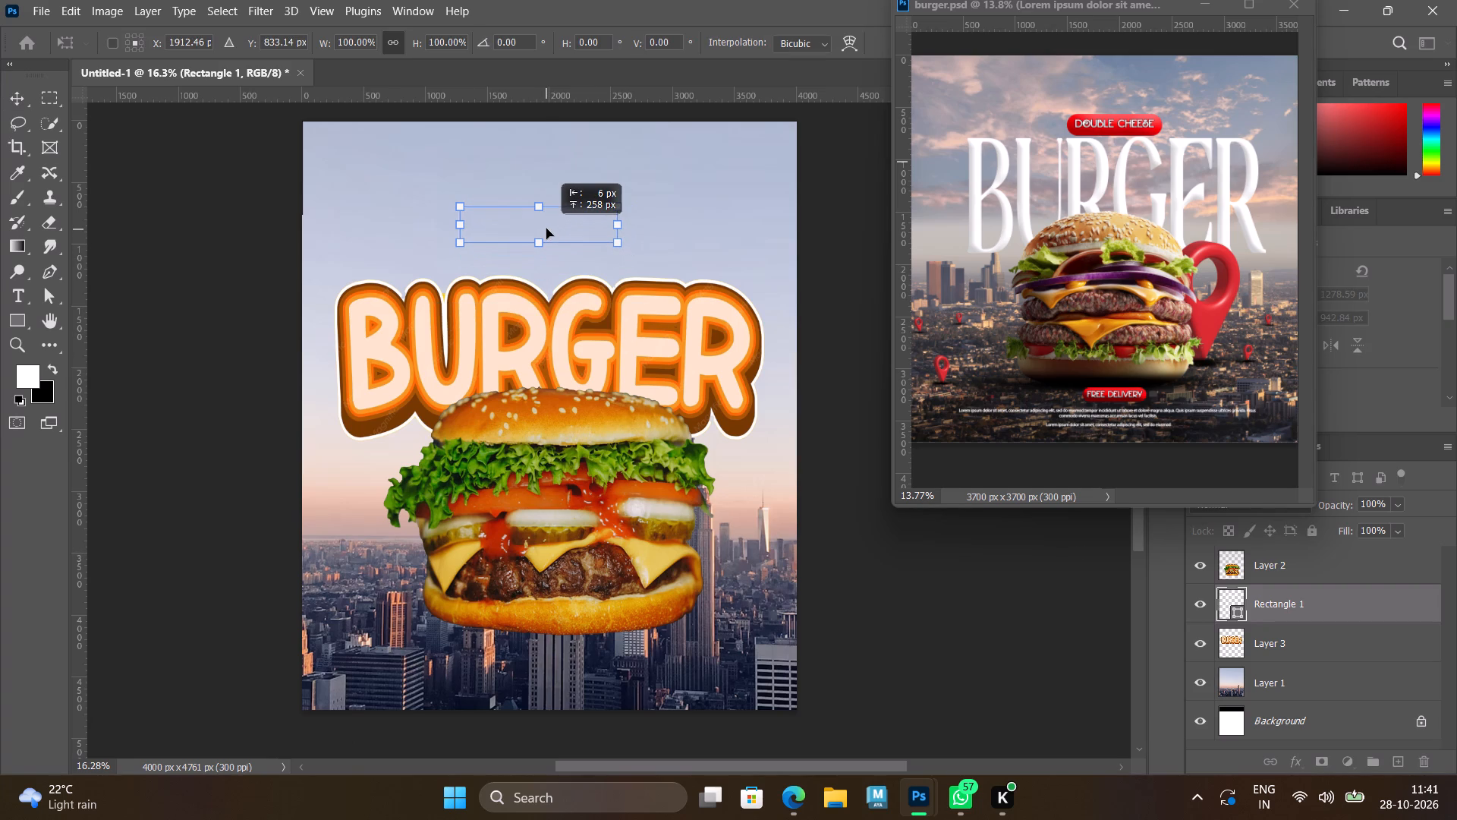
{"action": "left_click_drag", "start_coordinate": [546, 229], "coordinate": [554, 254]}
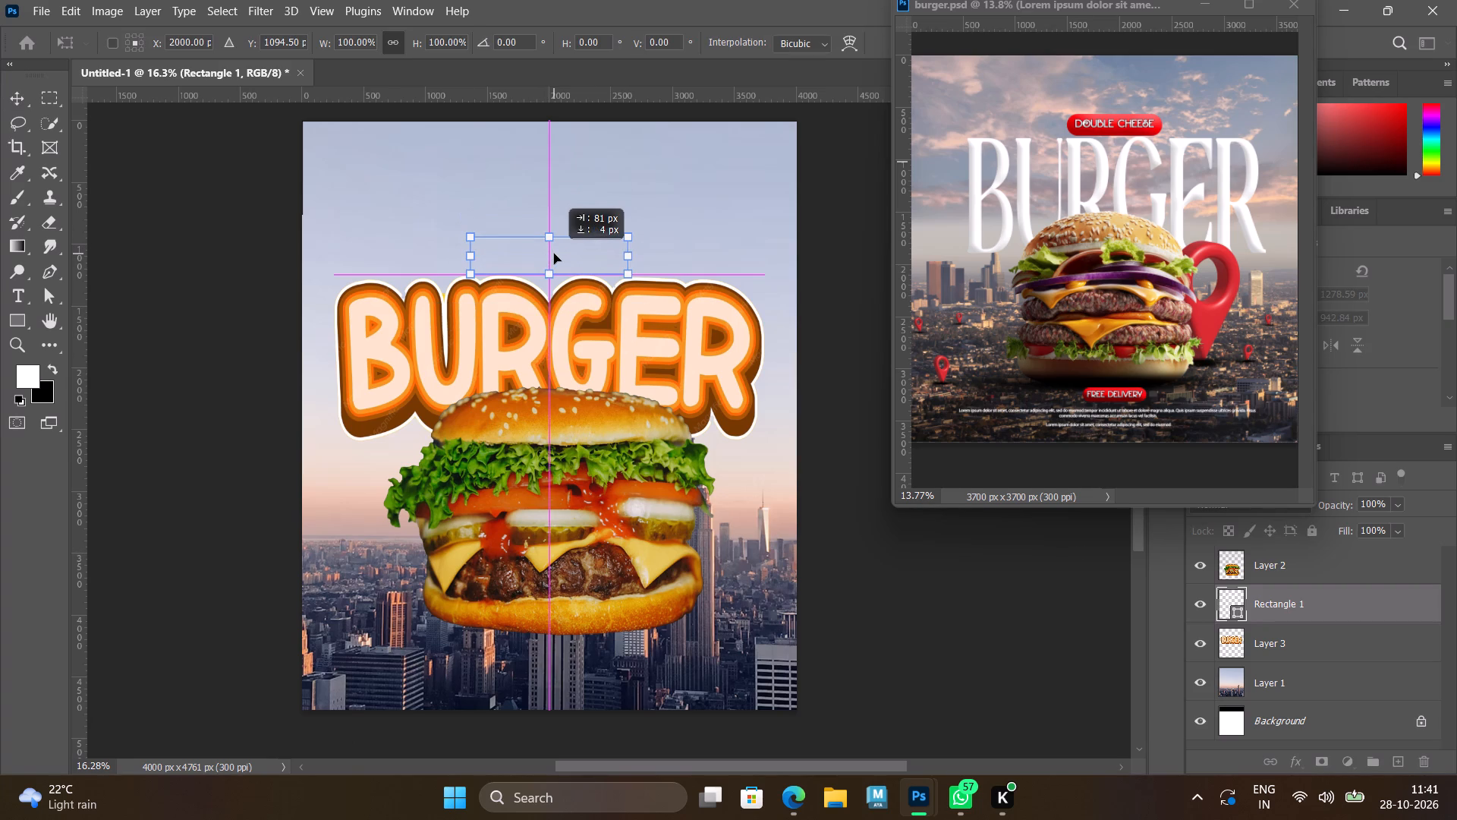
{"action": "left_click_drag", "start_coordinate": [554, 254], "coordinate": [554, 251]}
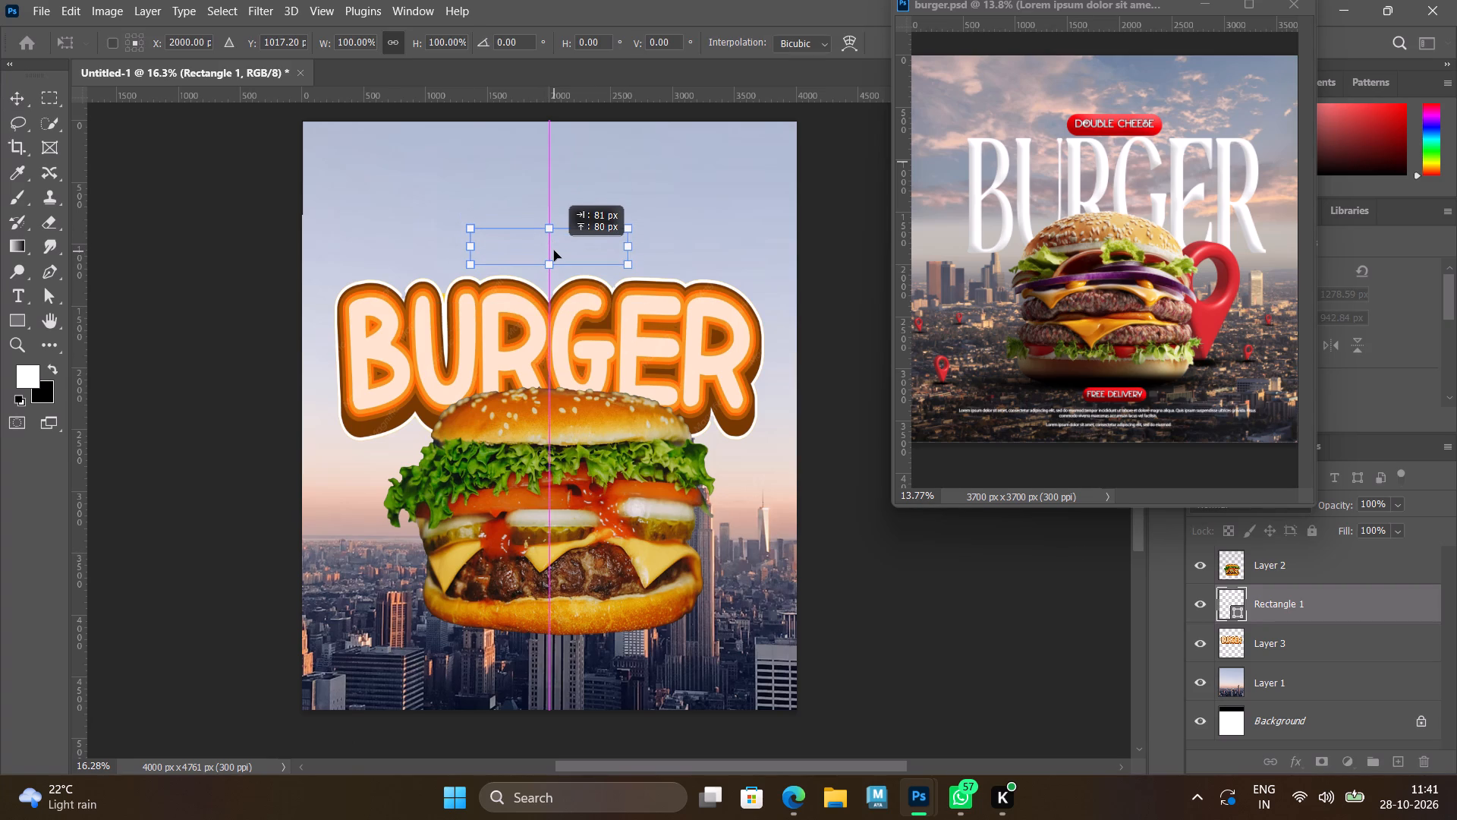
{"action": "left_click_drag", "start_coordinate": [554, 251], "coordinate": [555, 256]}
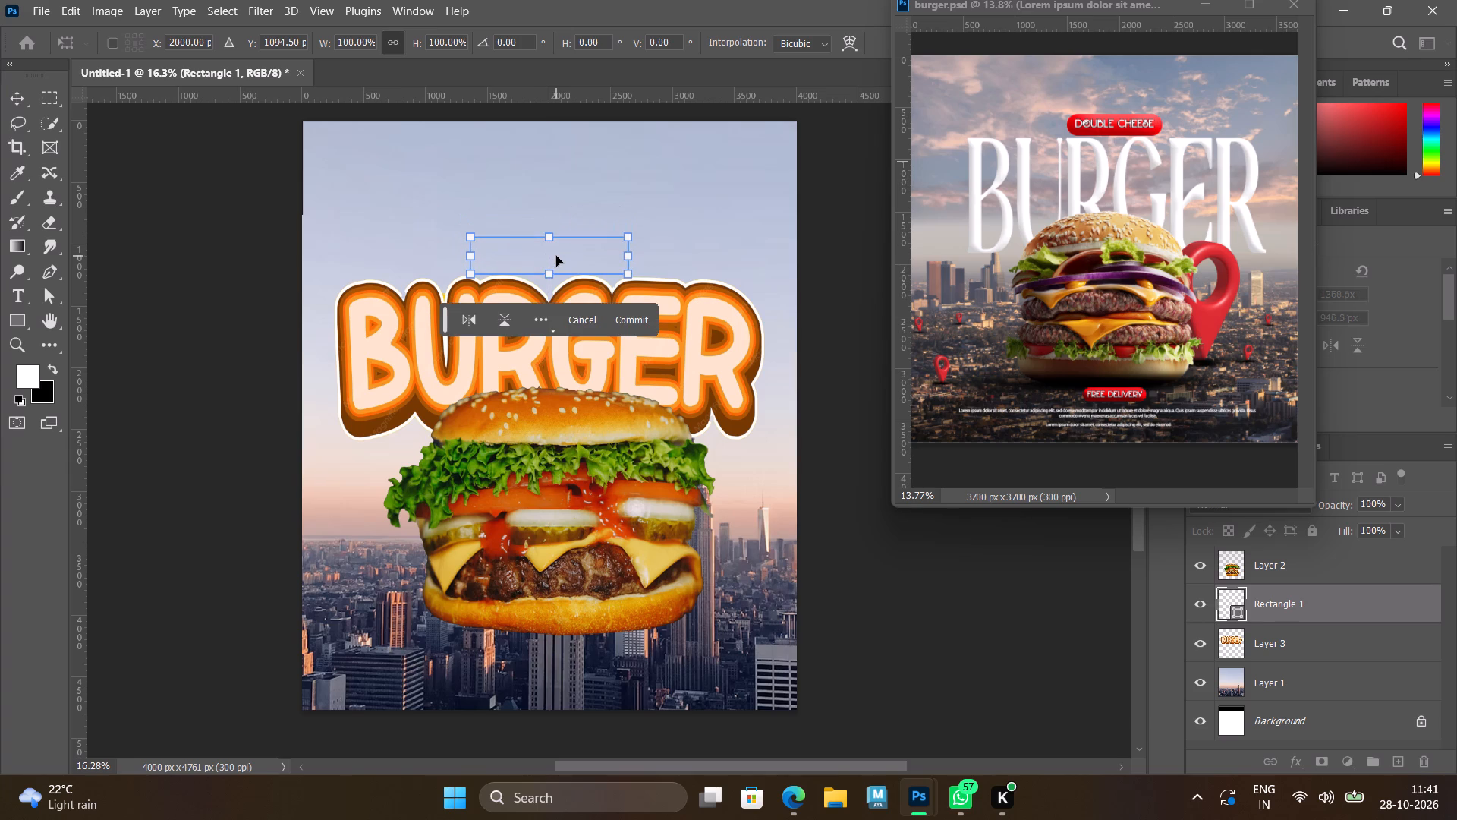
{"action": "key", "text": "Up"}
{"action": "key", "text": "Up"}
{"action": "key", "text": "Up"}
{"action": "key", "text": "Up"}
{"action": "key", "text": "Up"}
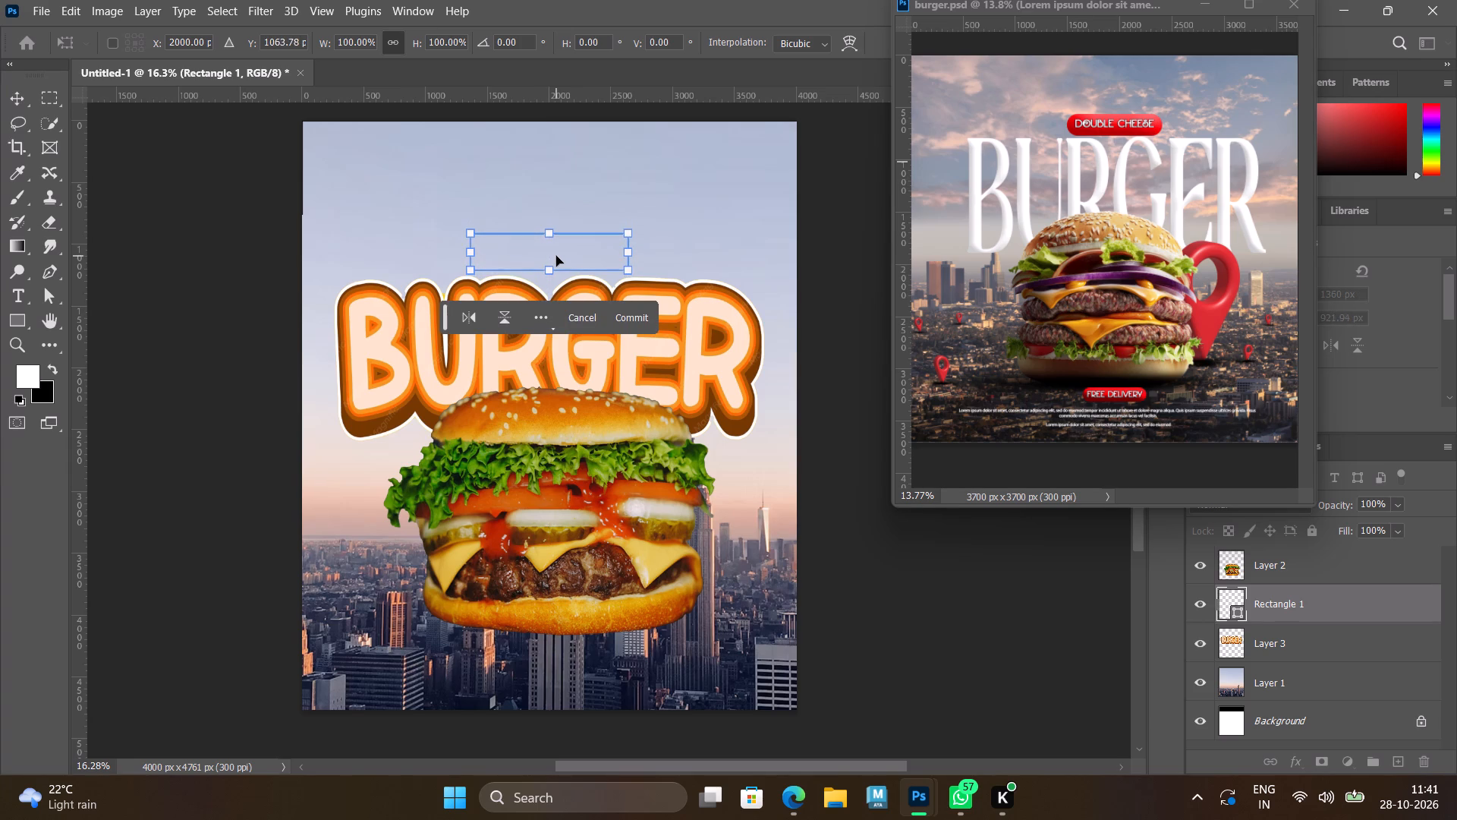
{"action": "key", "text": "Up"}
{"action": "key", "text": "Return"}
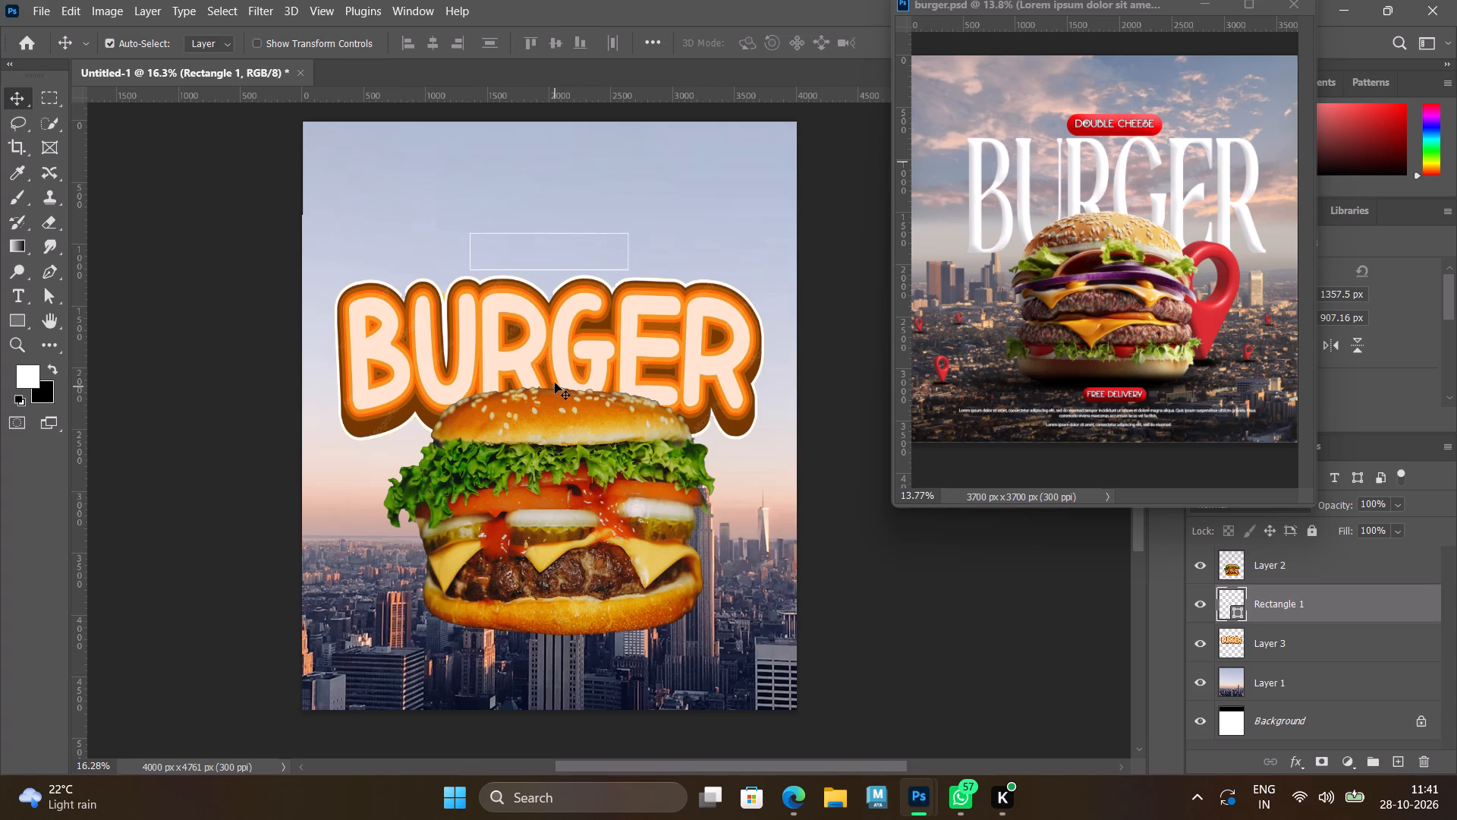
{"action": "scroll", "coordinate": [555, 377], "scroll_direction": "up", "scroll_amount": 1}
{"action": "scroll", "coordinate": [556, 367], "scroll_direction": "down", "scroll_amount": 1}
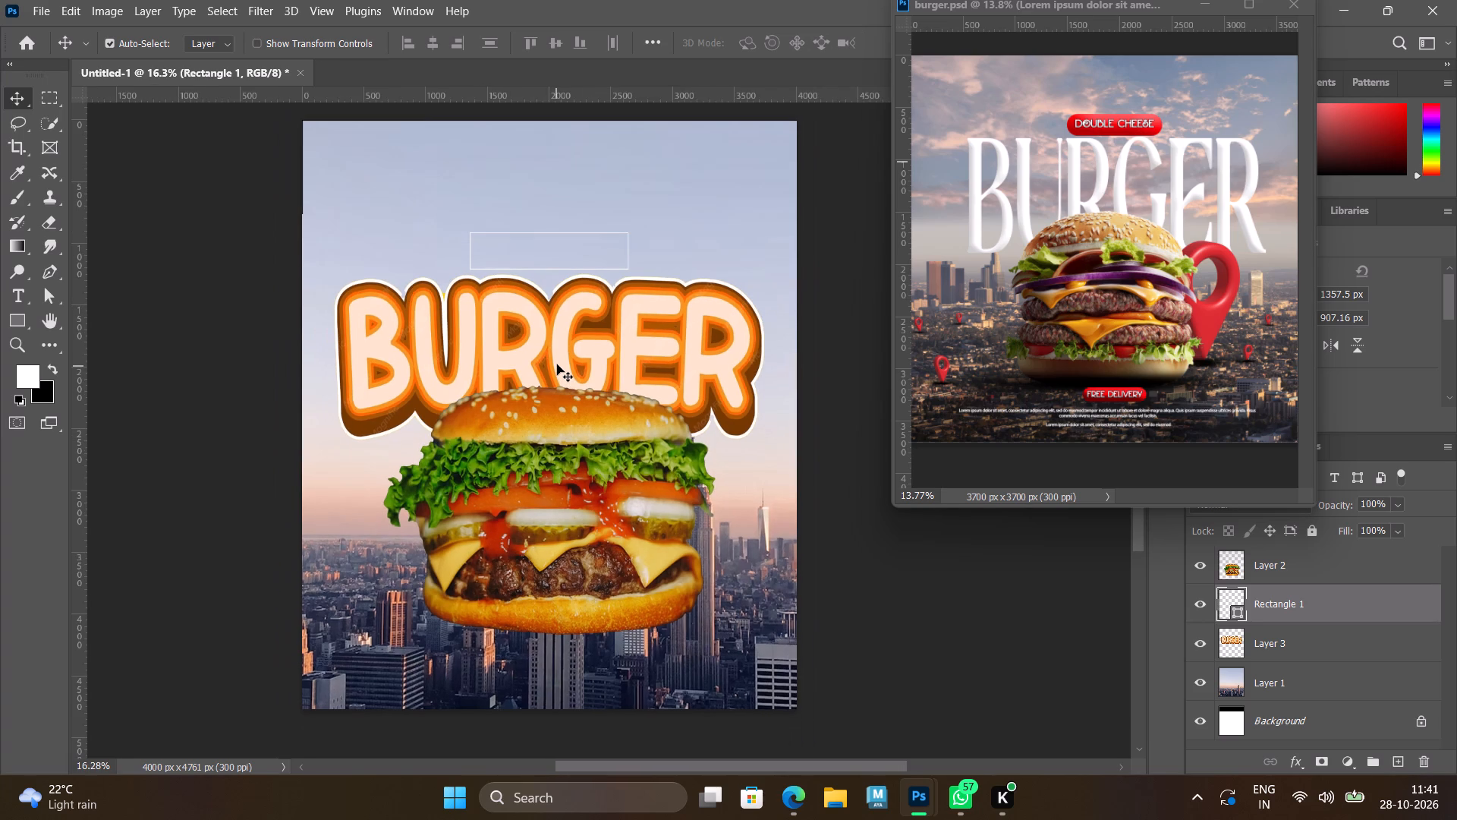
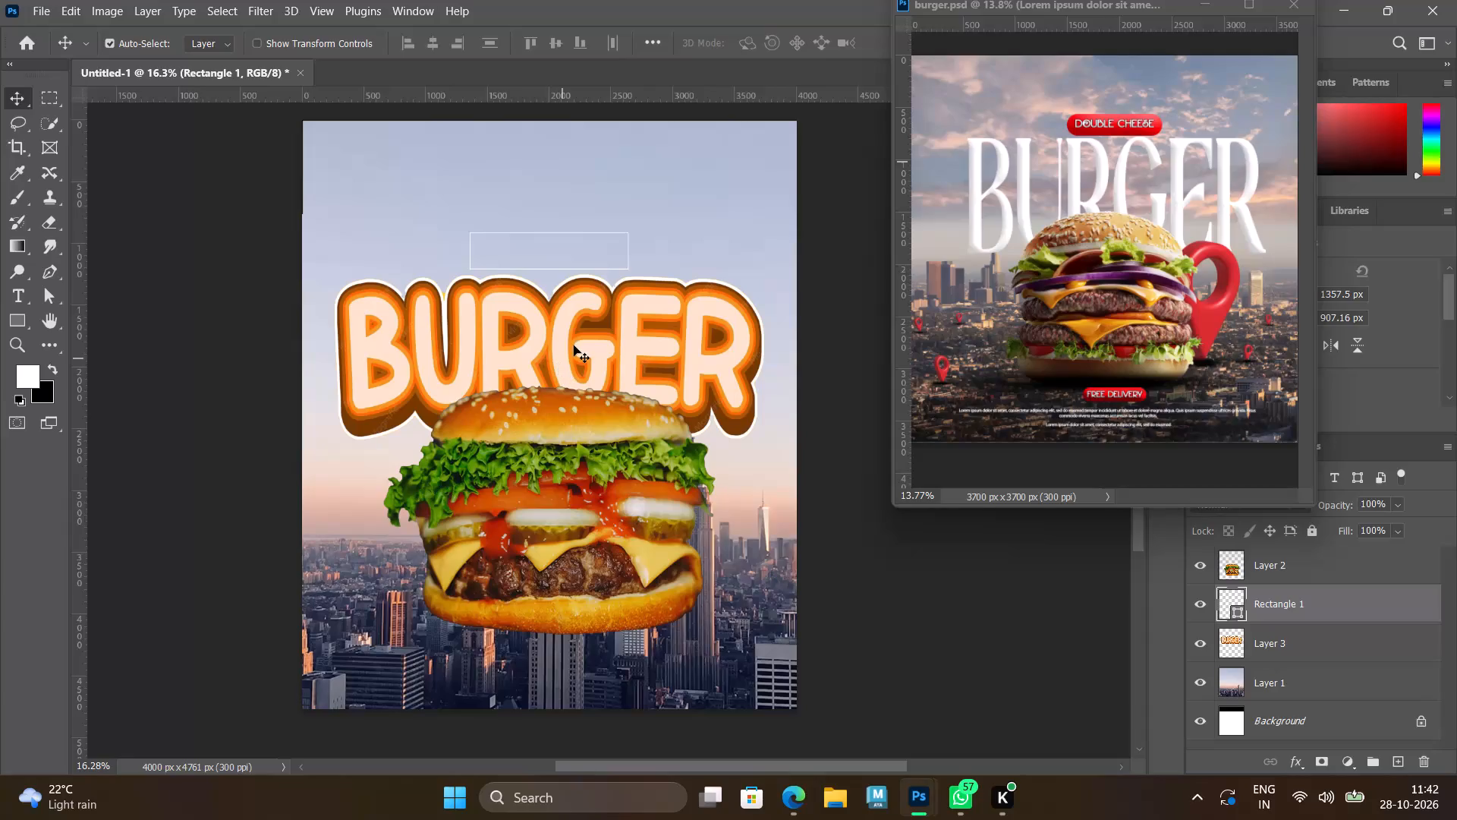
Switch to Microsoft Edge and open the Double Cheese Font image from Creative Fabrica in the double cheese text image results.
{"action": "left_click", "coordinate": [798, 803]}
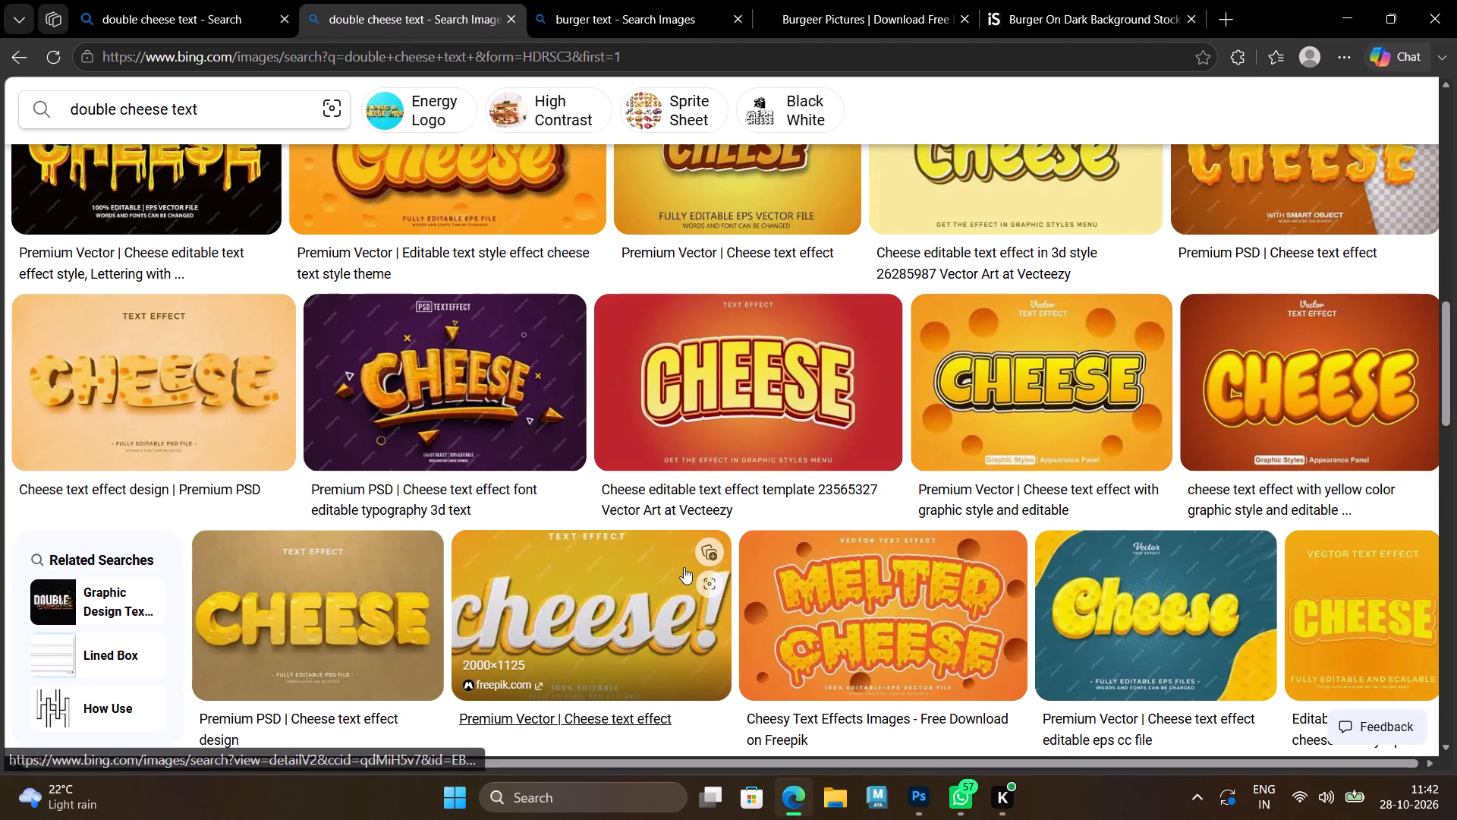
{"action": "scroll", "coordinate": [699, 477], "scroll_direction": "down", "scroll_amount": 4}
{"action": "scroll", "coordinate": [699, 481], "scroll_direction": "up", "scroll_amount": 2}
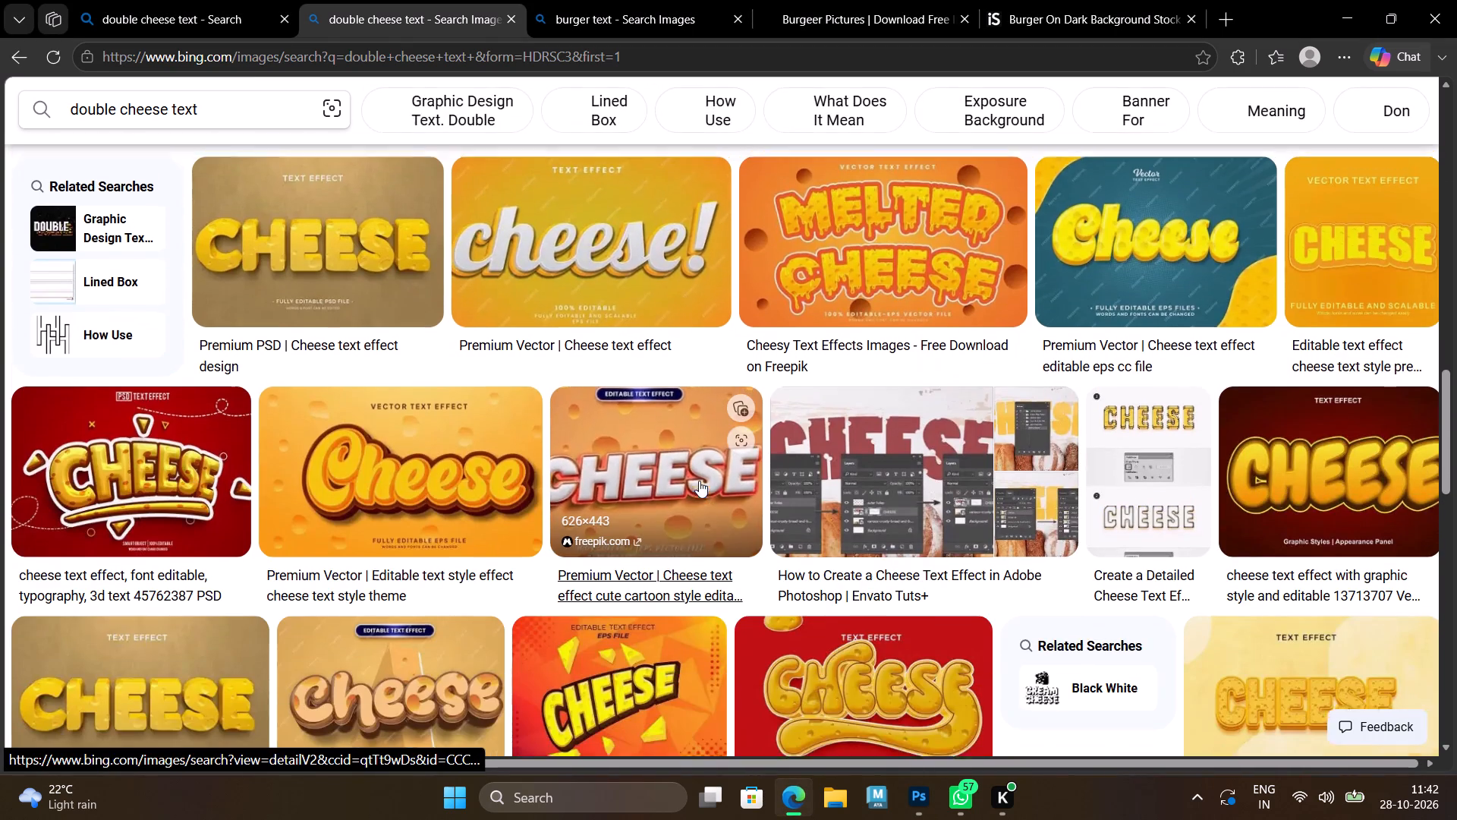
{"action": "scroll", "coordinate": [699, 481], "scroll_direction": "up", "scroll_amount": 9}
{"action": "scroll", "coordinate": [536, 424], "scroll_direction": "up", "scroll_amount": 7}
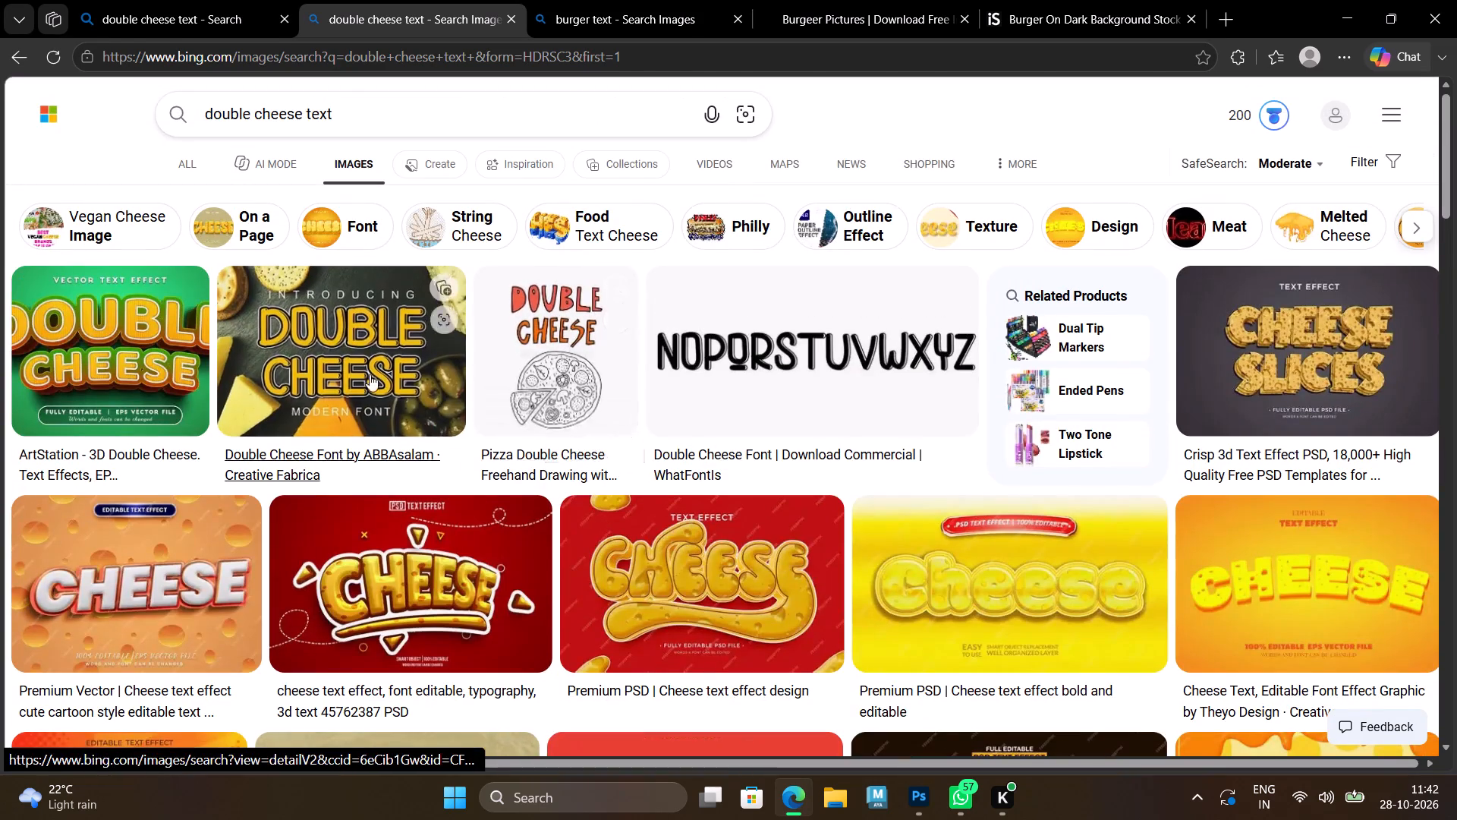
{"action": "left_click", "coordinate": [347, 355]}
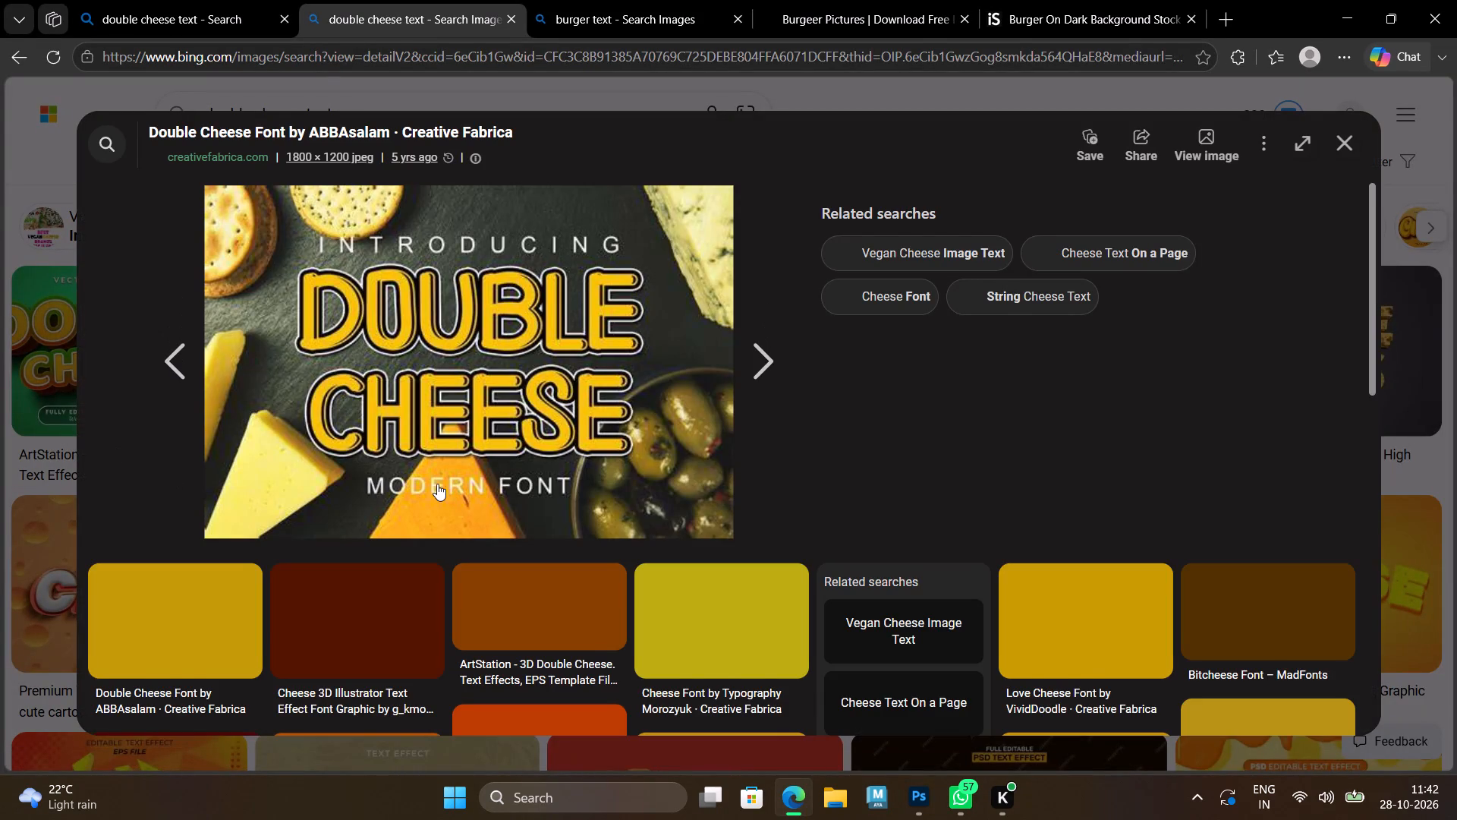
Examine the related images under the Double Cheese Font preview for DOUBLE CHEESE lettering that suits the poster label.
{"action": "scroll", "coordinate": [437, 484], "scroll_direction": "down", "scroll_amount": 1}
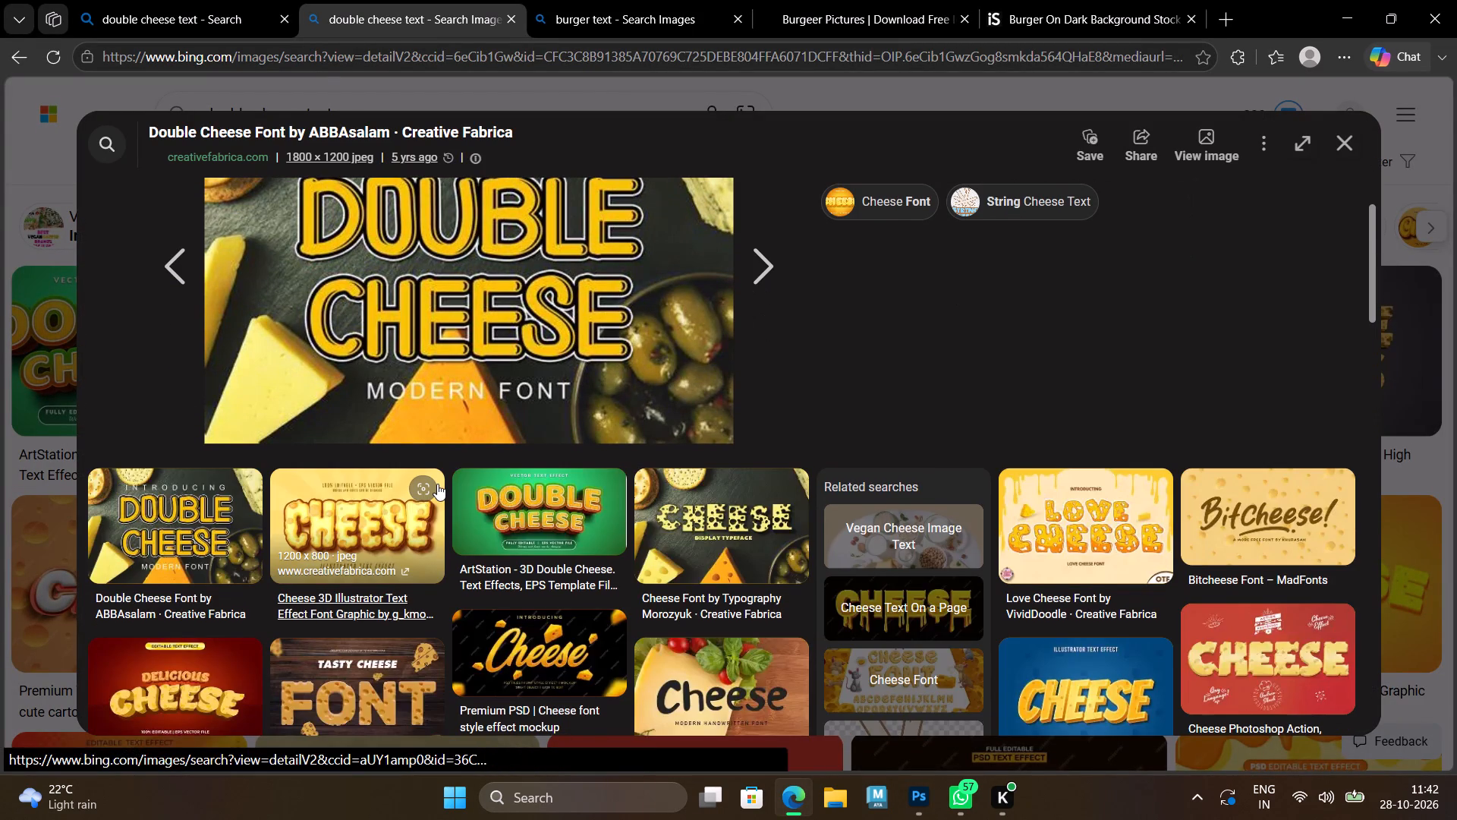
{"action": "scroll", "coordinate": [437, 484], "scroll_direction": "down", "scroll_amount": 4}
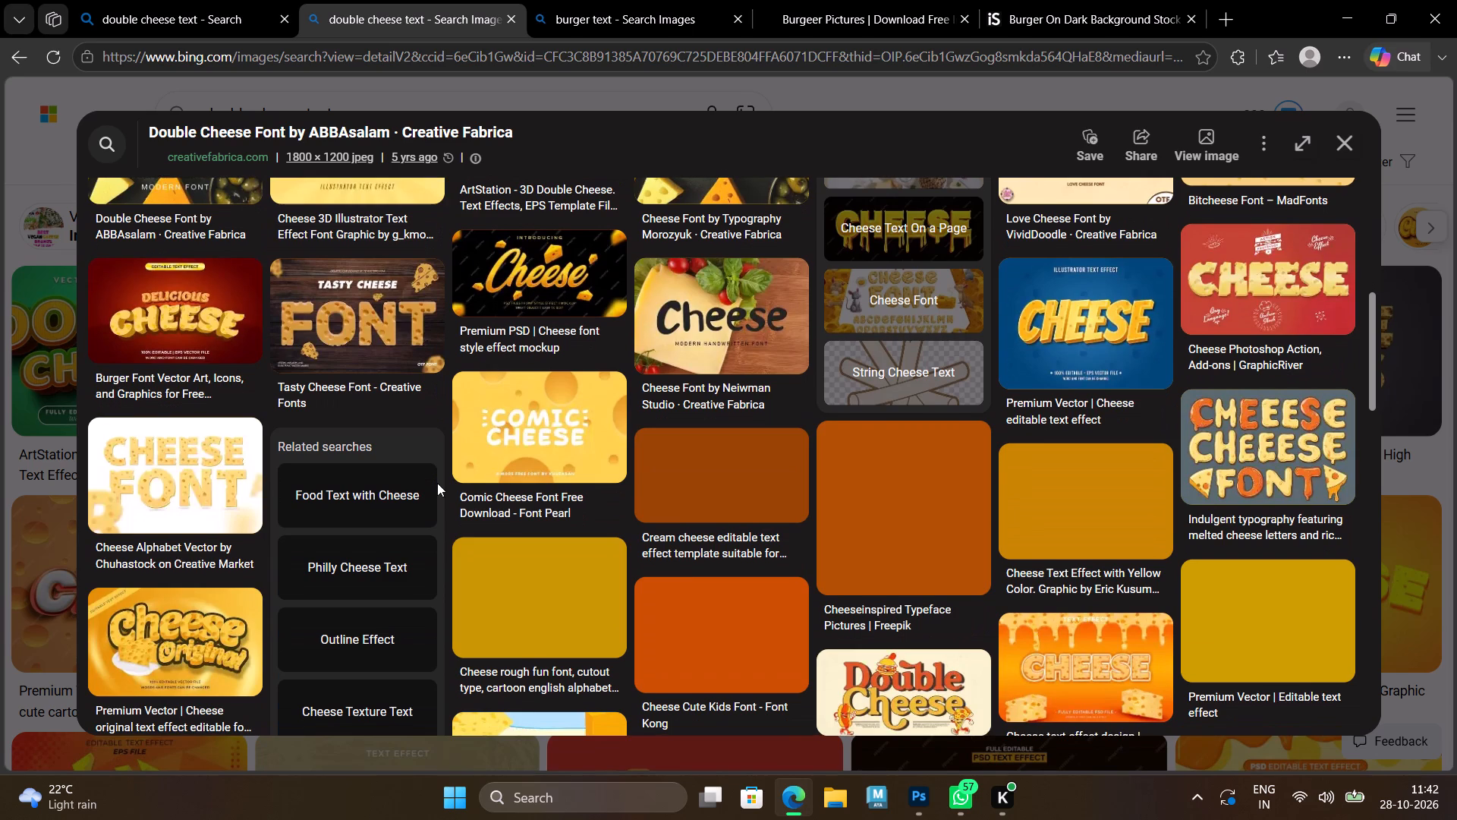
{"action": "scroll", "coordinate": [437, 483], "scroll_direction": "down", "scroll_amount": 2}
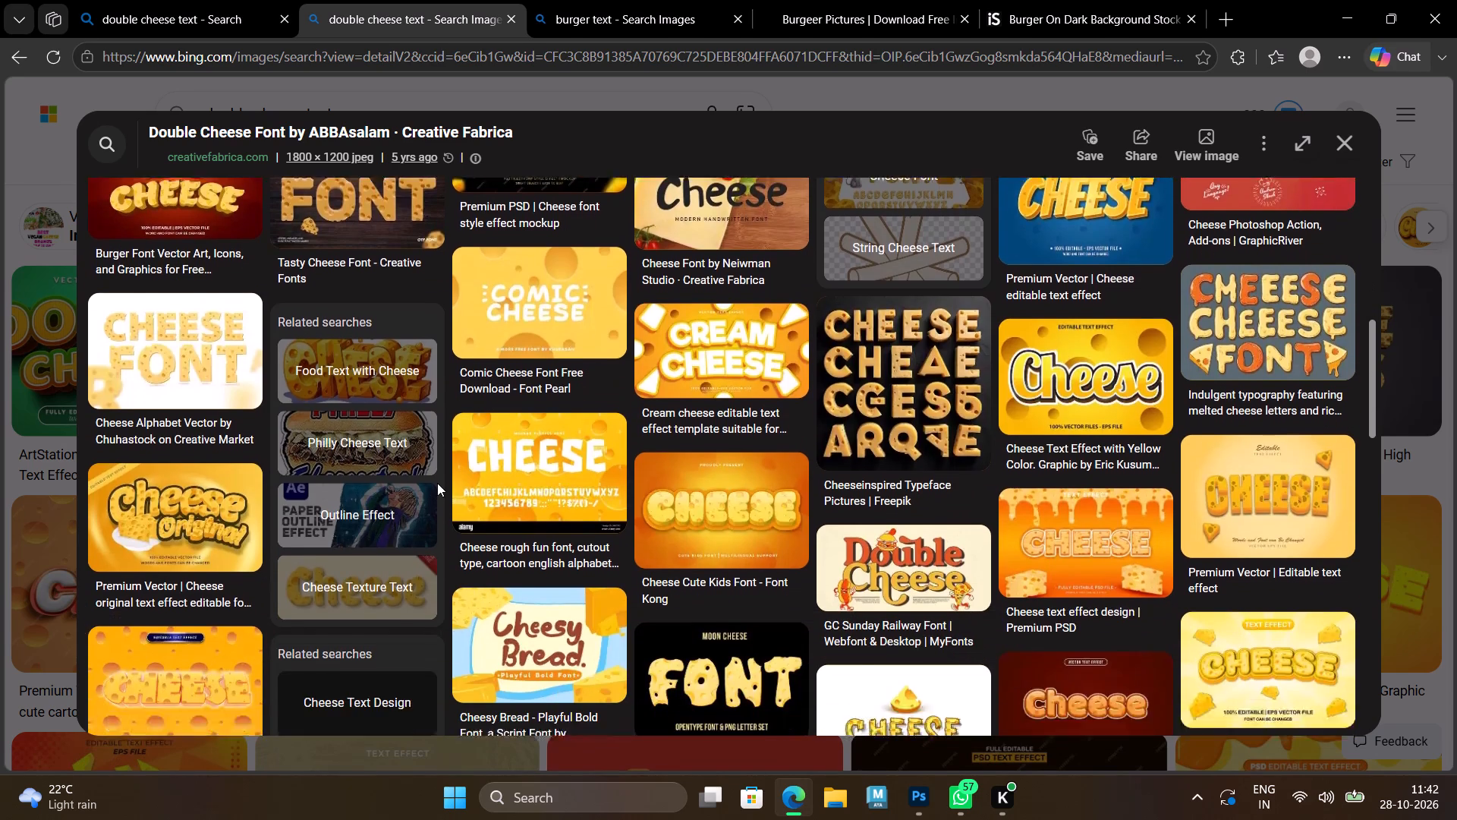
{"action": "scroll", "coordinate": [437, 483], "scroll_direction": "down", "scroll_amount": 3}
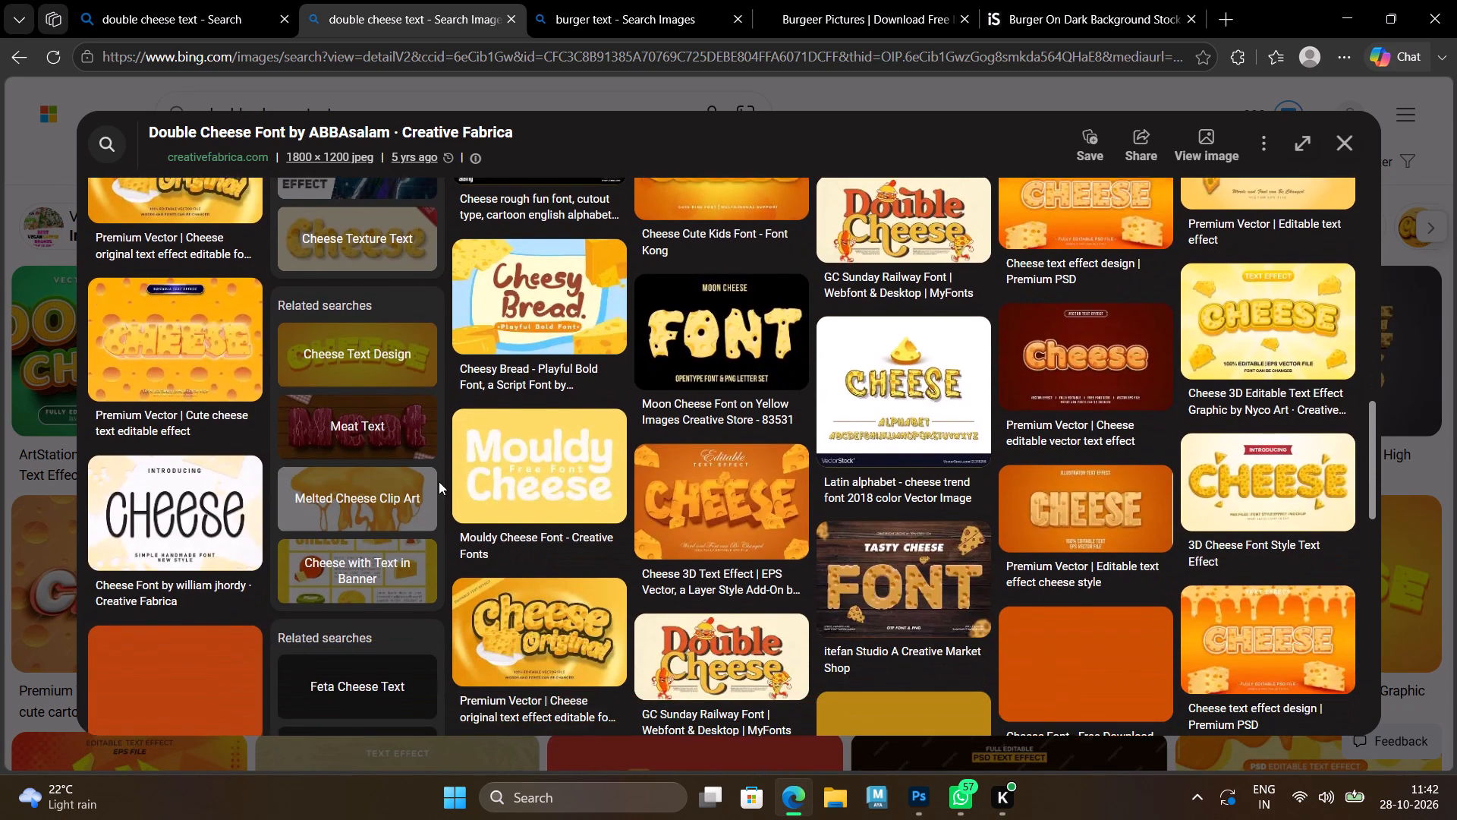
{"action": "scroll", "coordinate": [439, 481], "scroll_direction": "down", "scroll_amount": 2}
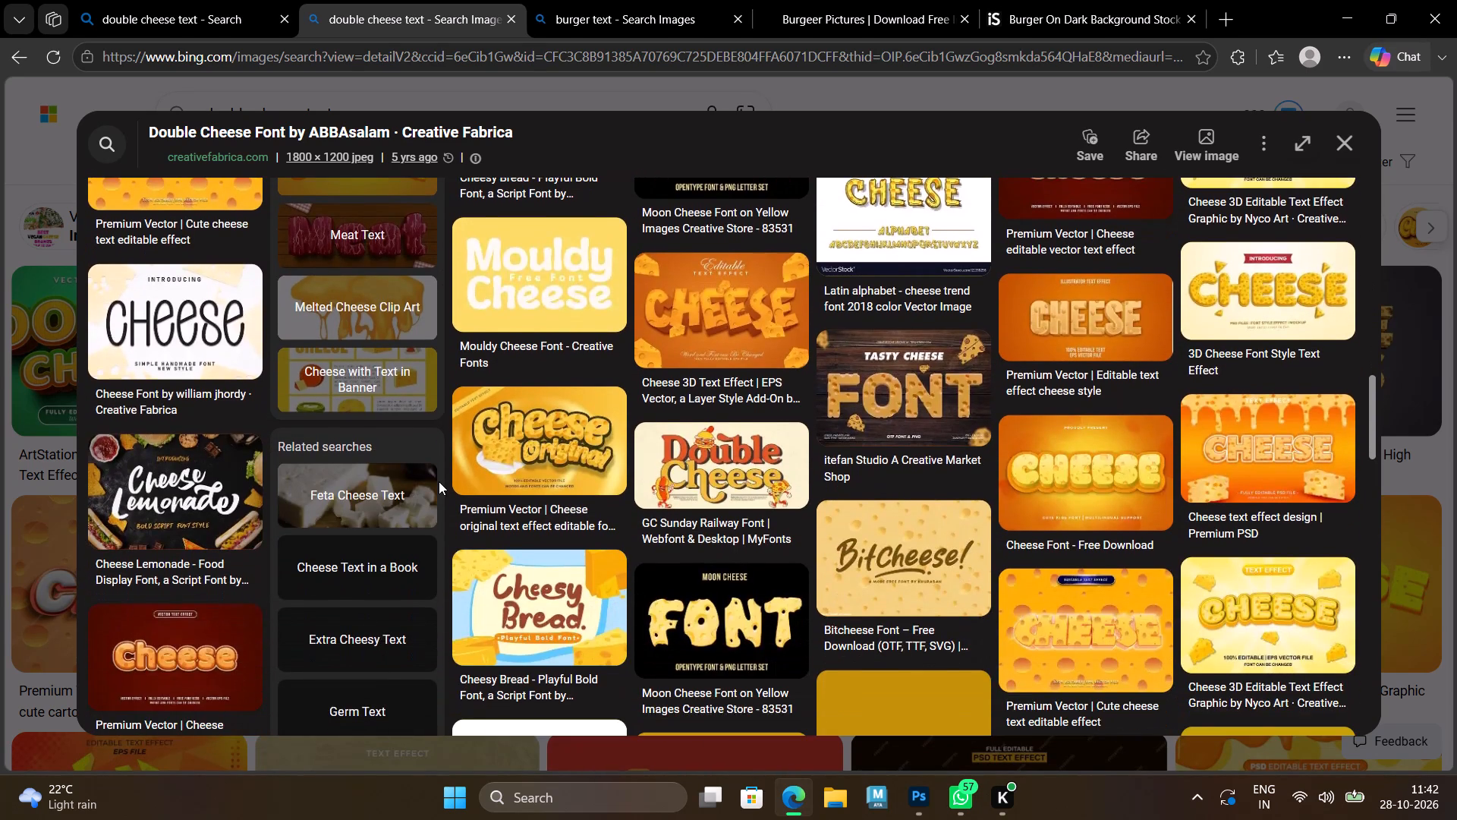
{"action": "scroll", "coordinate": [439, 481], "scroll_direction": "down", "scroll_amount": 3}
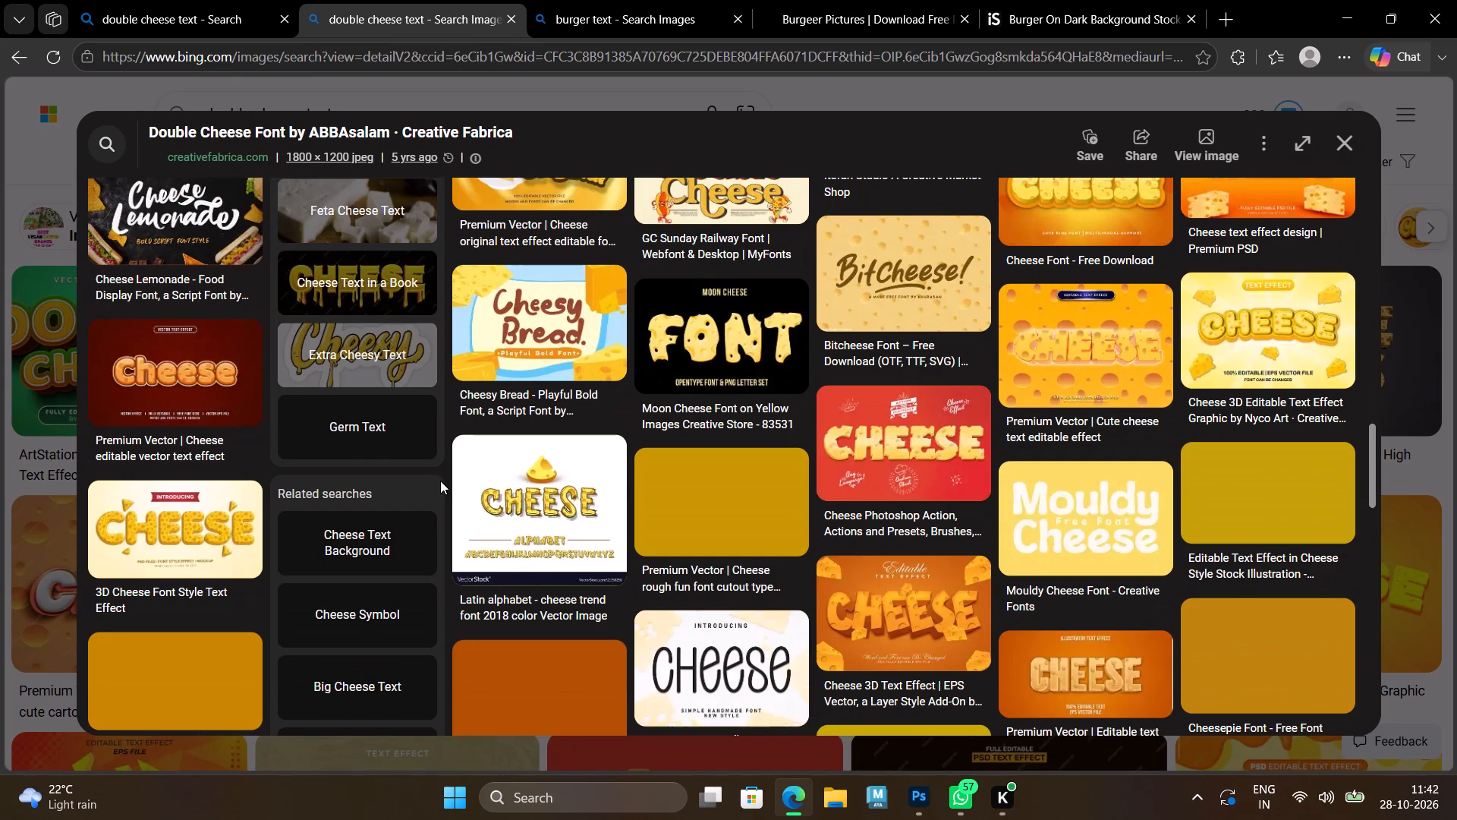
{"action": "scroll", "coordinate": [442, 477], "scroll_direction": "down", "scroll_amount": 2}
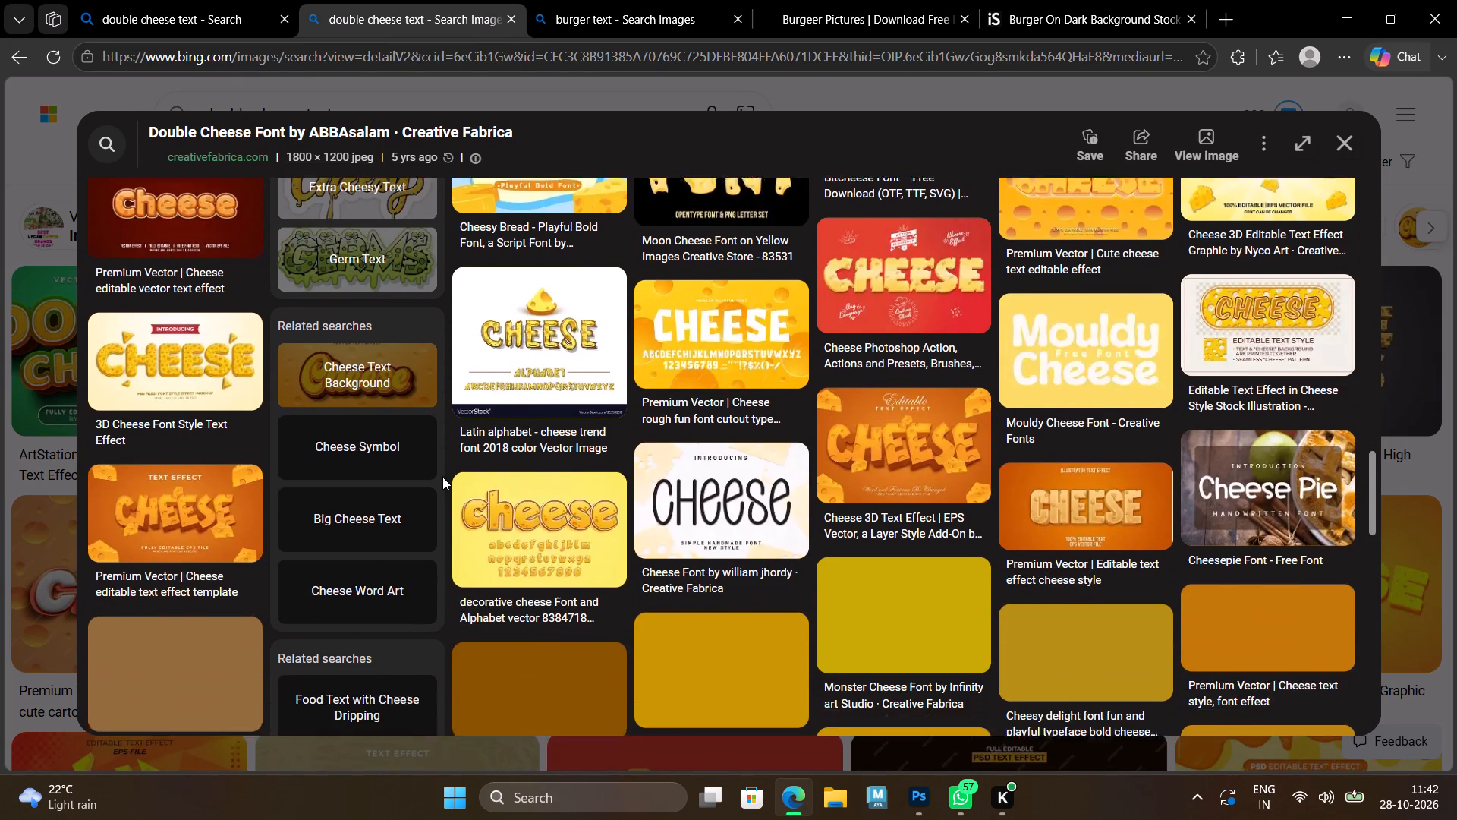
{"action": "scroll", "coordinate": [450, 475], "scroll_direction": "down", "scroll_amount": 1}
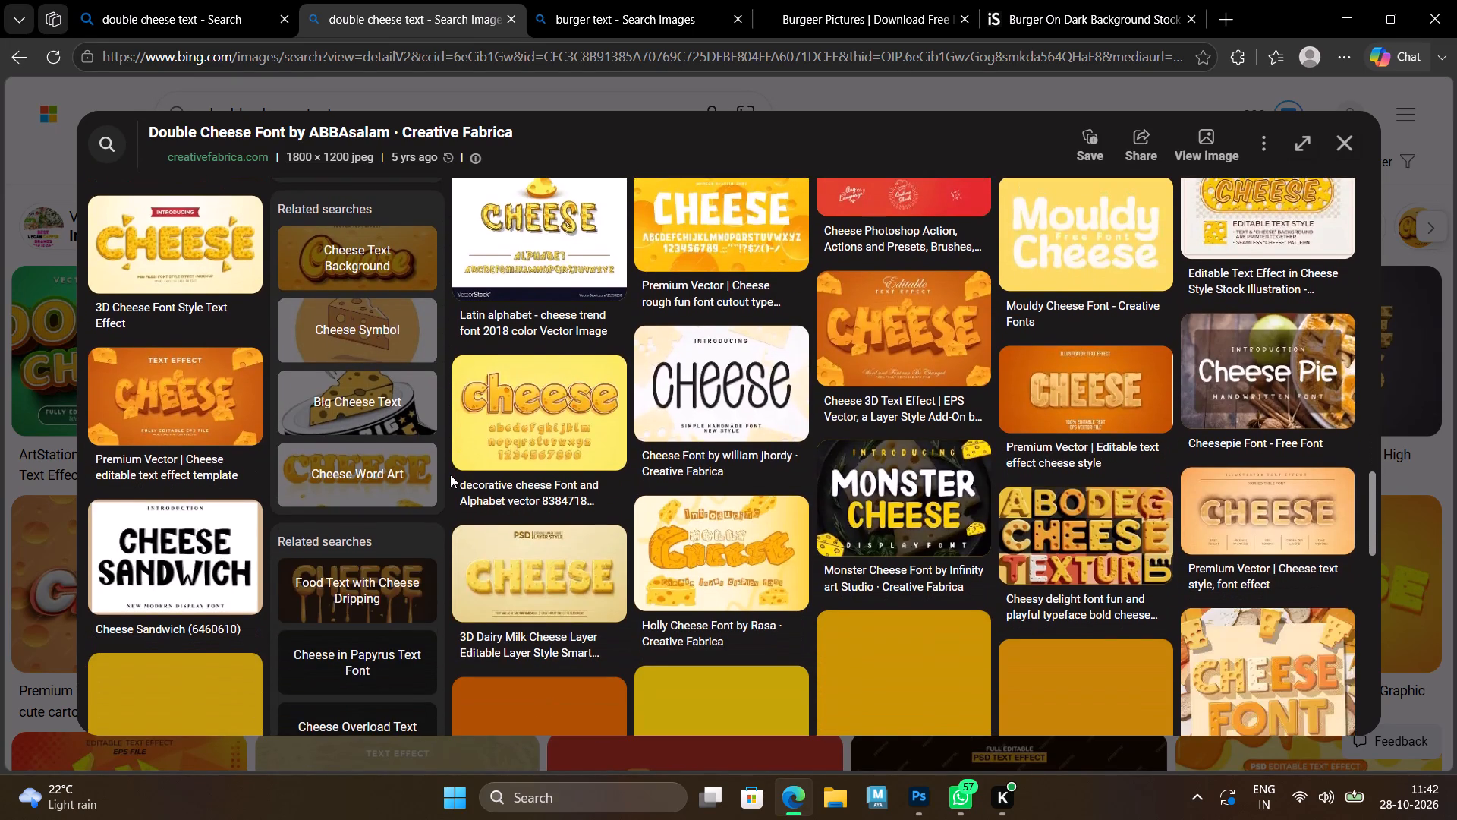
{"action": "scroll", "coordinate": [450, 475], "scroll_direction": "down", "scroll_amount": 1}
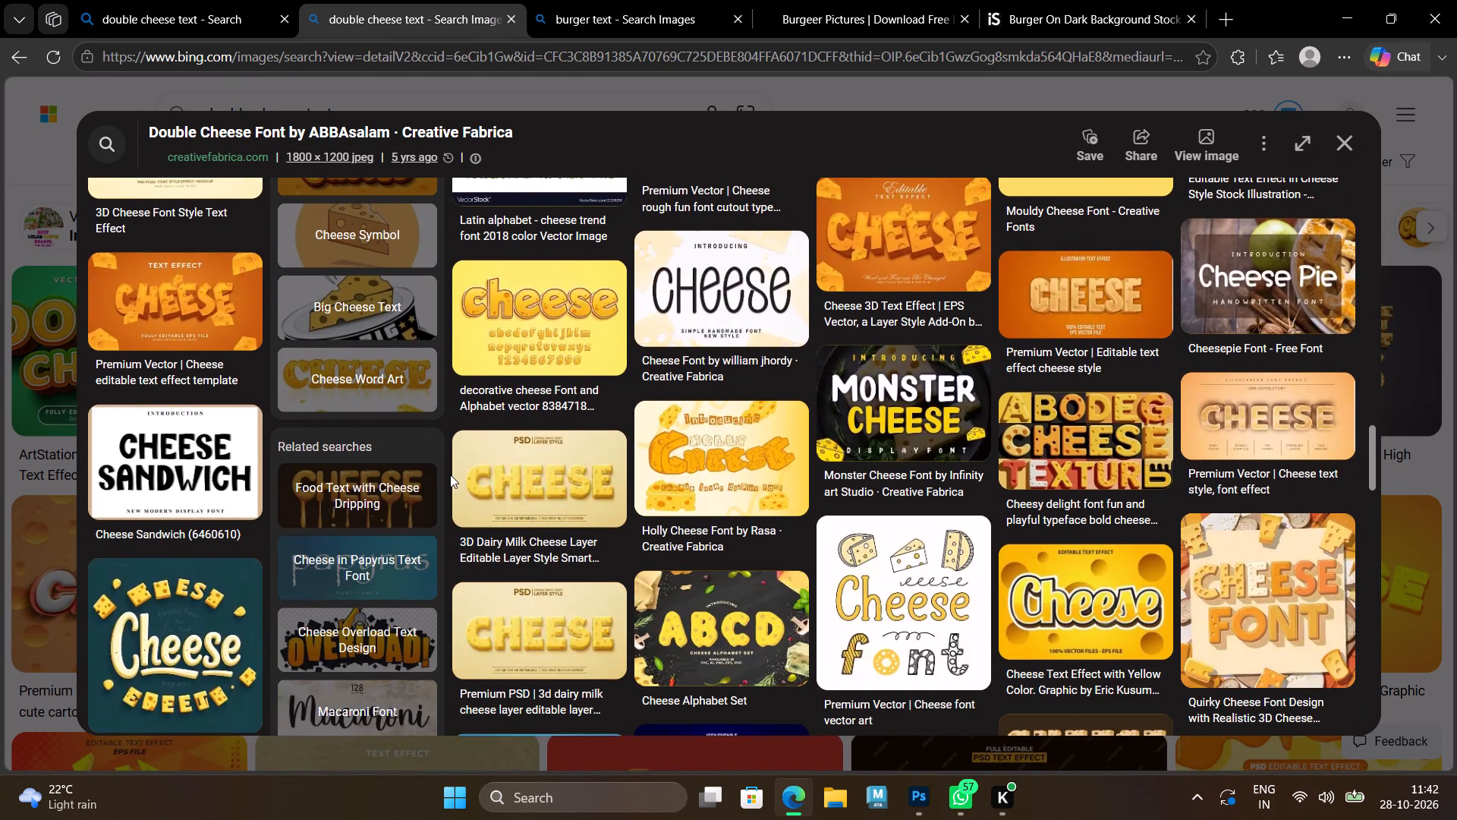
{"action": "scroll", "coordinate": [450, 474], "scroll_direction": "down", "scroll_amount": 2}
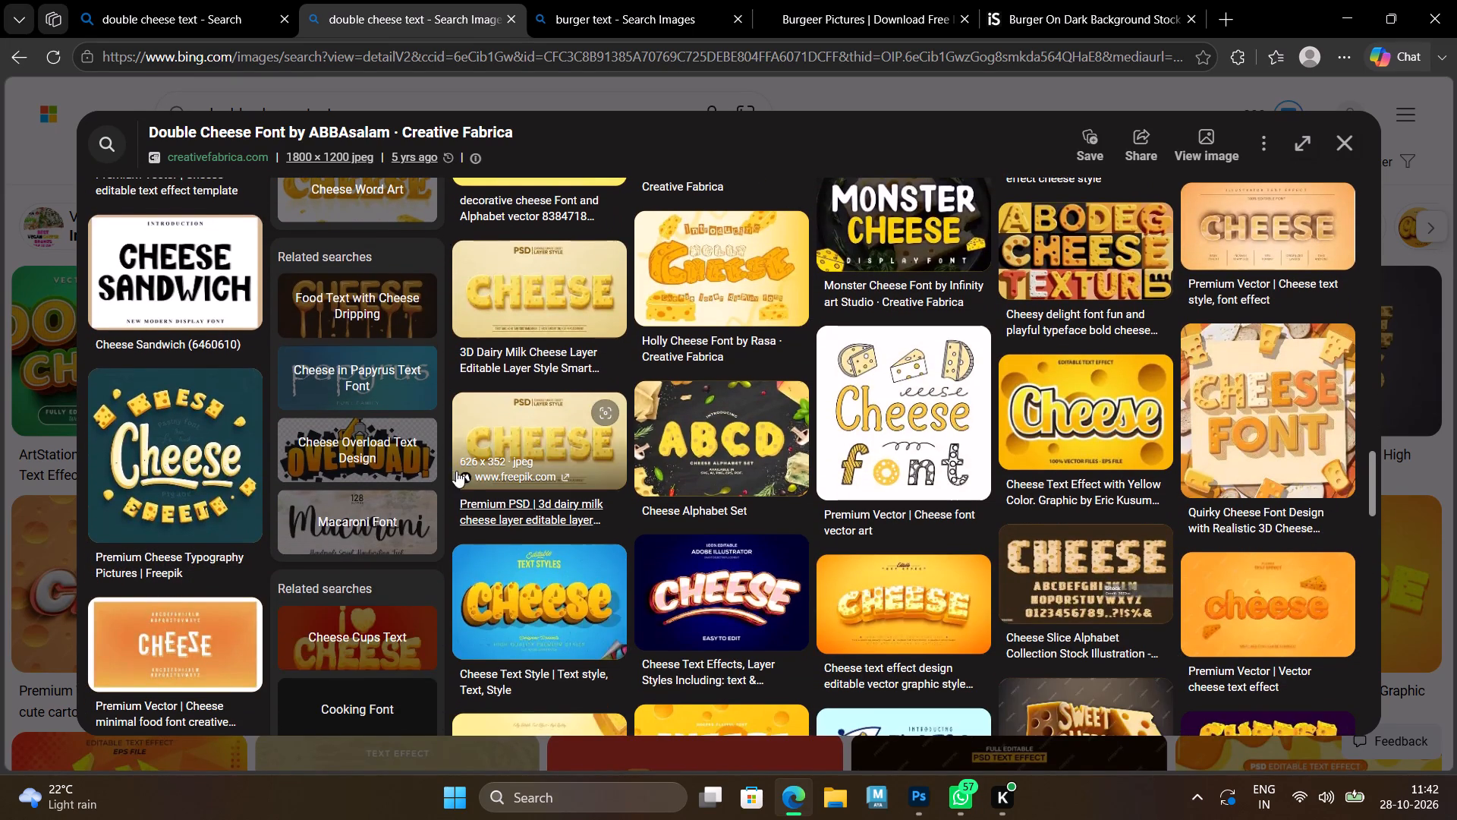
{"action": "scroll", "coordinate": [389, 377], "scroll_direction": "down", "scroll_amount": 5}
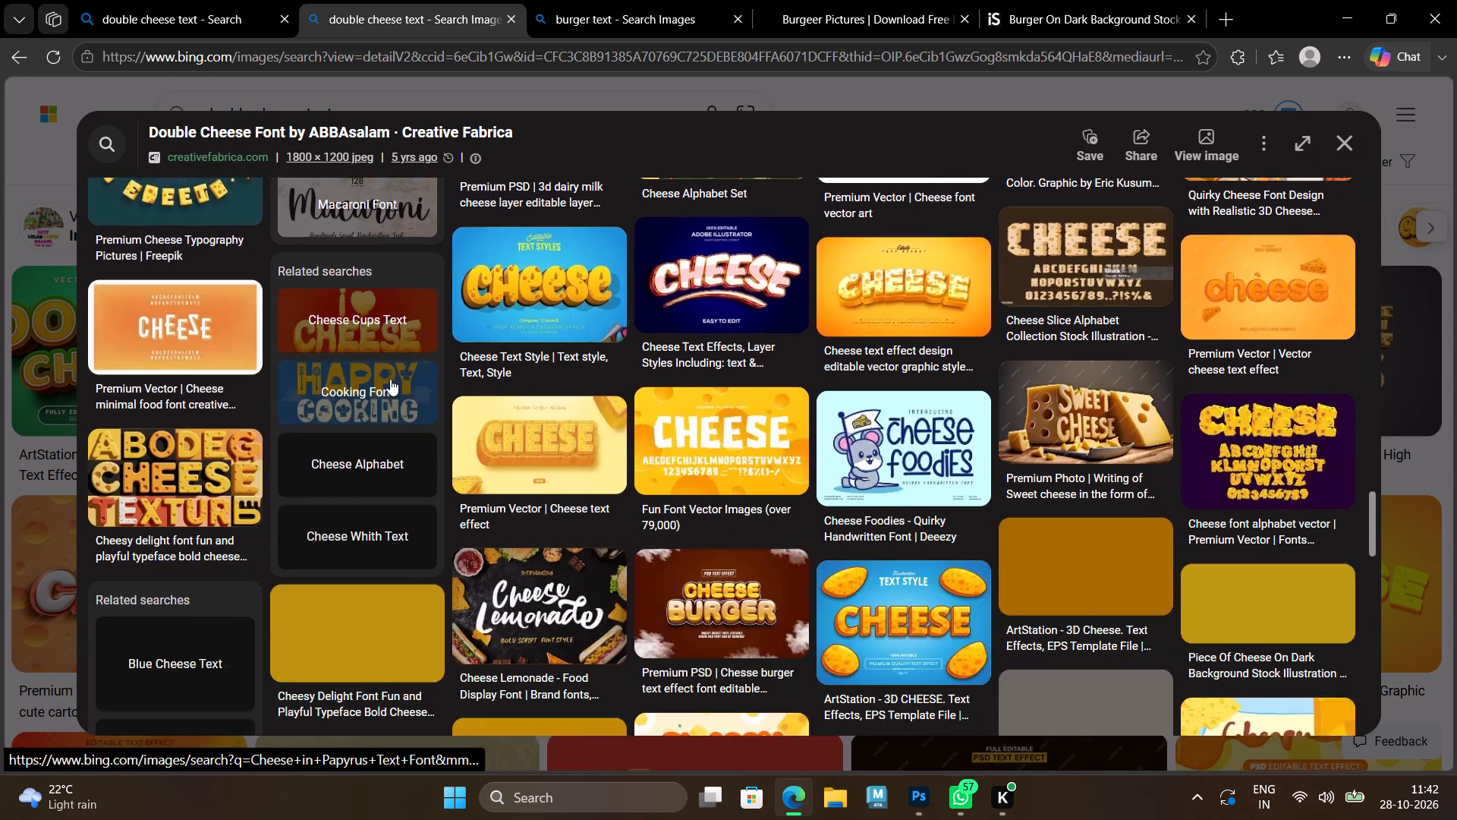
{"action": "scroll", "coordinate": [390, 379], "scroll_direction": "down", "scroll_amount": 1}
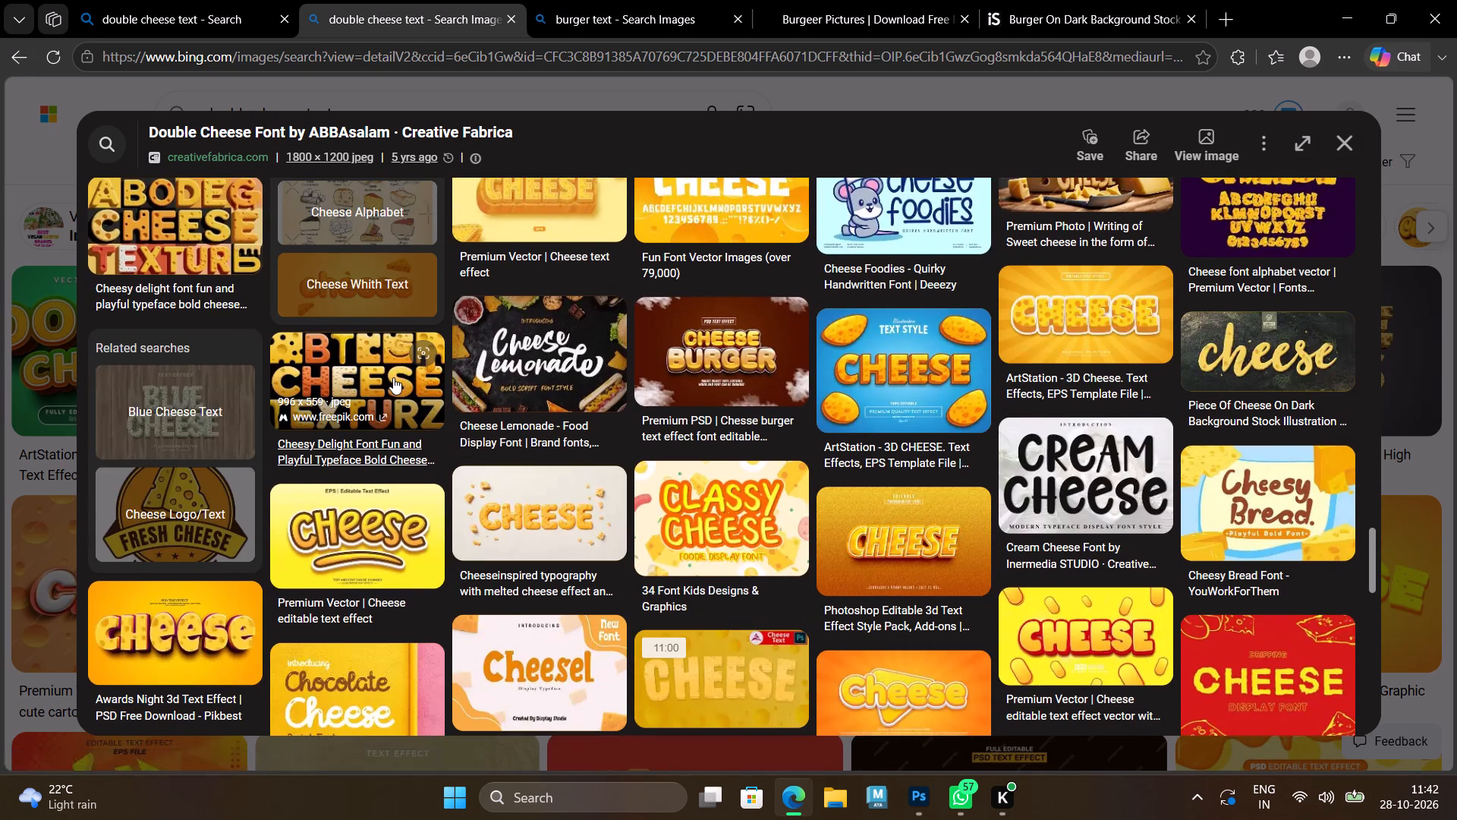
{"action": "scroll", "coordinate": [393, 377], "scroll_direction": "down", "scroll_amount": 4}
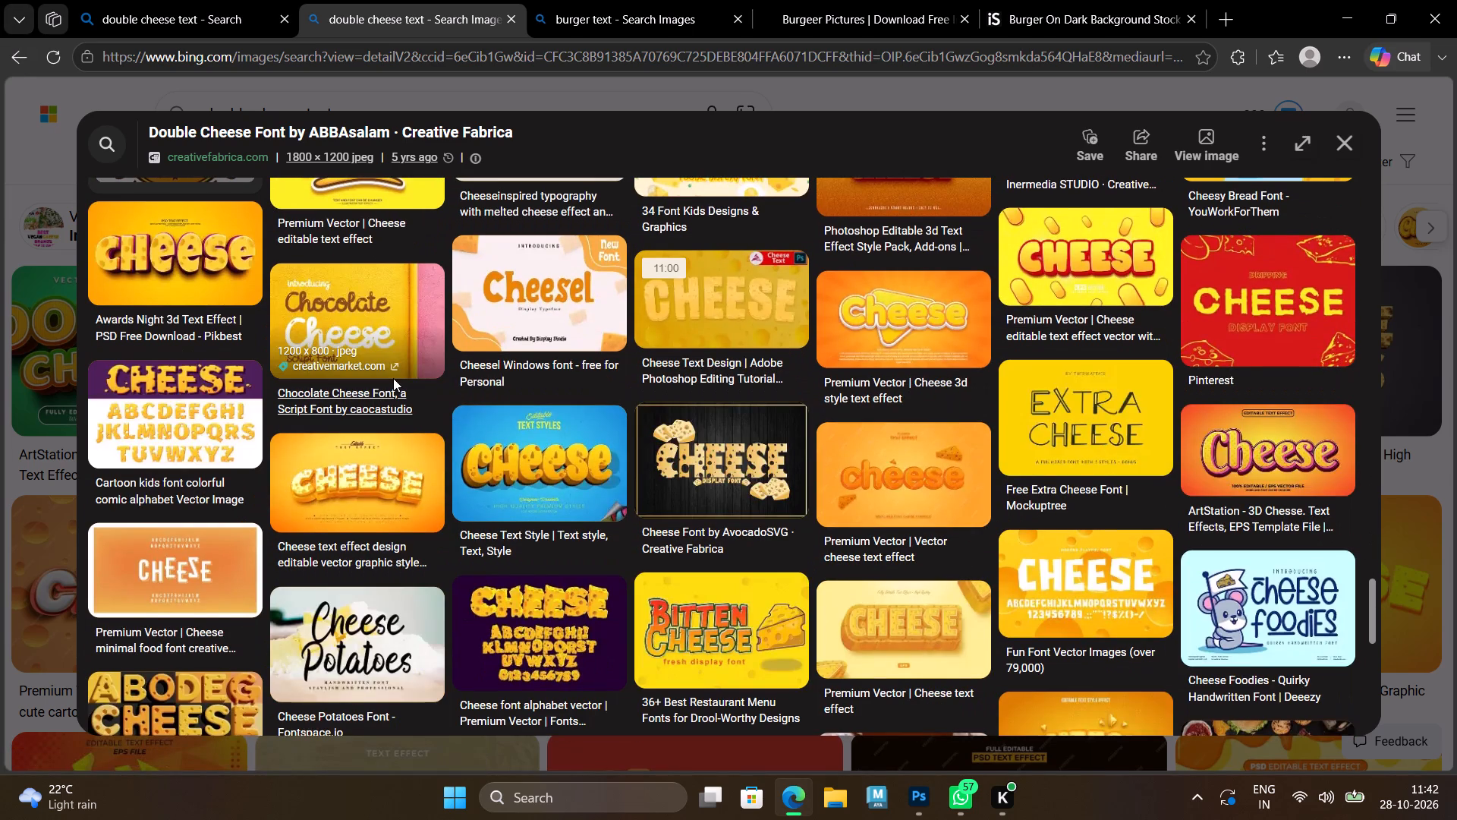
{"action": "scroll", "coordinate": [393, 378], "scroll_direction": "down", "scroll_amount": 7}
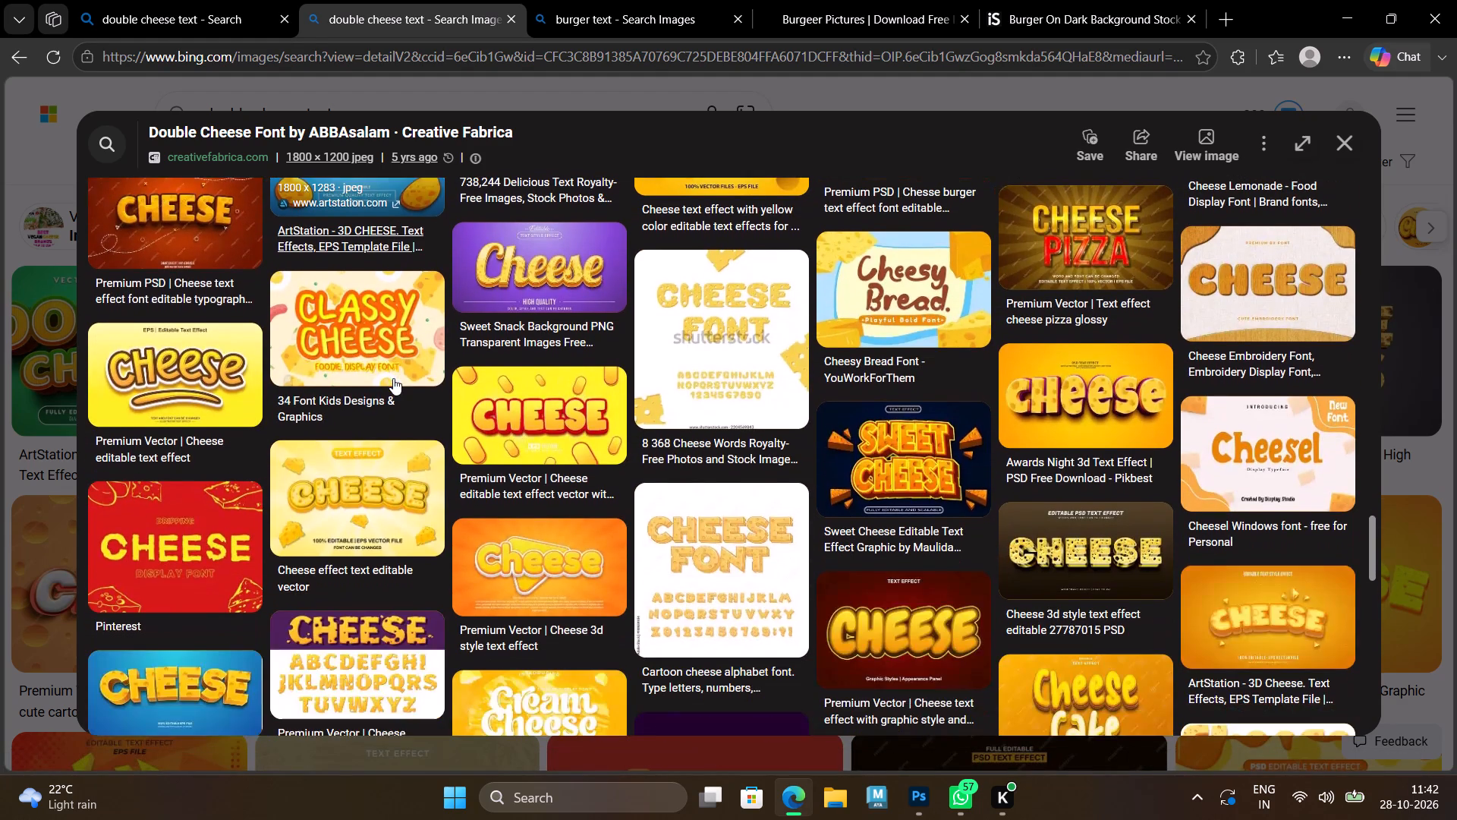
{"action": "scroll", "coordinate": [393, 378], "scroll_direction": "down", "scroll_amount": 2}
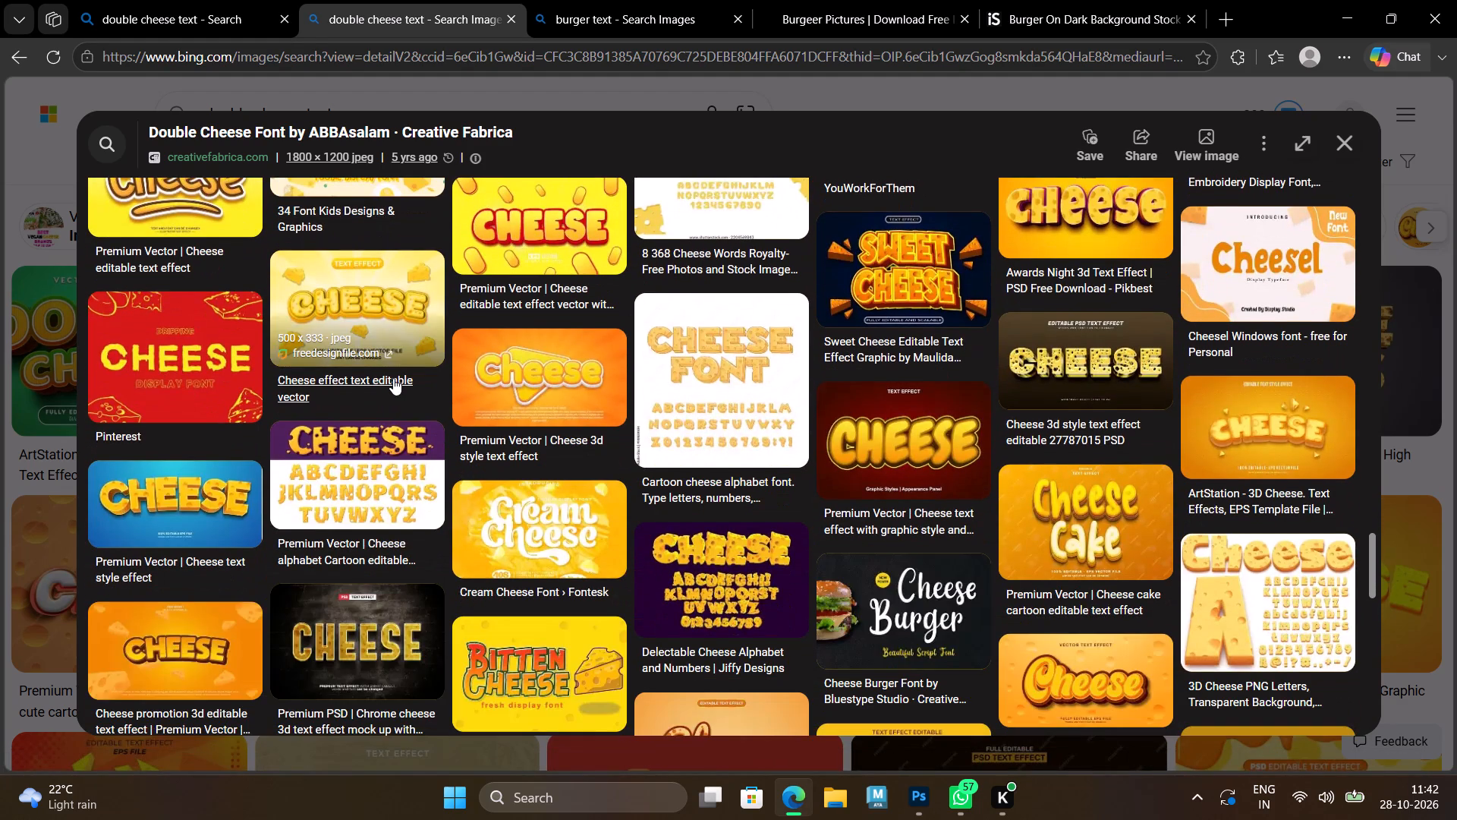
{"action": "scroll", "coordinate": [393, 378], "scroll_direction": "down", "scroll_amount": 2}
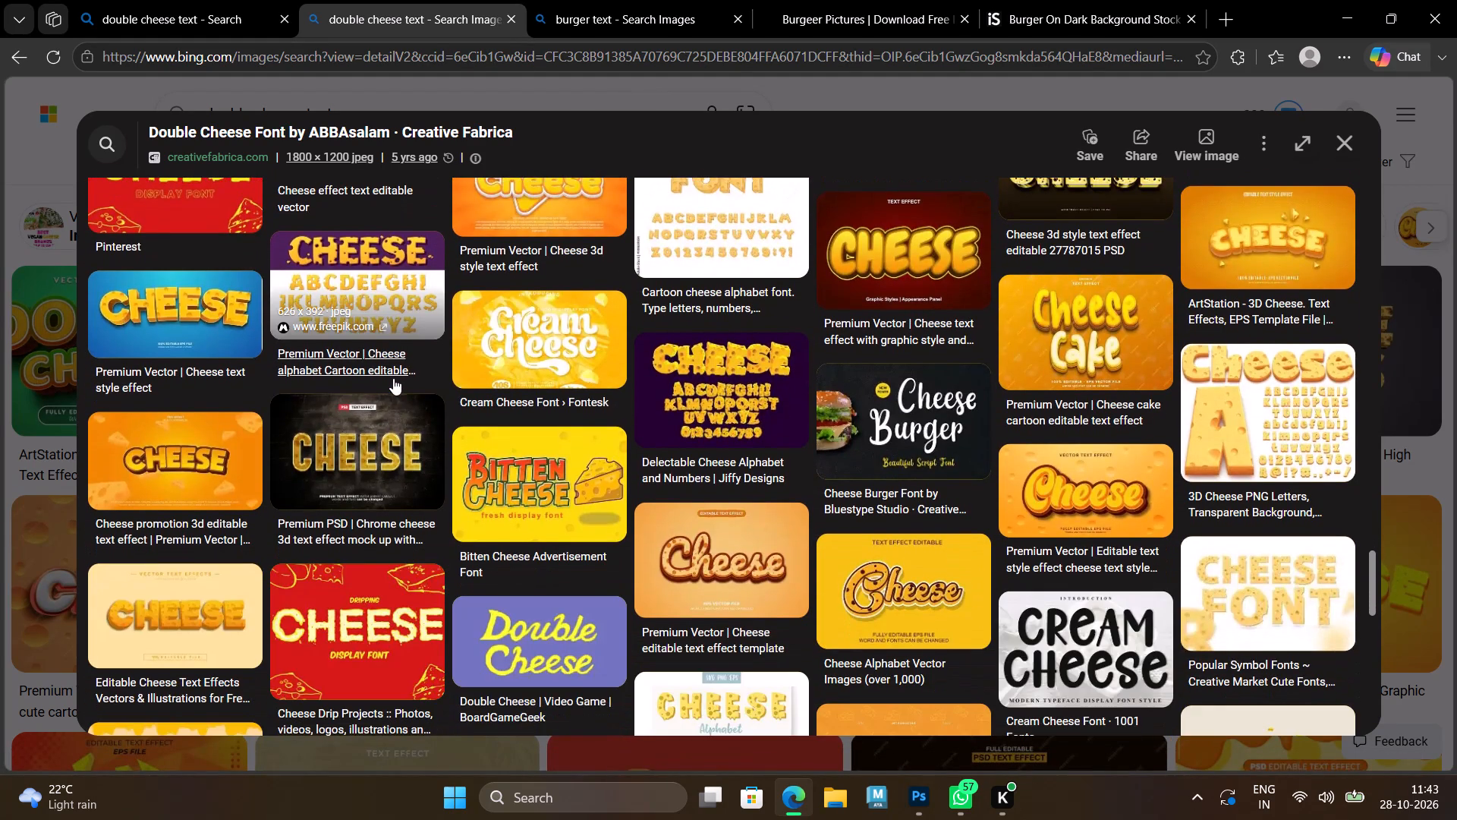
Open the yellow Double Cheese script image from BoardGameGeek and look through the related images under its preview.
{"action": "left_click", "coordinate": [534, 642]}
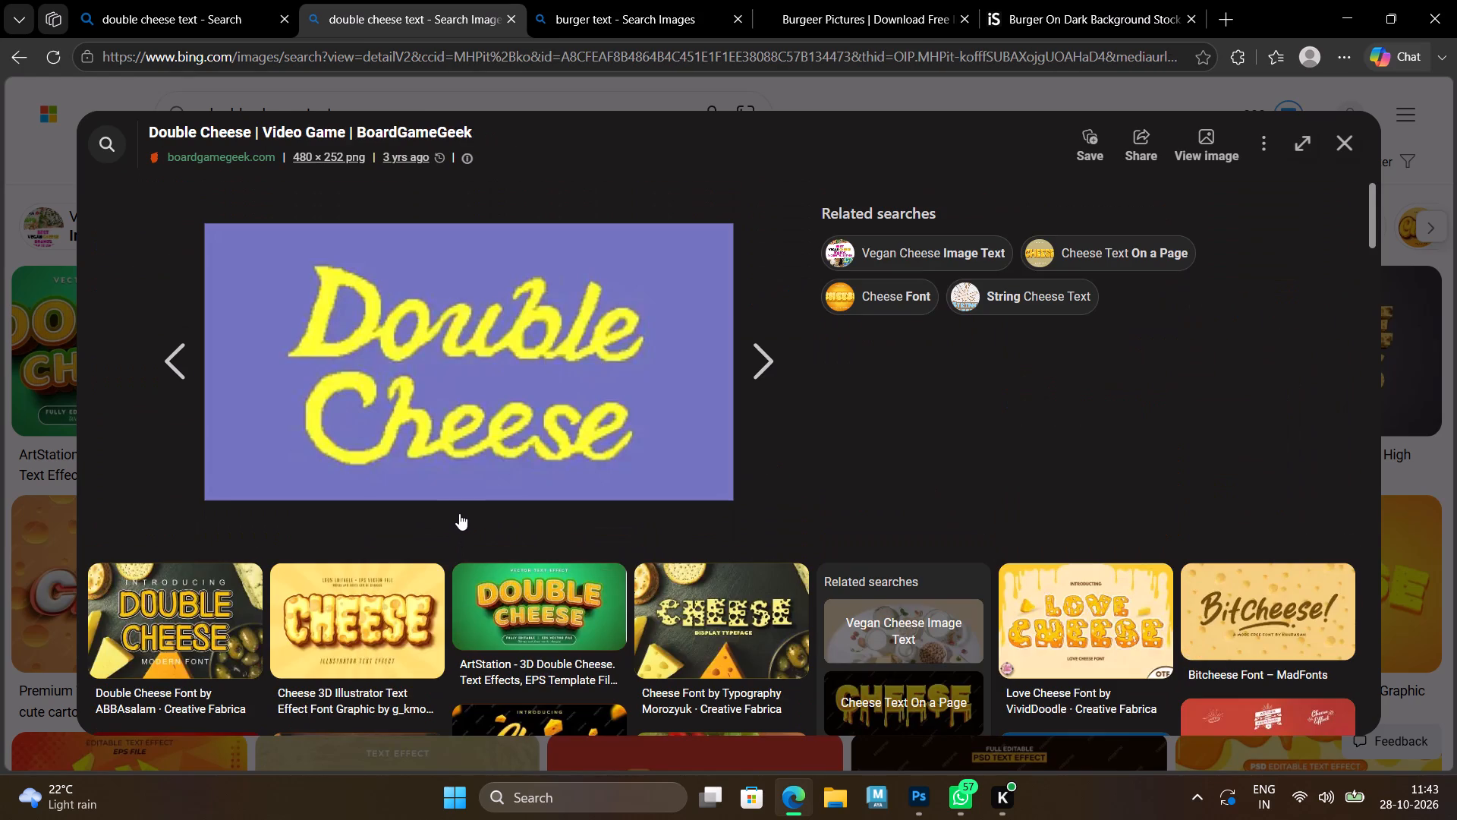
{"action": "scroll", "coordinate": [458, 463], "scroll_direction": "down", "scroll_amount": 2}
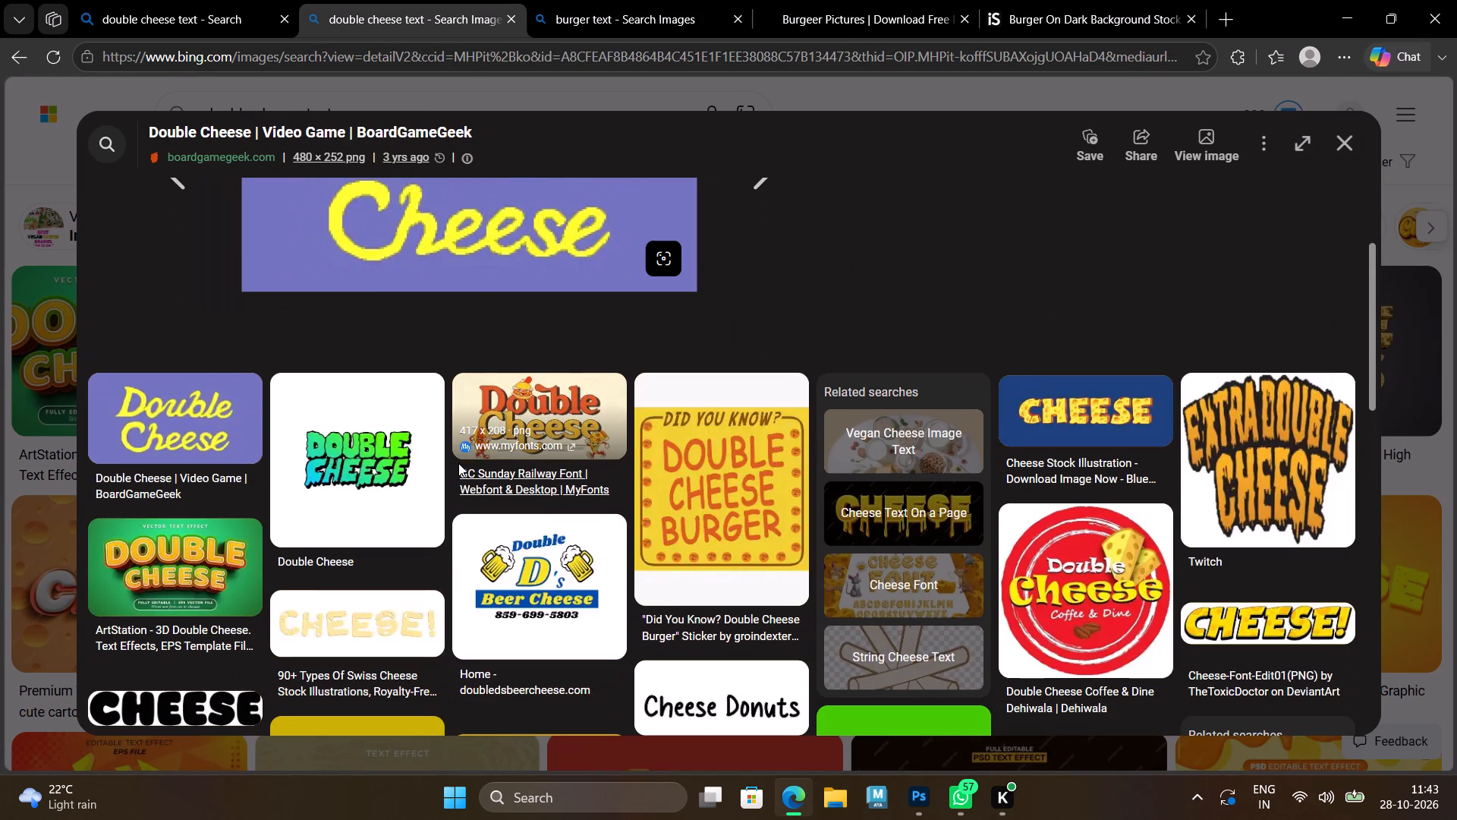
{"action": "scroll", "coordinate": [304, 465], "scroll_direction": "down", "scroll_amount": 4}
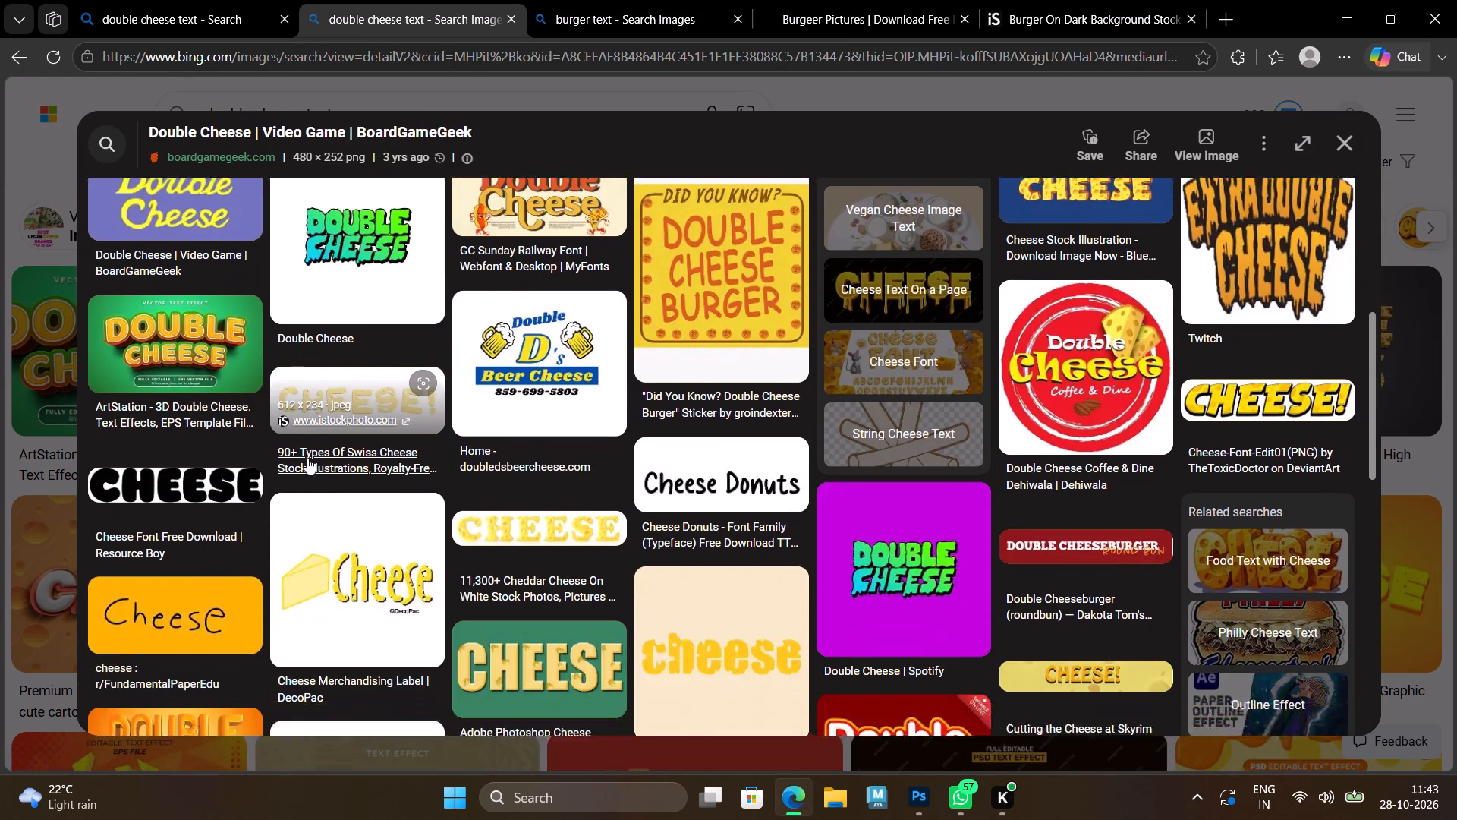
{"action": "scroll", "coordinate": [307, 457], "scroll_direction": "down", "scroll_amount": 2}
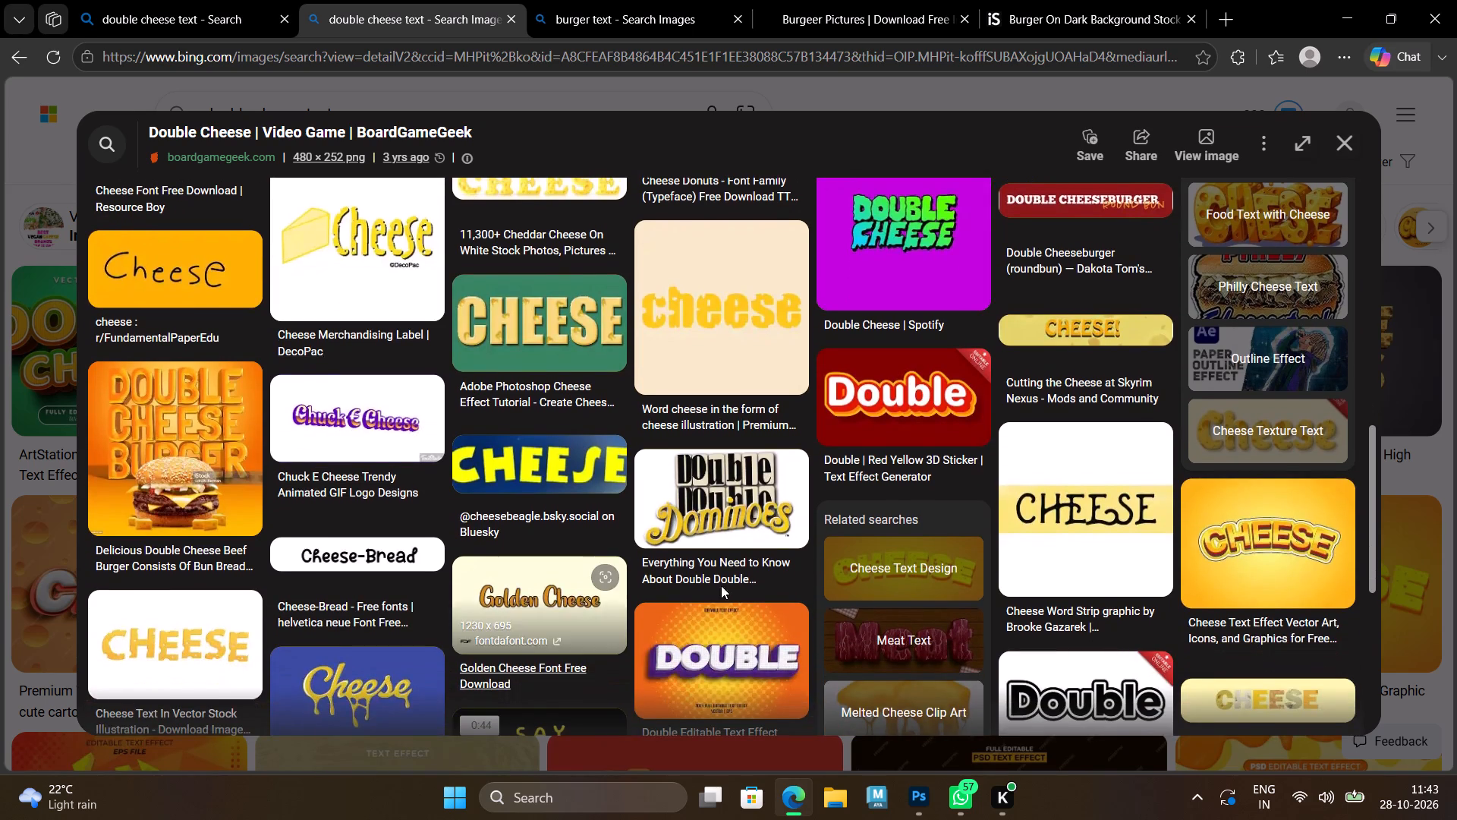
{"action": "scroll", "coordinate": [587, 389], "scroll_direction": "down", "scroll_amount": 4}
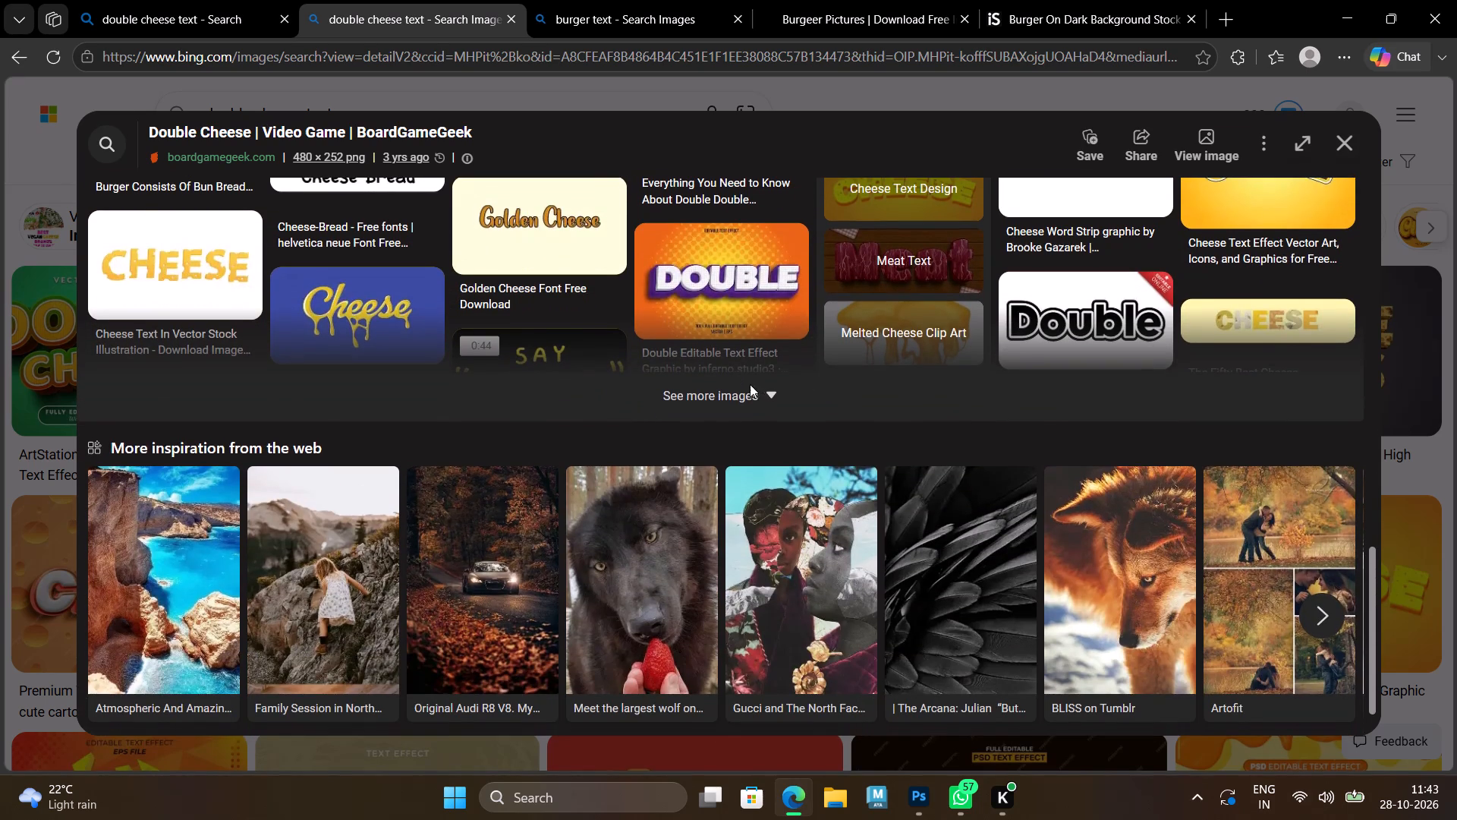
Expand the related images of the BoardGameGeek Double Cheese picture and examine them for lettering suited to the poster label.
{"action": "left_click", "coordinate": [750, 384]}
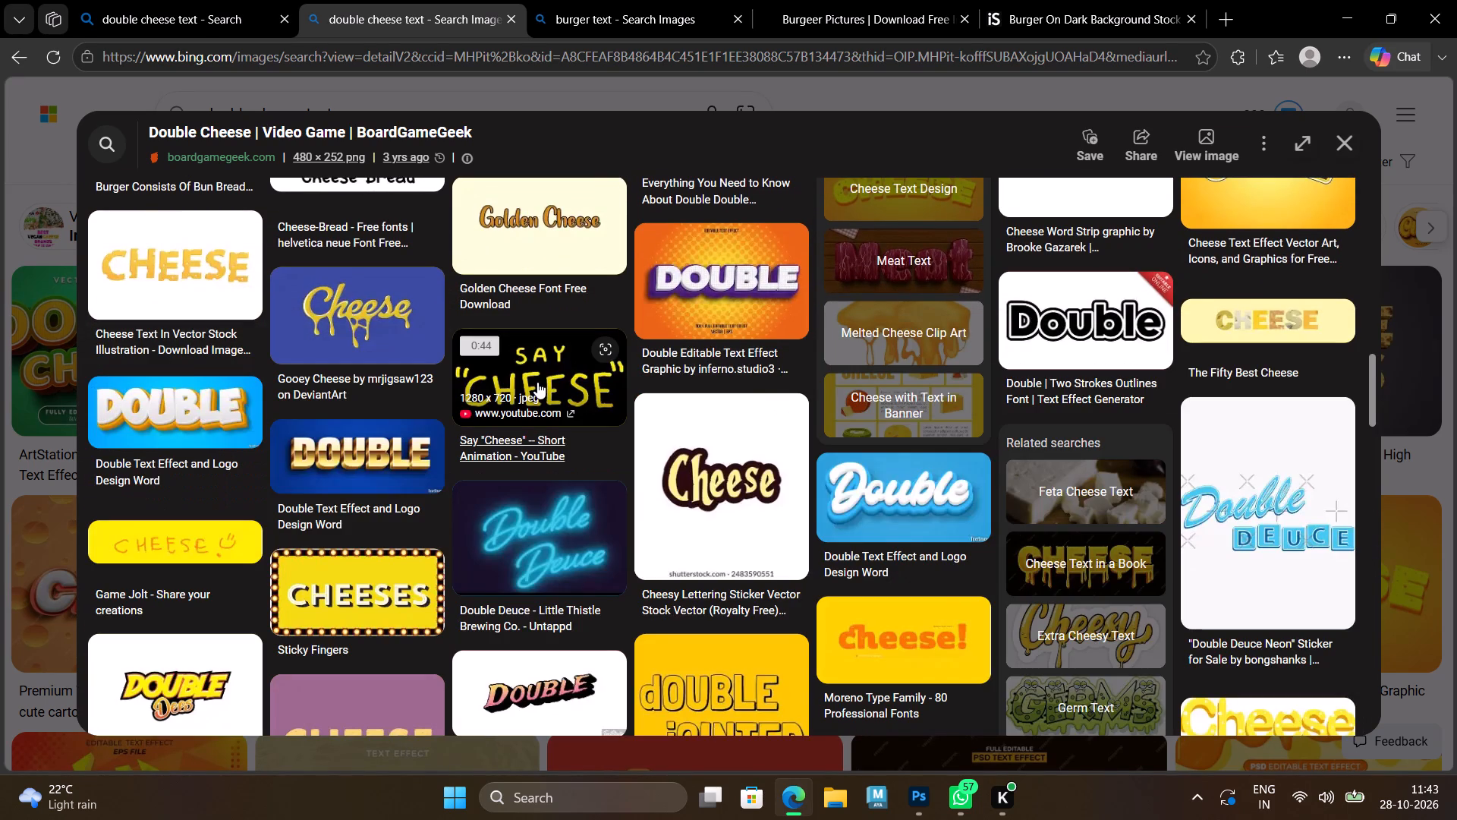
{"action": "scroll", "coordinate": [537, 382], "scroll_direction": "down", "scroll_amount": 5}
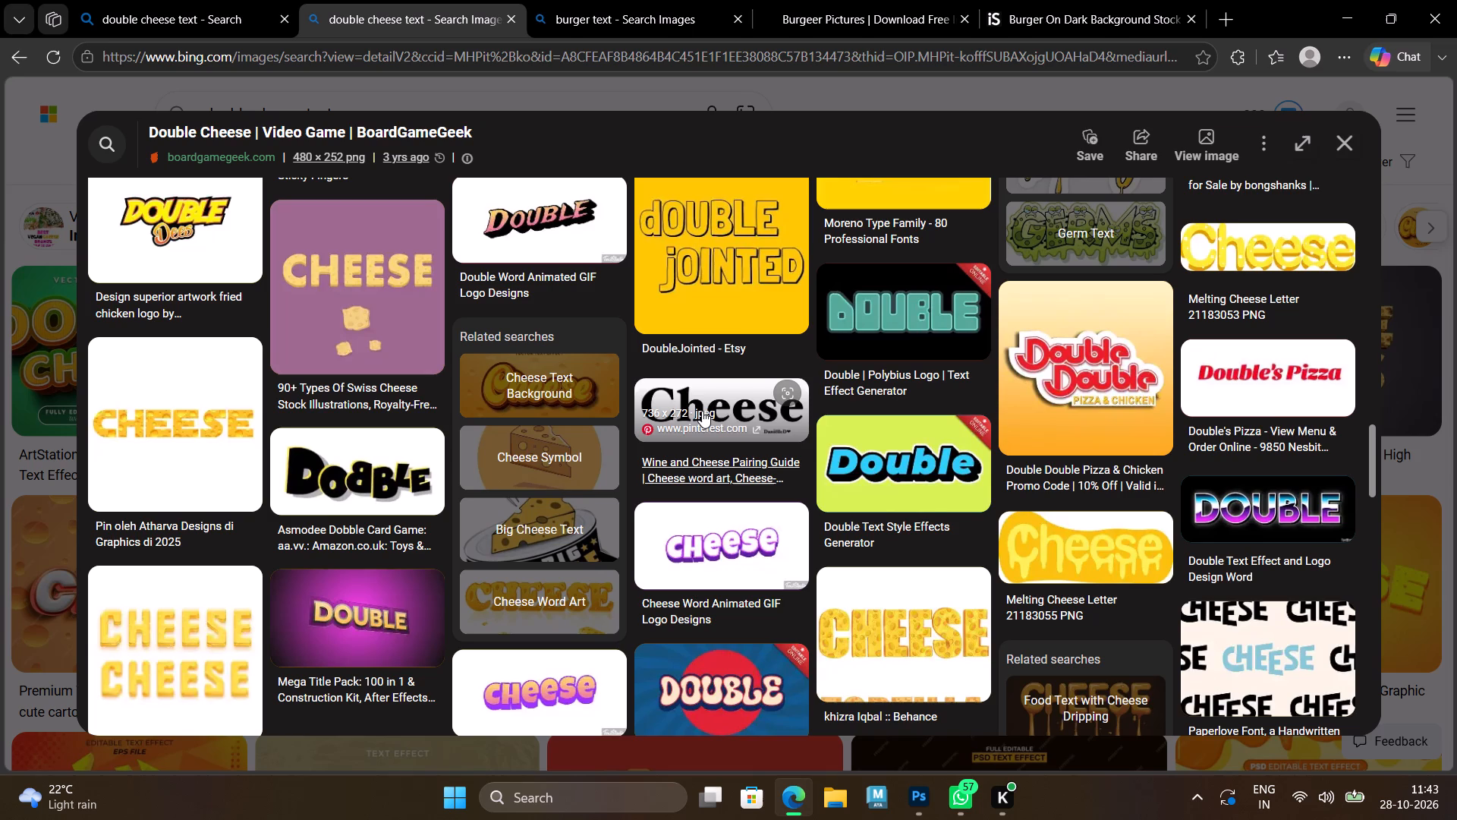
{"action": "scroll", "coordinate": [702, 411], "scroll_direction": "down", "scroll_amount": 1}
{"action": "scroll", "coordinate": [528, 394], "scroll_direction": "down", "scroll_amount": 2}
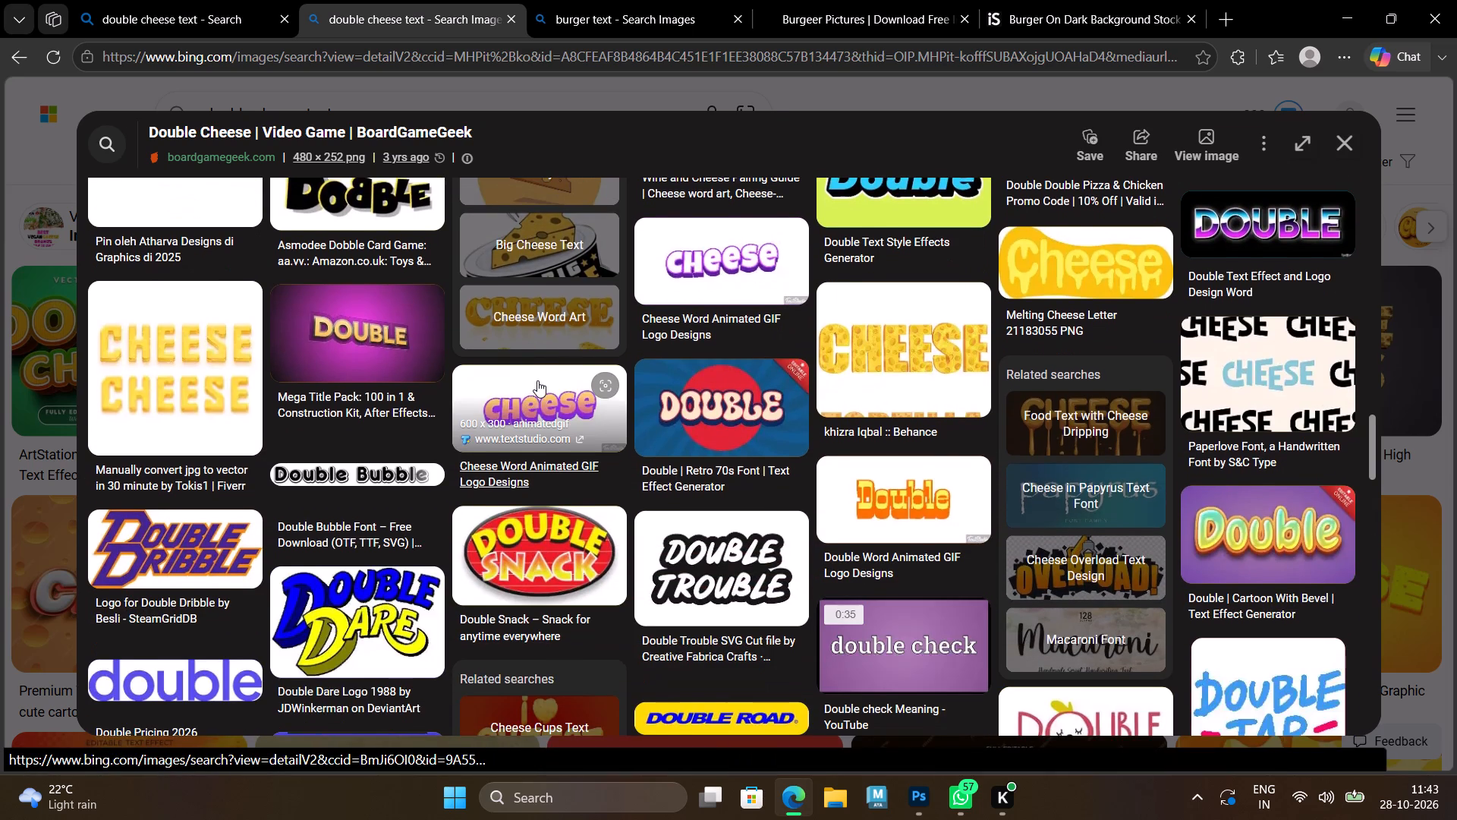
{"action": "scroll", "coordinate": [537, 380], "scroll_direction": "down", "scroll_amount": 4}
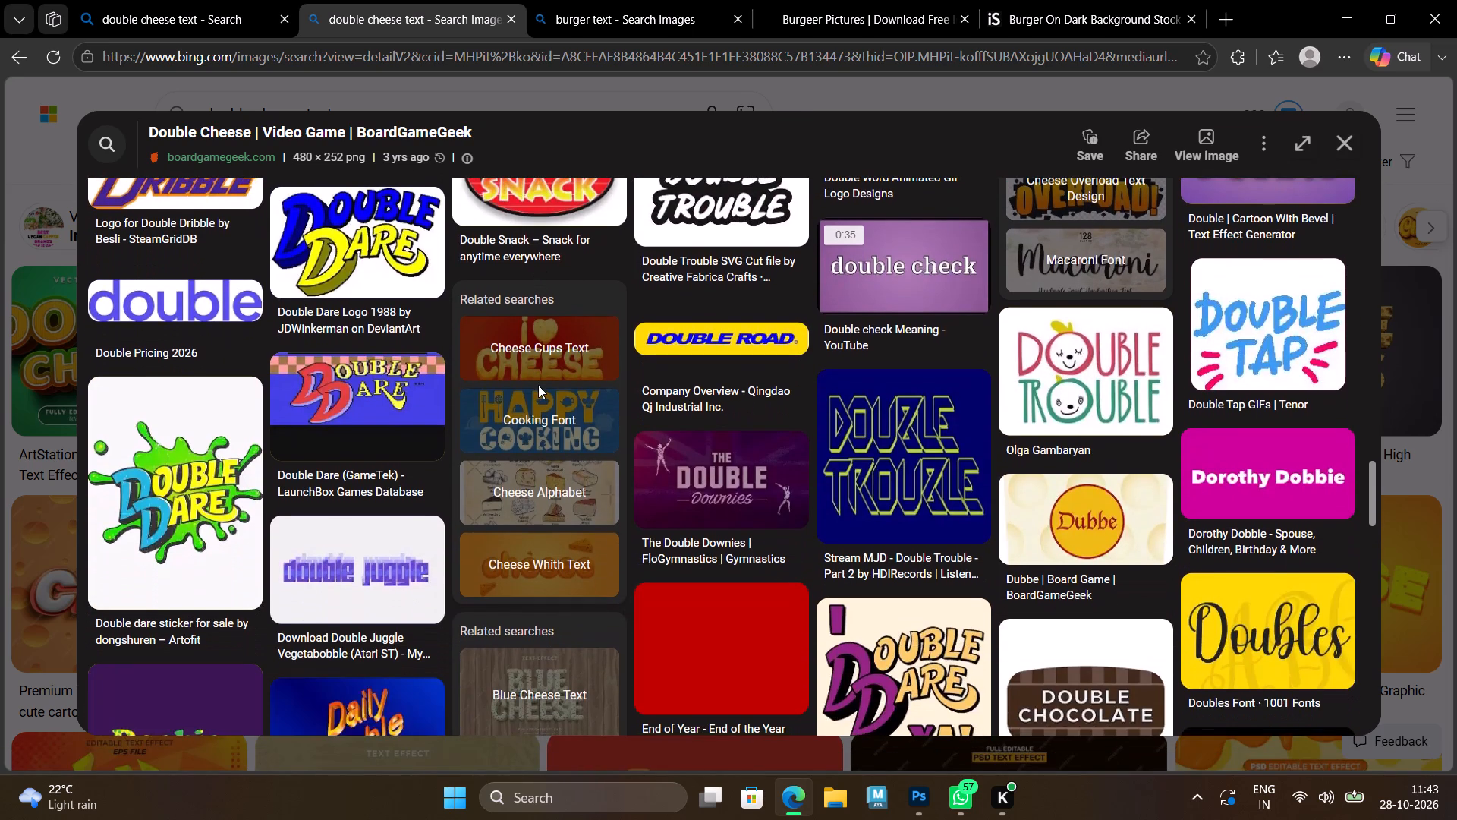
{"action": "scroll", "coordinate": [538, 385], "scroll_direction": "down", "scroll_amount": 2}
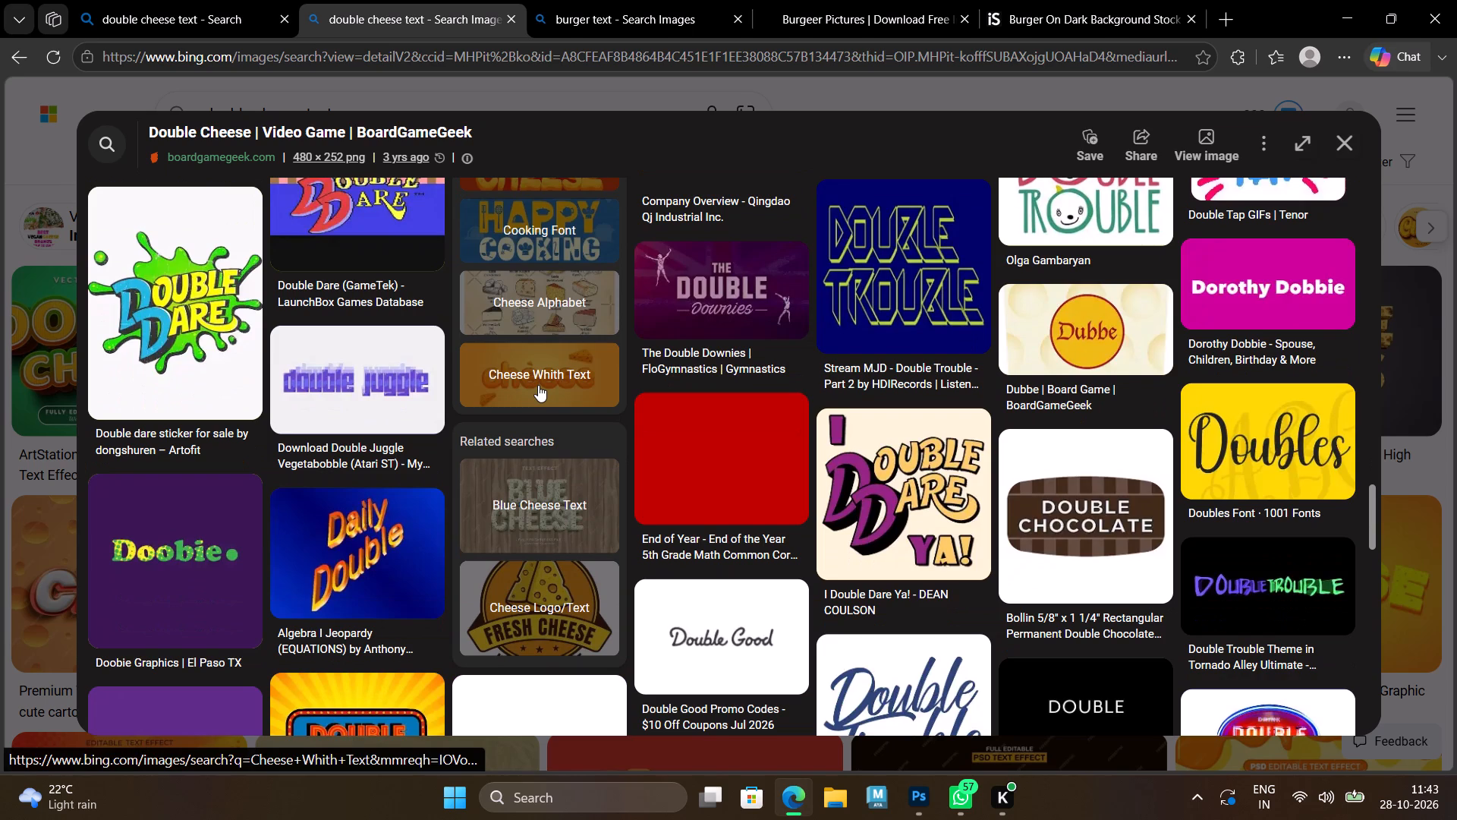
{"action": "scroll", "coordinate": [538, 385], "scroll_direction": "down", "scroll_amount": 2}
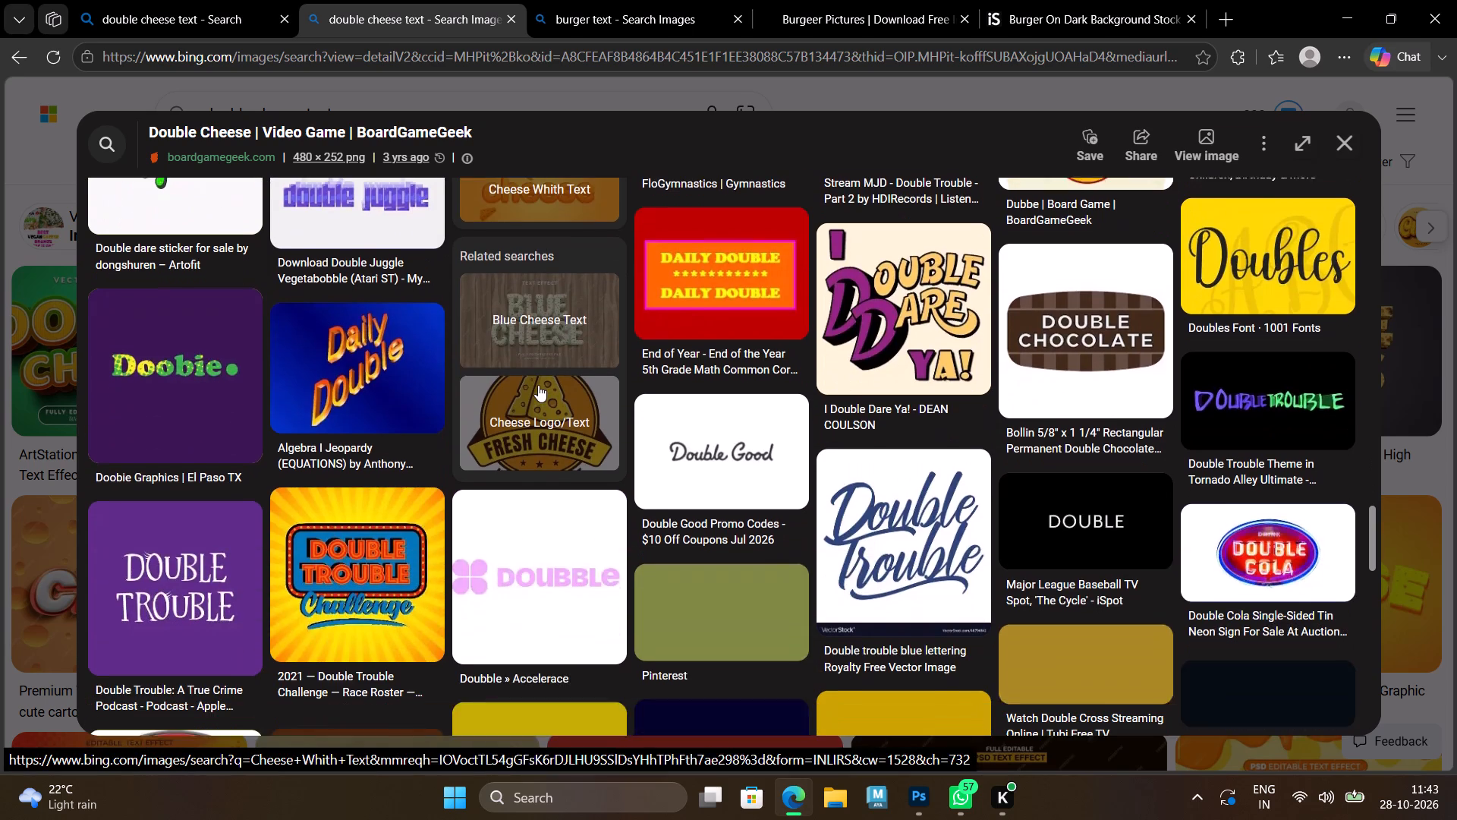
{"action": "scroll", "coordinate": [581, 358], "scroll_direction": "down", "scroll_amount": 3}
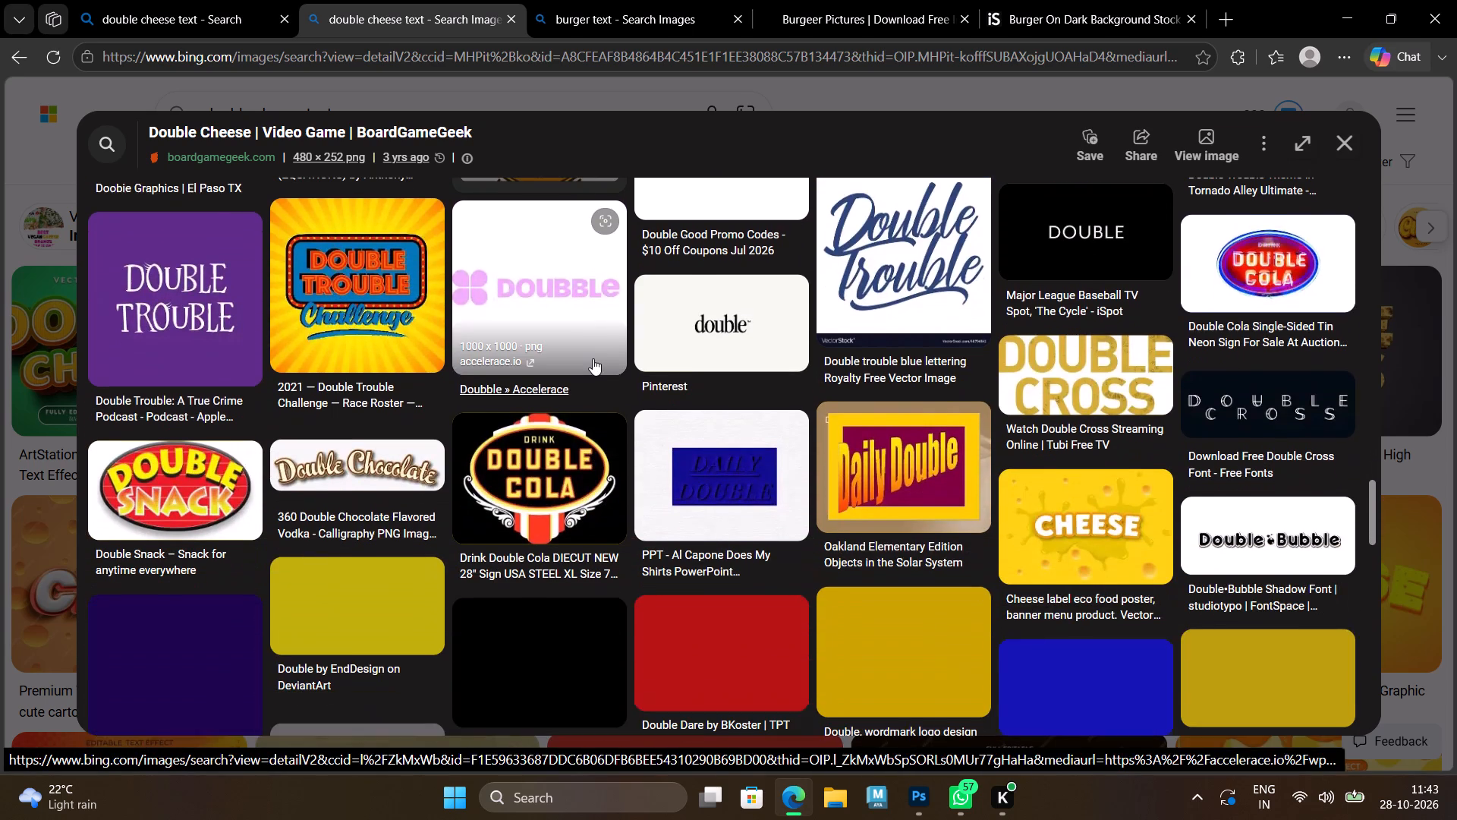
{"action": "scroll", "coordinate": [599, 354], "scroll_direction": "down", "scroll_amount": 2}
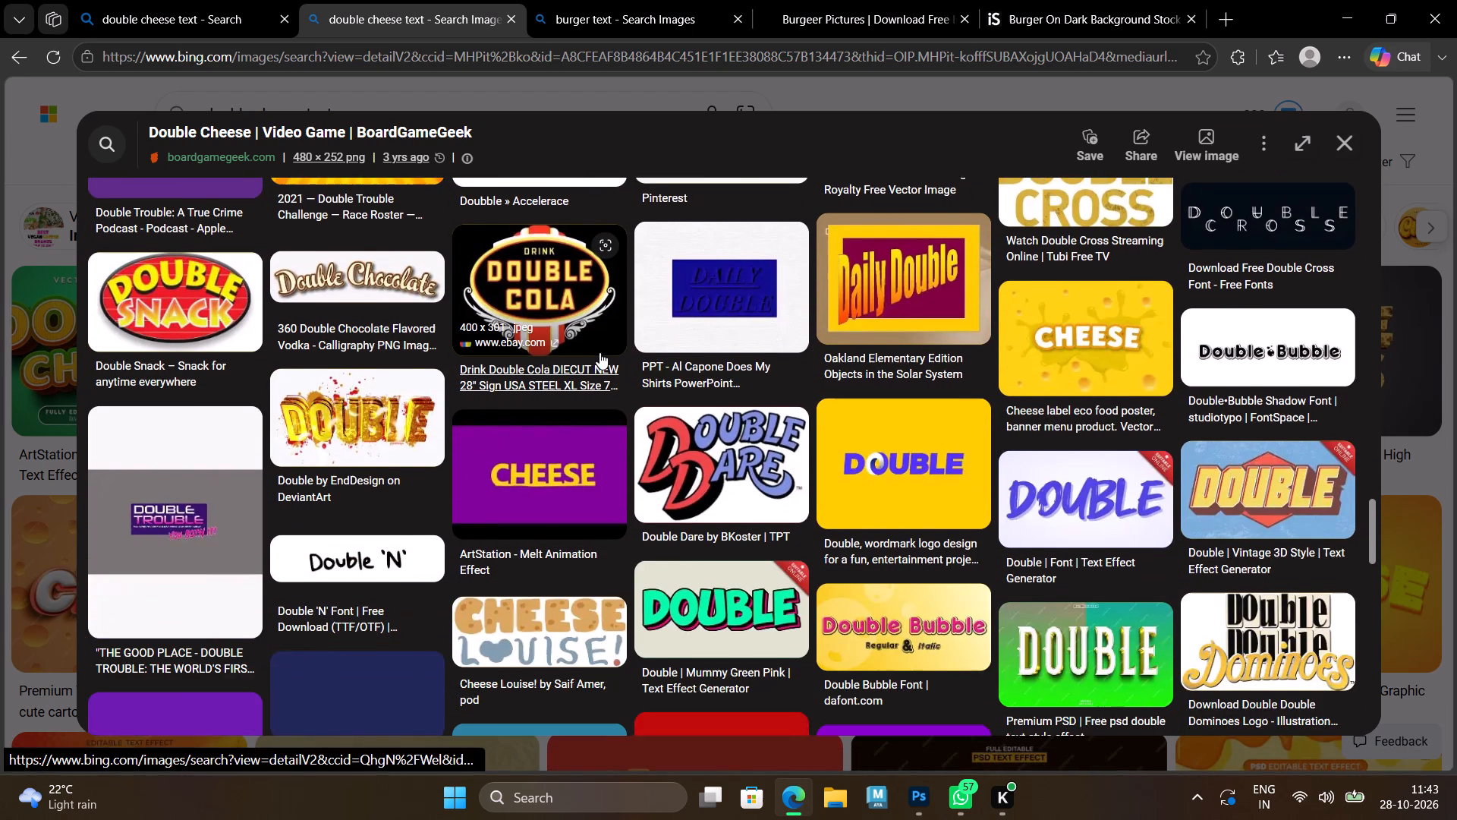
{"action": "scroll", "coordinate": [601, 352], "scroll_direction": "down", "scroll_amount": 2}
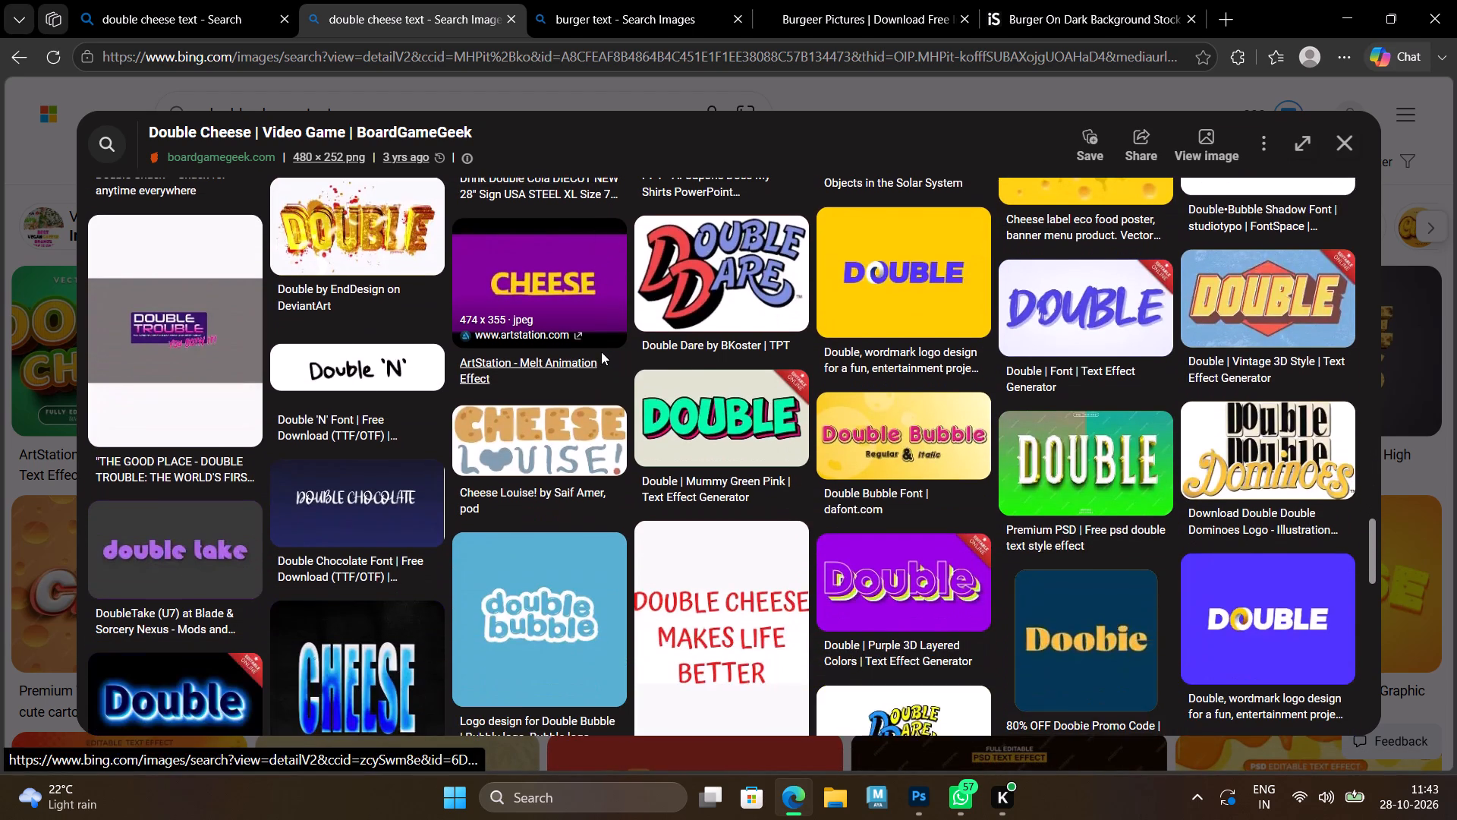
{"action": "scroll", "coordinate": [602, 351], "scroll_direction": "down", "scroll_amount": 1}
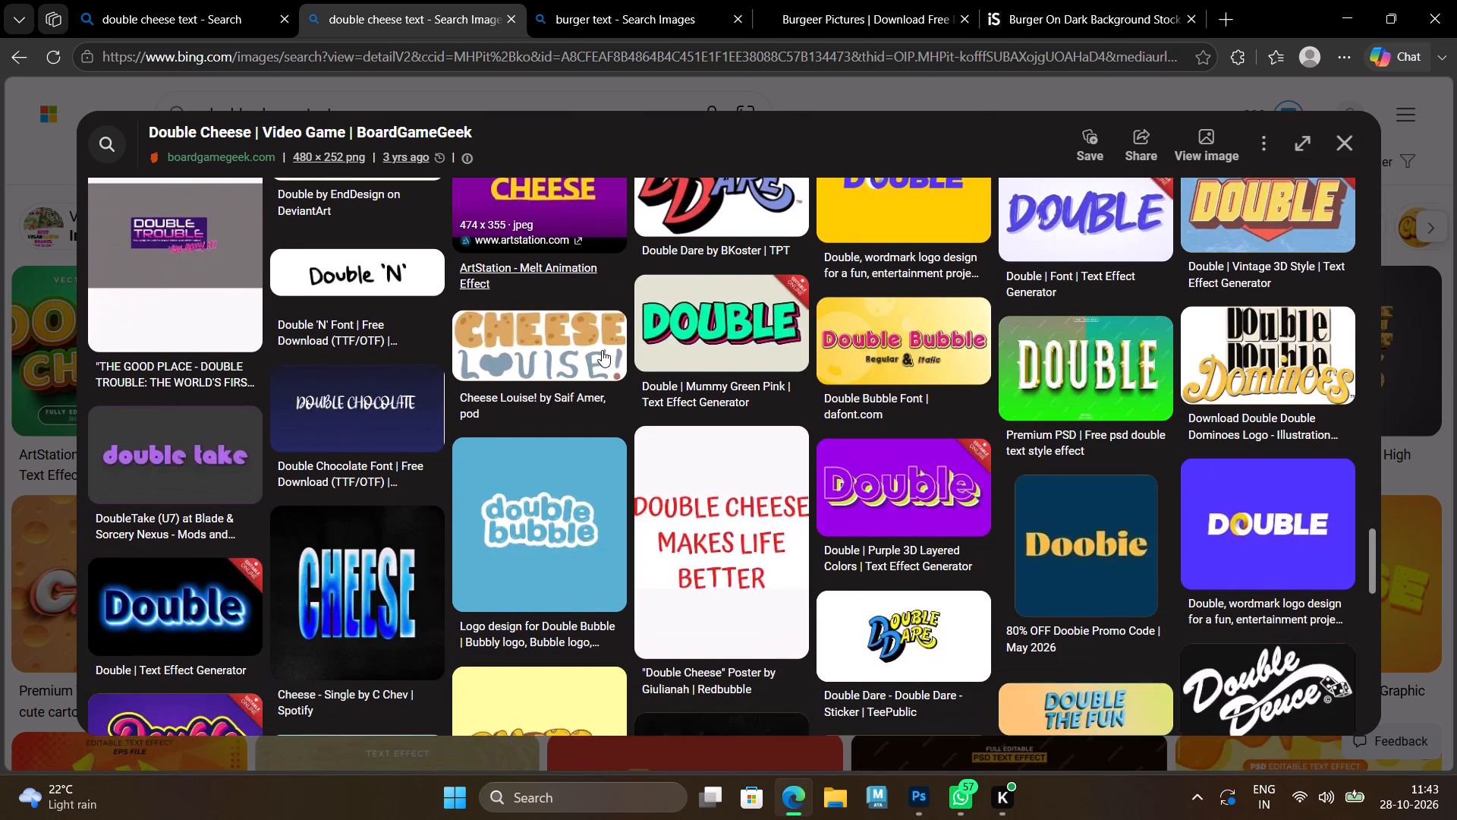
{"action": "scroll", "coordinate": [603, 348], "scroll_direction": "down", "scroll_amount": 3}
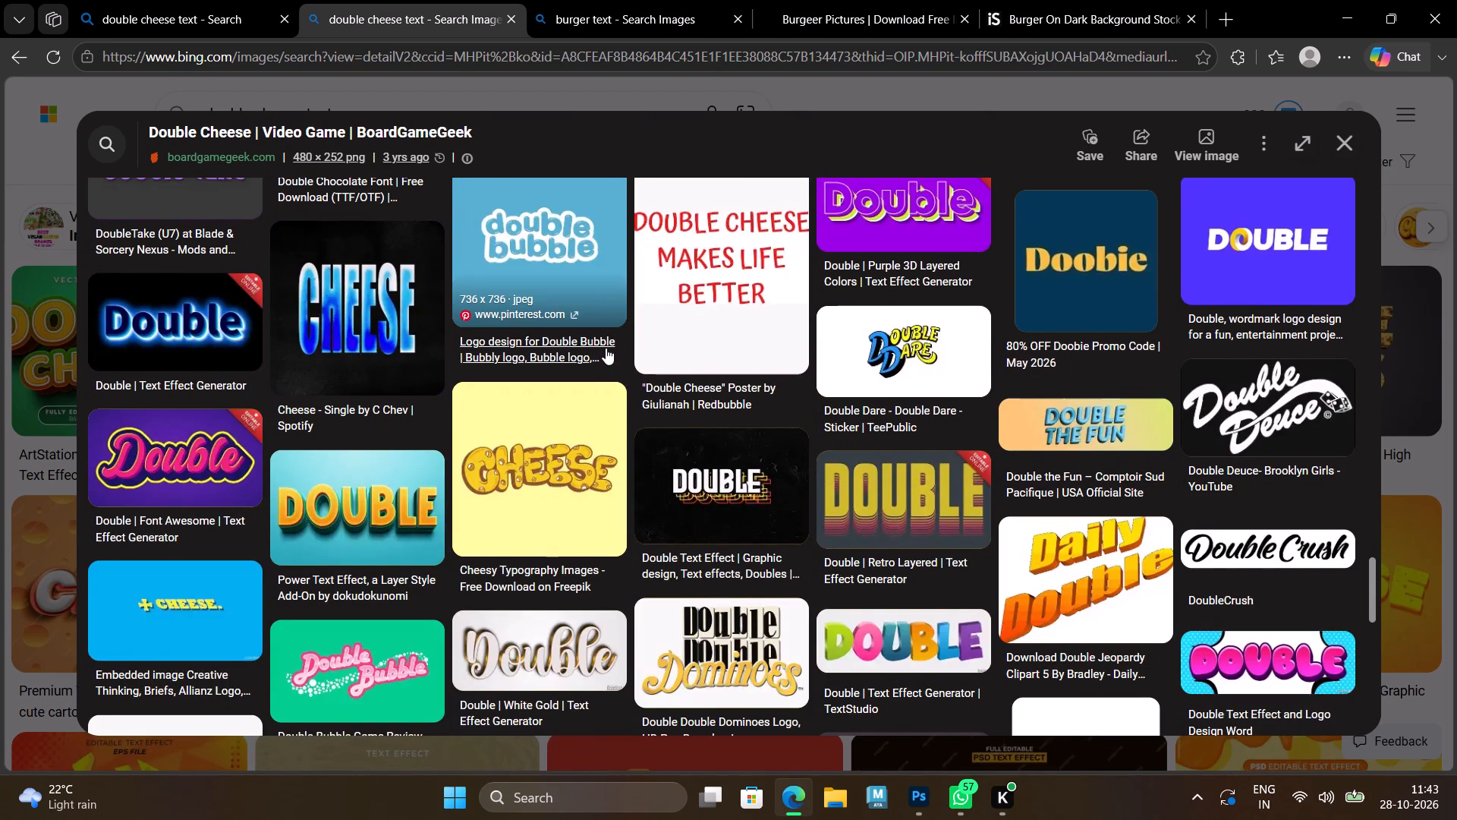
{"action": "scroll", "coordinate": [606, 348], "scroll_direction": "down", "scroll_amount": 4}
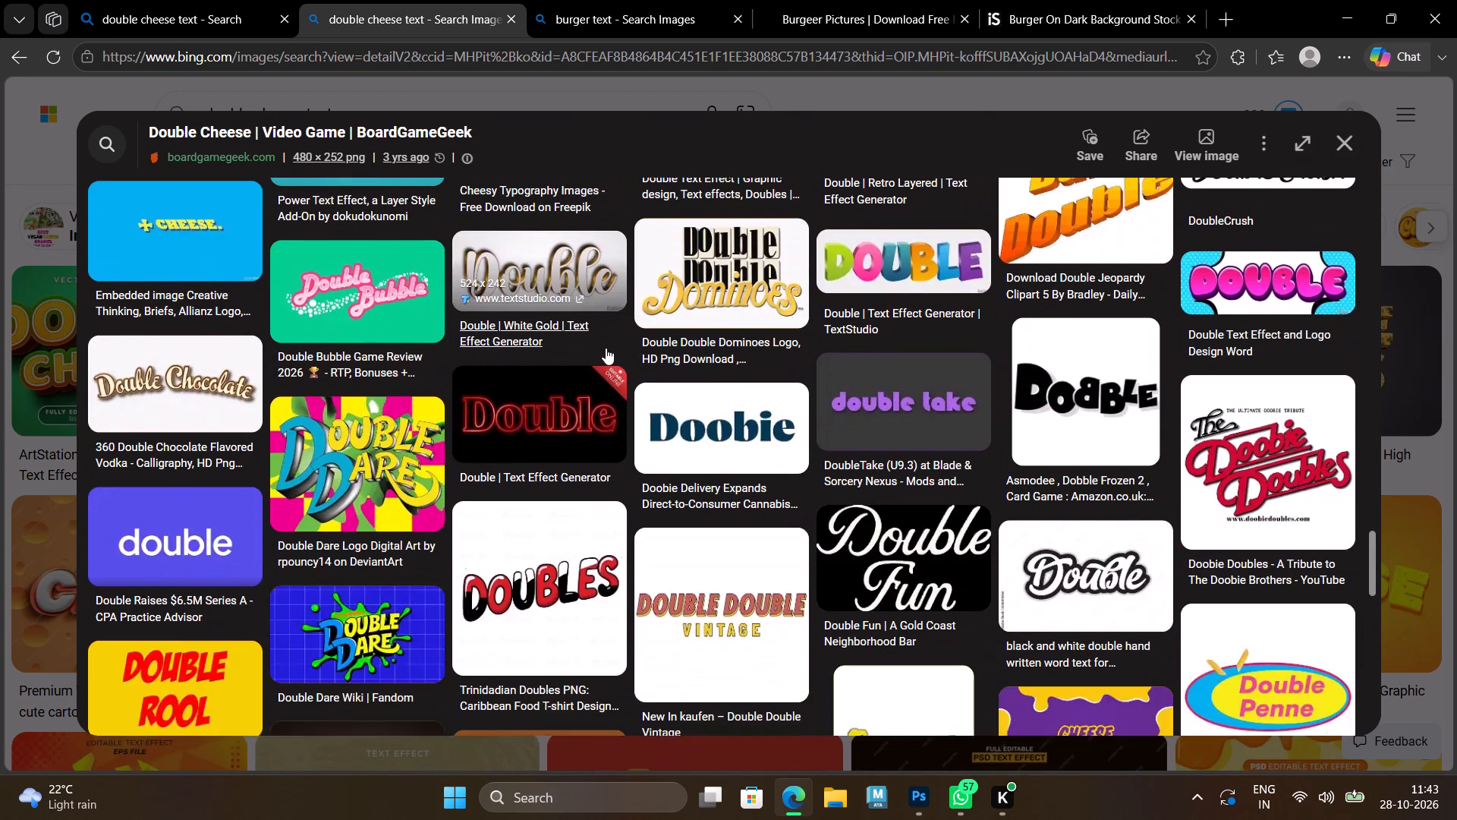
{"action": "scroll", "coordinate": [606, 348], "scroll_direction": "down", "scroll_amount": 2}
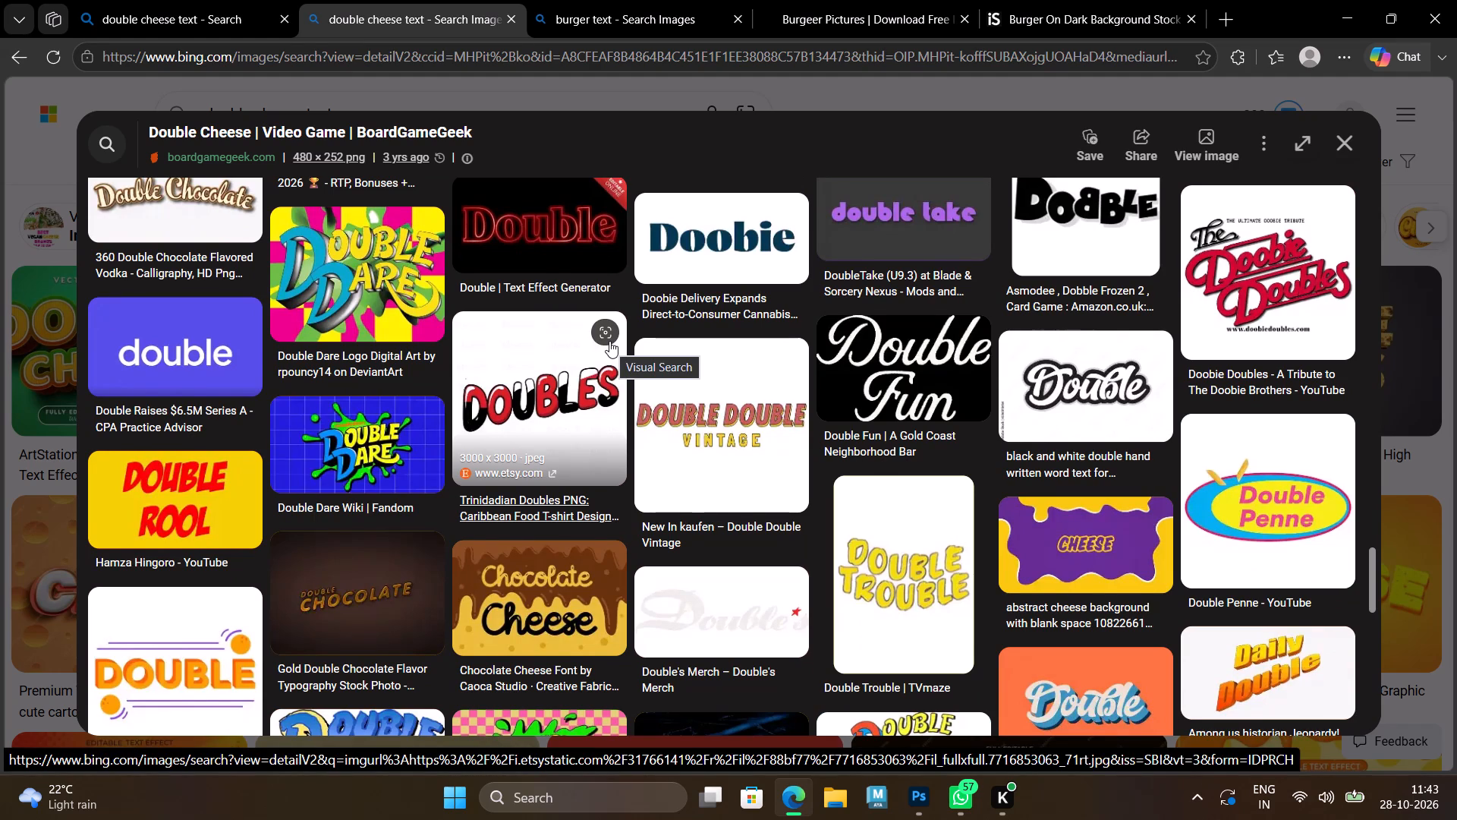
{"action": "scroll", "coordinate": [609, 352], "scroll_direction": "down", "scroll_amount": 4}
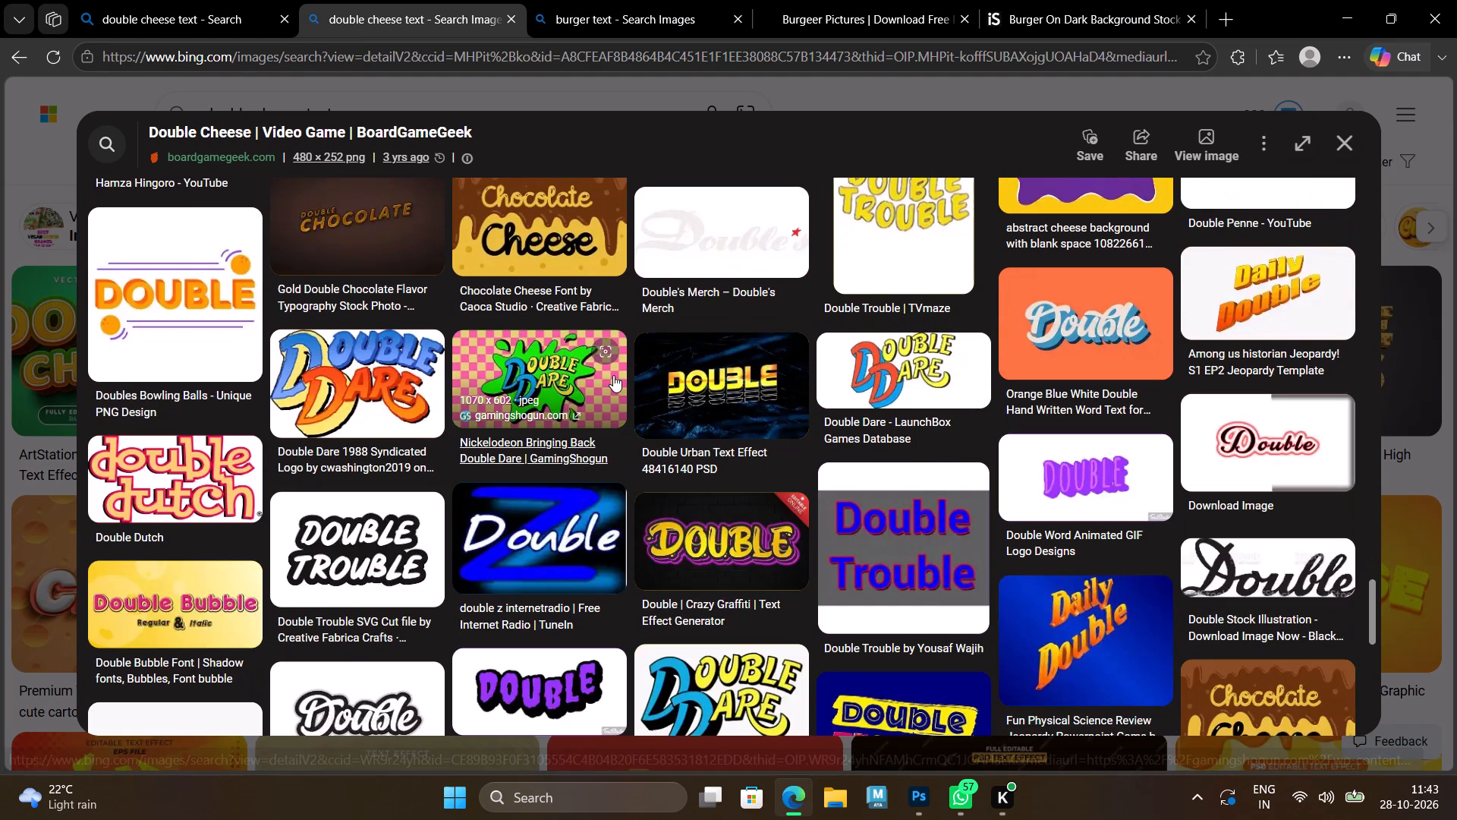
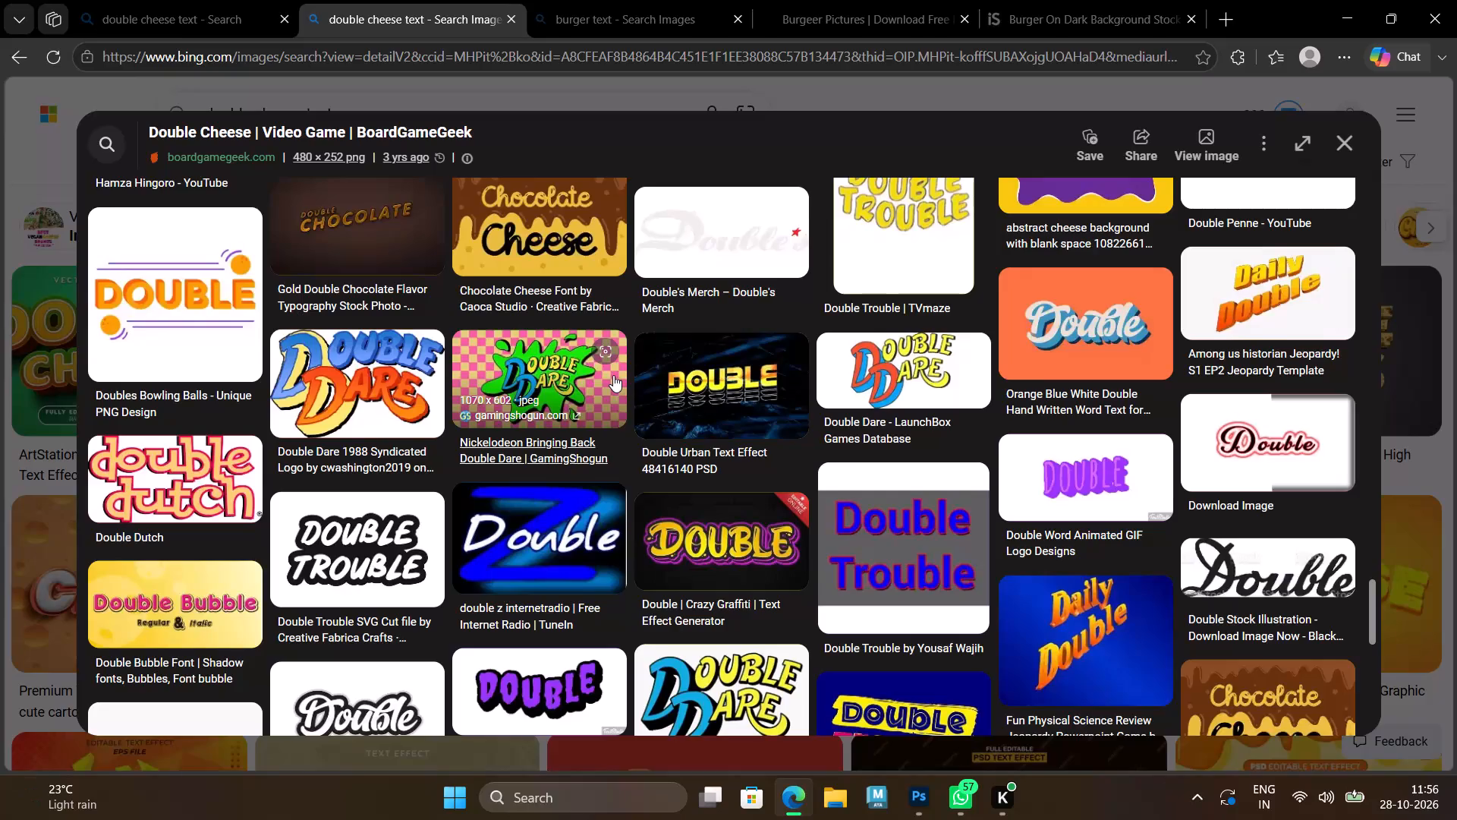
Examine the remaining related images of the BoardGameGeek Double Cheese picture for lettering suited to the poster label.
{"action": "scroll", "coordinate": [632, 494], "scroll_direction": "down", "scroll_amount": 6}
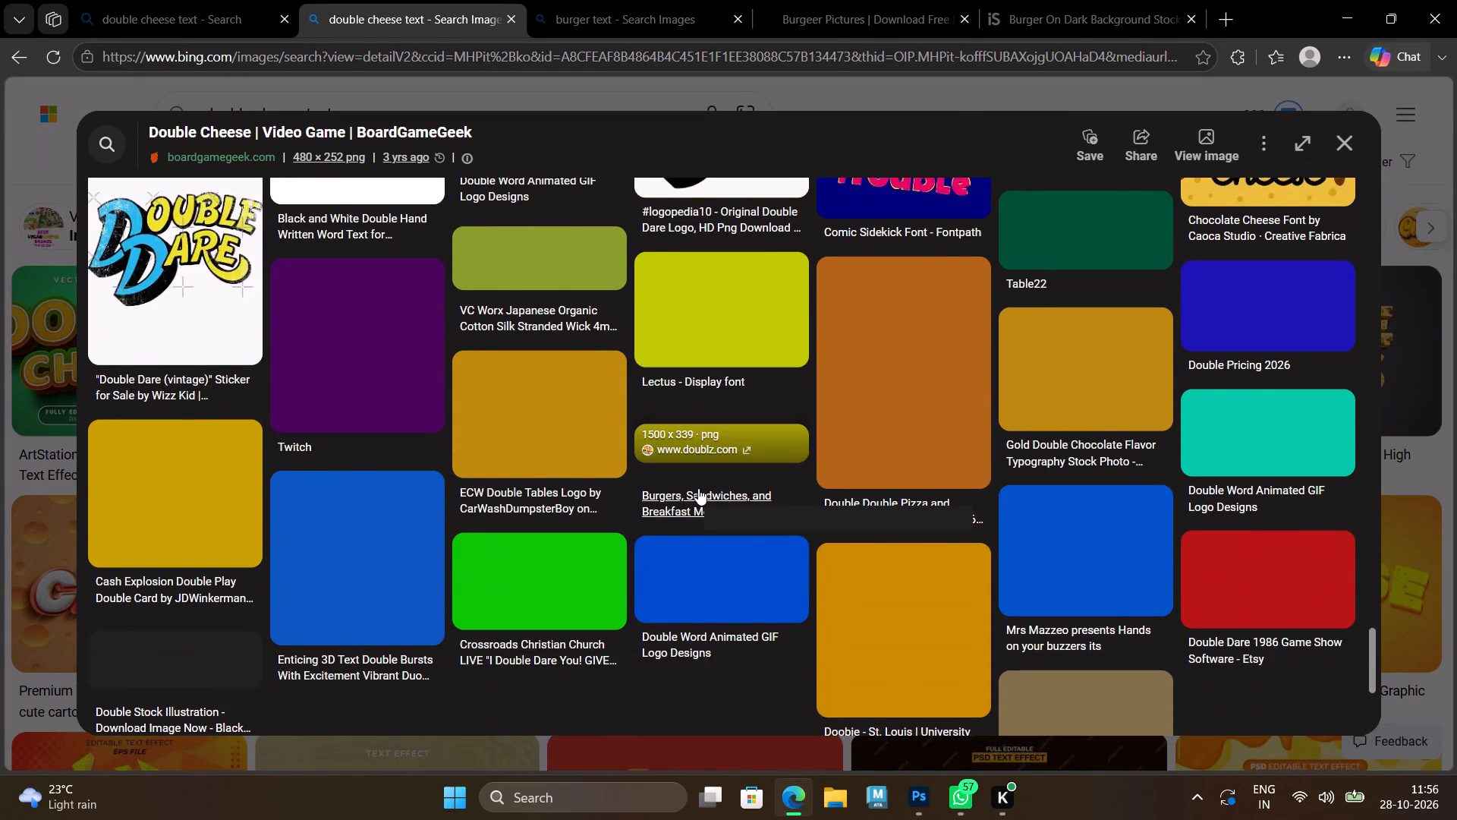
{"action": "scroll", "coordinate": [700, 487], "scroll_direction": "up", "scroll_amount": 2}
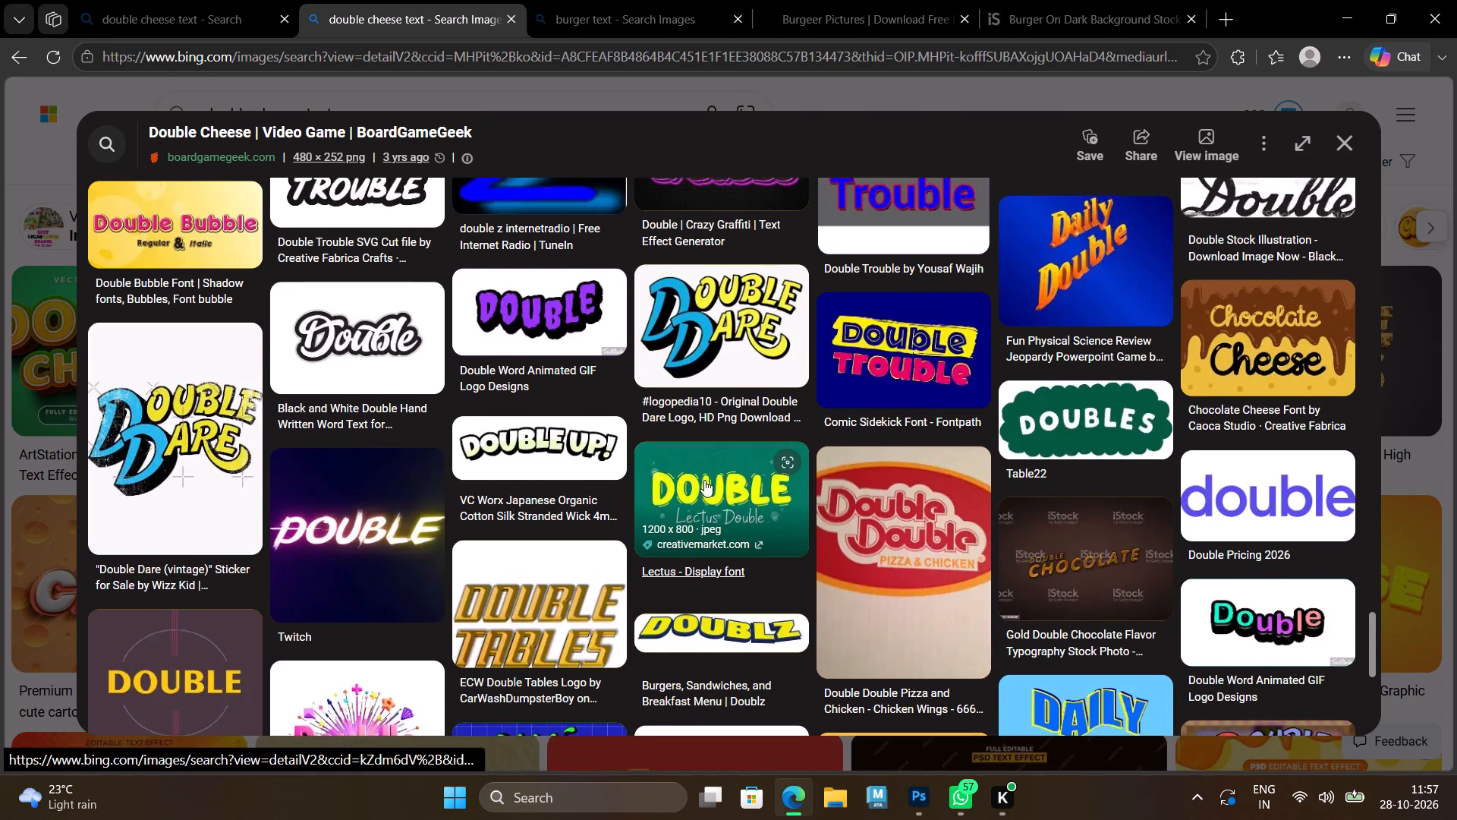
{"action": "scroll", "coordinate": [704, 478], "scroll_direction": "down", "scroll_amount": 4}
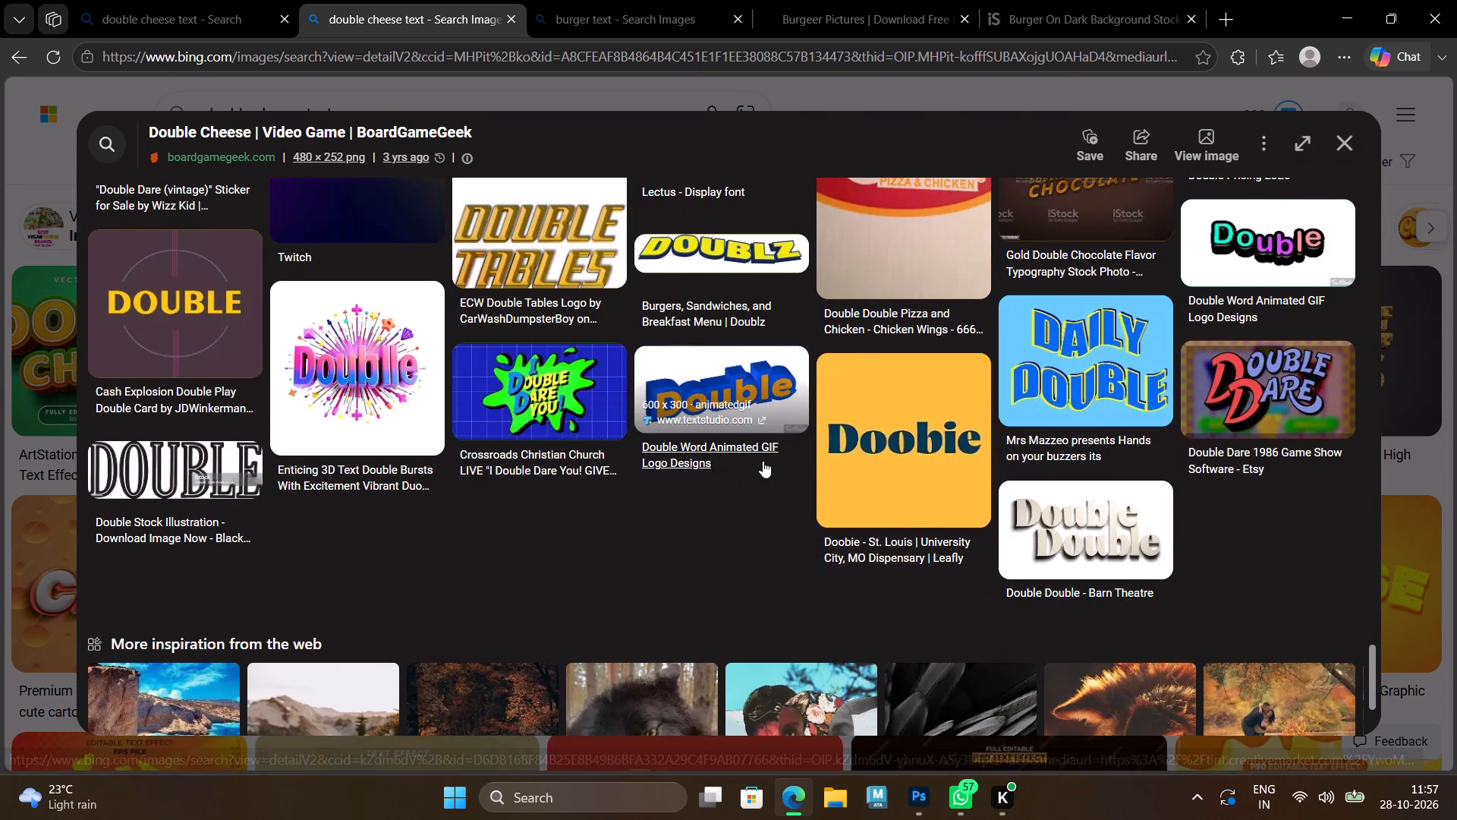
Switch back to Photoshop and close the reference document burger.psd without saving its changes.
{"action": "left_click", "coordinate": [1341, 11]}
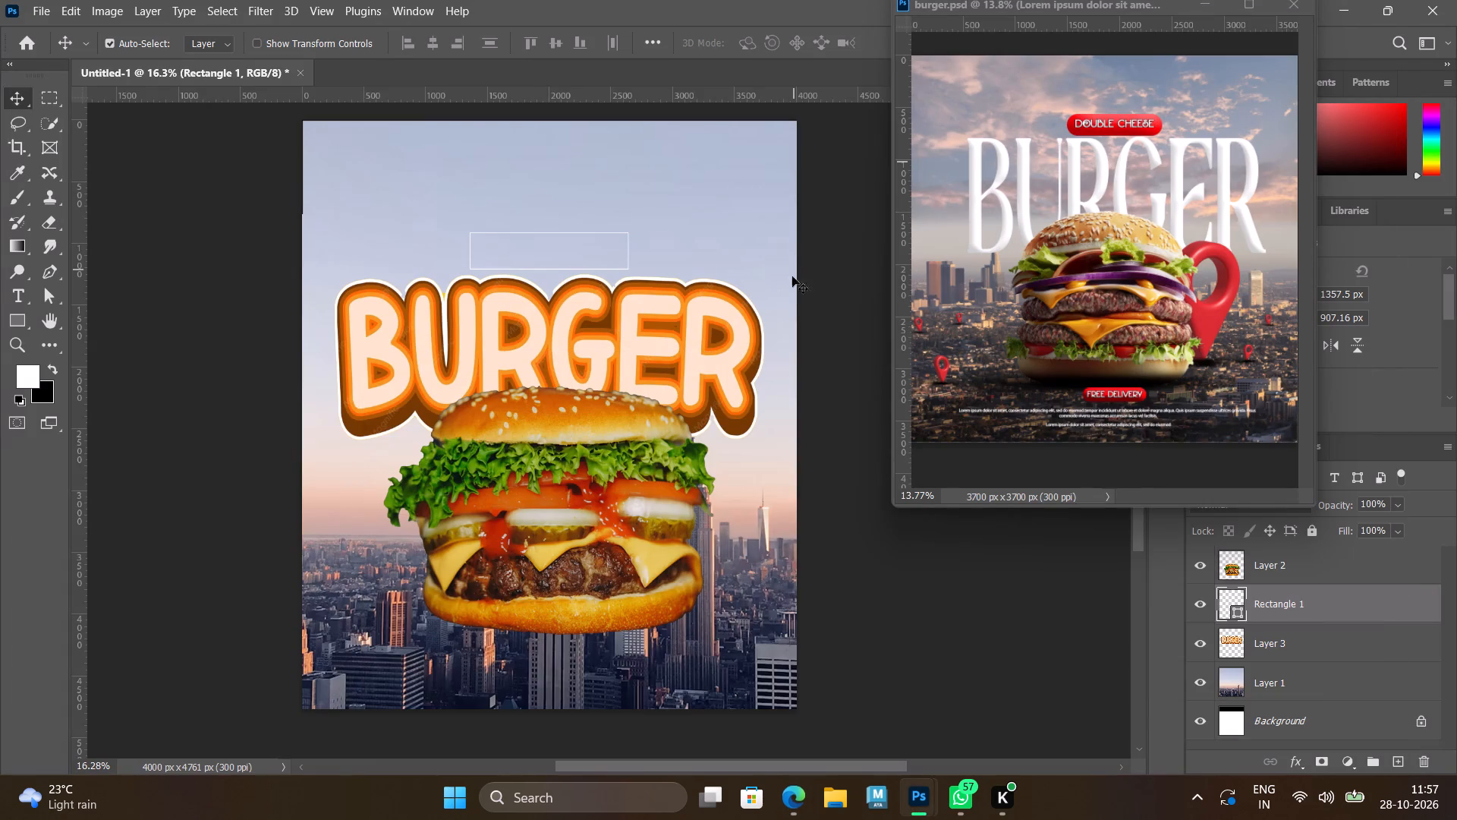
{"action": "left_click", "coordinate": [1289, 8]}
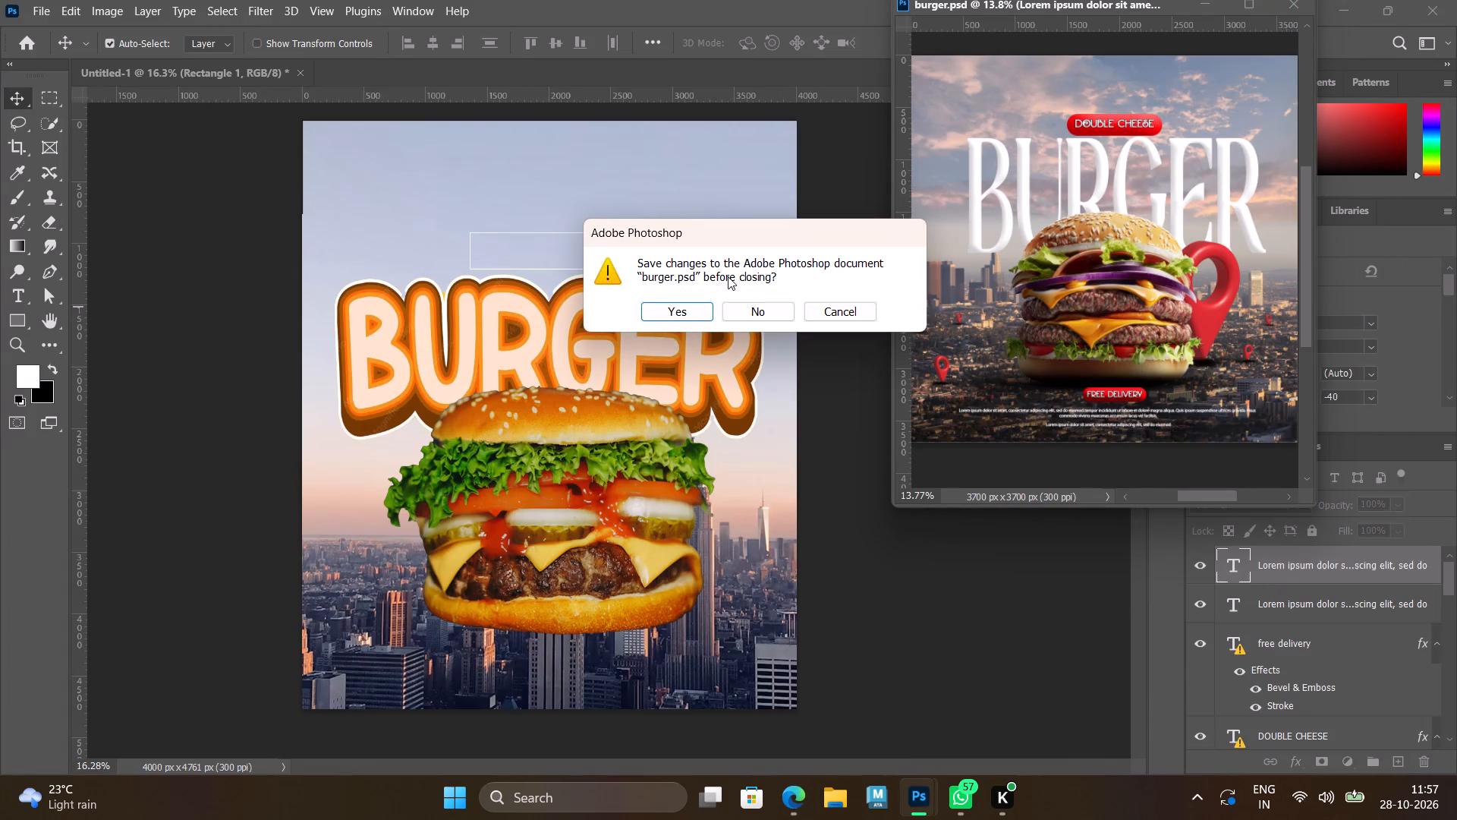
{"action": "left_click", "coordinate": [740, 314]}
{"action": "left_click", "coordinate": [899, 431]}
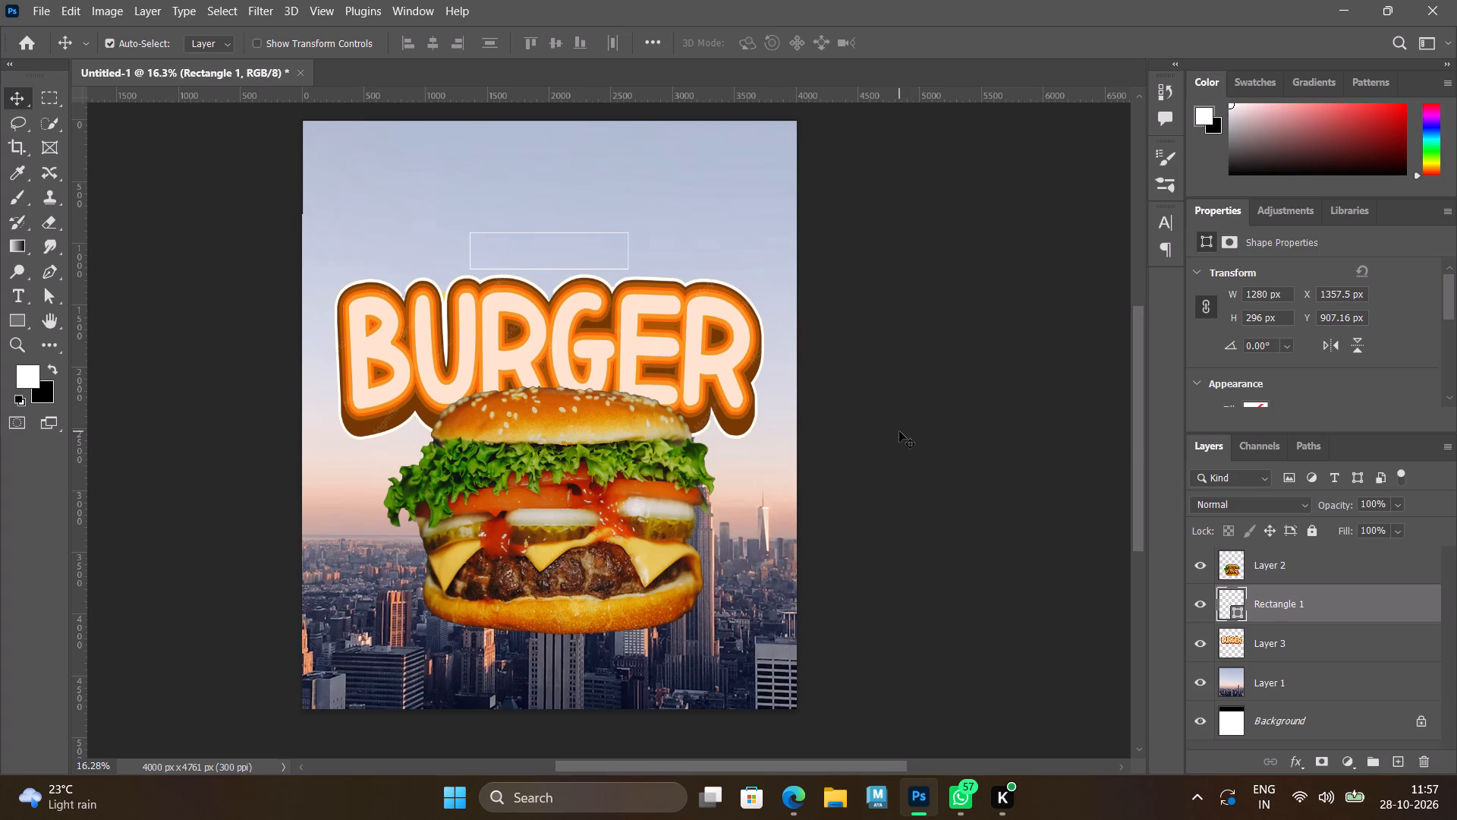
Save the poster in Photoshop PSD format in the Psd File folder, declining to replace the existing Untitled-1.psd.
{"action": "key", "text": "ctrl+s"}
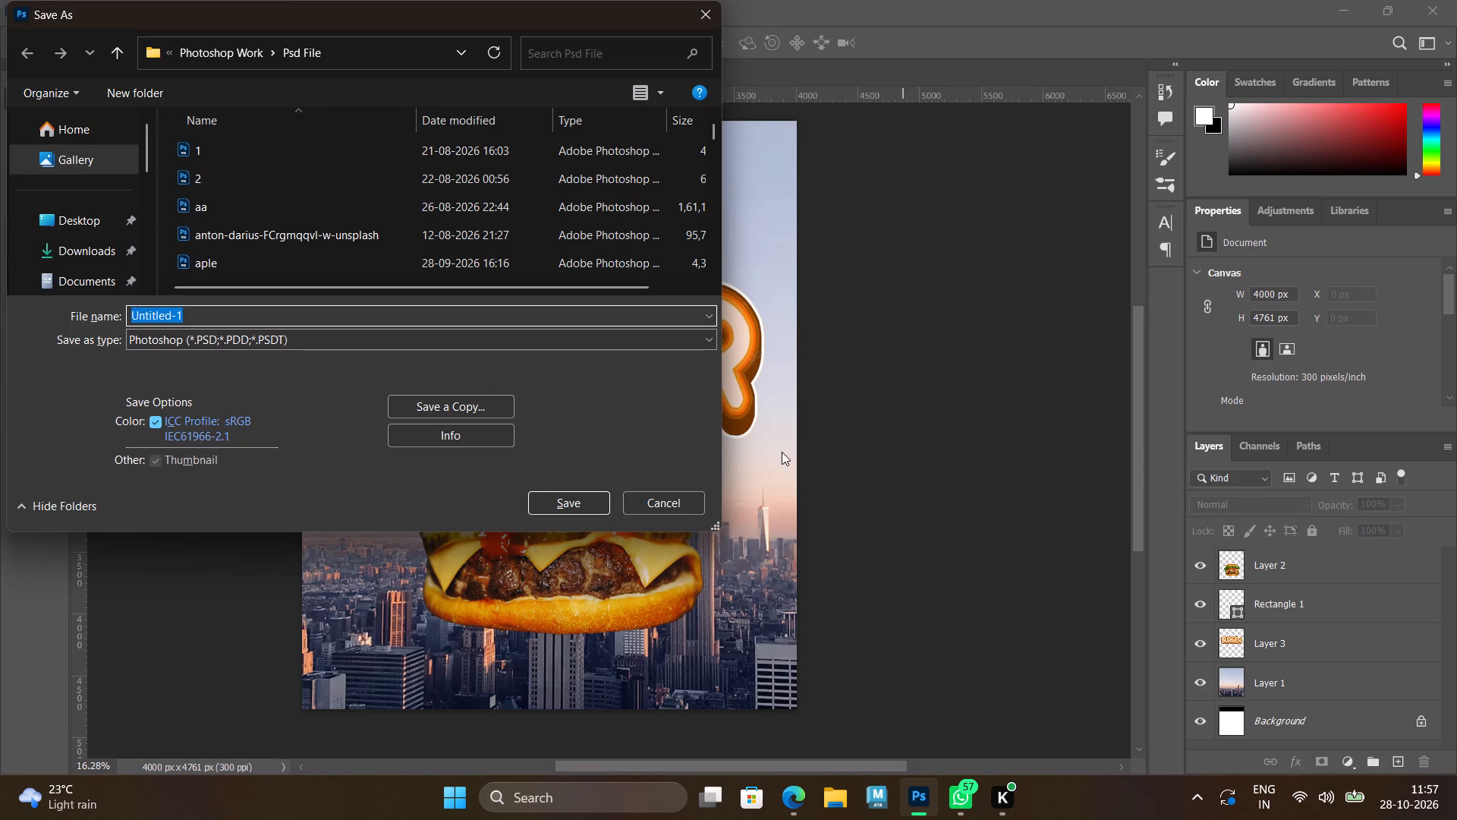
{"action": "key", "text": "Return"}
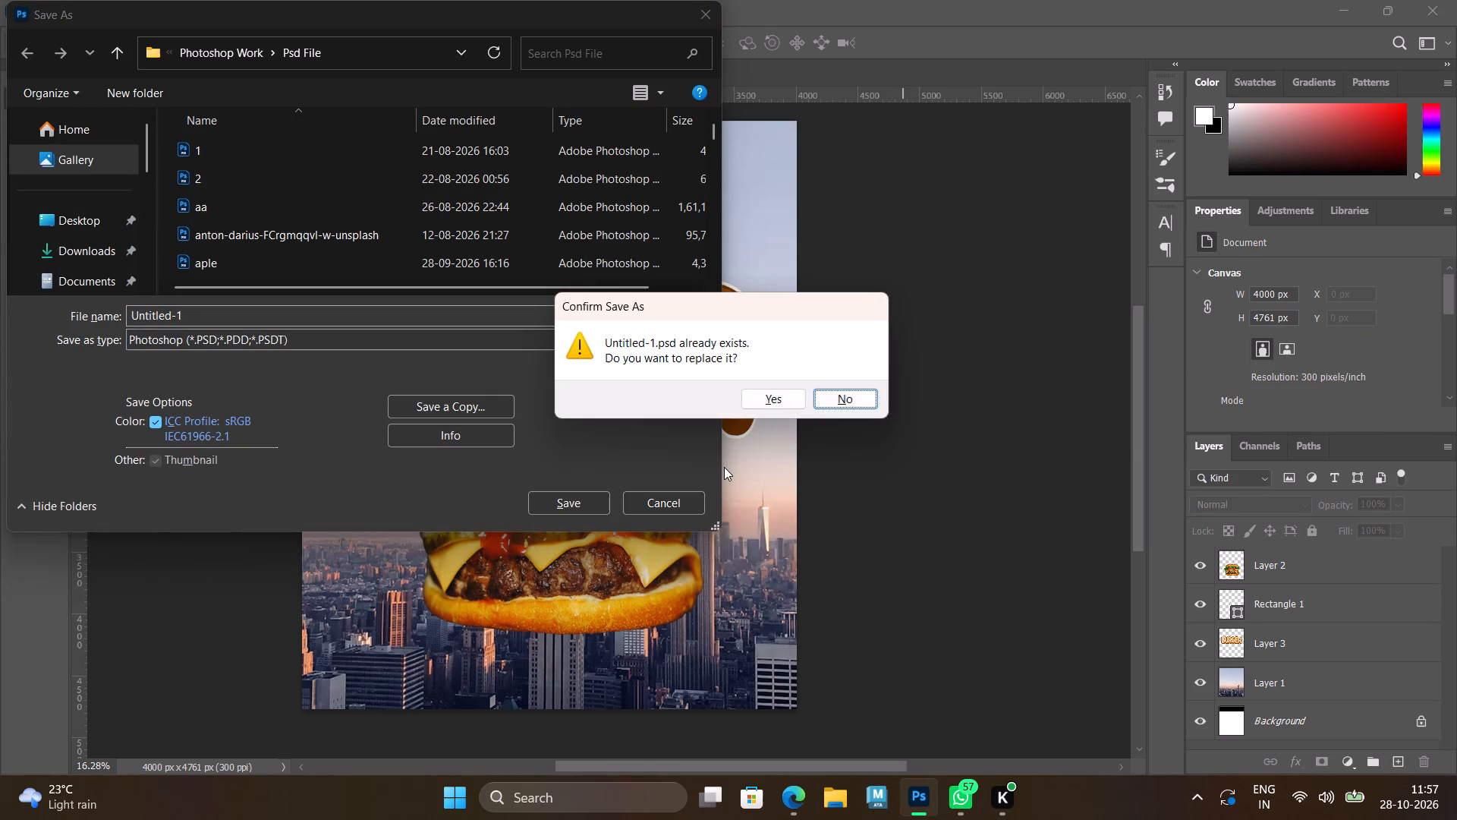
{"action": "double_click", "coordinate": [848, 384]}
{"action": "left_click", "coordinate": [237, 314]}
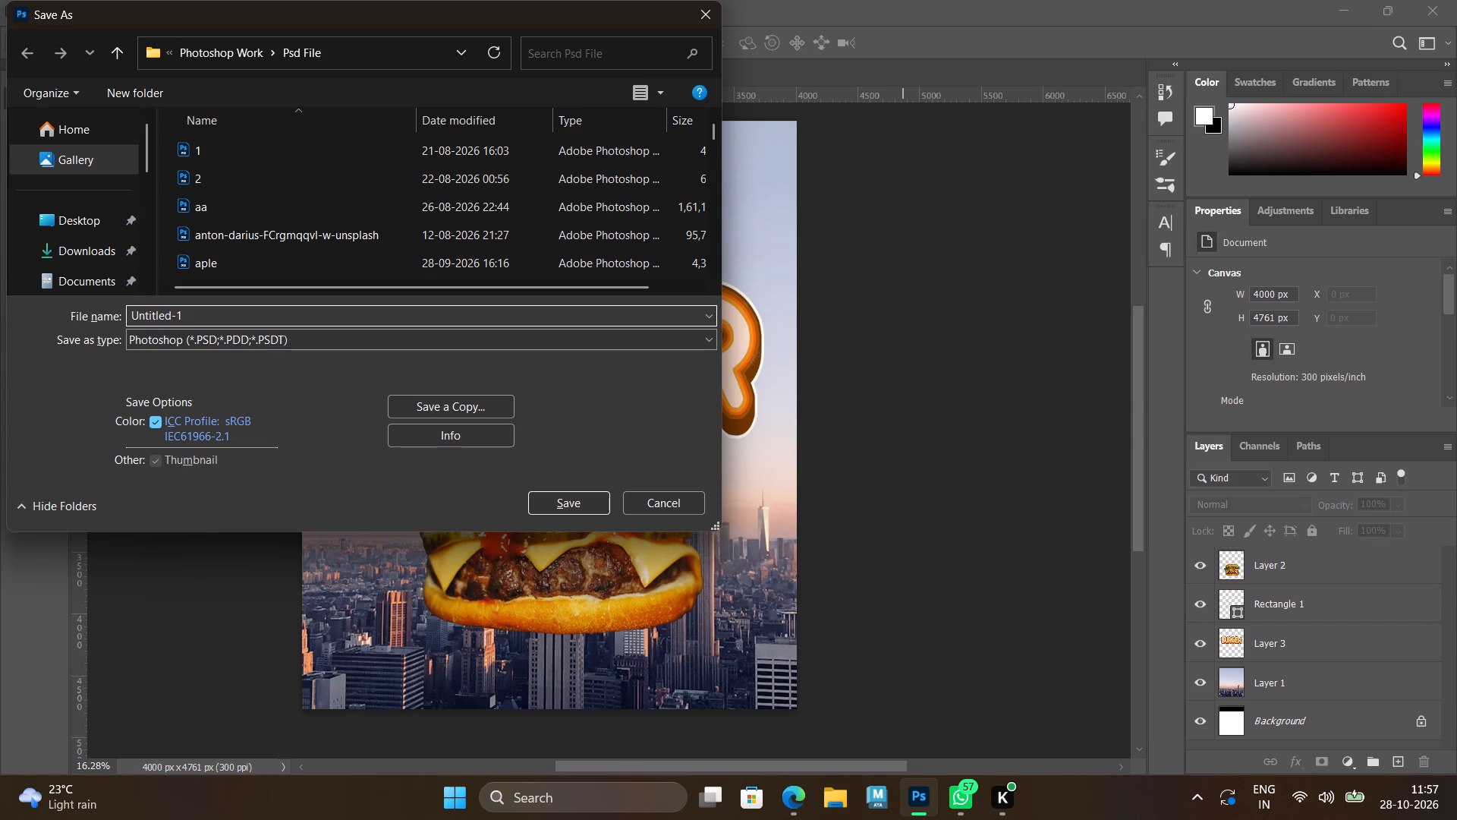